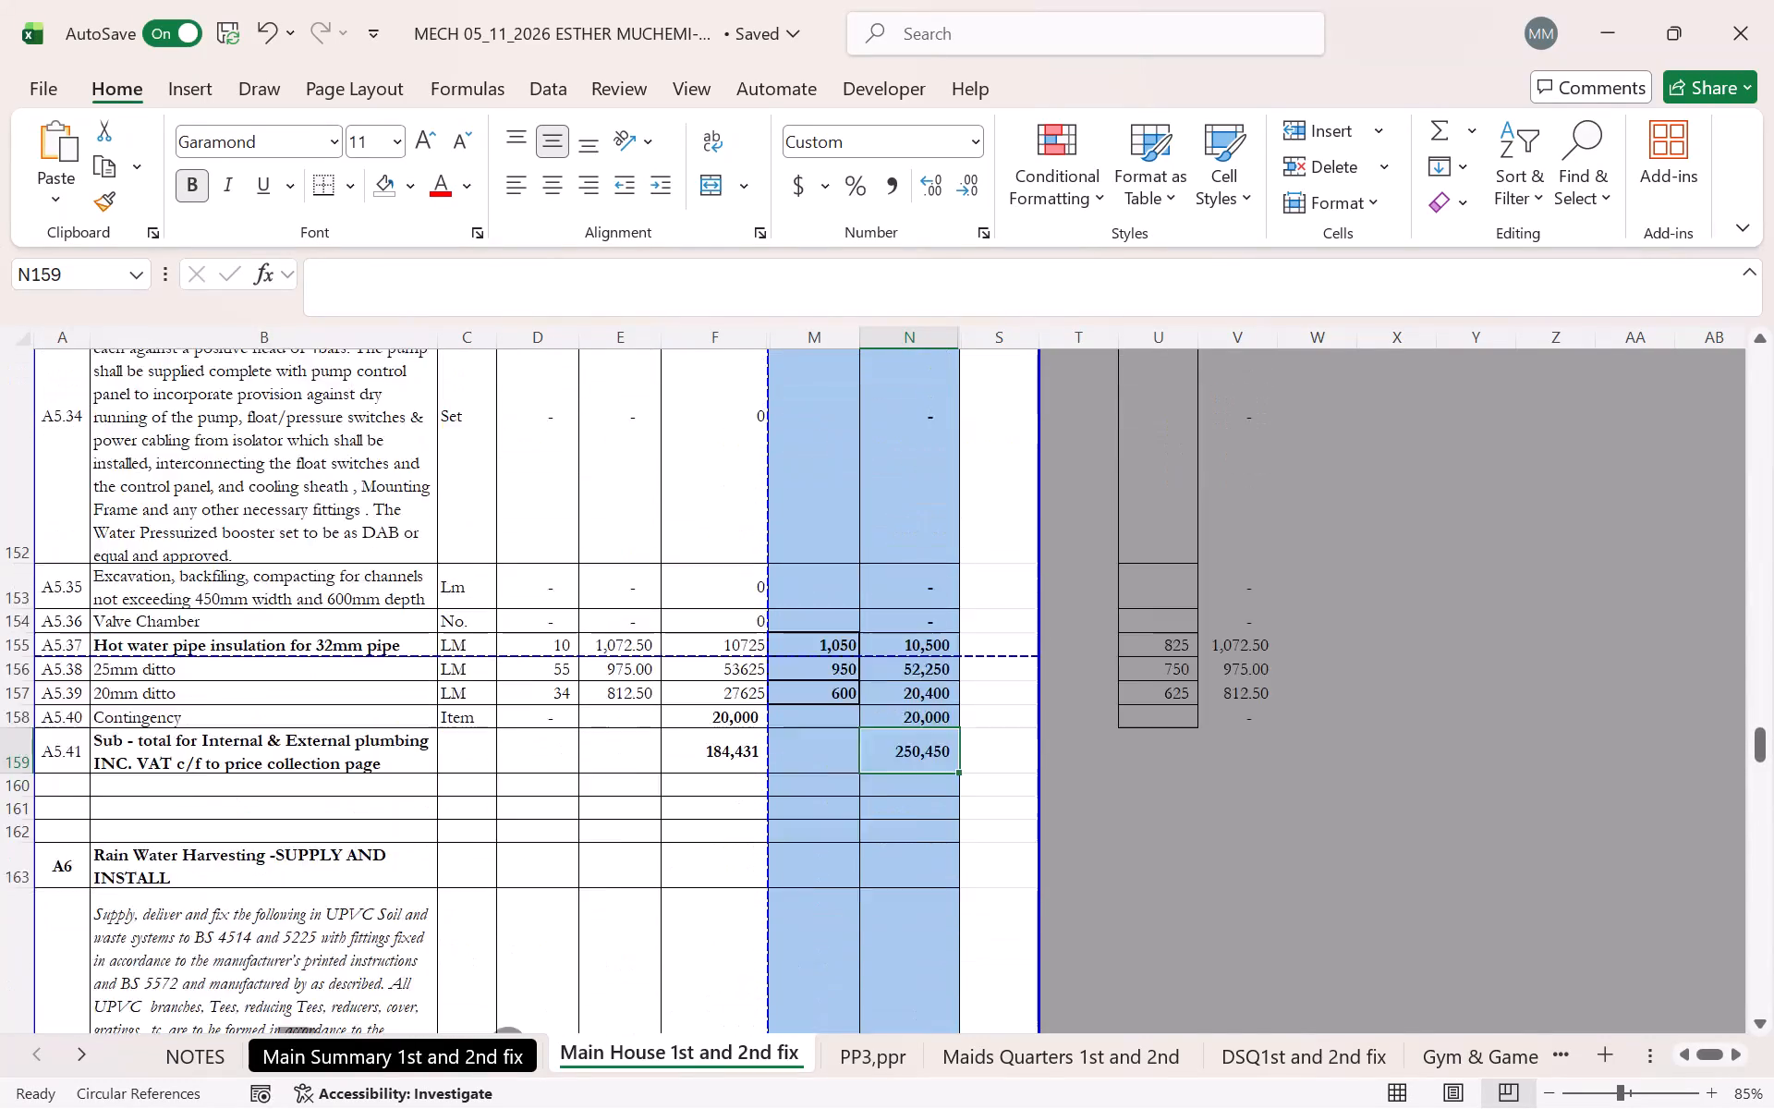
Apply uniform thin borders to the rate cells M153:M158 on the Main House 1st and 2nd fix sheet.
scroll(862, 635, "up", 5)
scroll(862, 635, "down", 10)
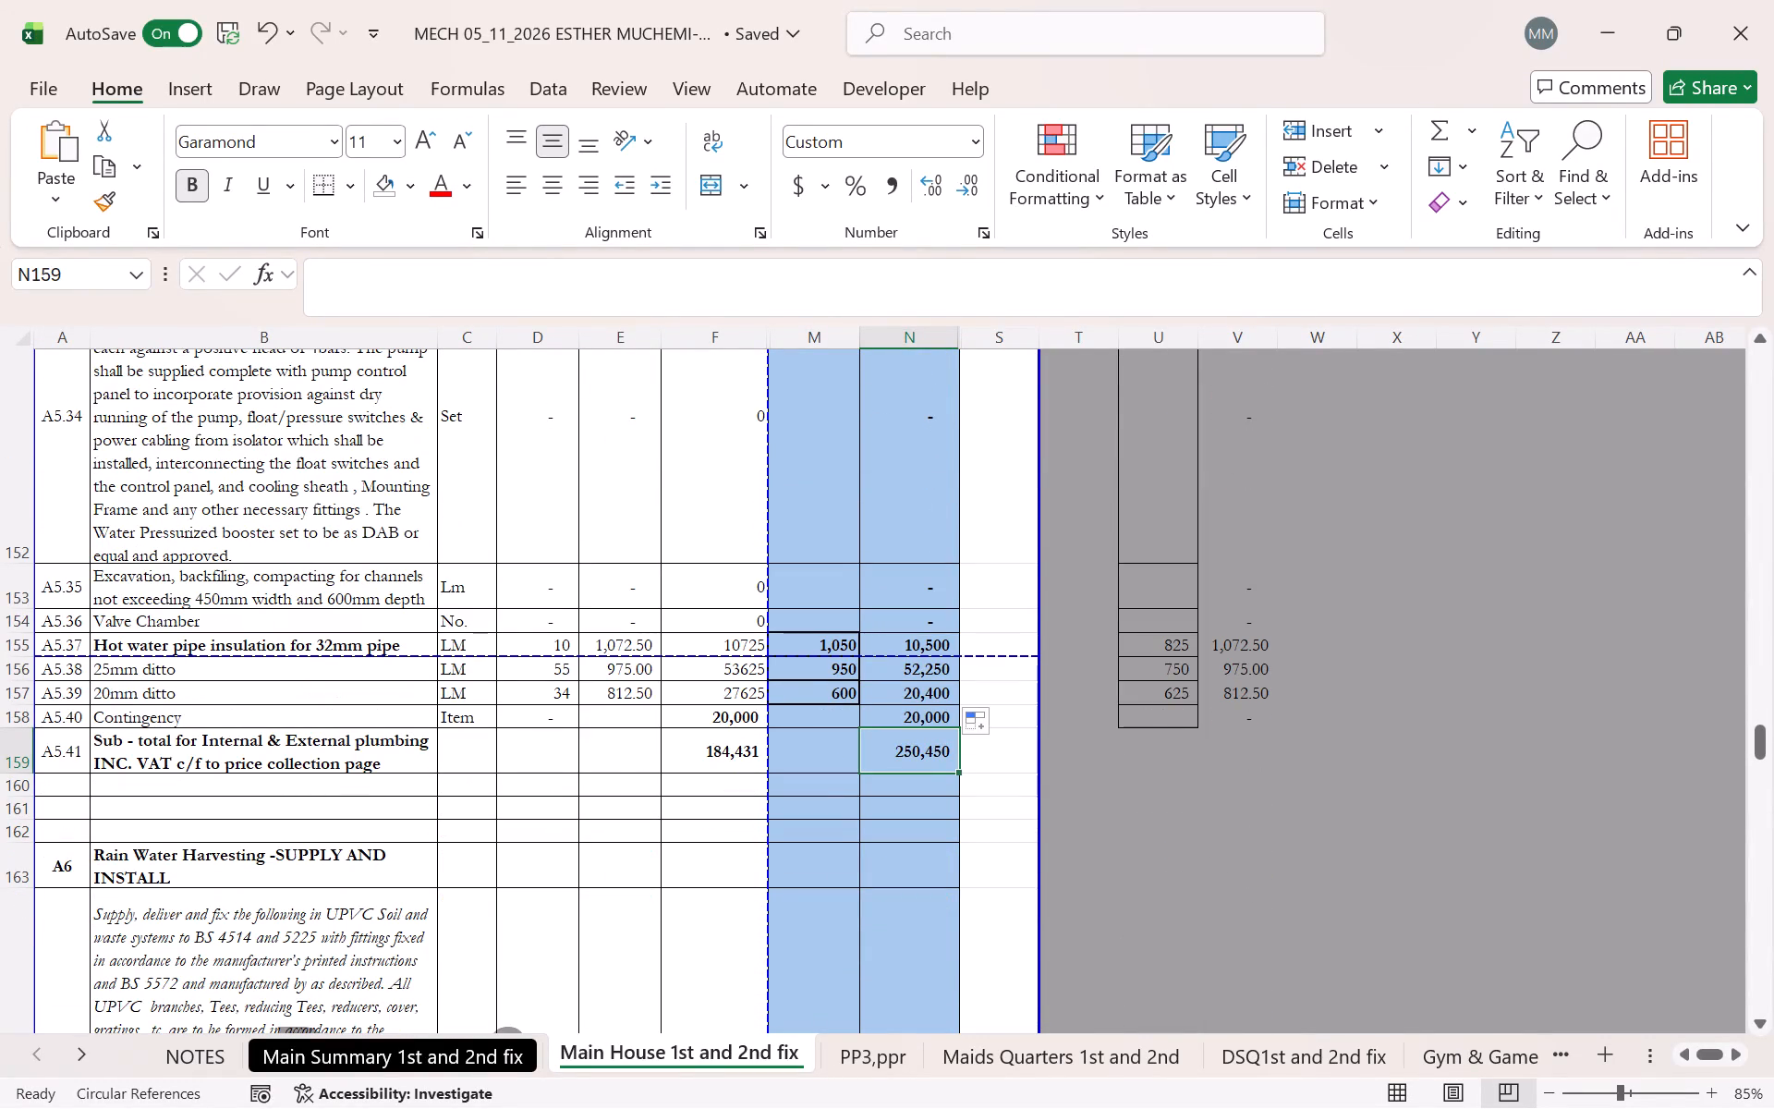
left_click(896, 591)
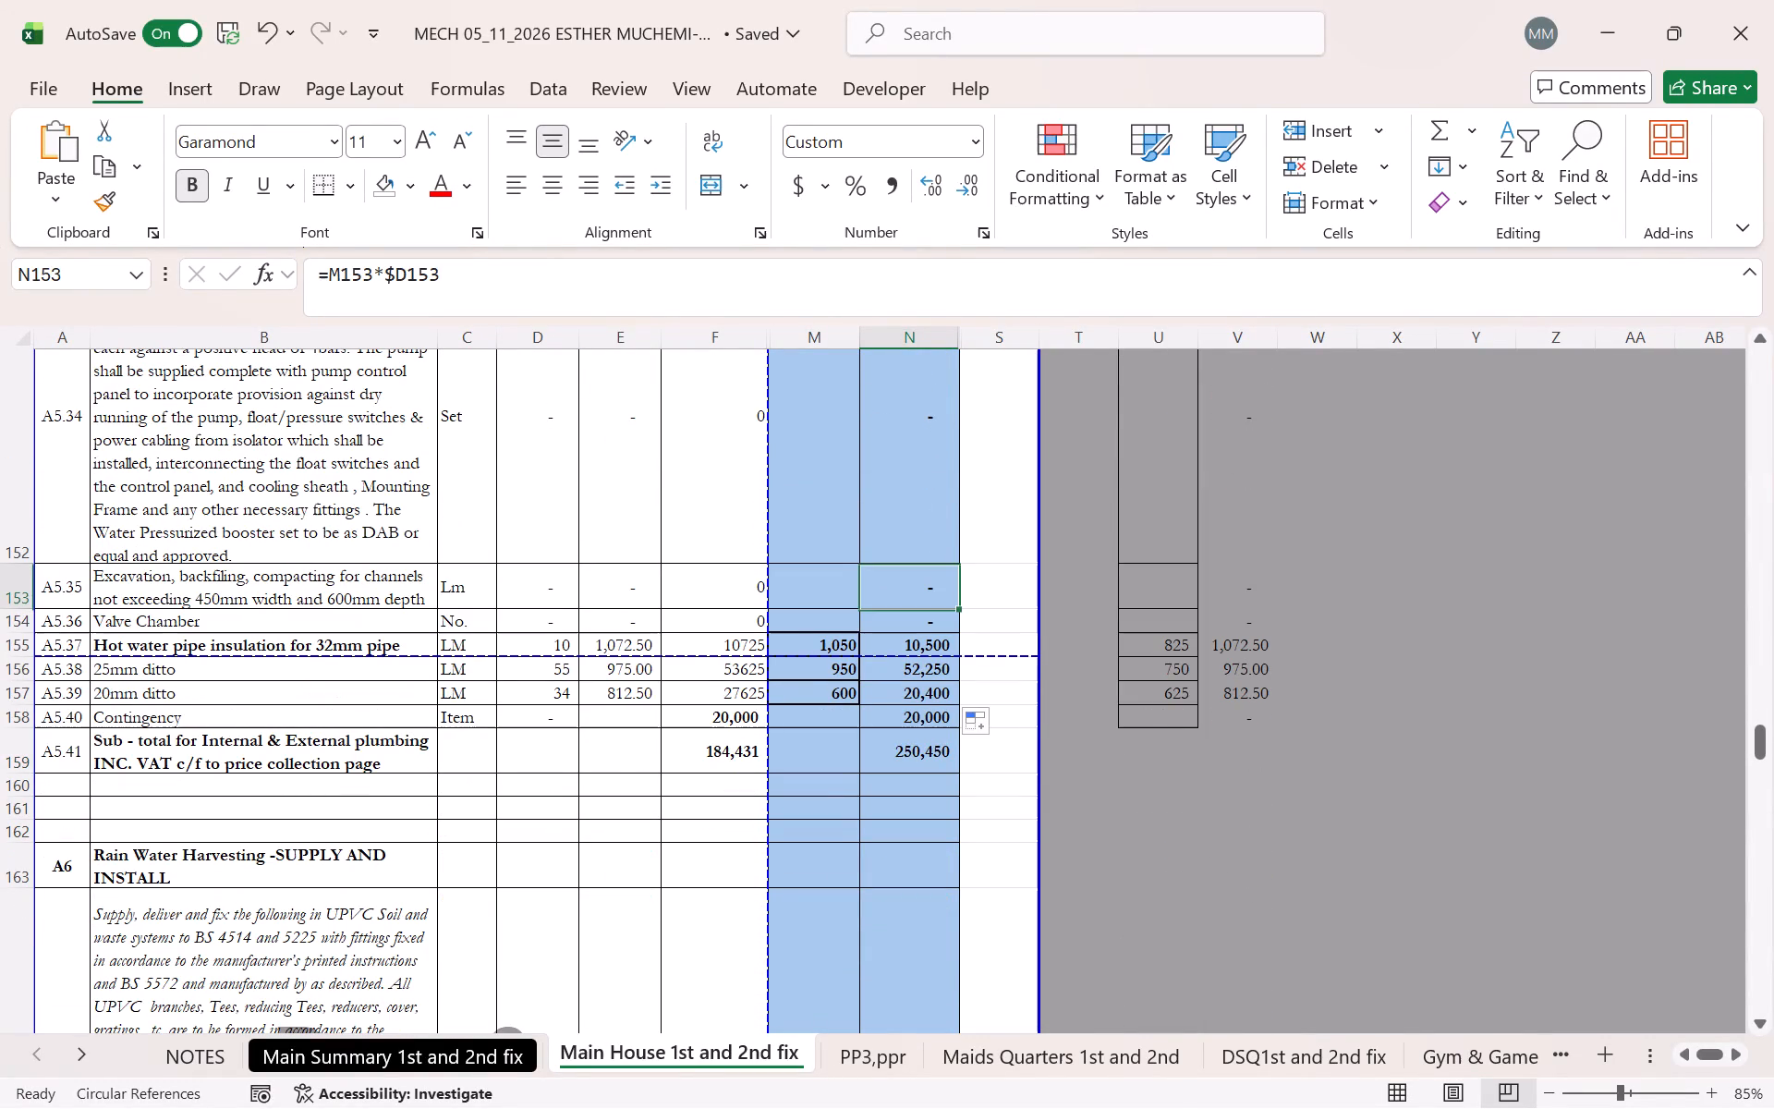
left_click_drag(812, 584, 813, 712)
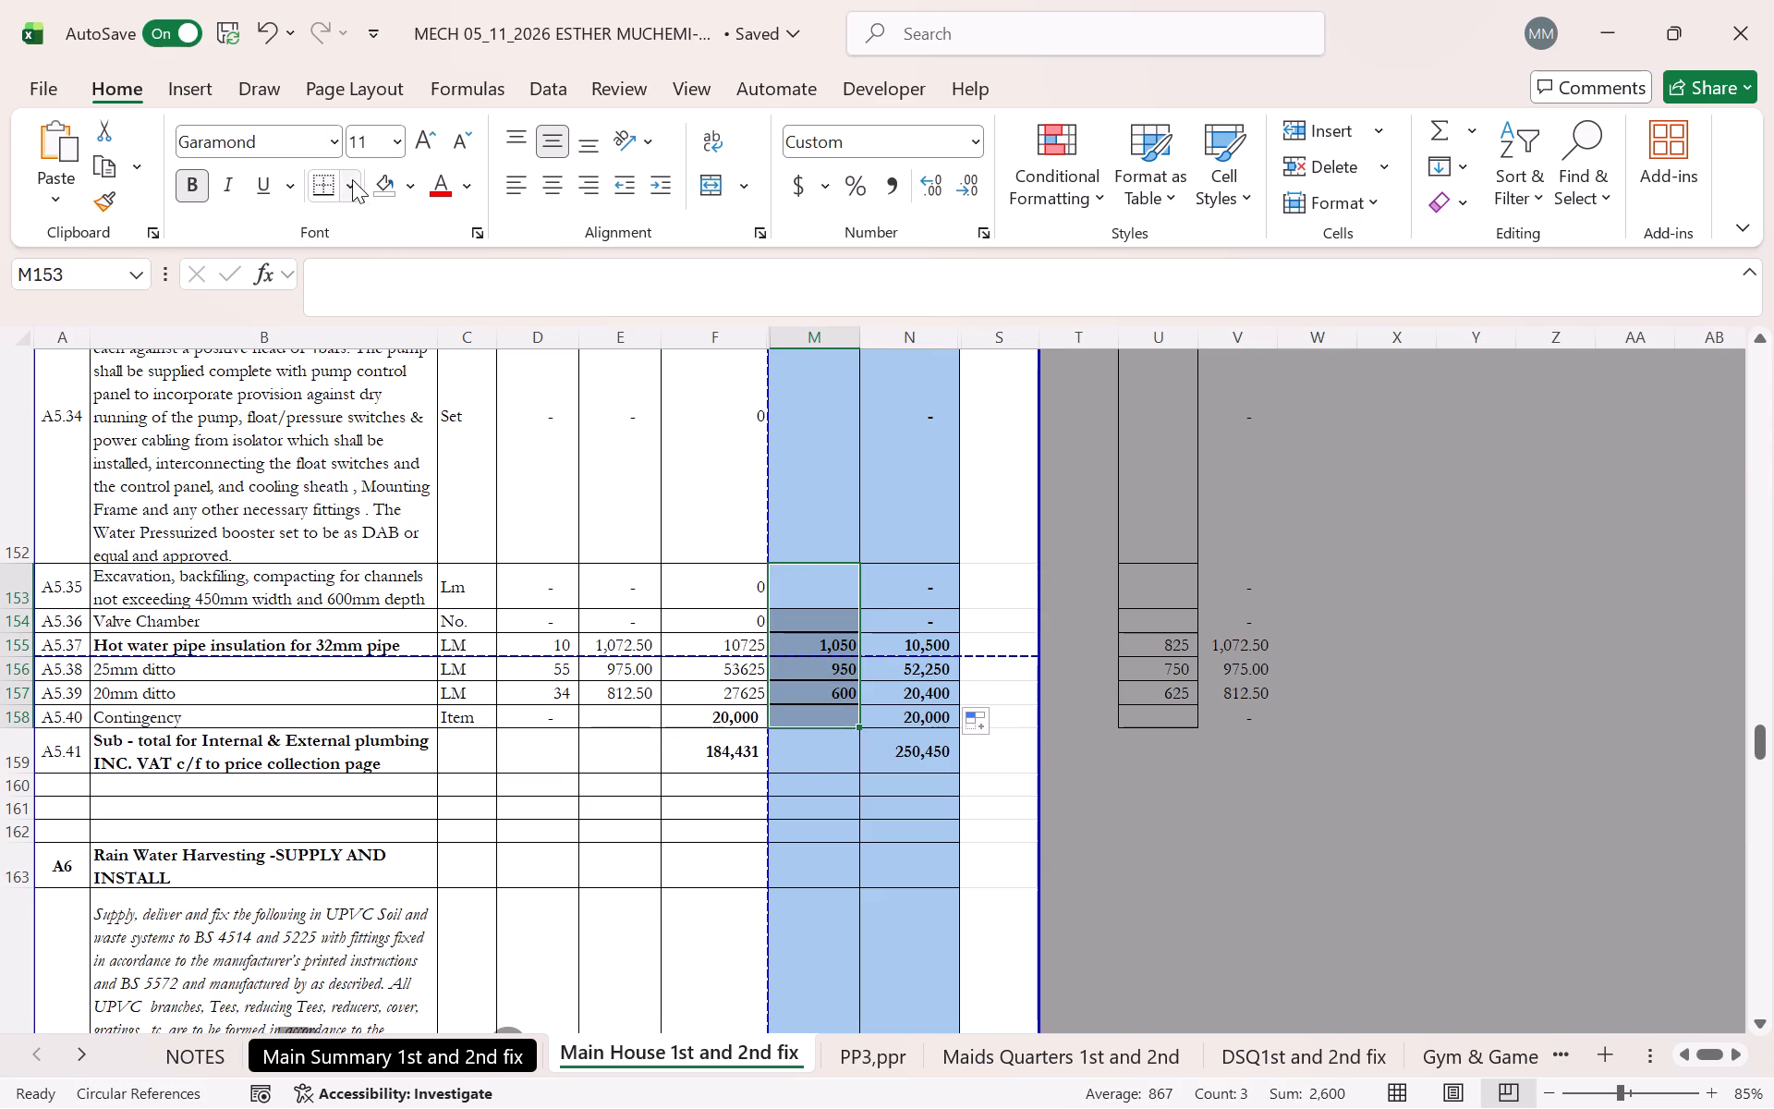
left_click(352, 179)
left_click(407, 483)
left_click(829, 572)
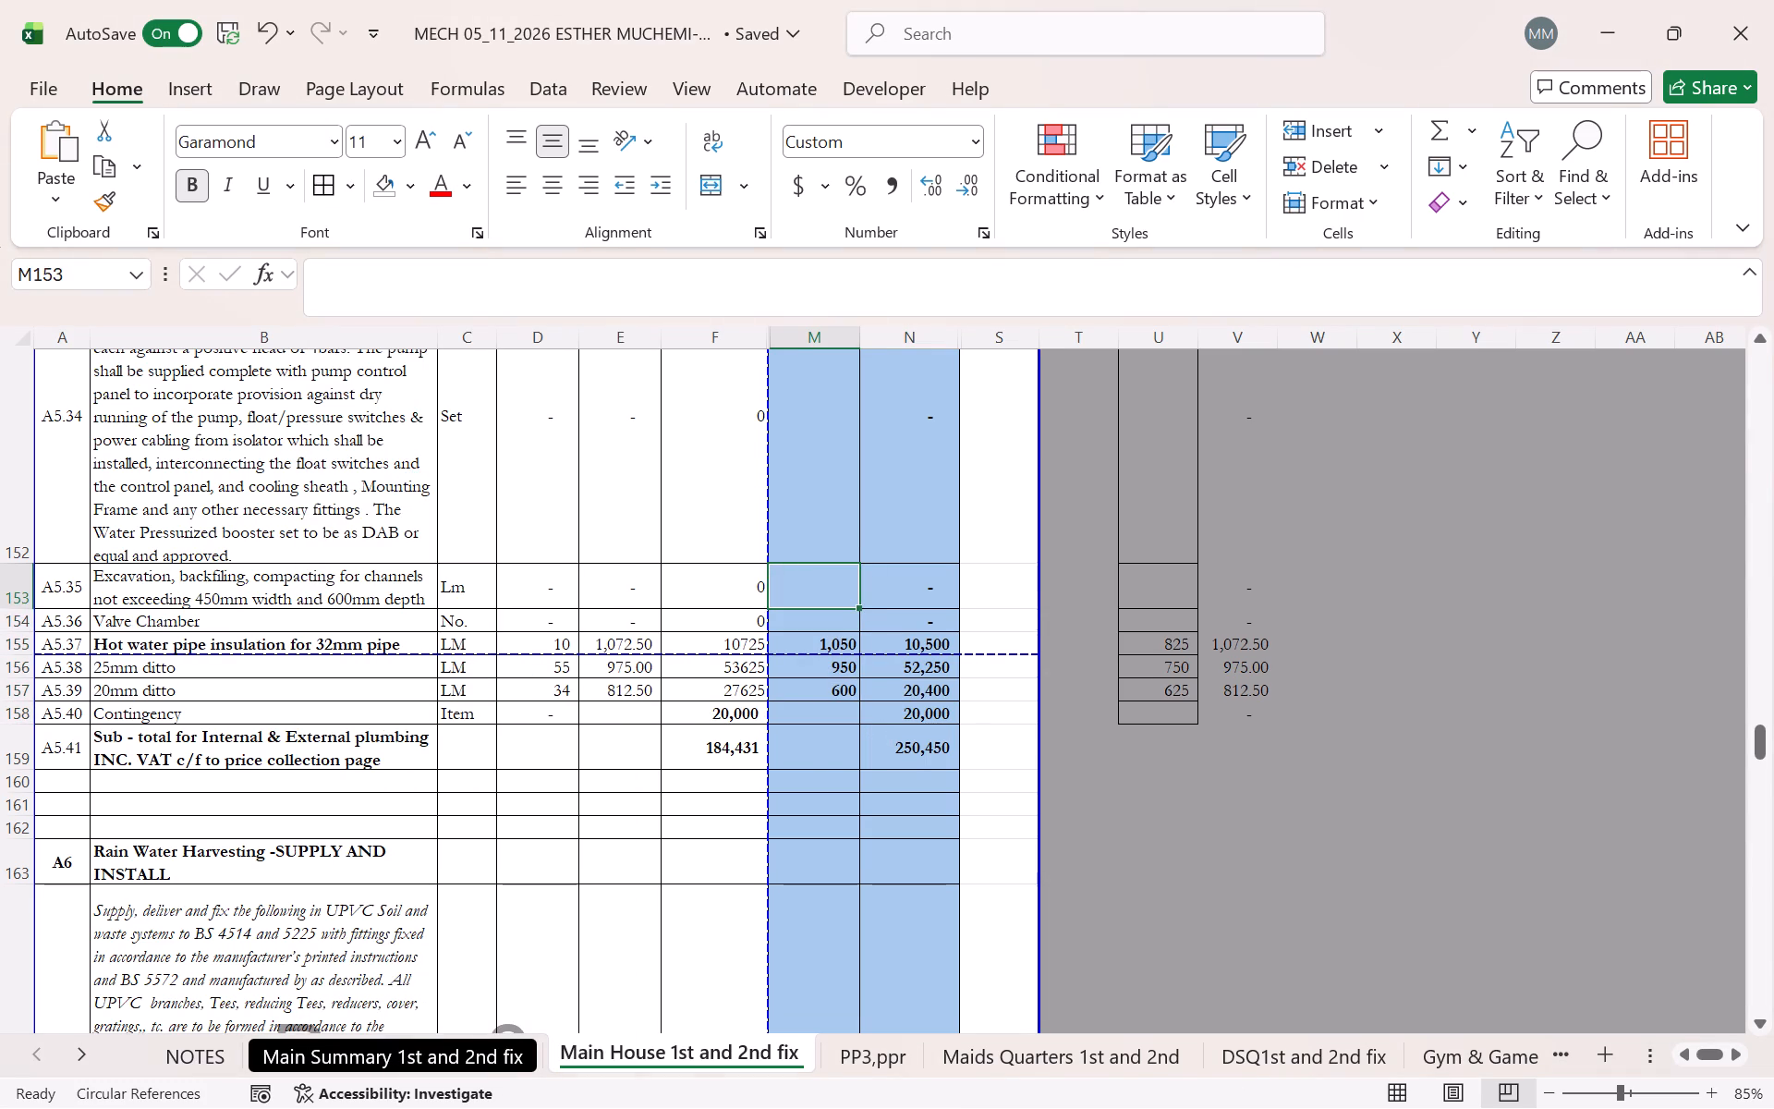
Narrow column F slightly.
left_click_drag(762, 332, 754, 332)
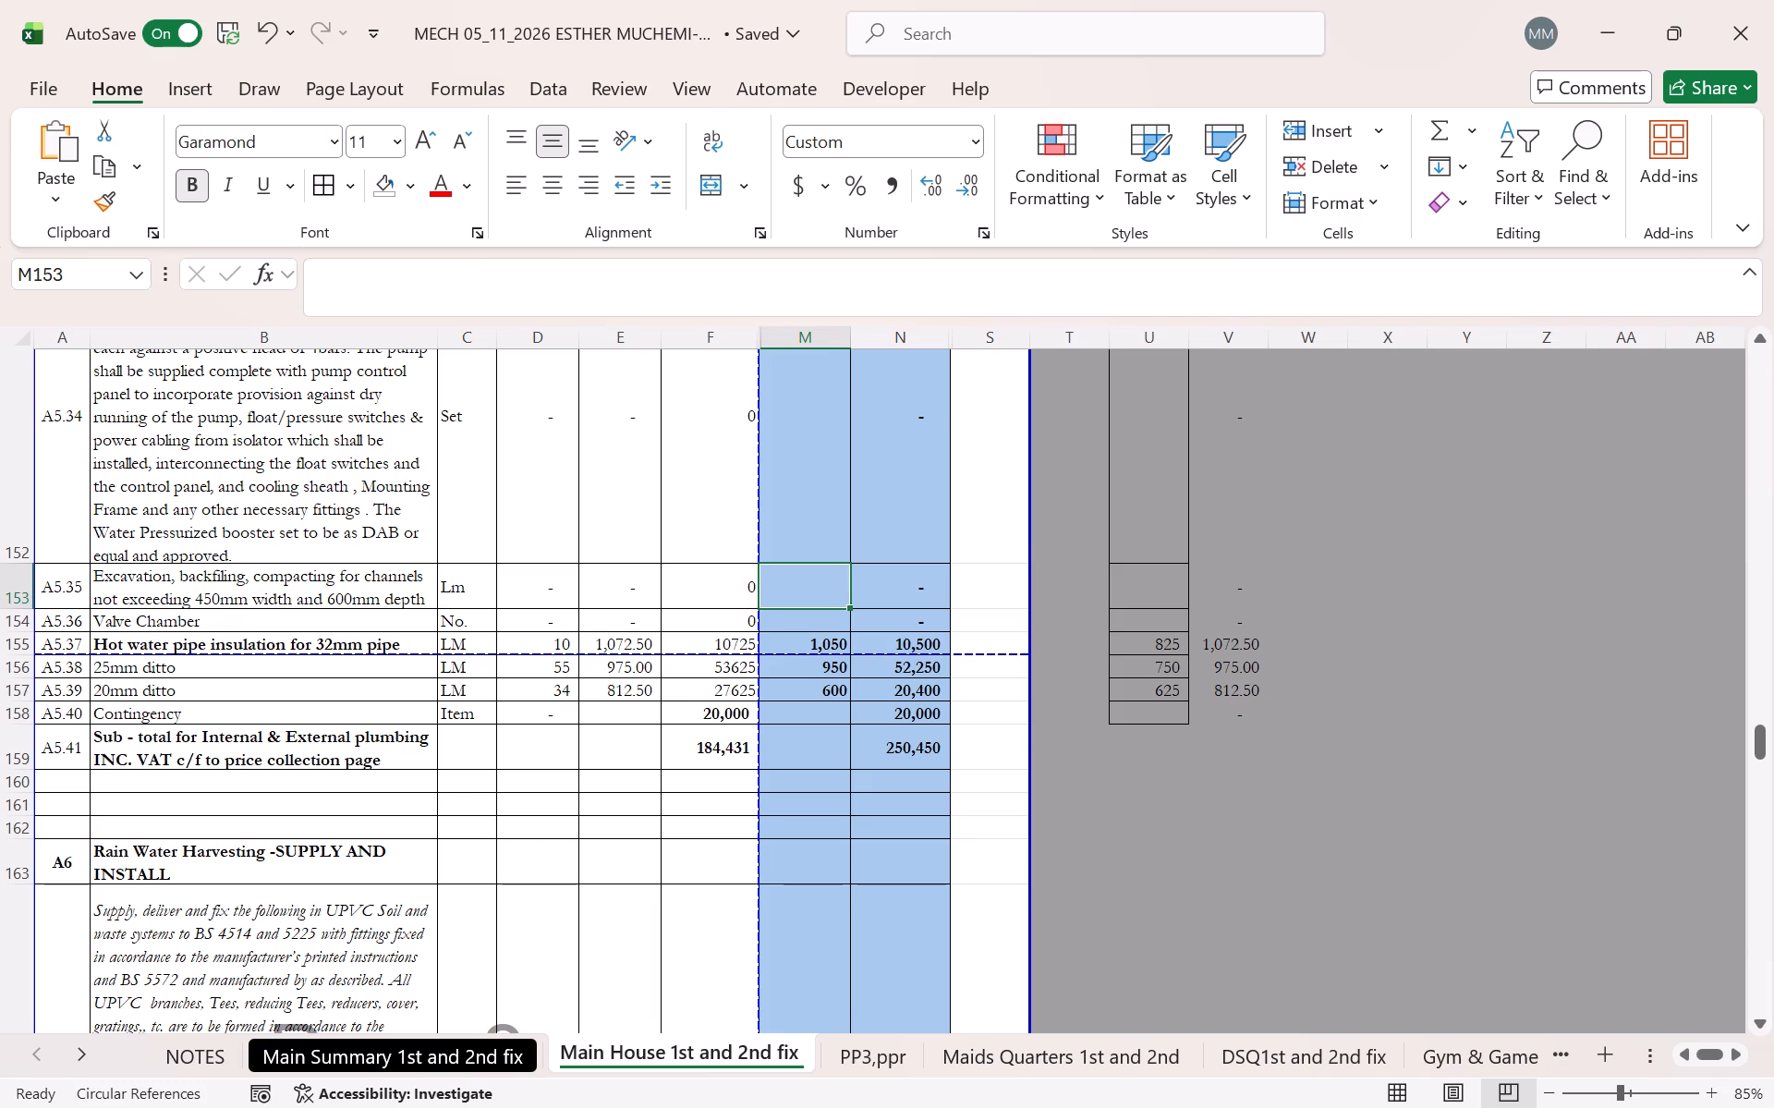
left_click(727, 487)
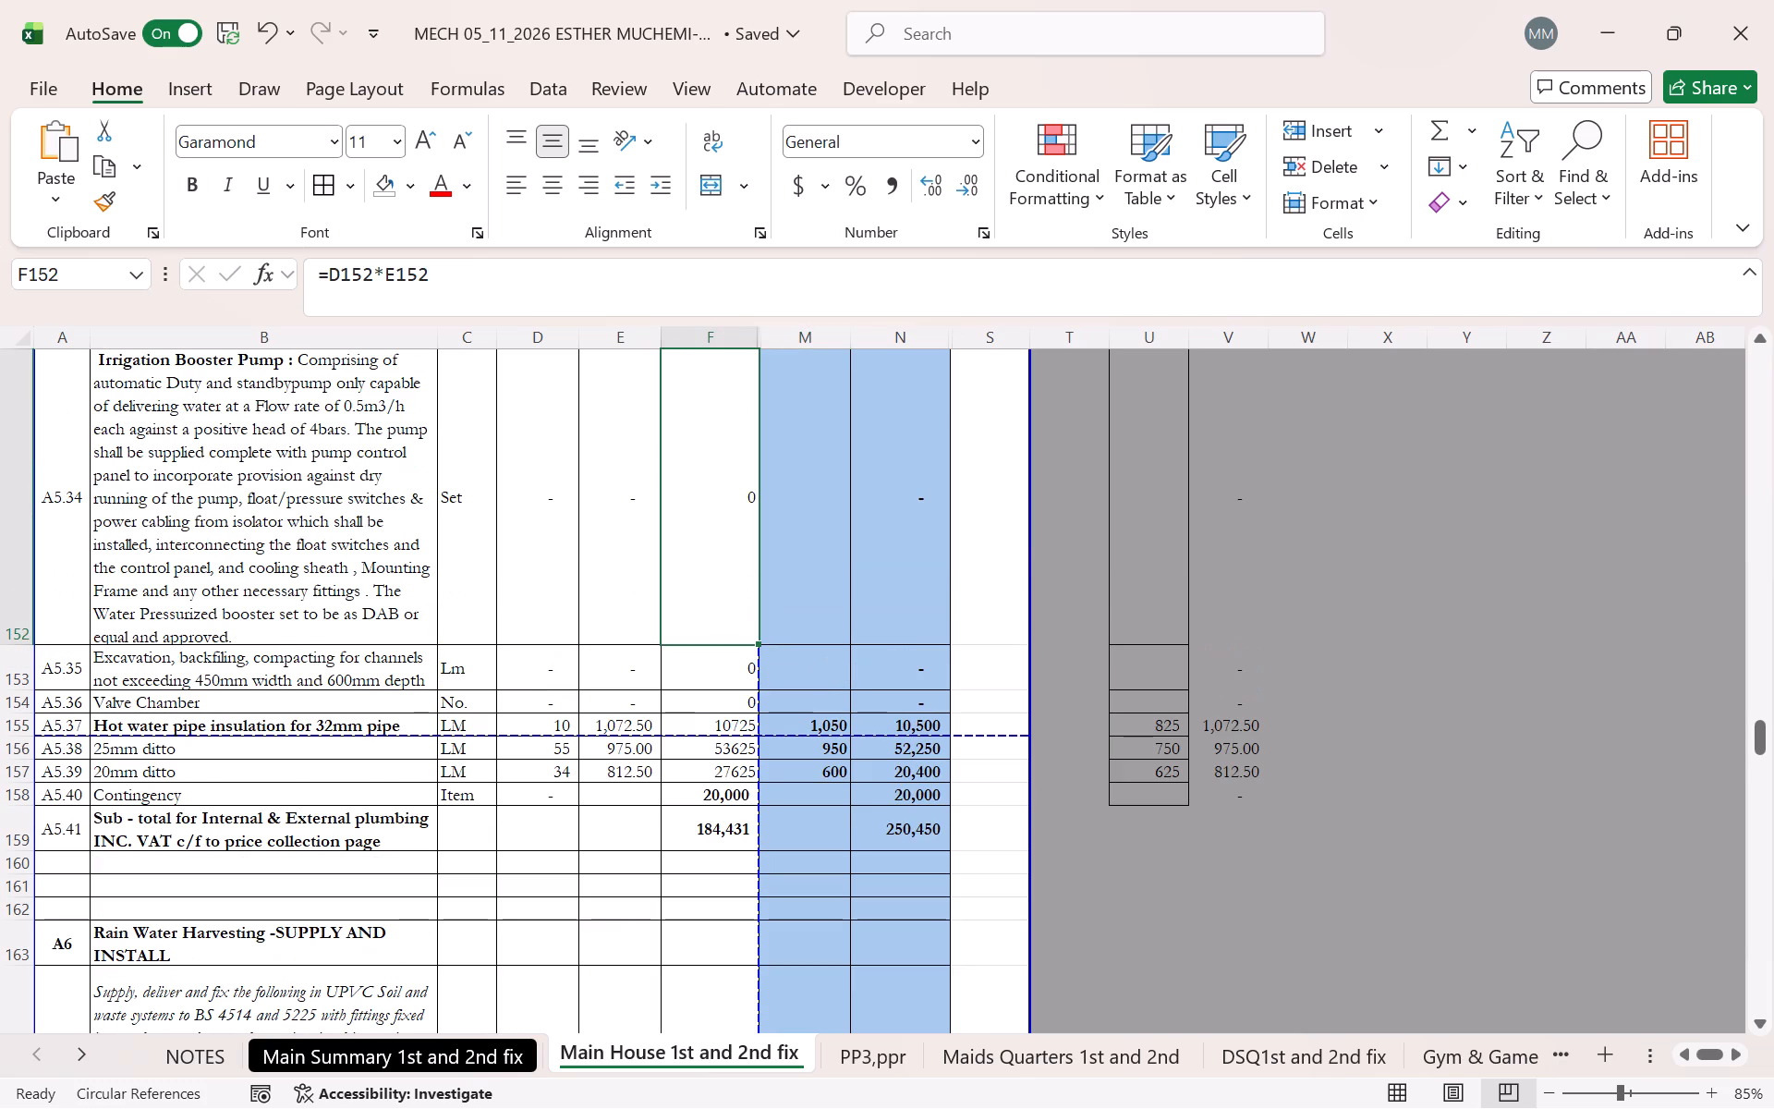
Save the MECH 05_11_2026 workbook.
left_click(1248, 854)
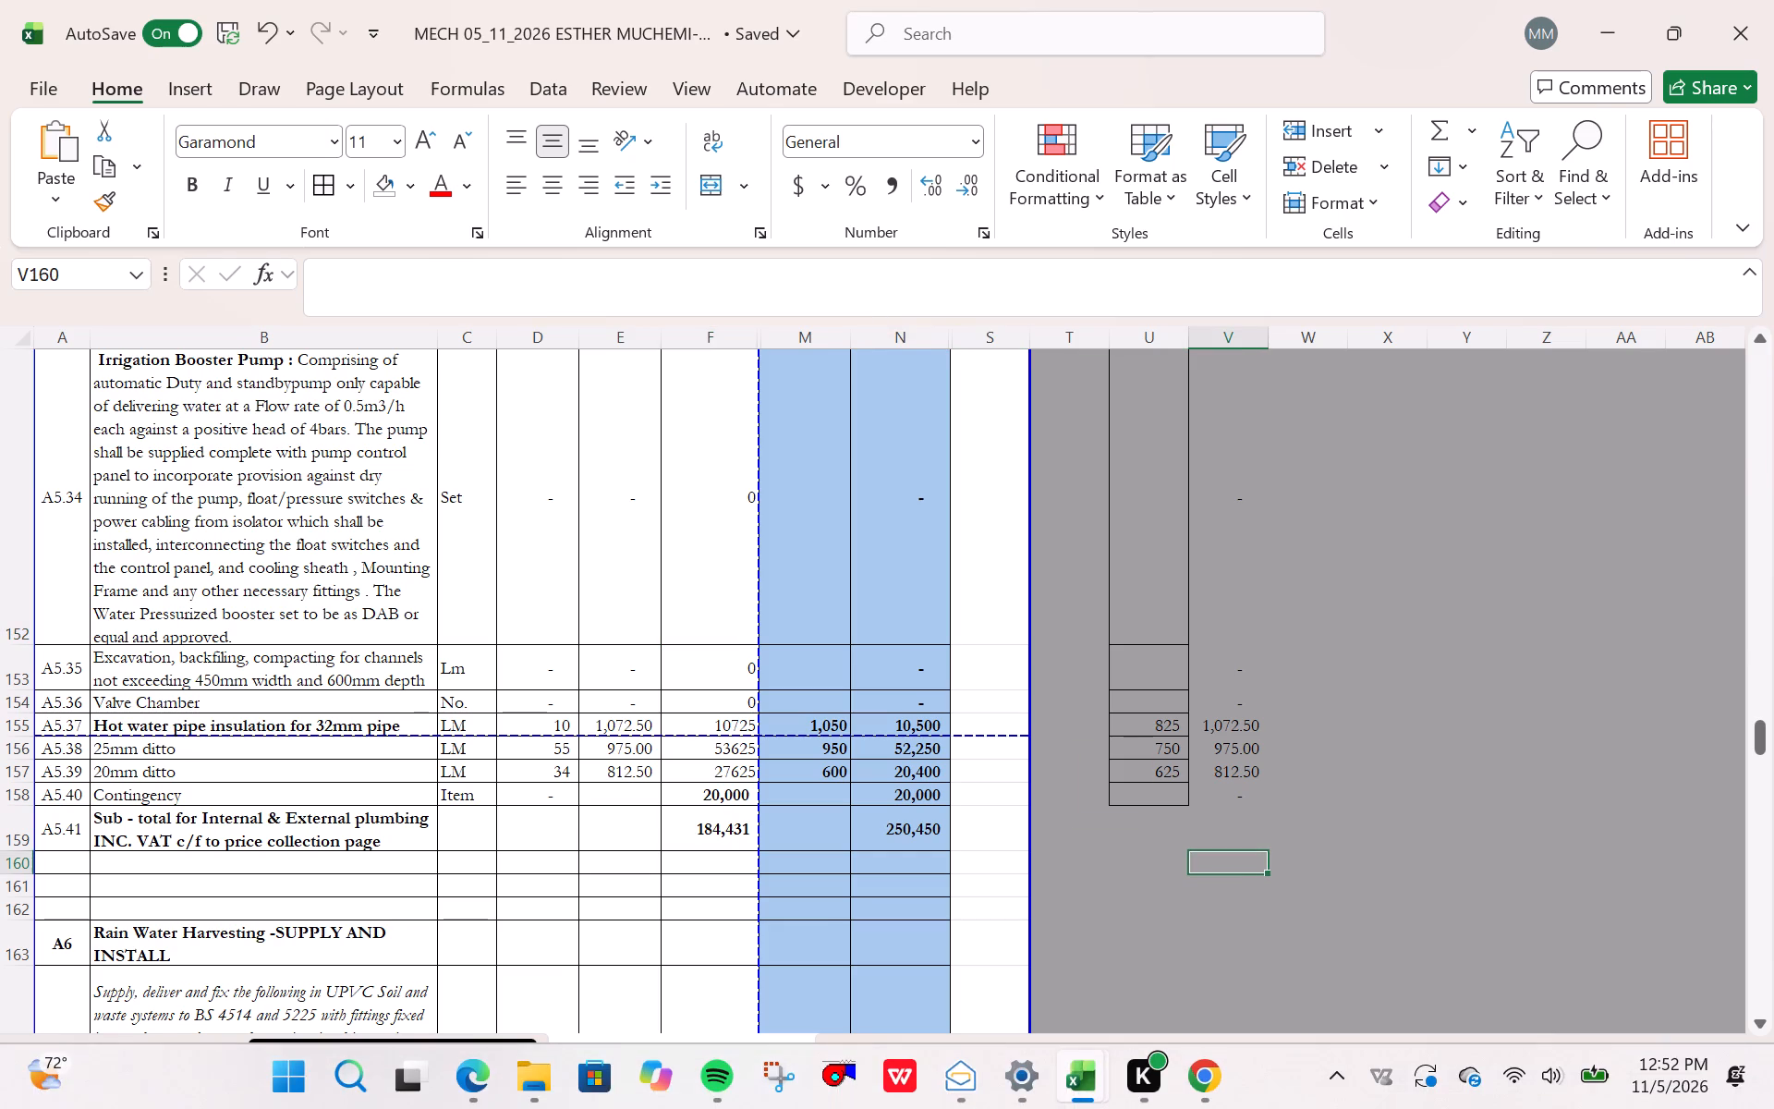
key("ctrl+s")
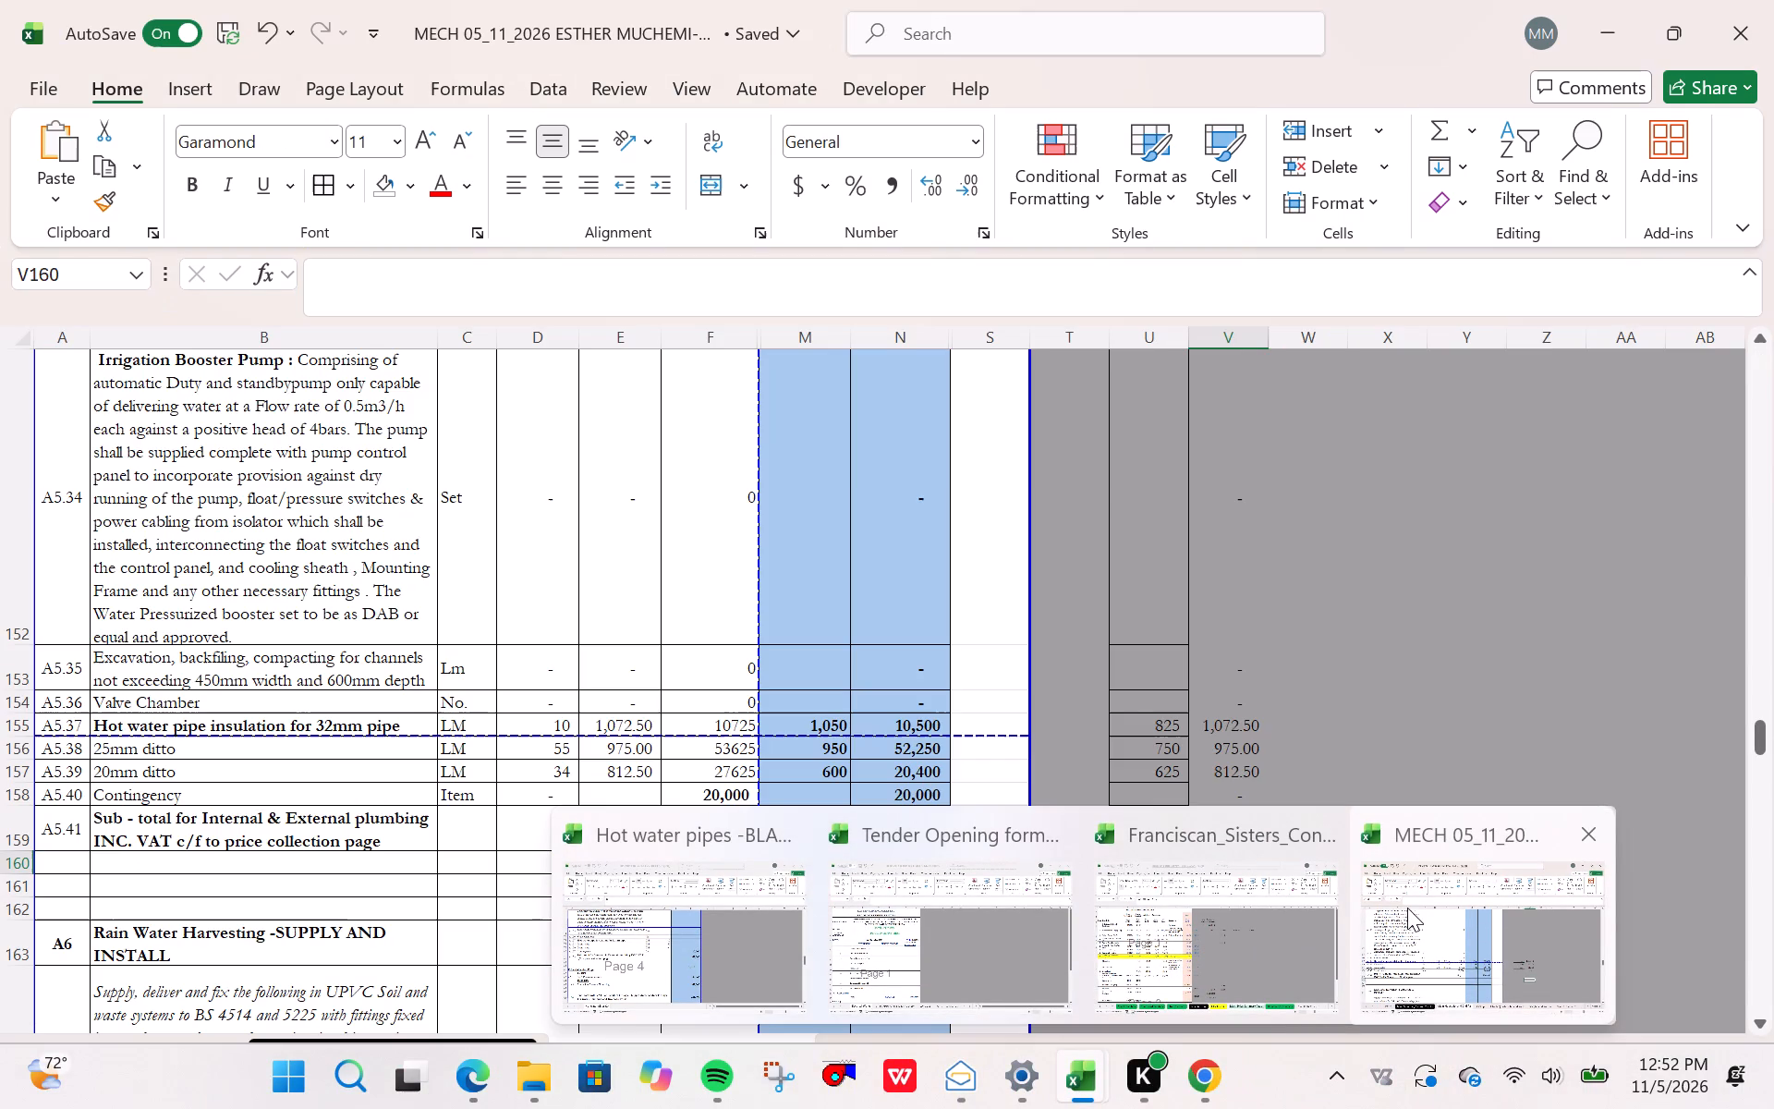
Switch to the Franciscan Sisters Convent final account workbook and review its Mech Price Summary Page, MECH - FA and Final Account sheets.
left_click(1271, 926)
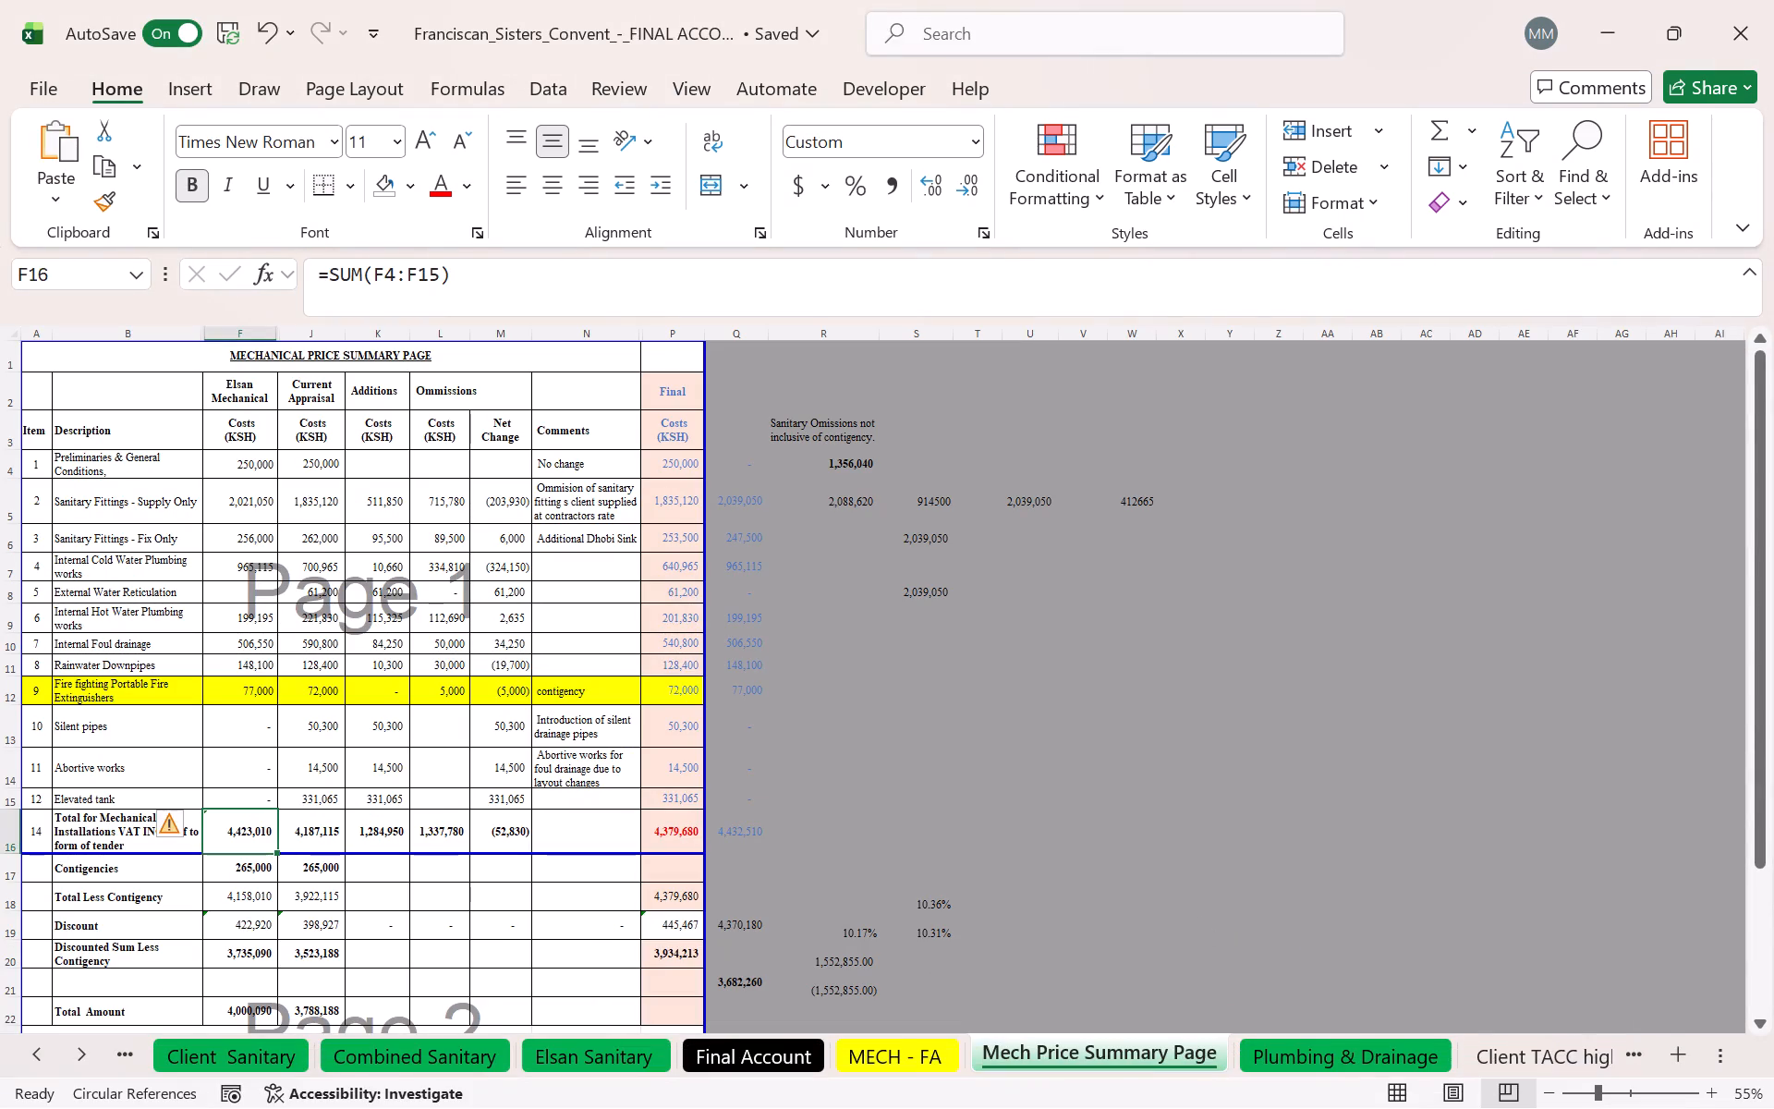
scroll(641, 823, "down", 3)
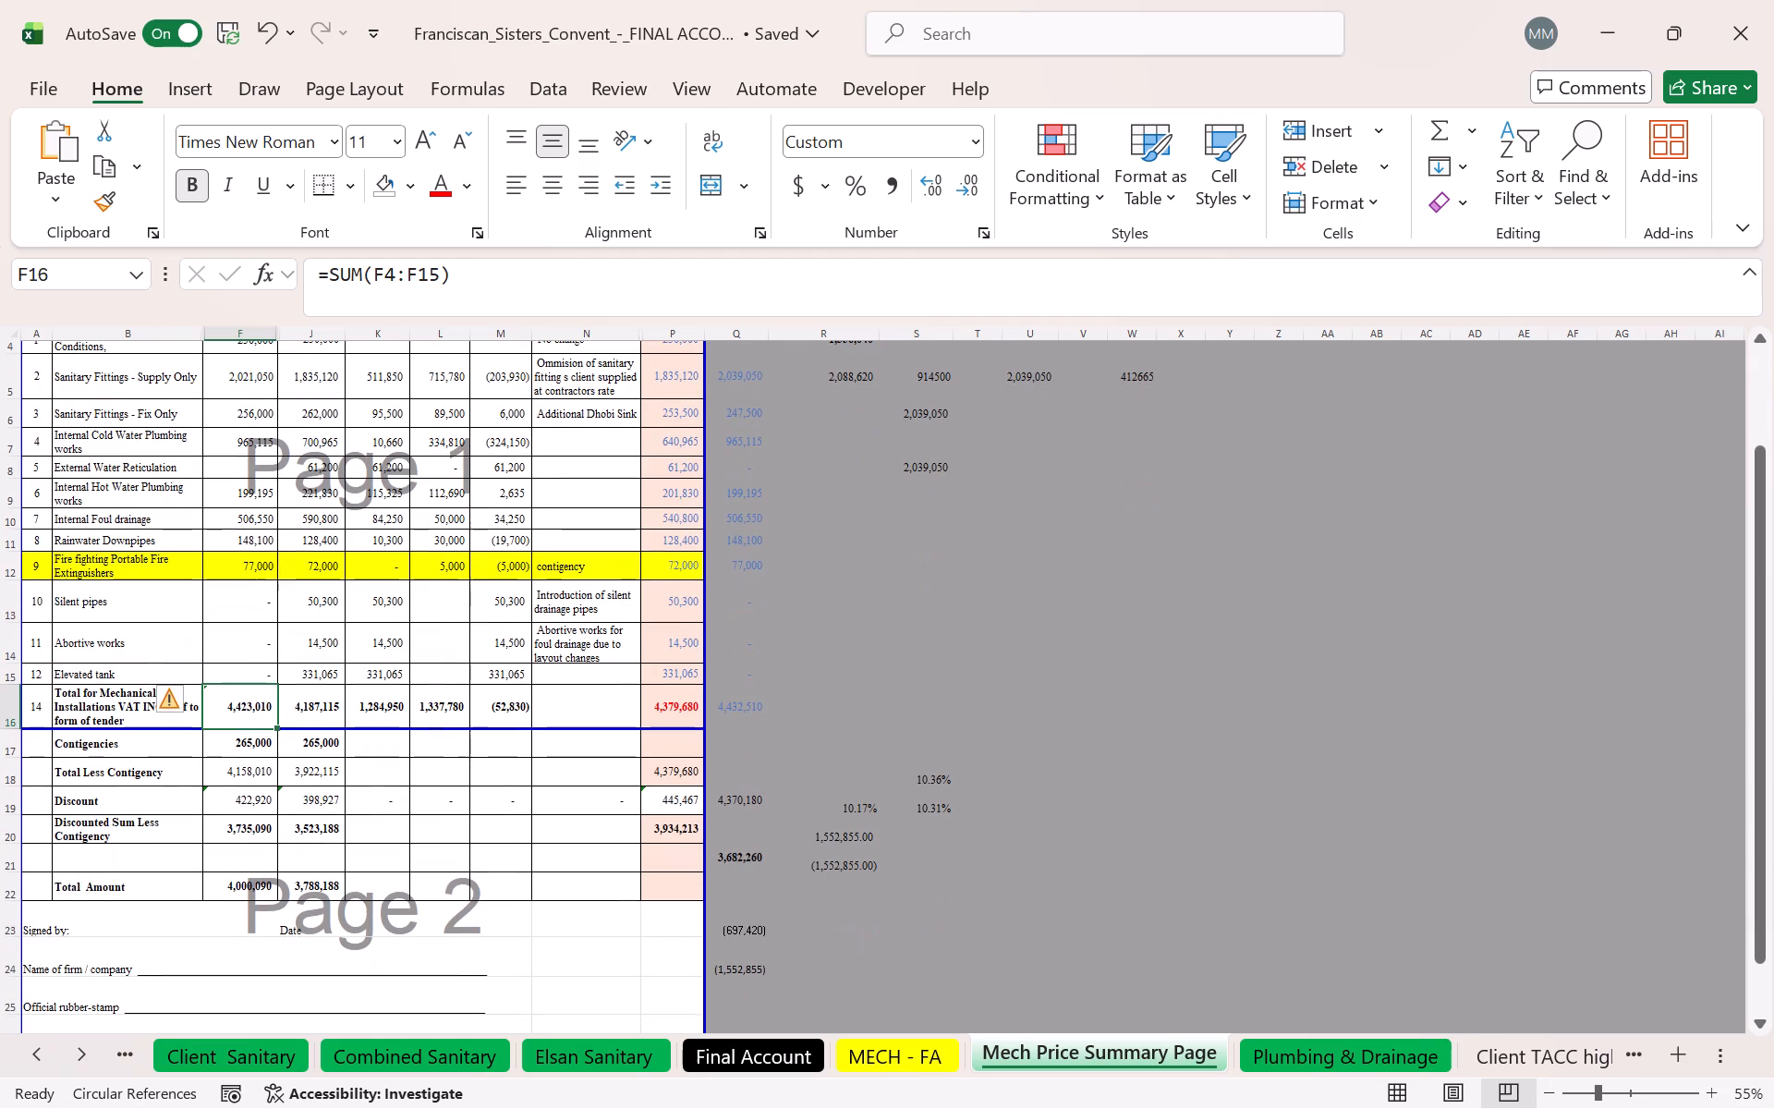
left_click(861, 1061)
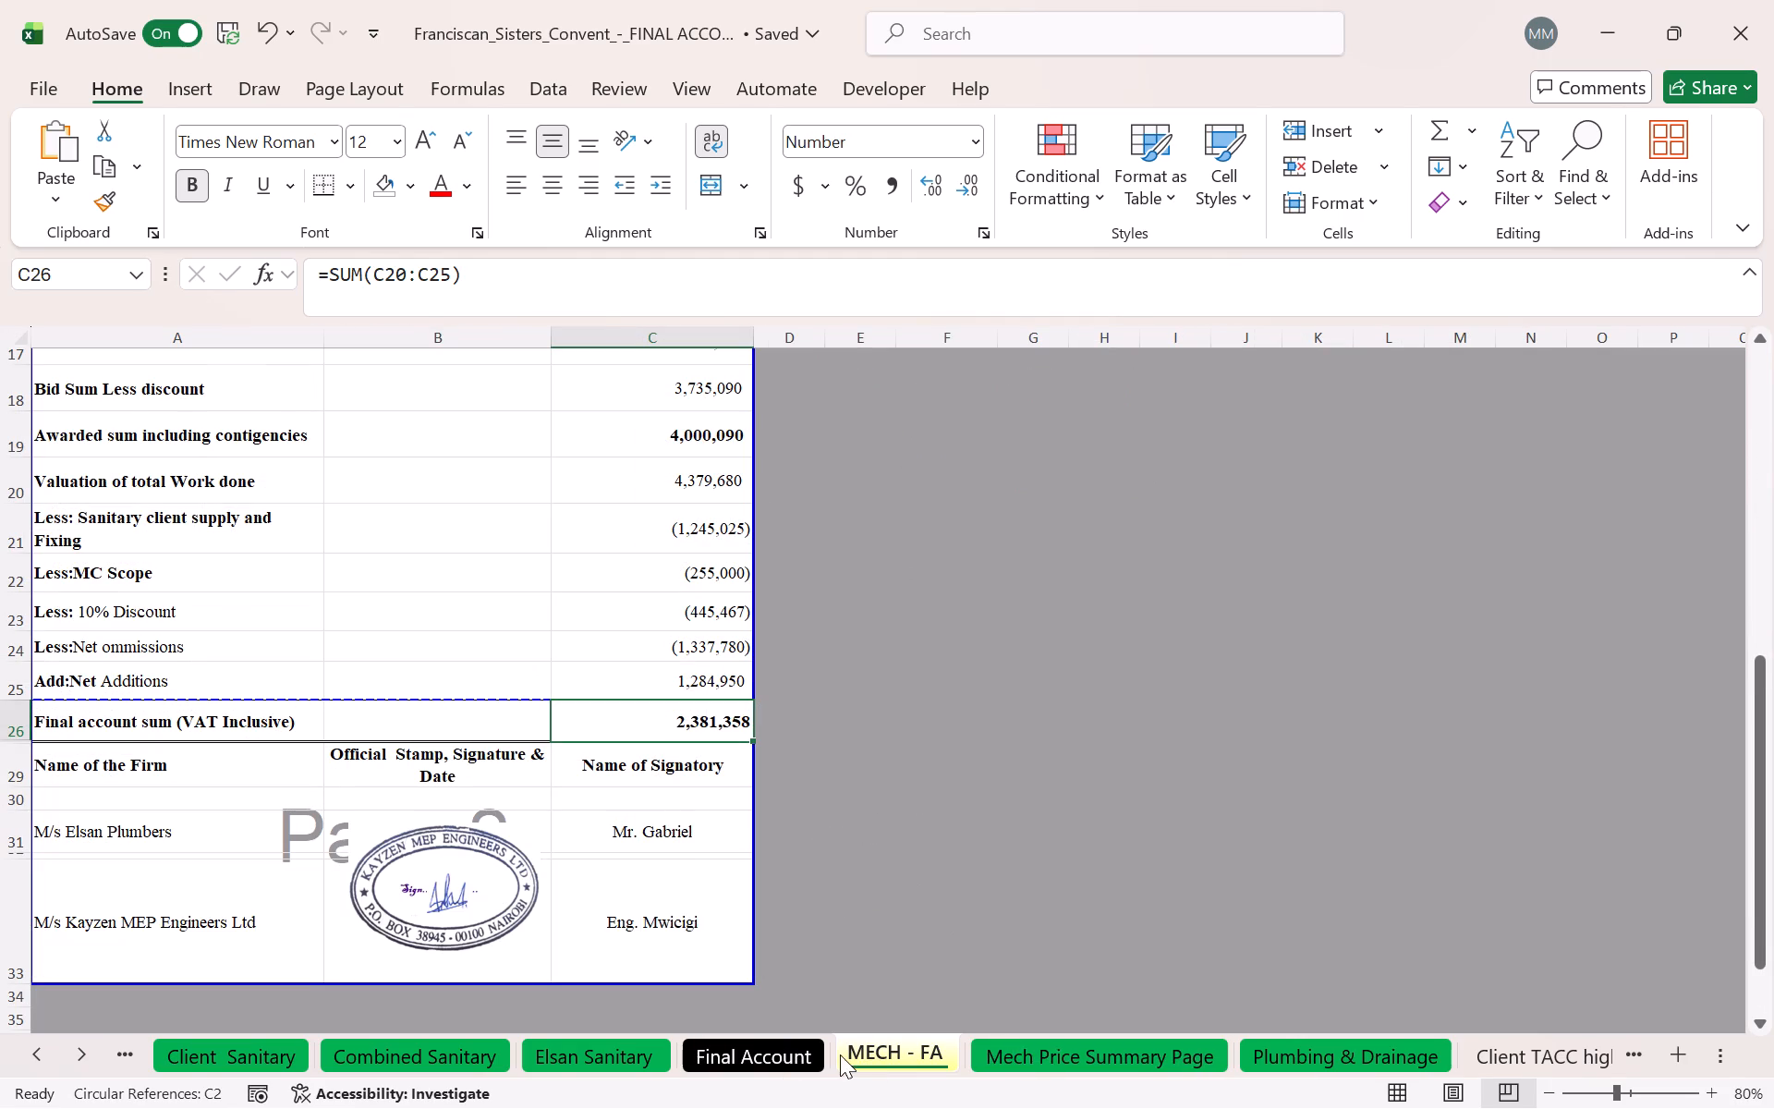
left_click(1043, 1068)
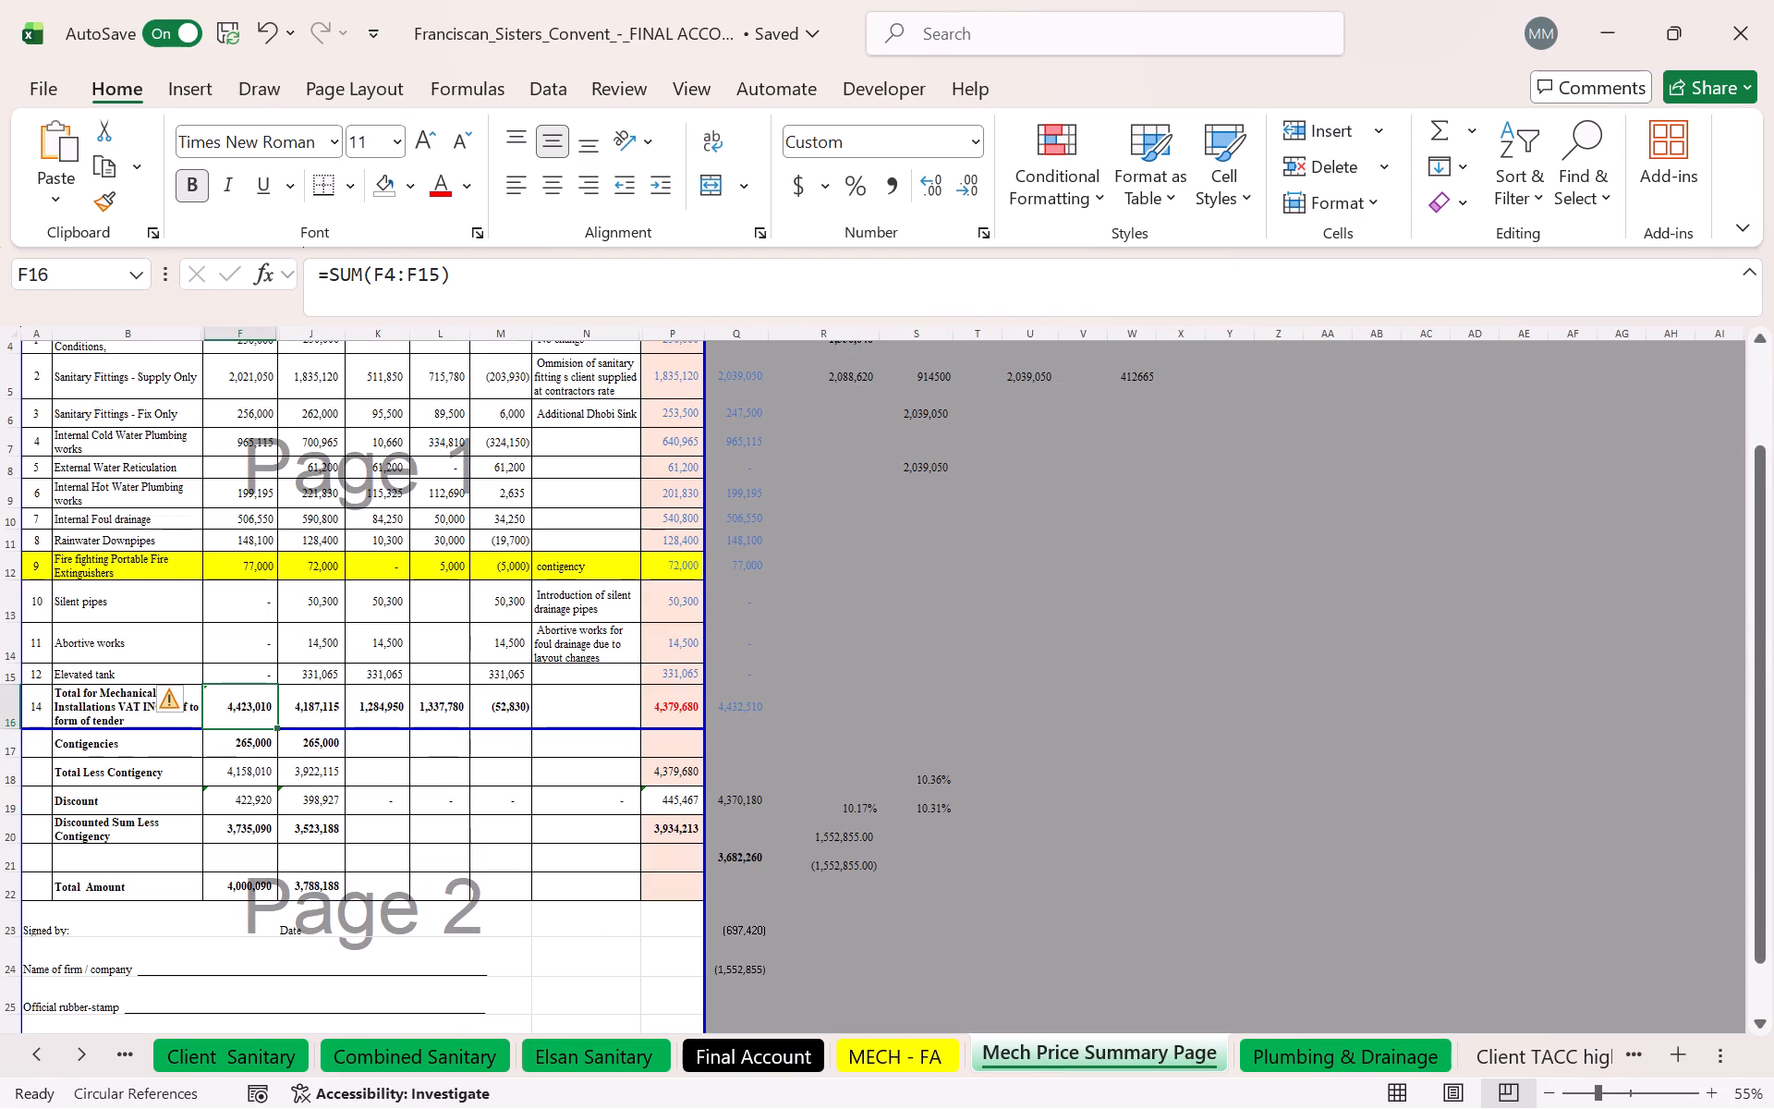
left_click(905, 1065)
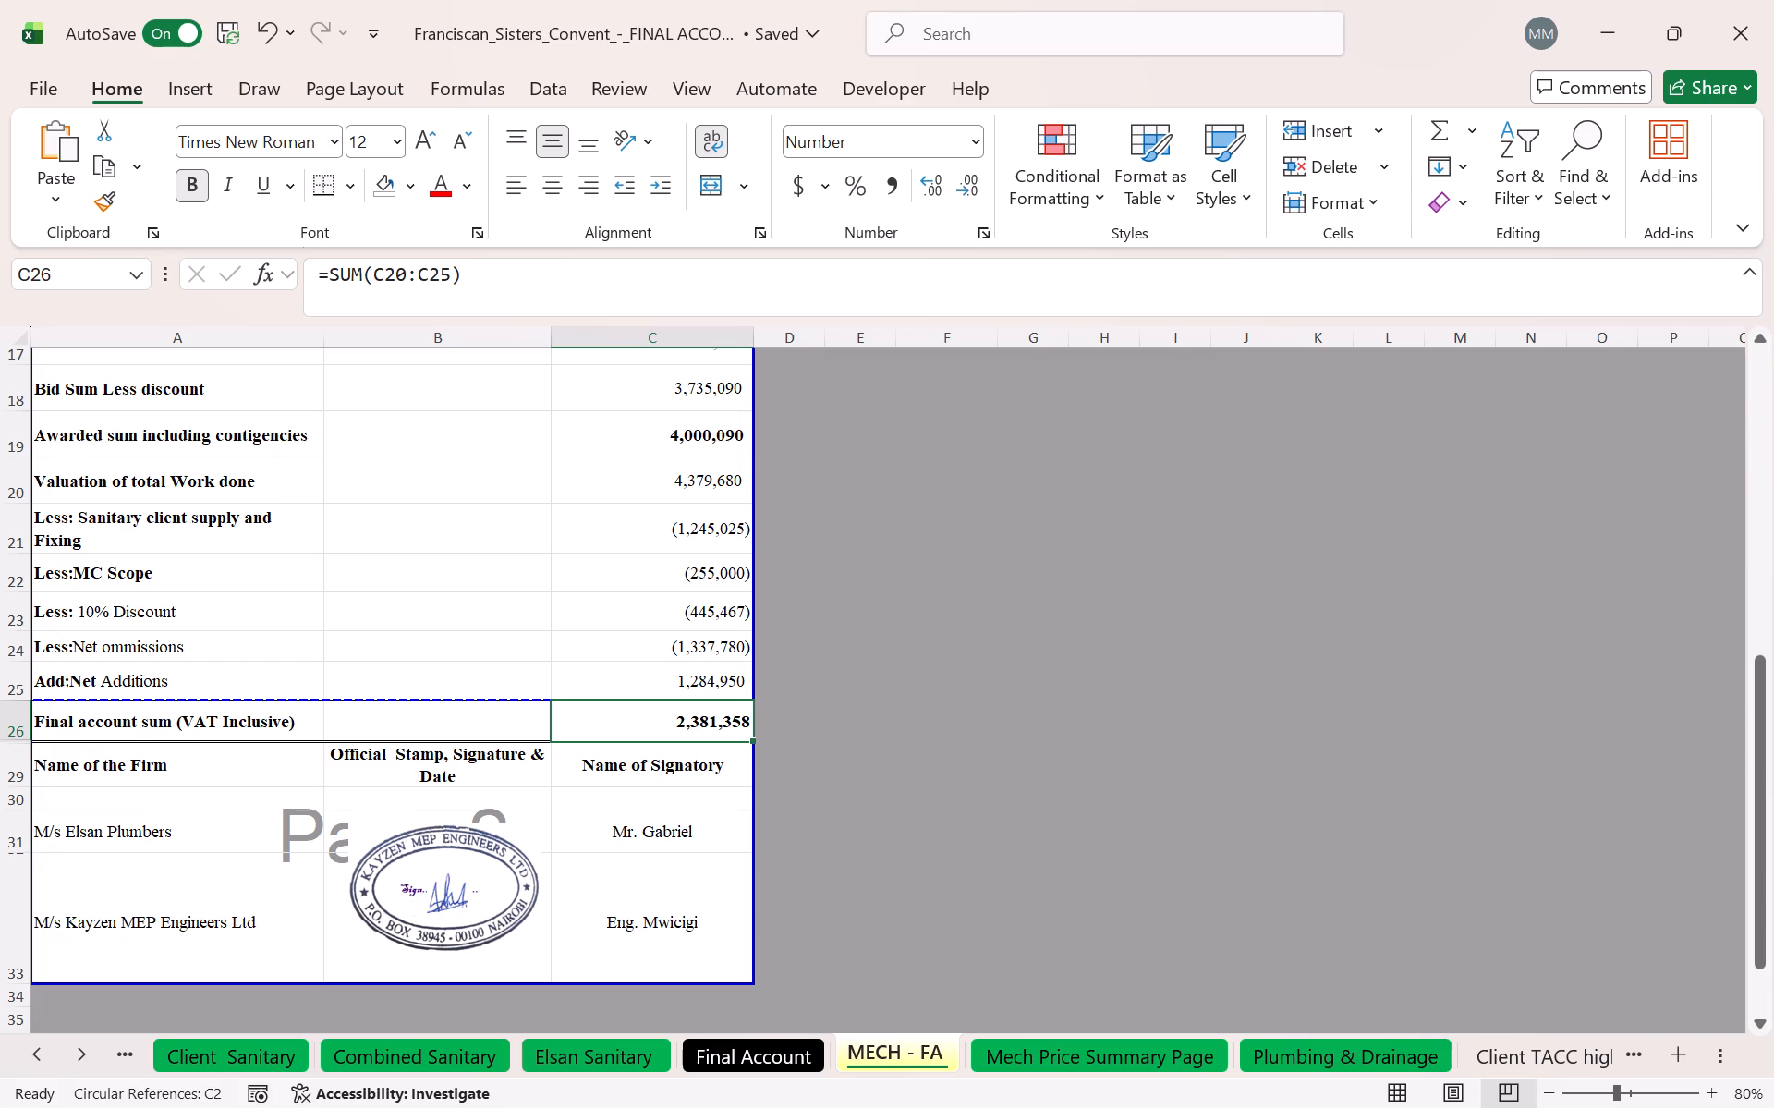
left_click(779, 1062)
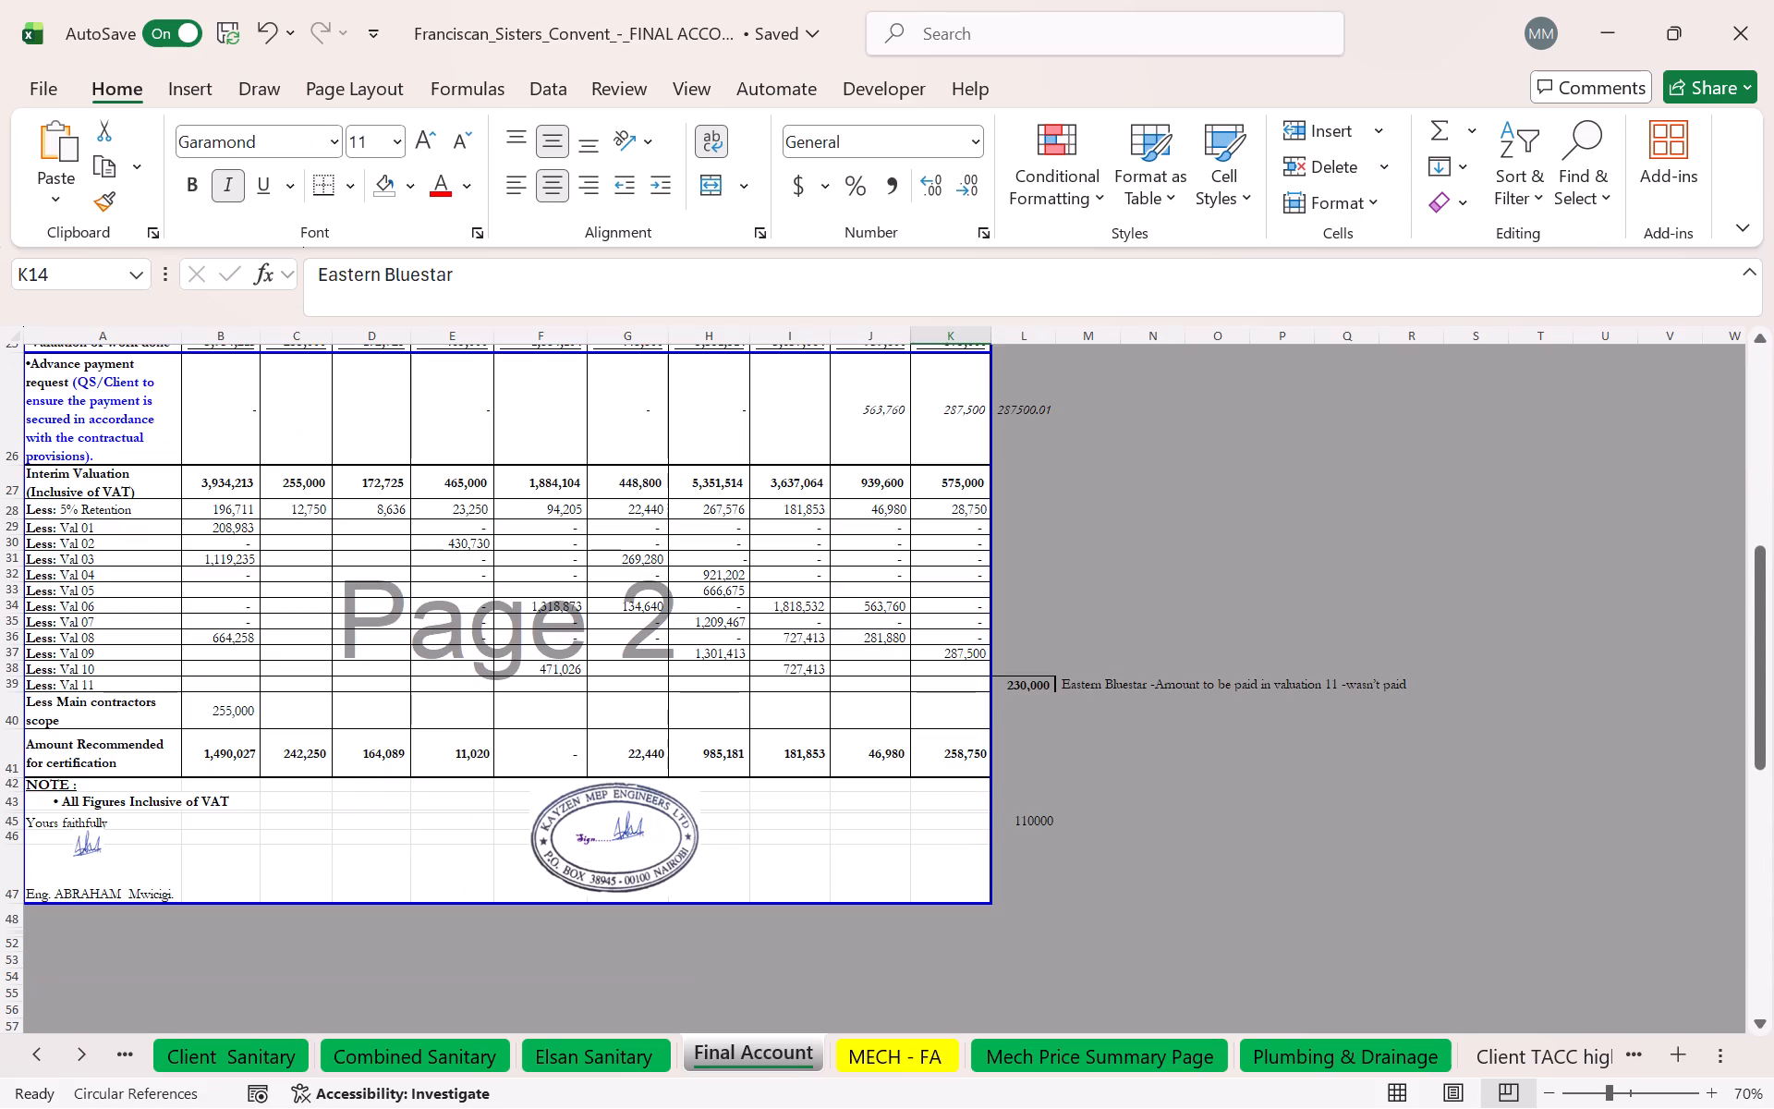
scroll(200, 517, "up", 3)
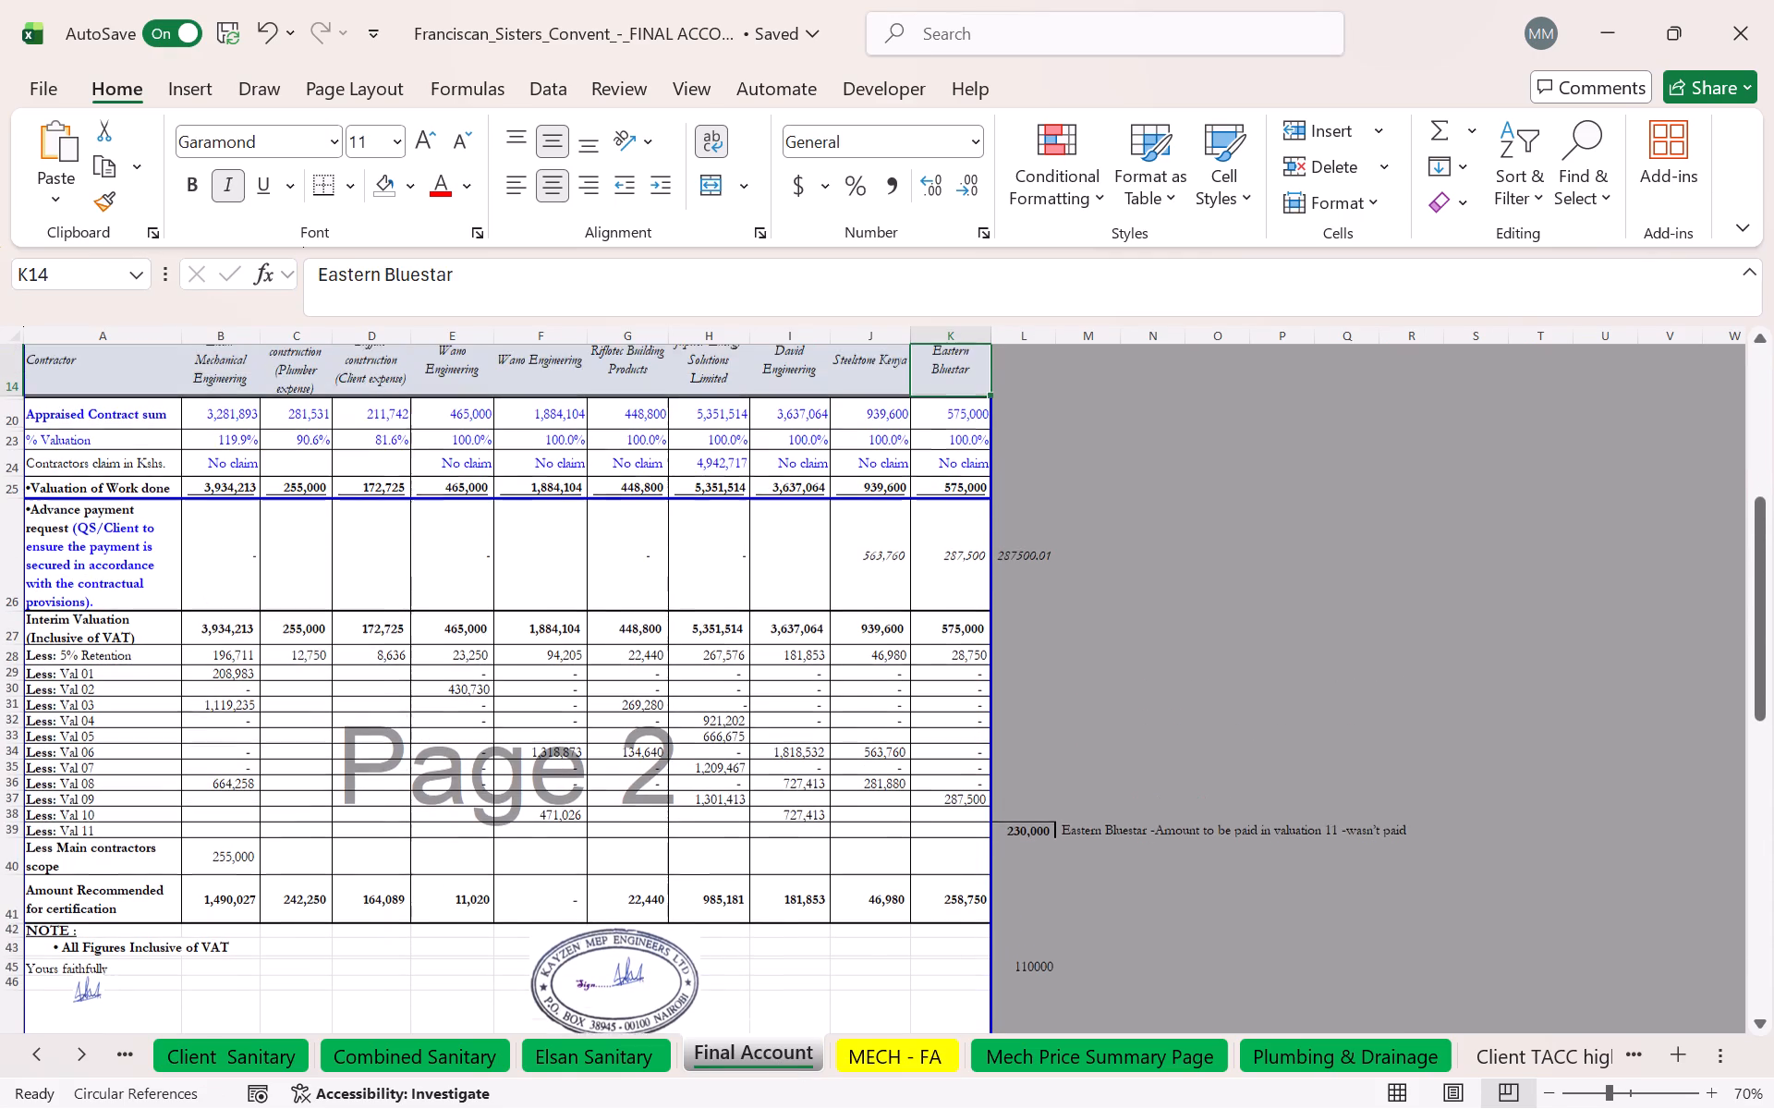
Trace Elsan Mechanical's valuation of work done to its source on Mech Price Summary Page, and check its main contractors scope formula.
left_click(208, 516)
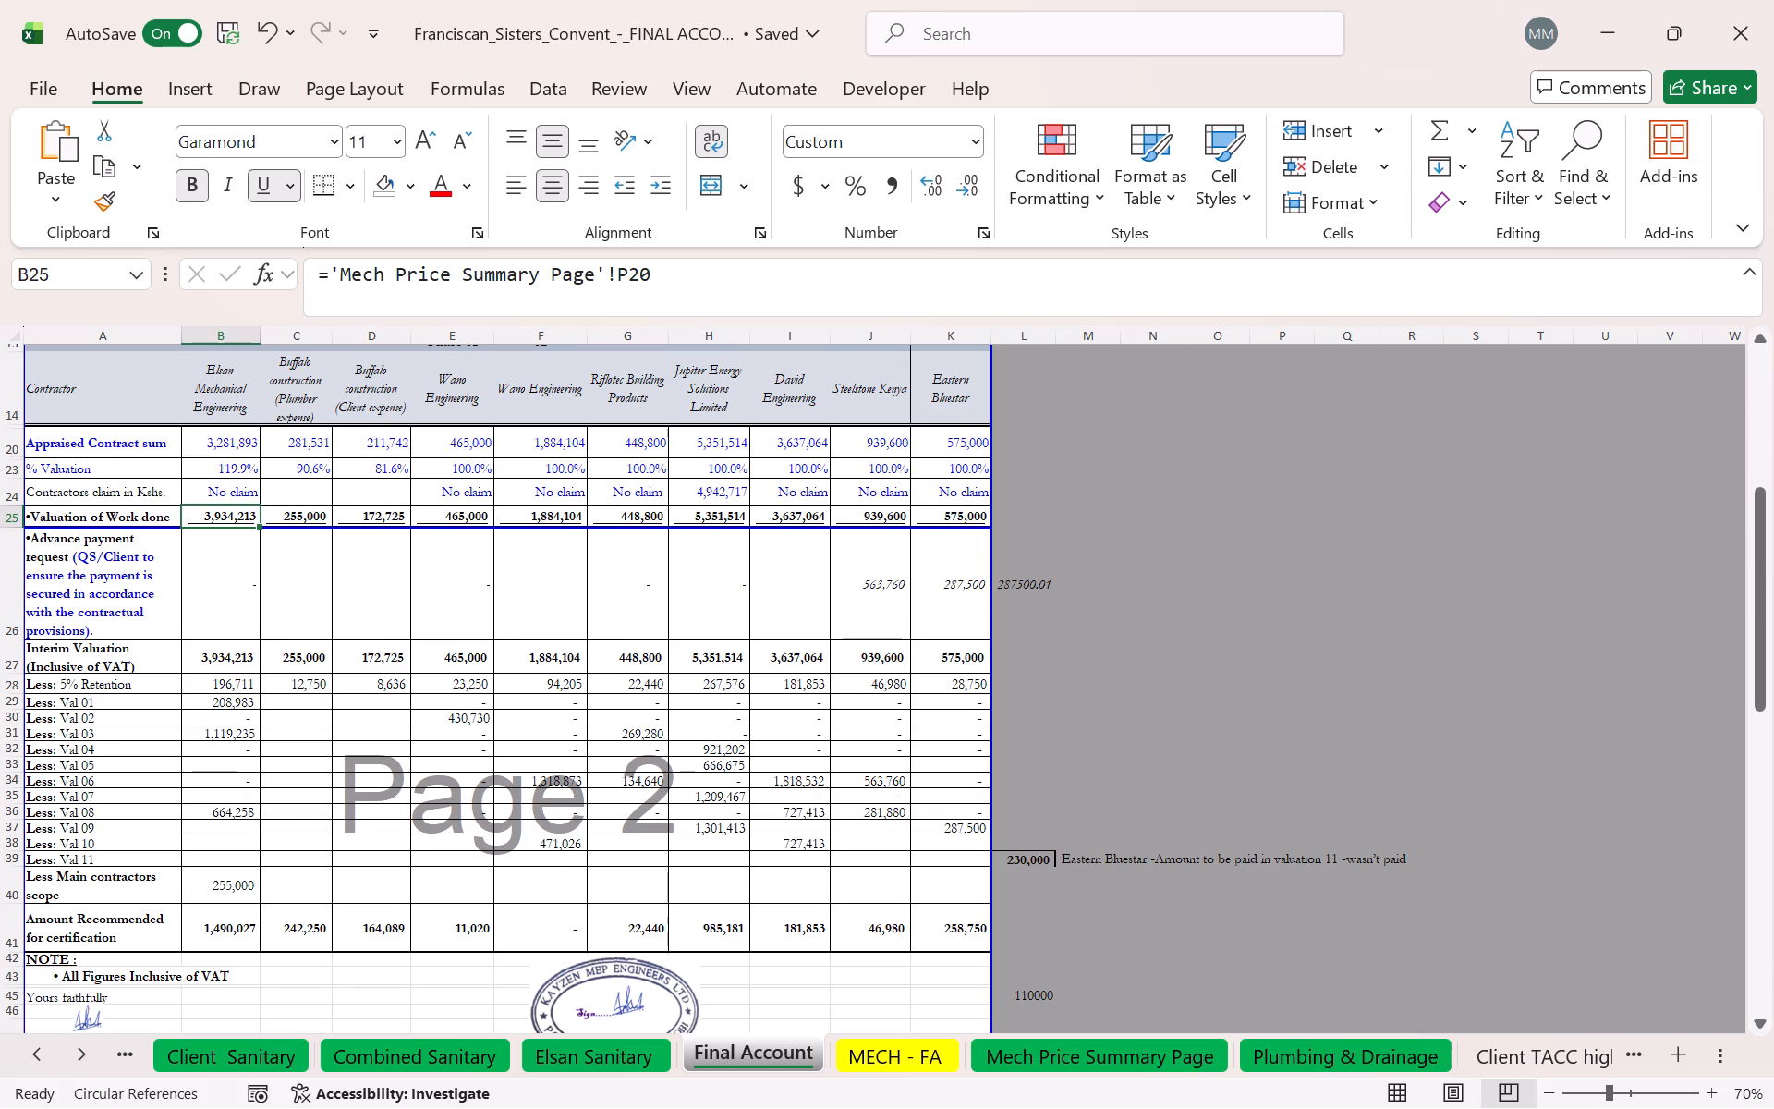
key("Escape")
left_click(1039, 1058)
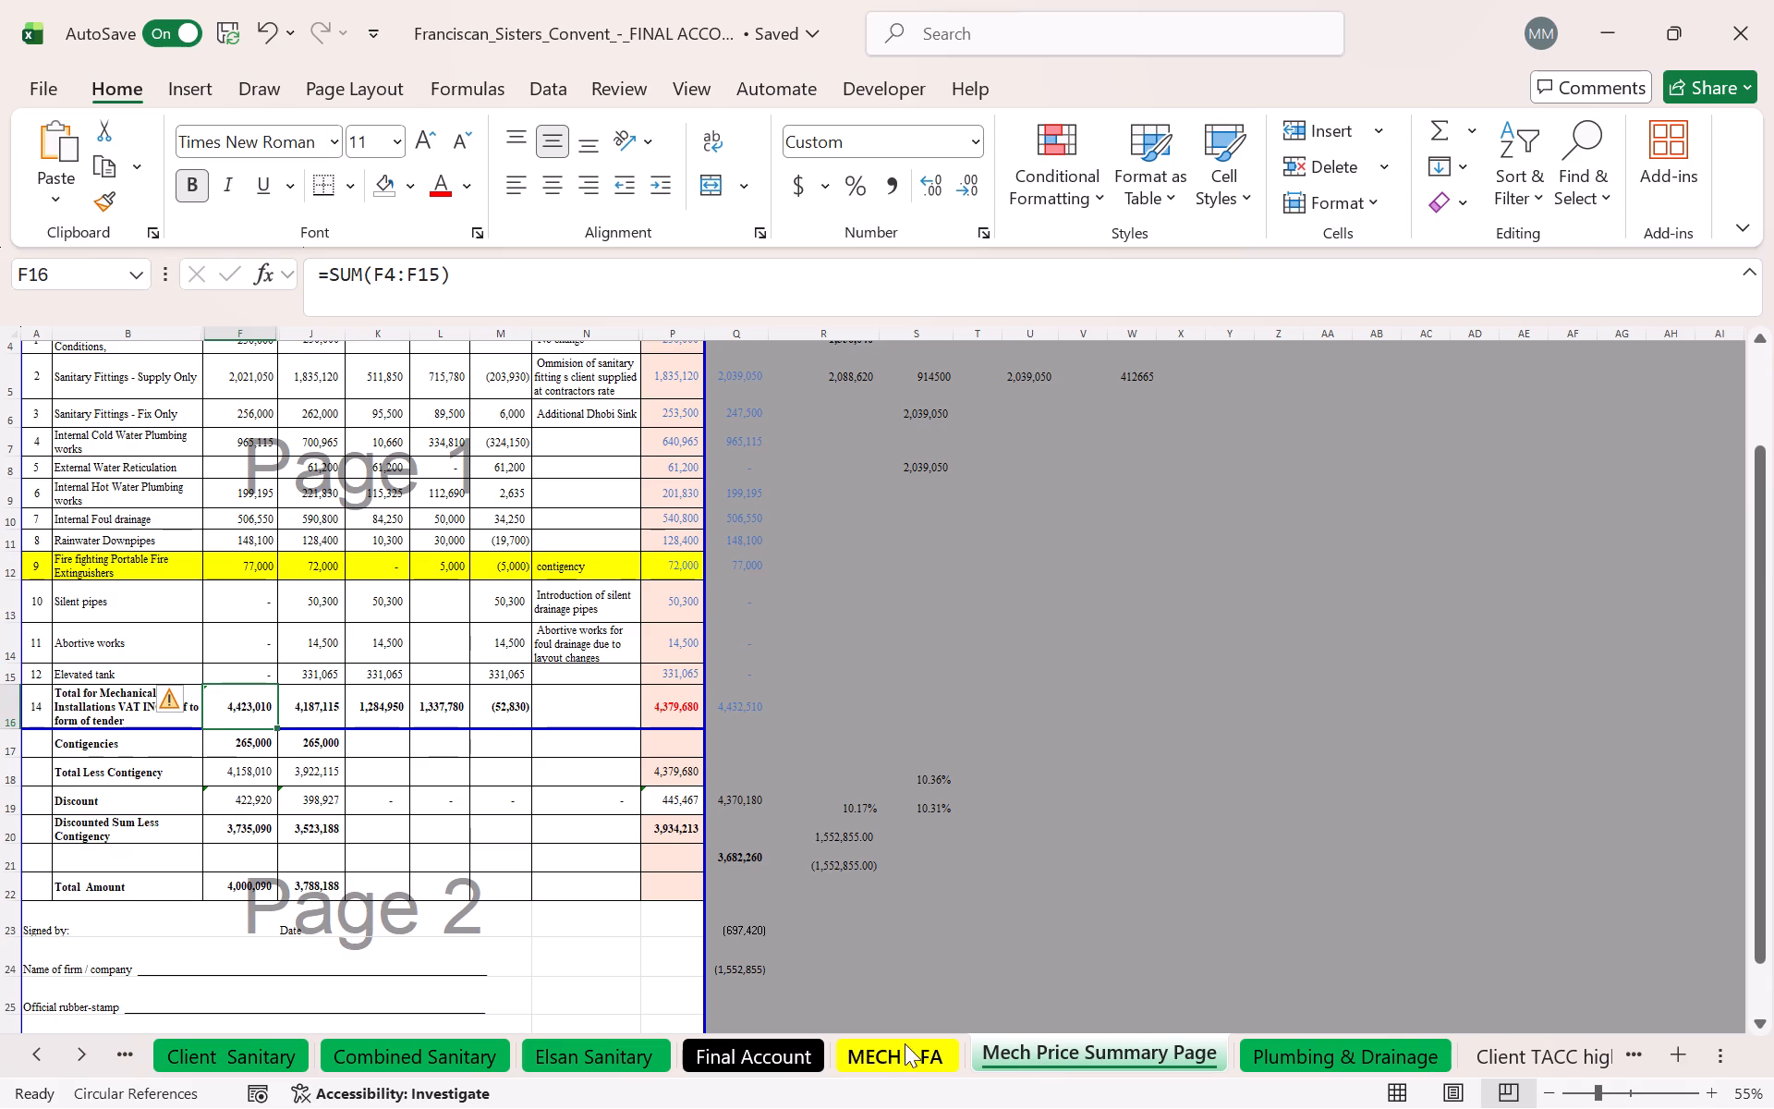
left_click(783, 1055)
double_click(211, 511)
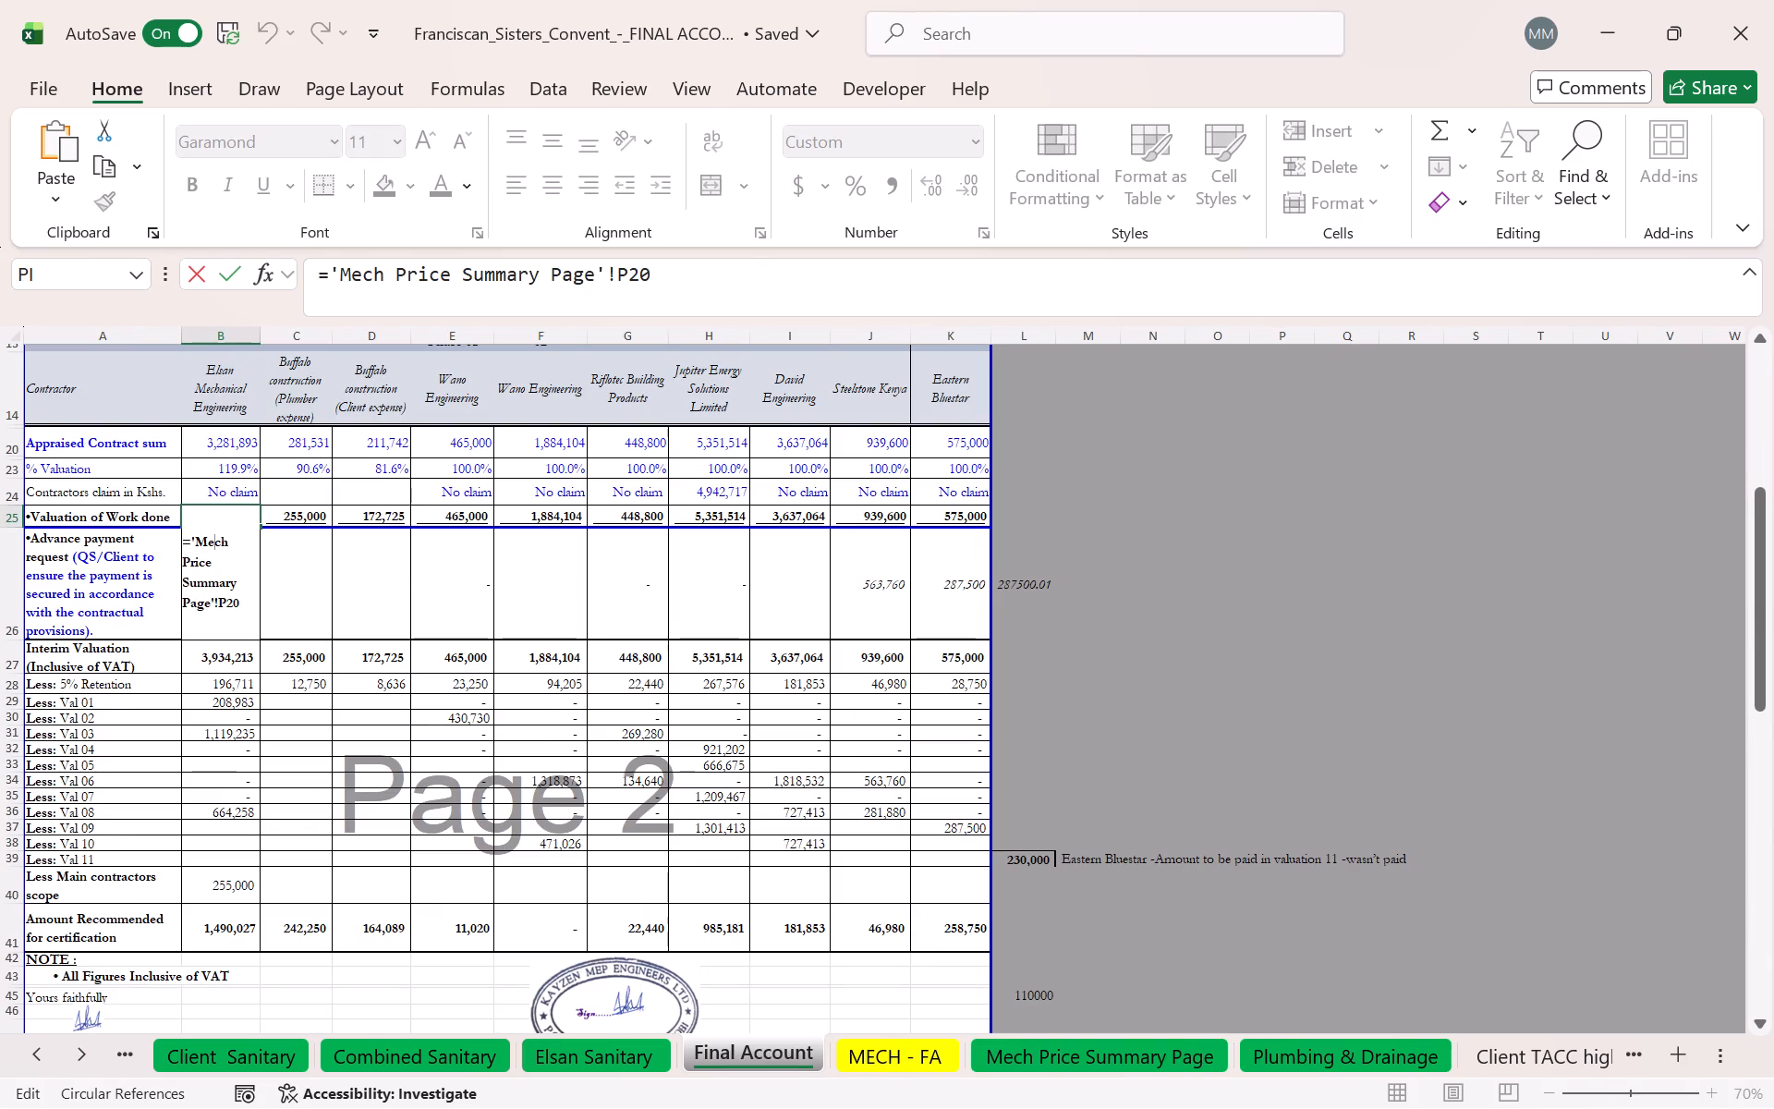
key("Escape")
left_click(1111, 1037)
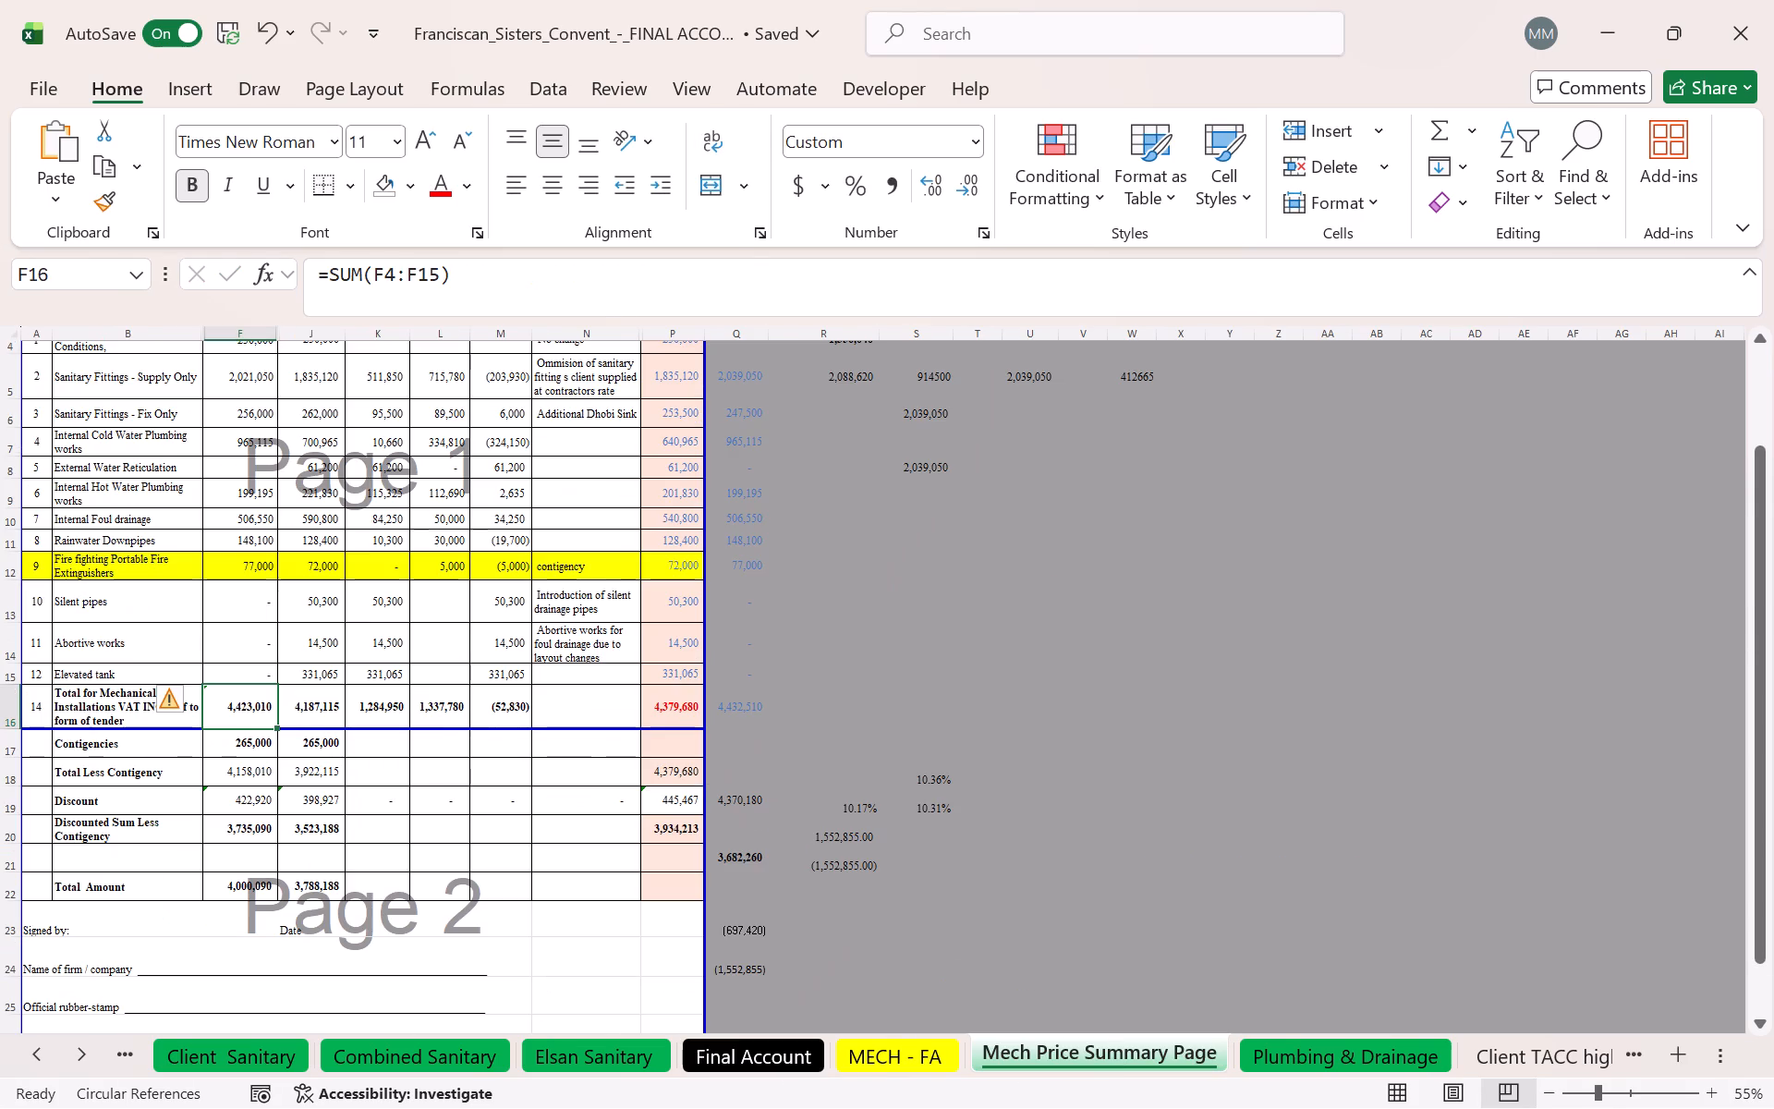
left_click(679, 833)
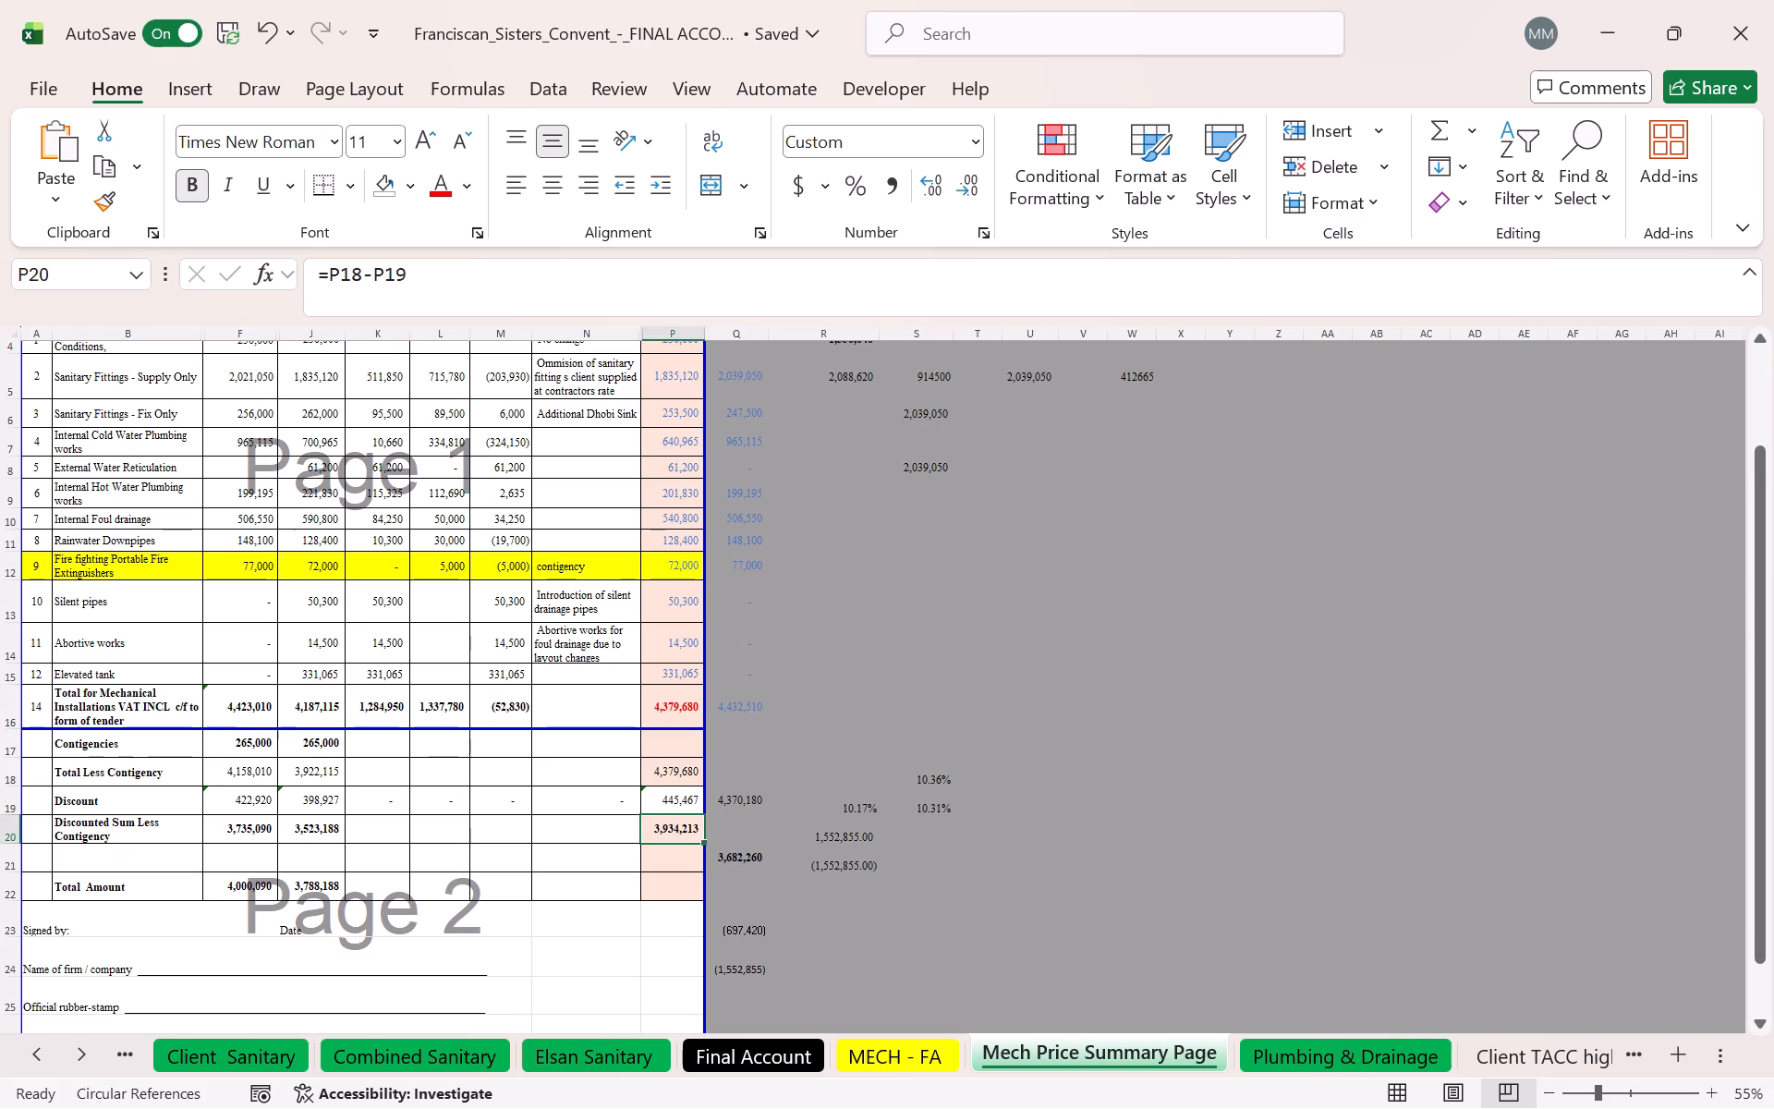
key("Escape")
left_click(793, 1054)
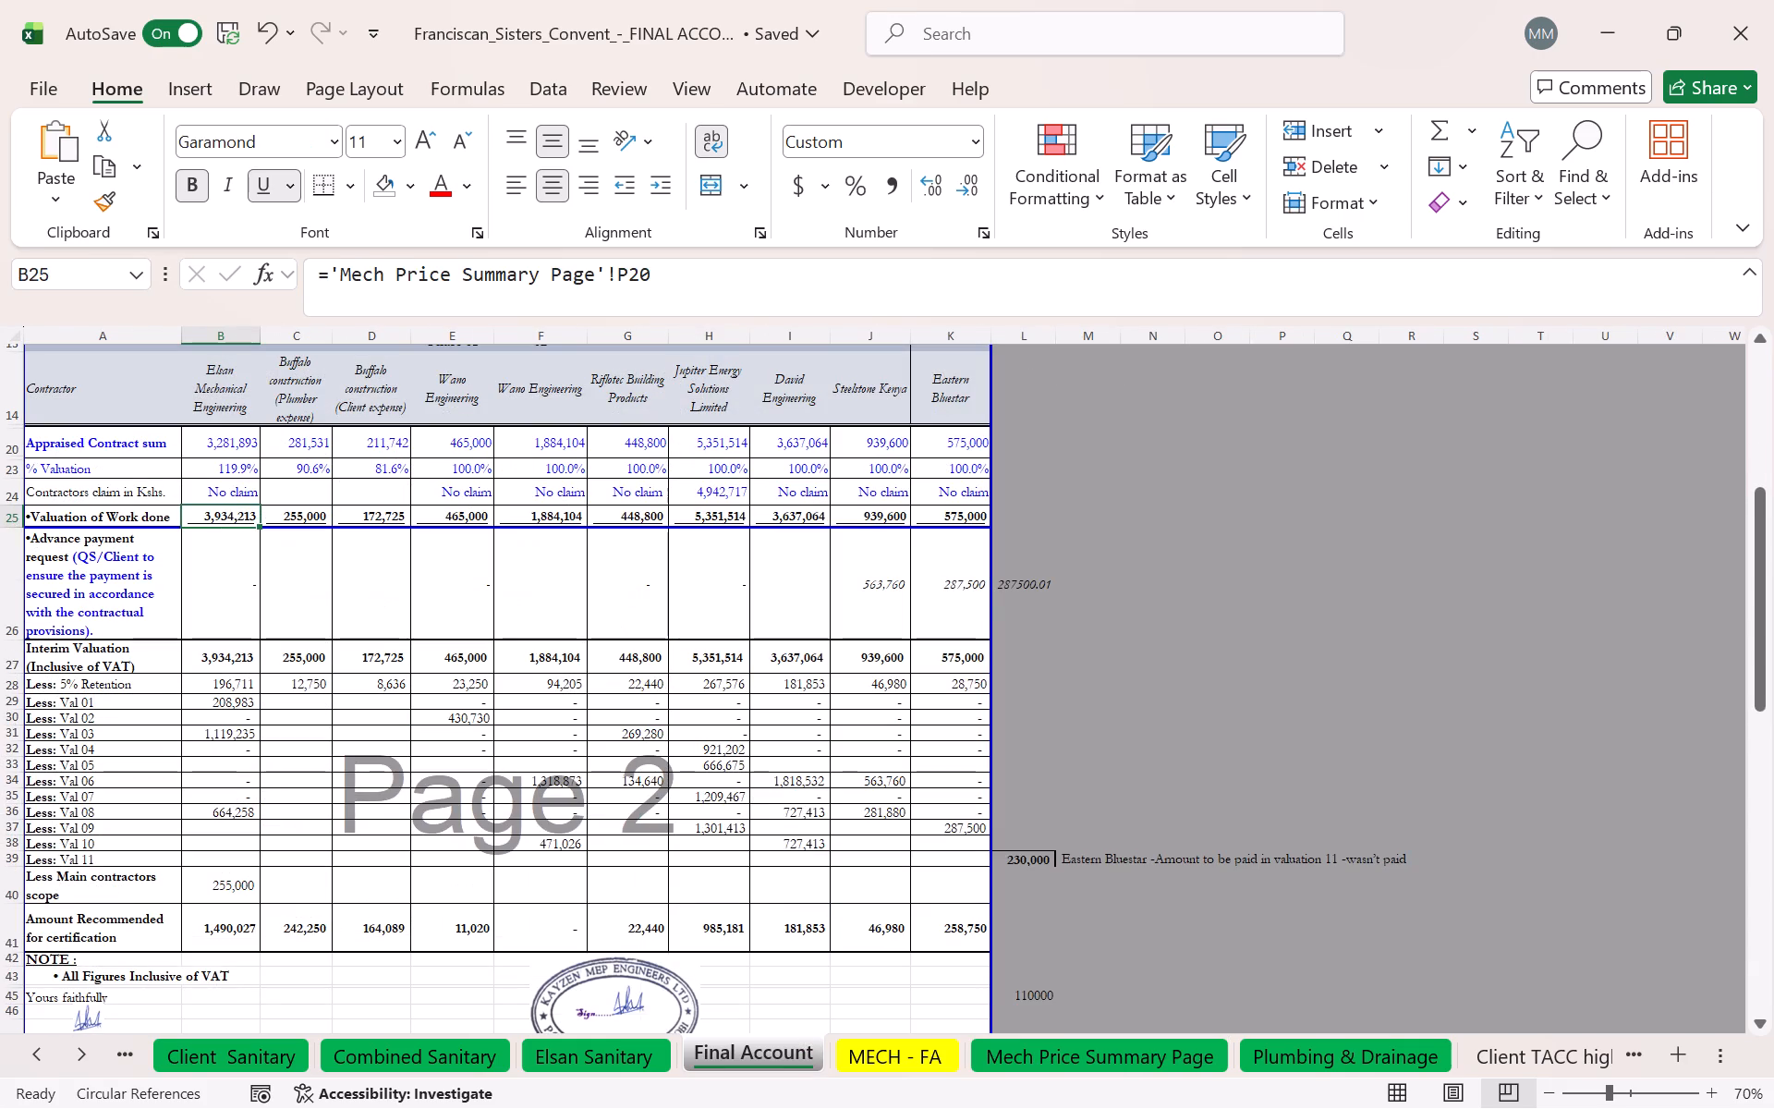
left_click(236, 877)
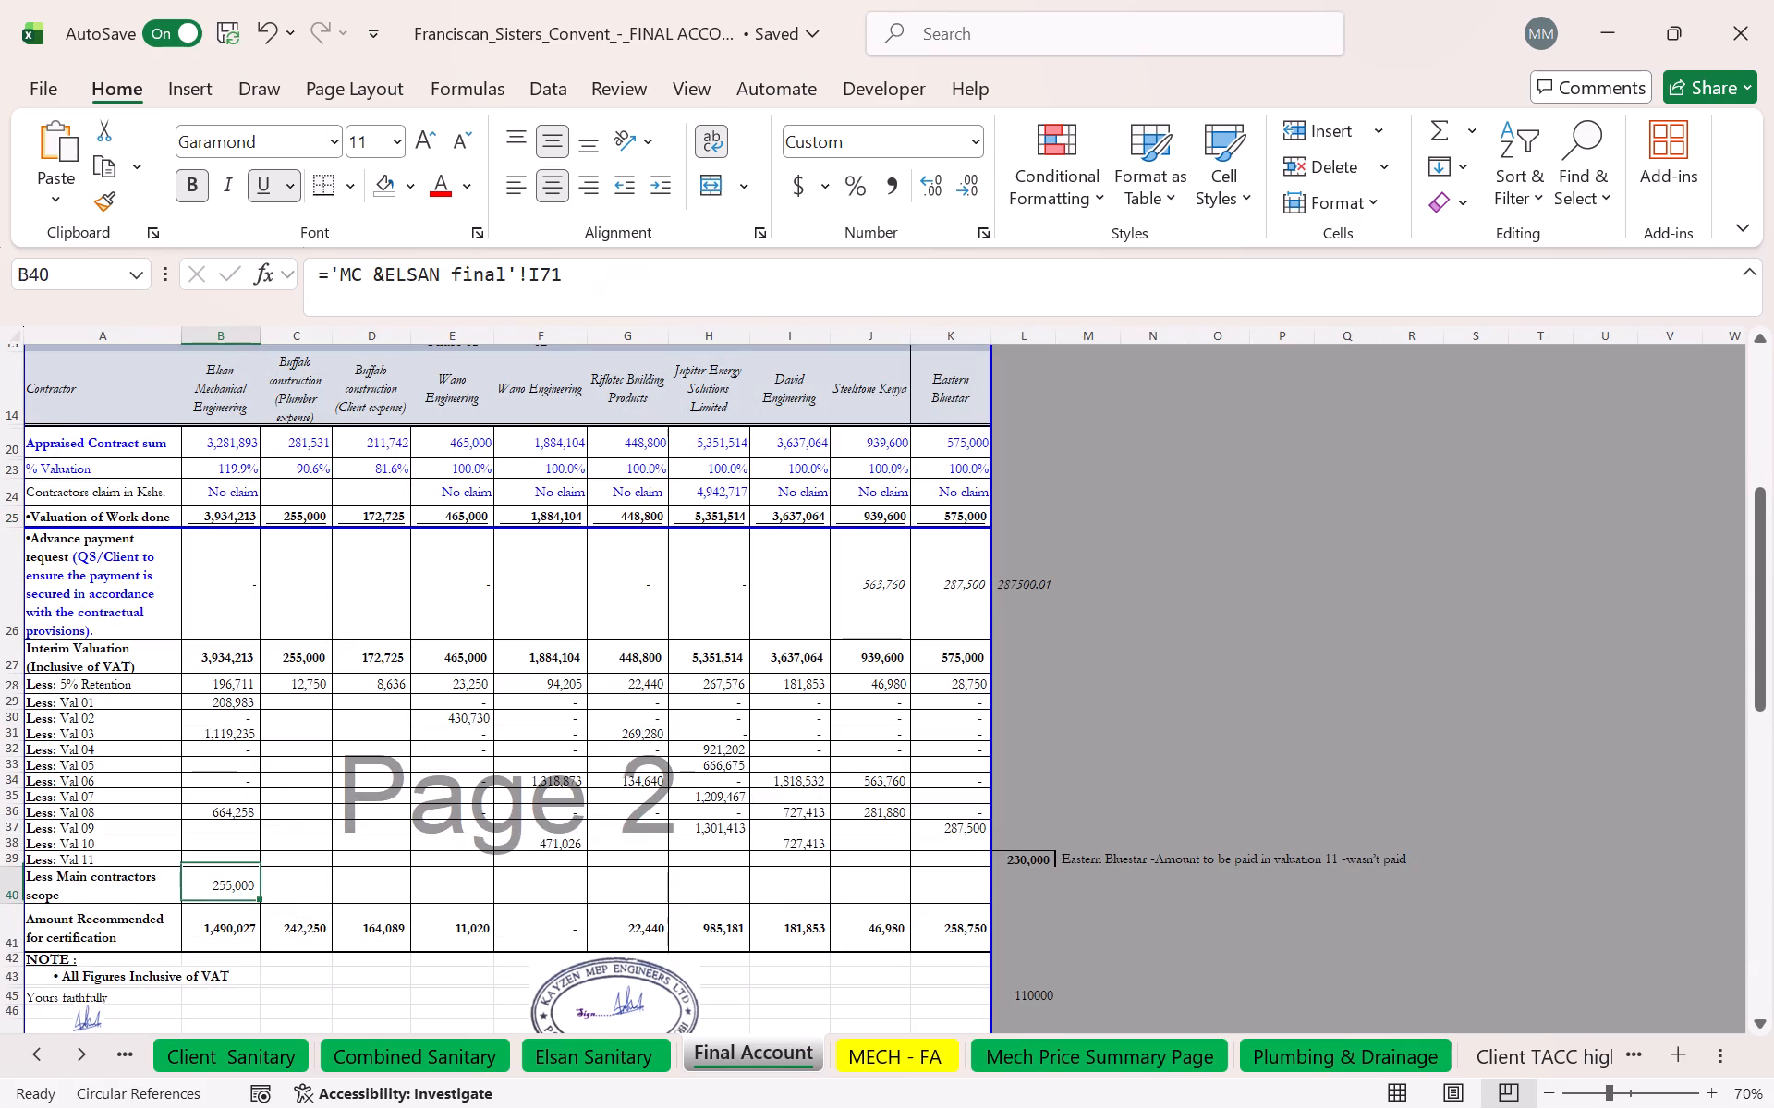
Insert a new row above "Amount Recommended for certification" on the Final Account sheet.
left_click(0, 924)
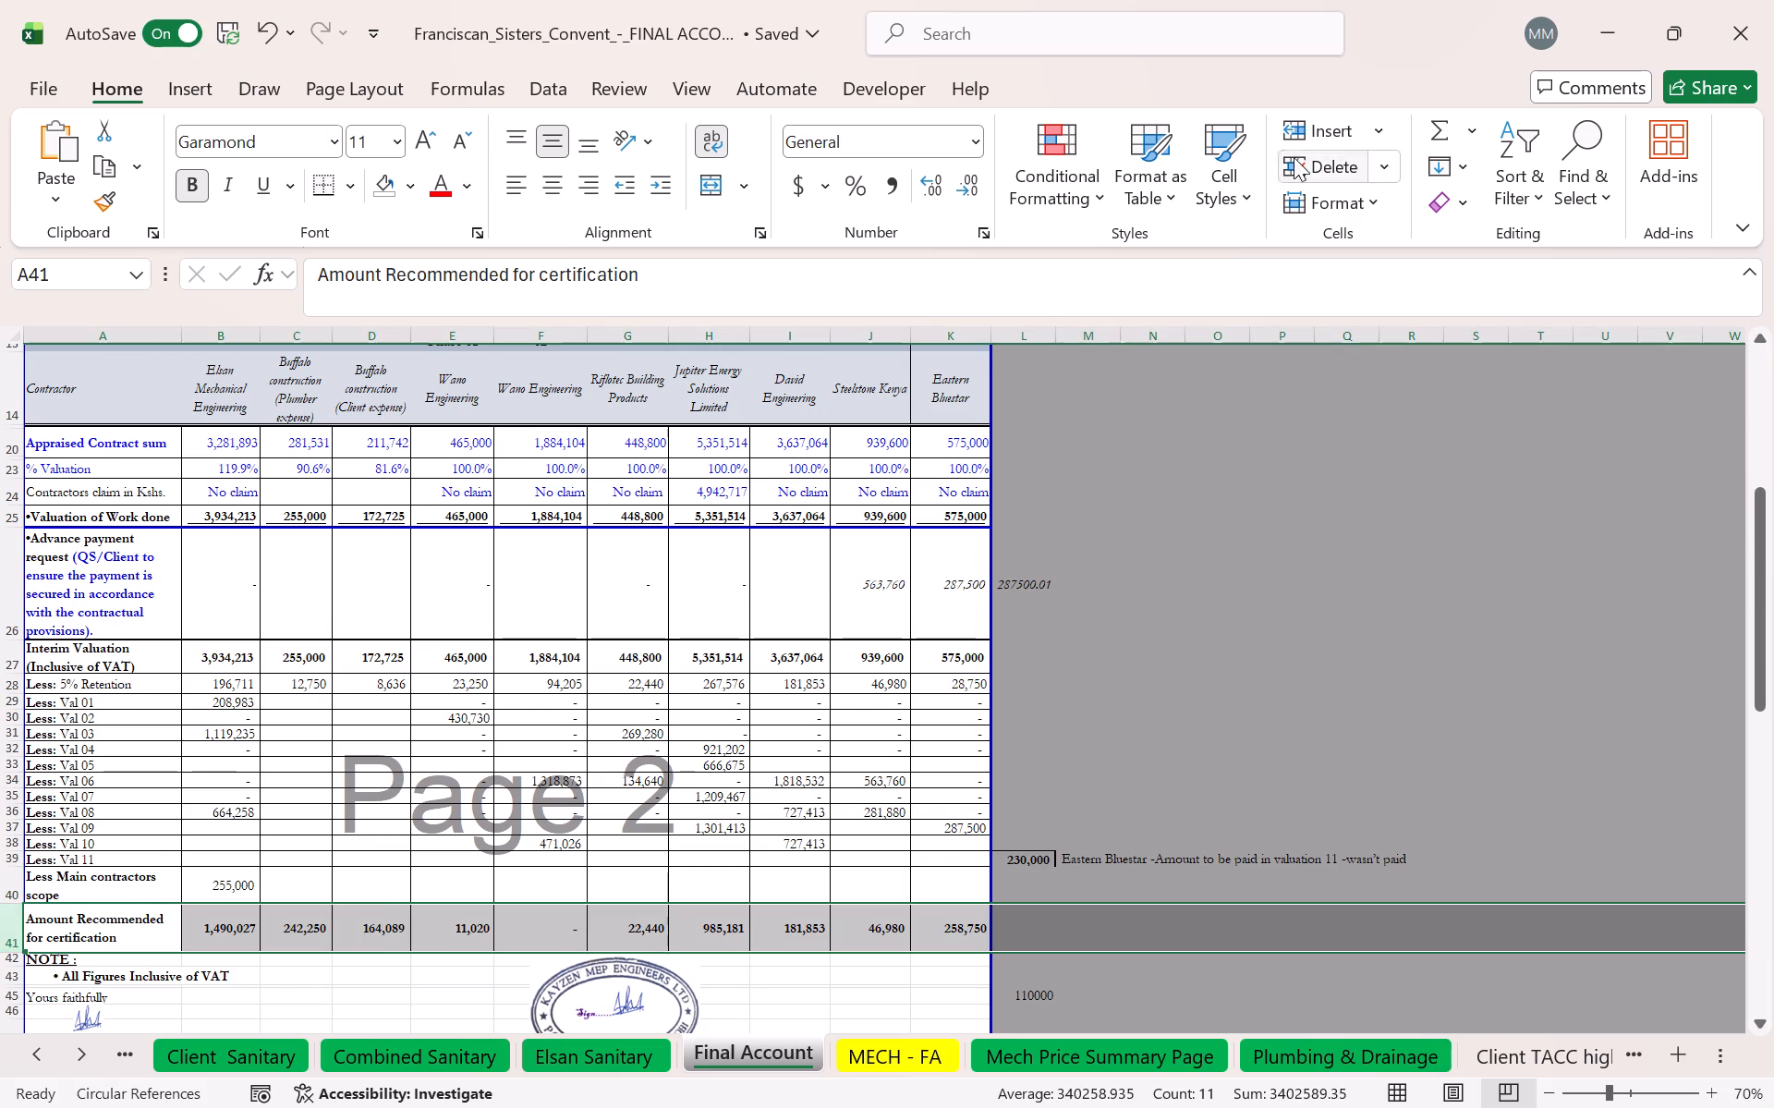
left_click(1323, 126)
left_click(119, 933)
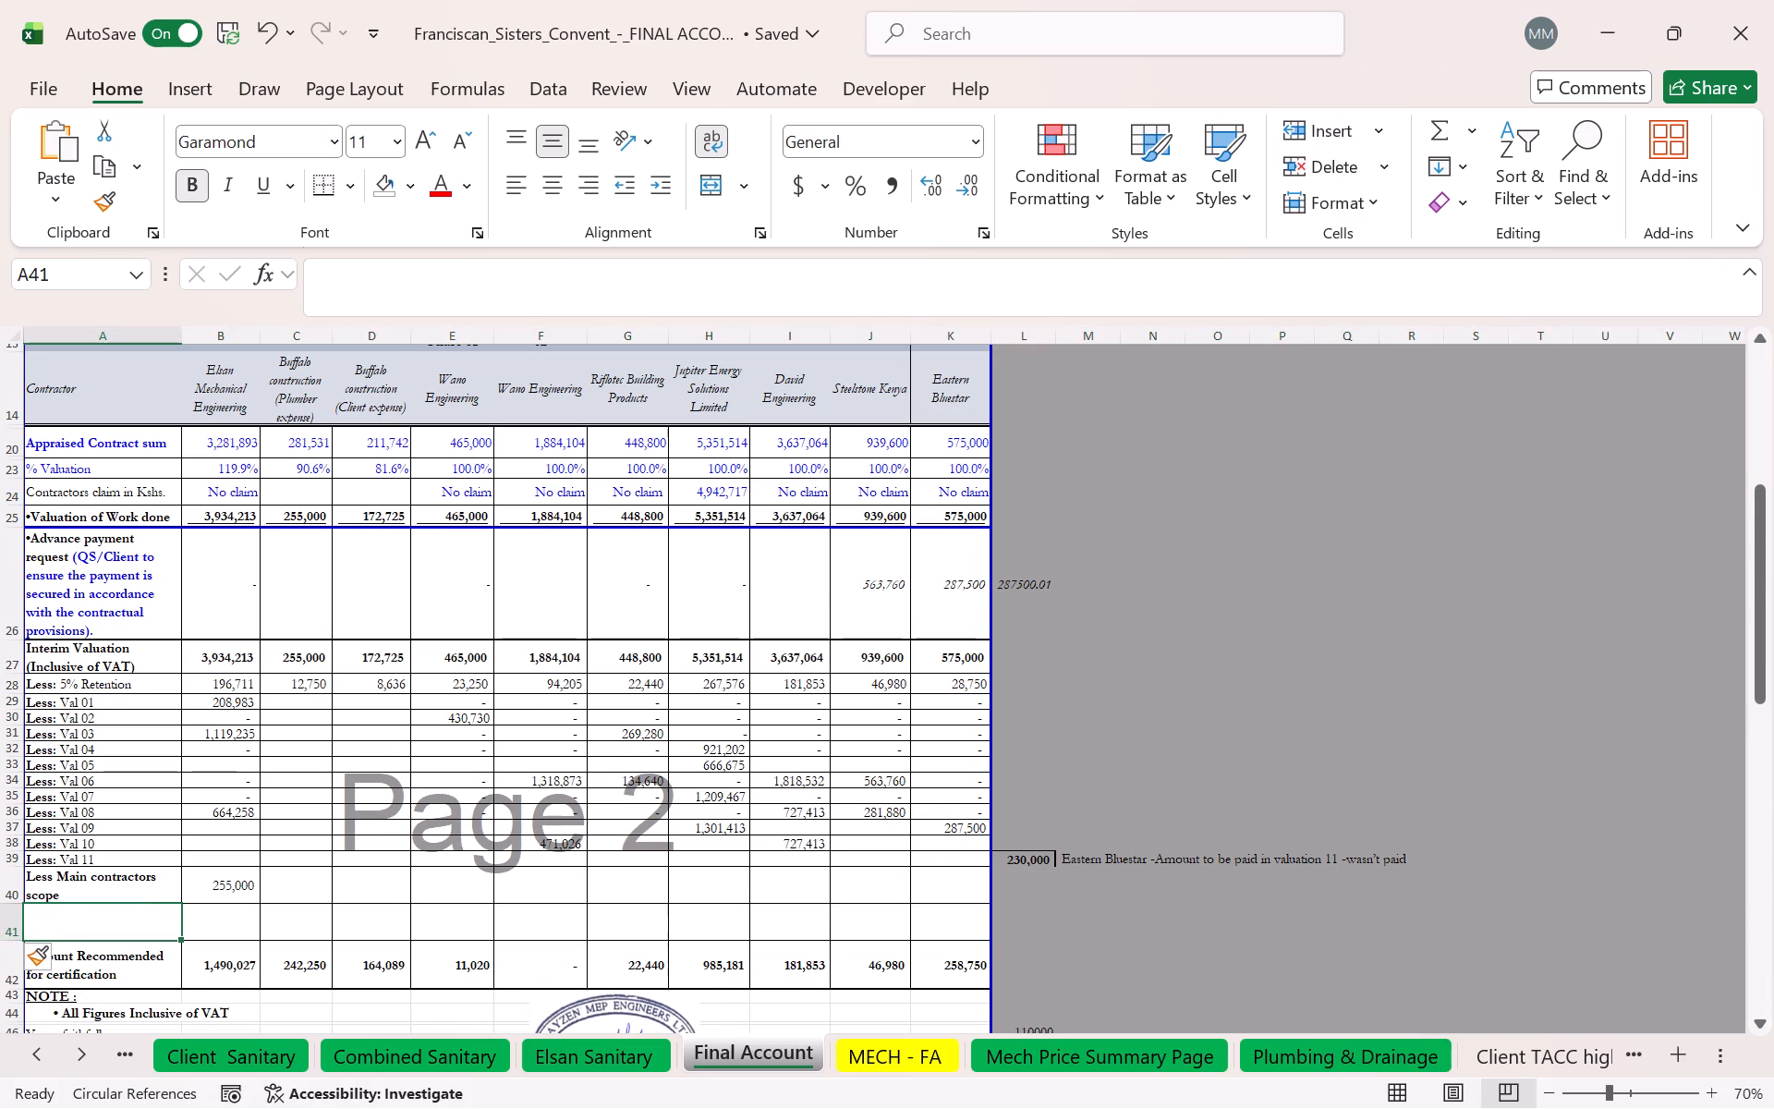
Fill the main contractors scope label down into A41 and reword it as "Less Client supply".
left_click(115, 883)
left_click_drag(182, 898, 180, 906)
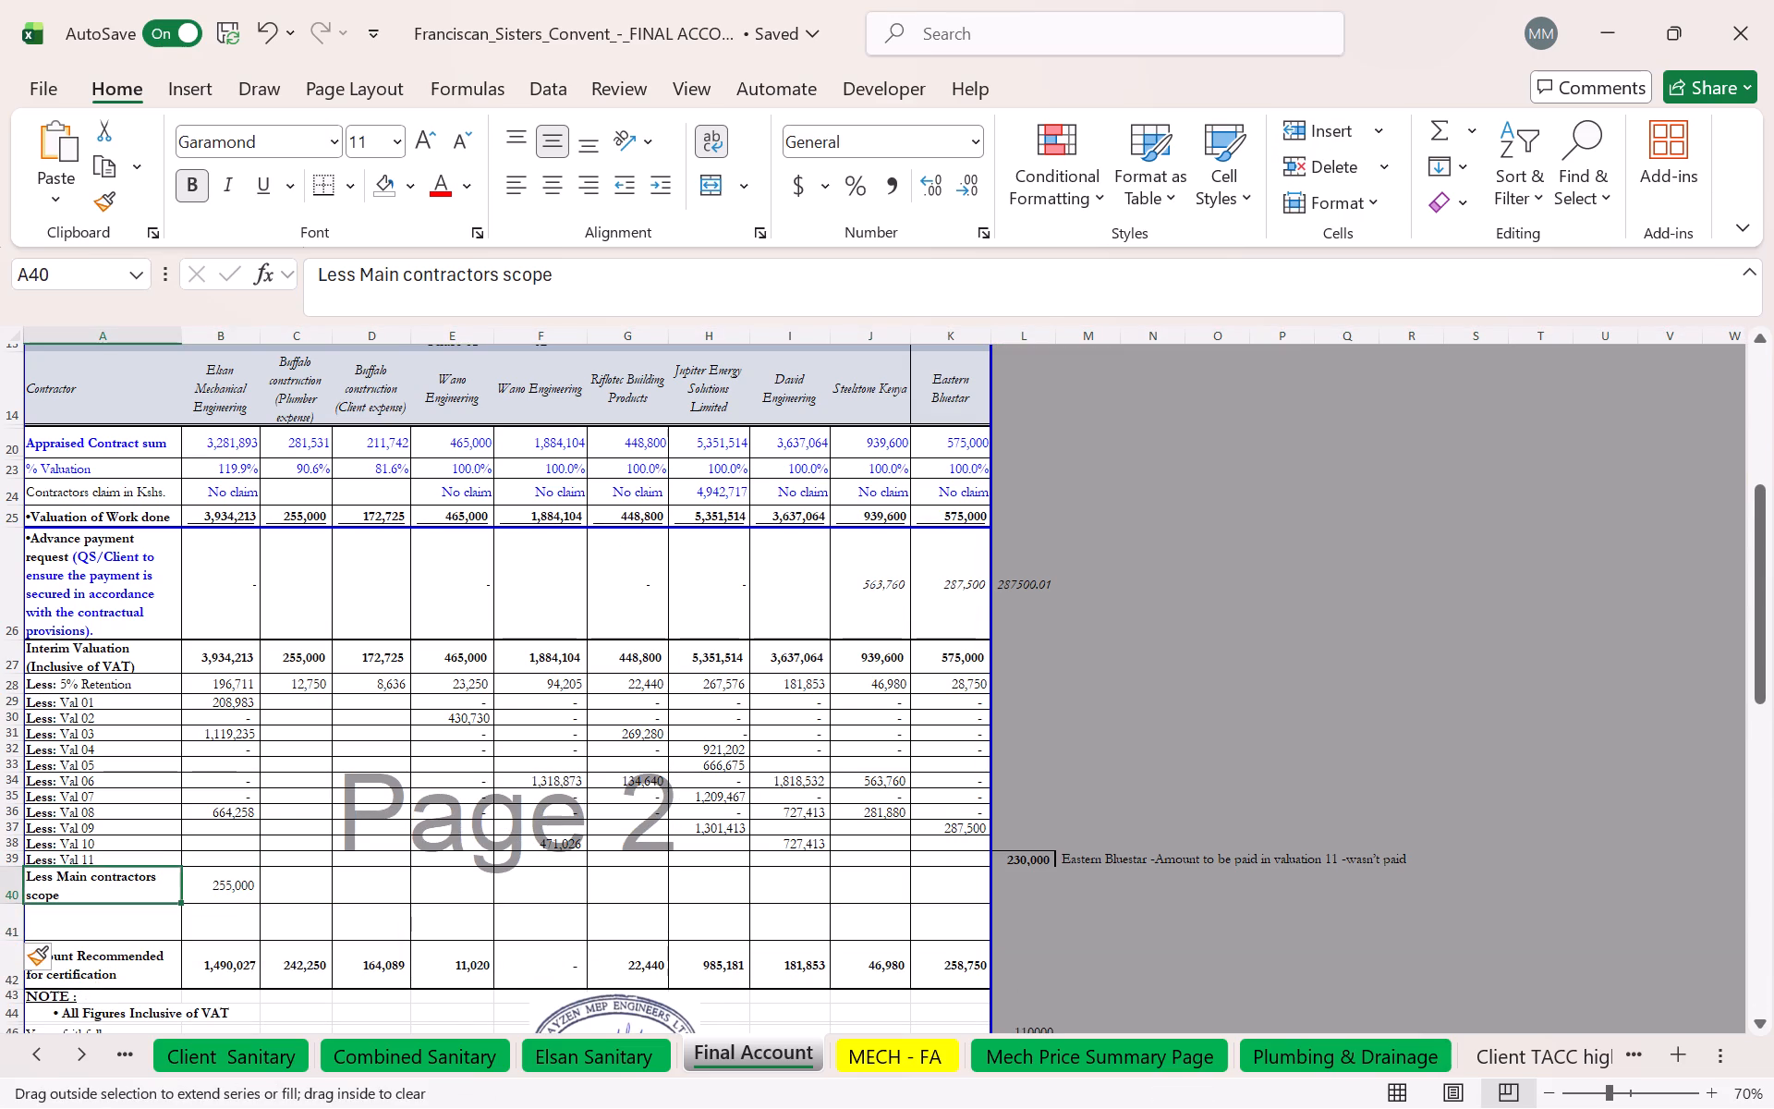
left_click_drag(180, 906, 168, 932)
double_click(132, 932)
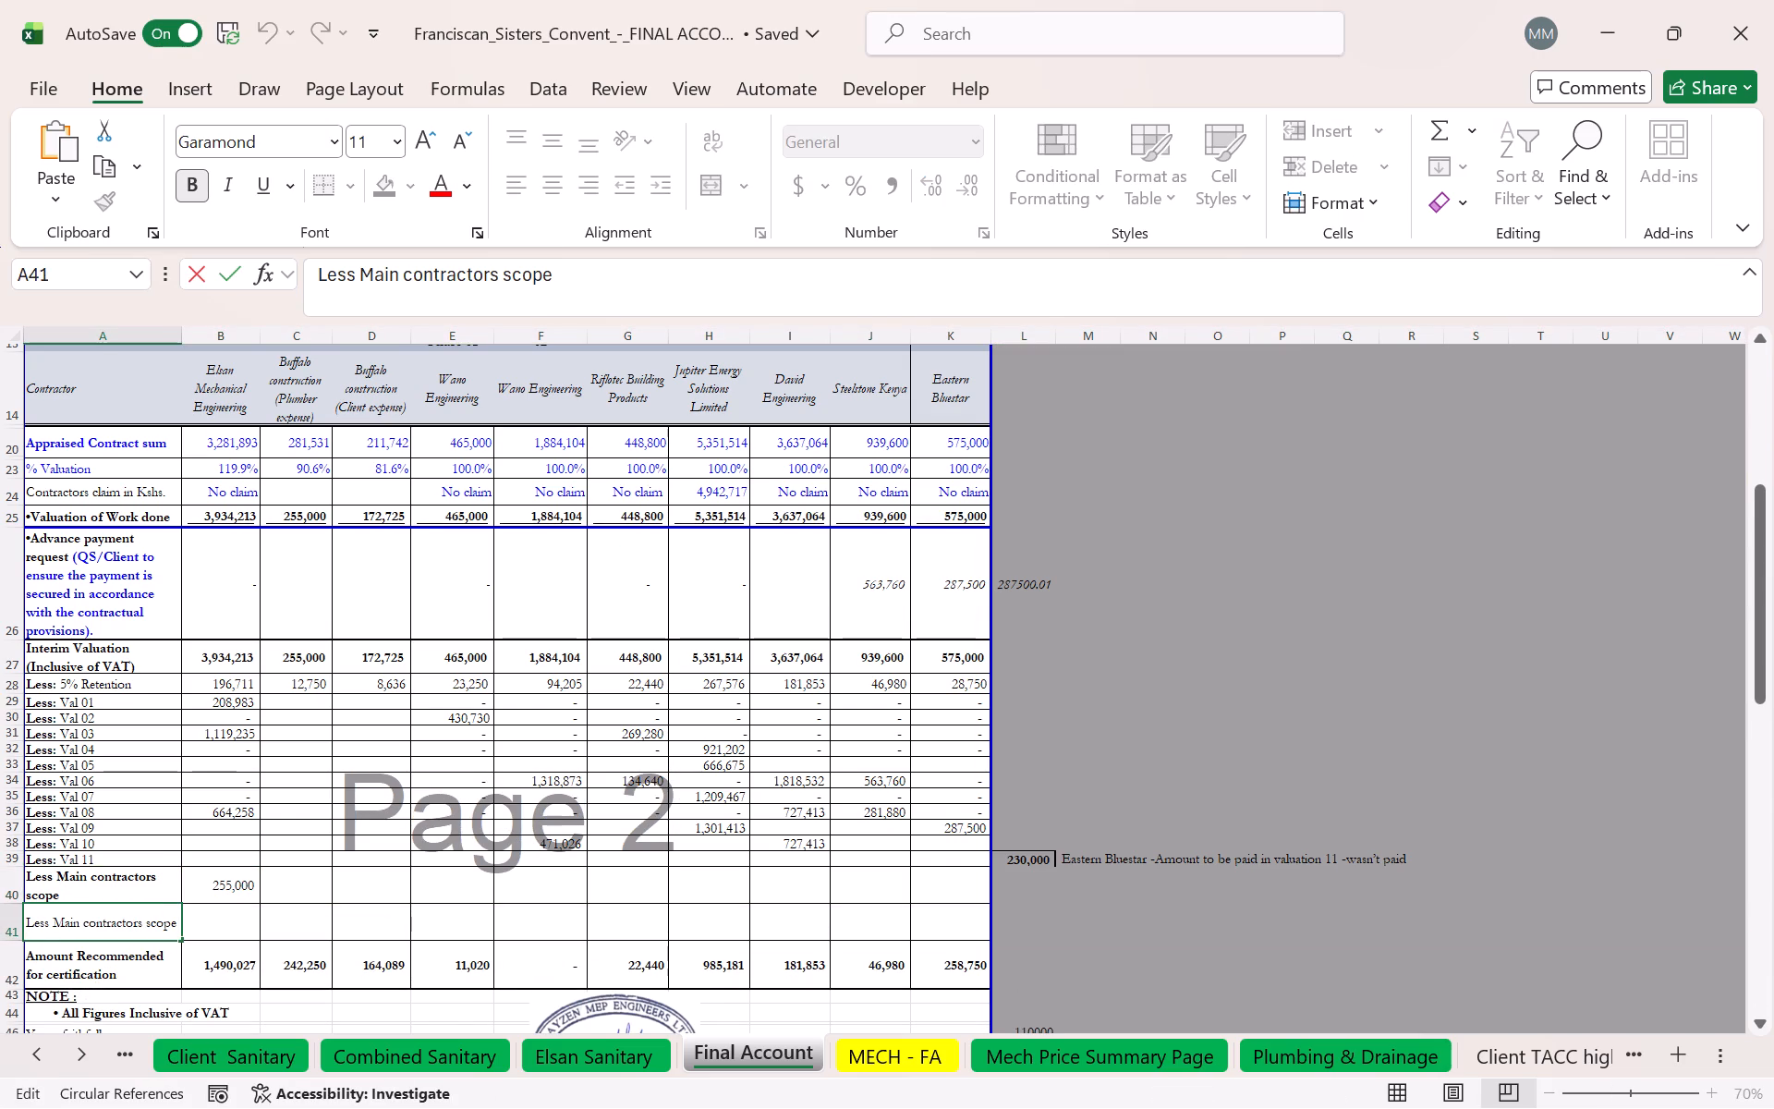
left_click_drag(52, 917, 200, 917)
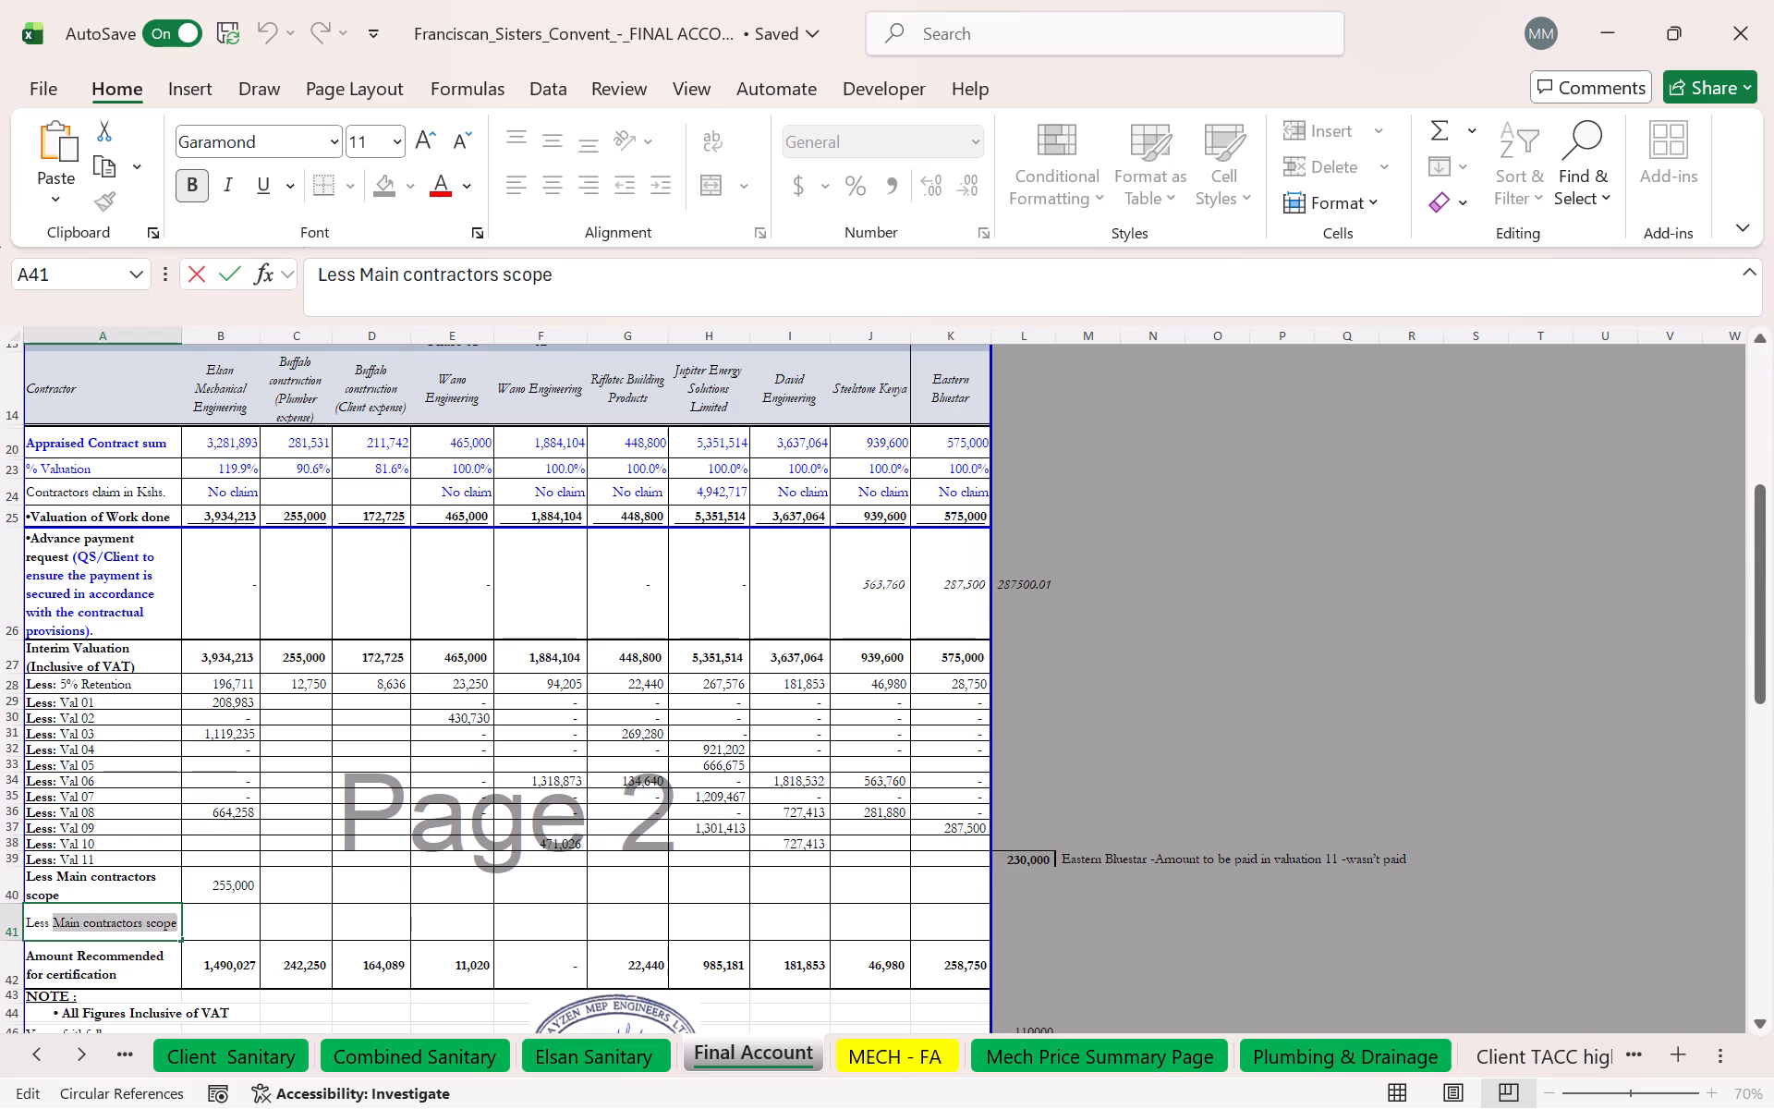
key("c")
type("lient supp")
type("ly")
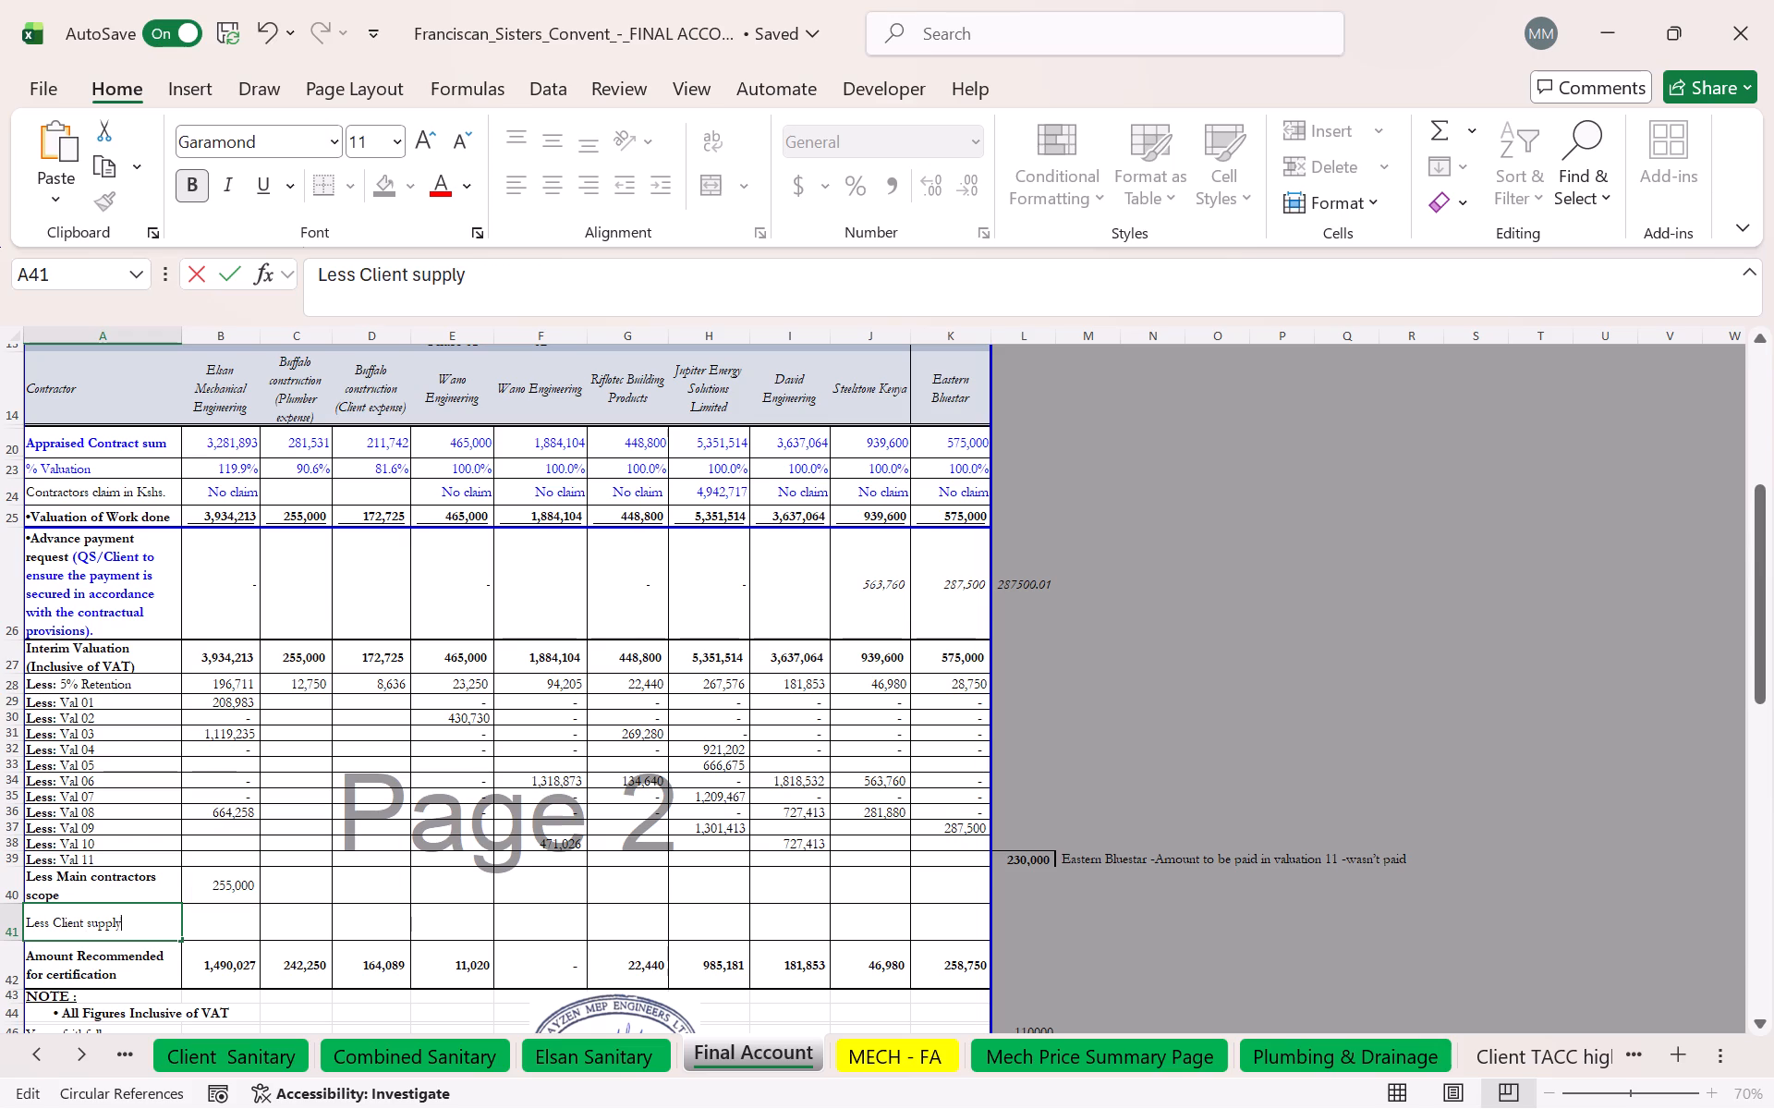
Link B41 in Elsan's column to the sanitary supply and installation total in X91 of the Client Sanitary sheet.
left_click(239, 923)
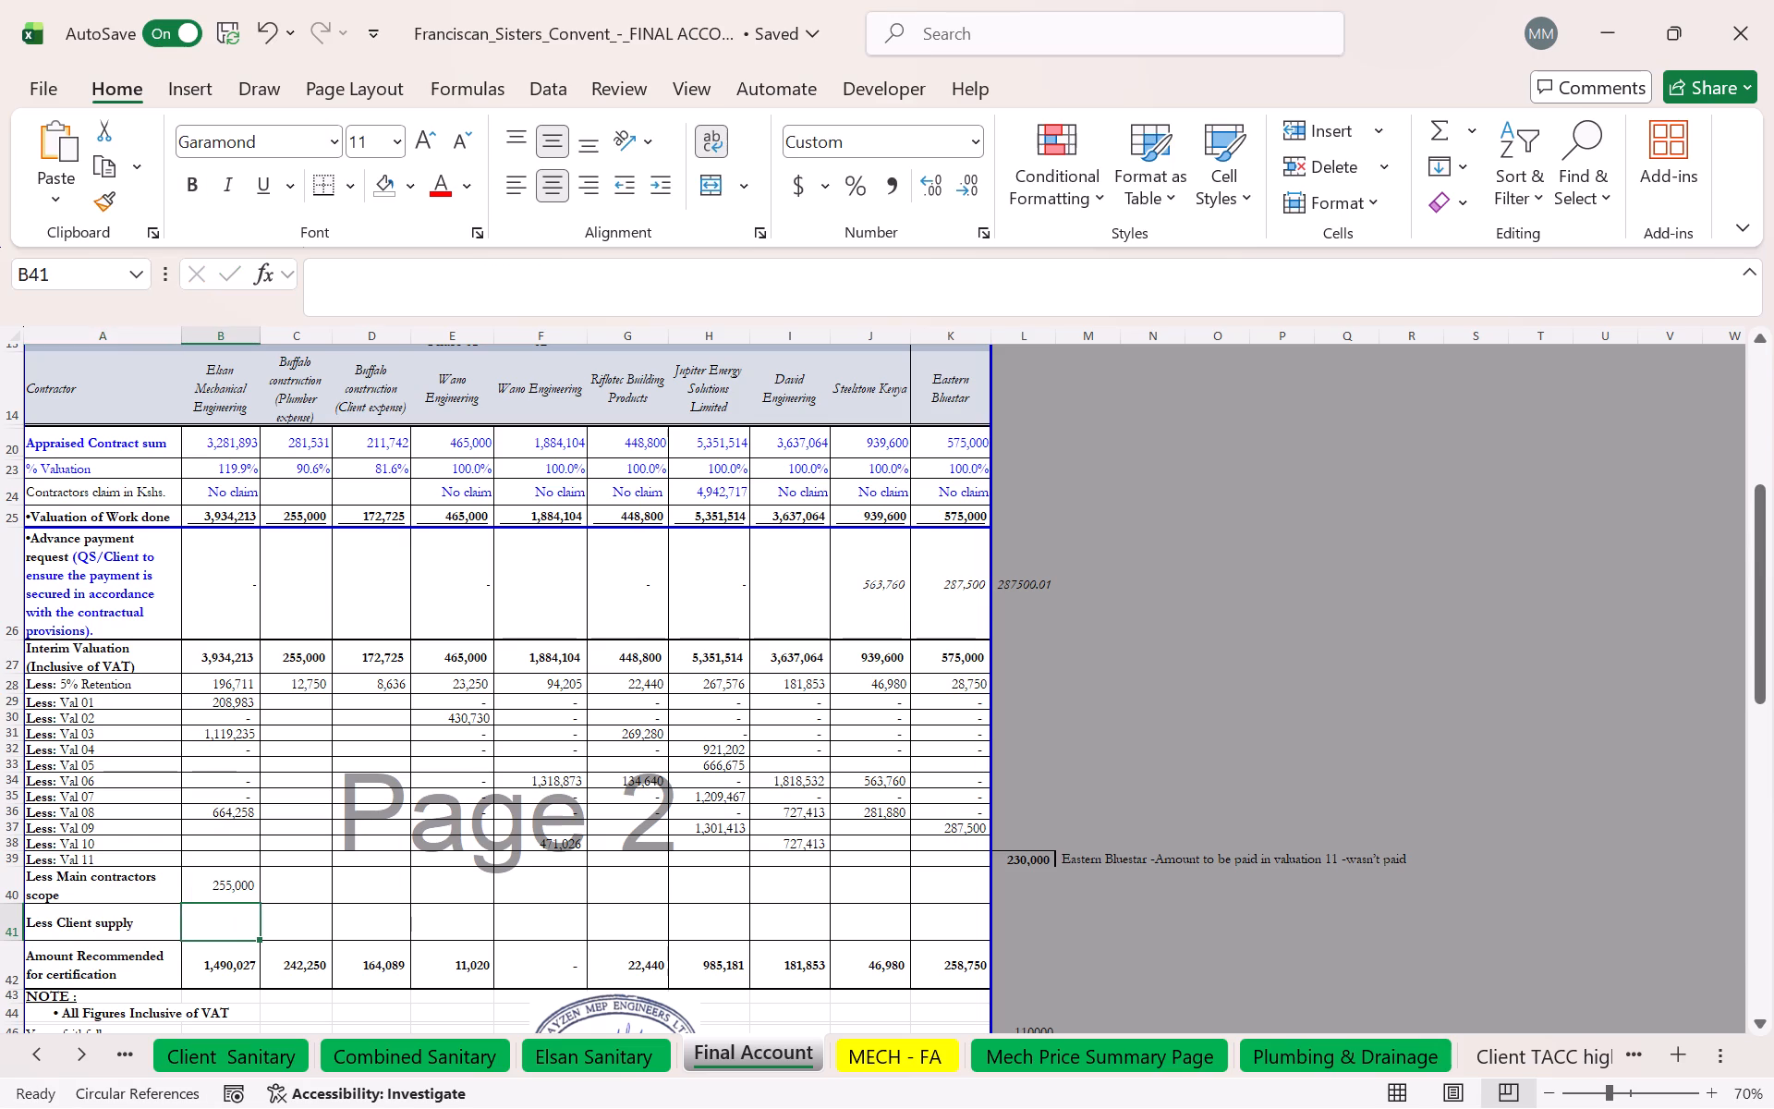
key("equal")
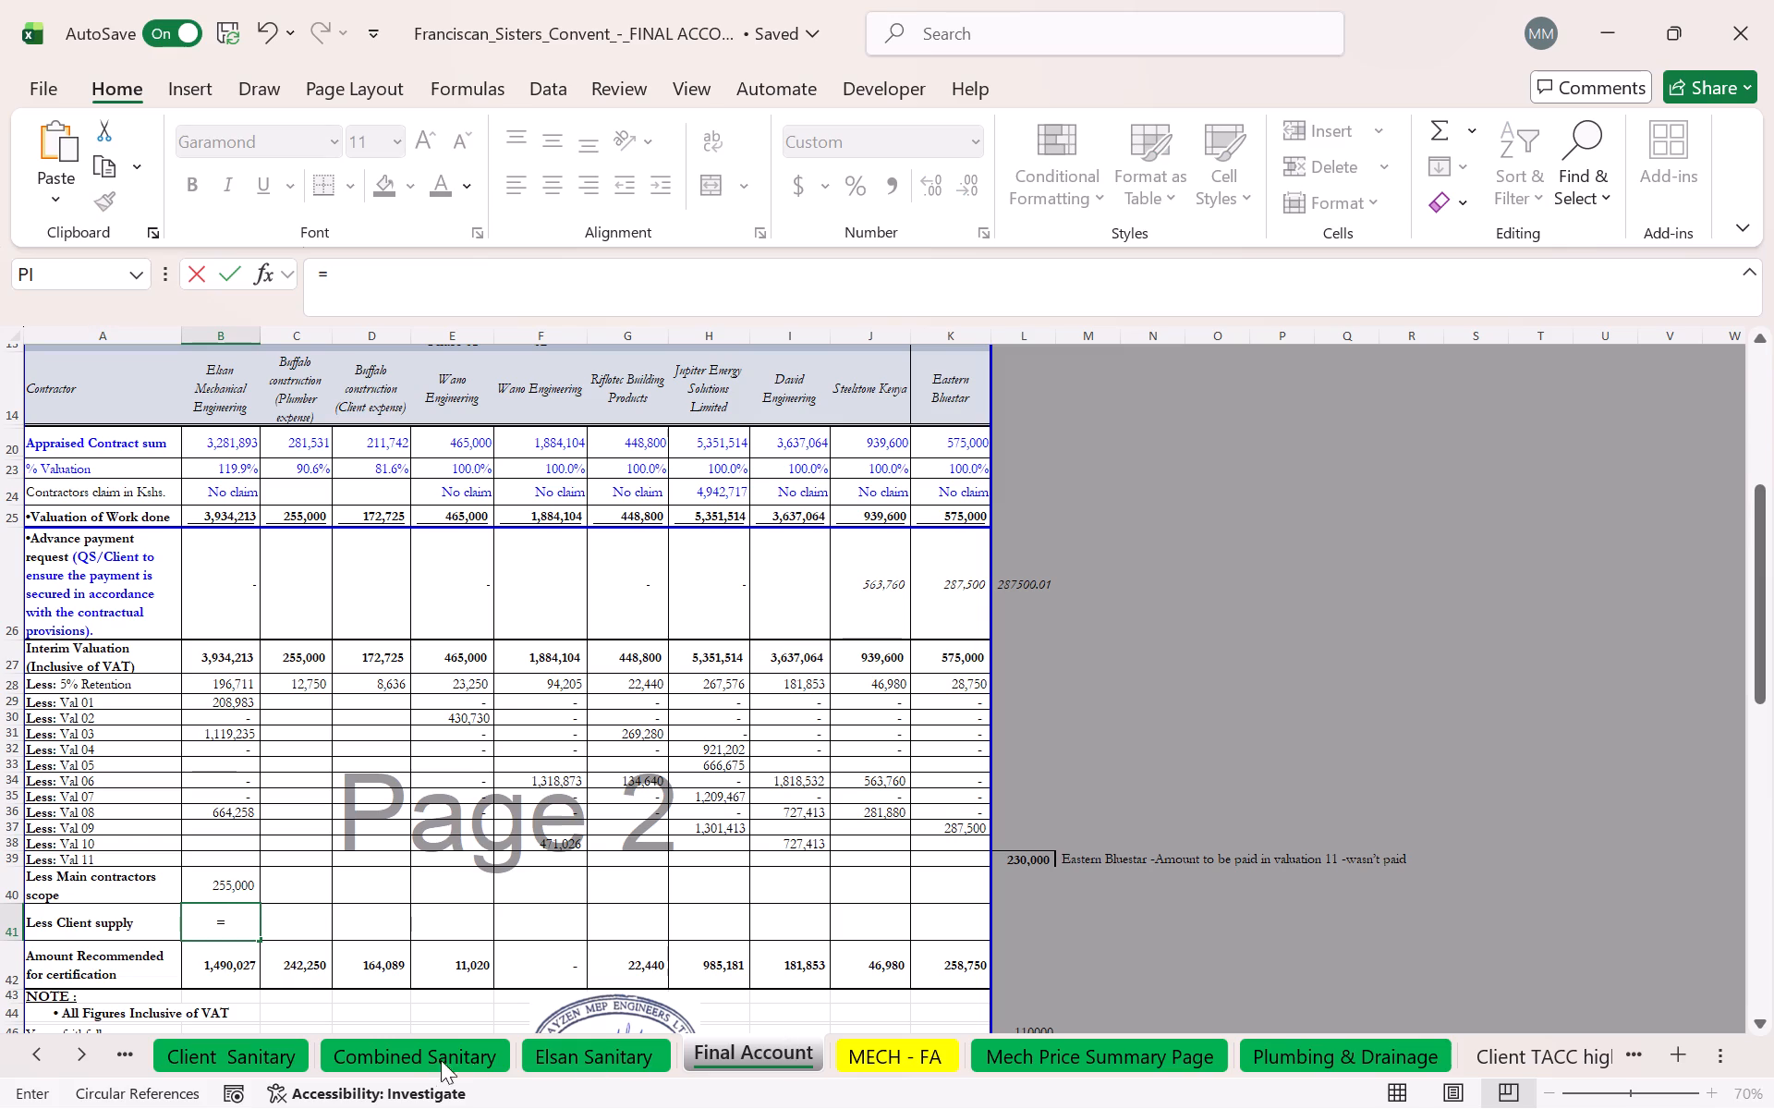
left_click(256, 1064)
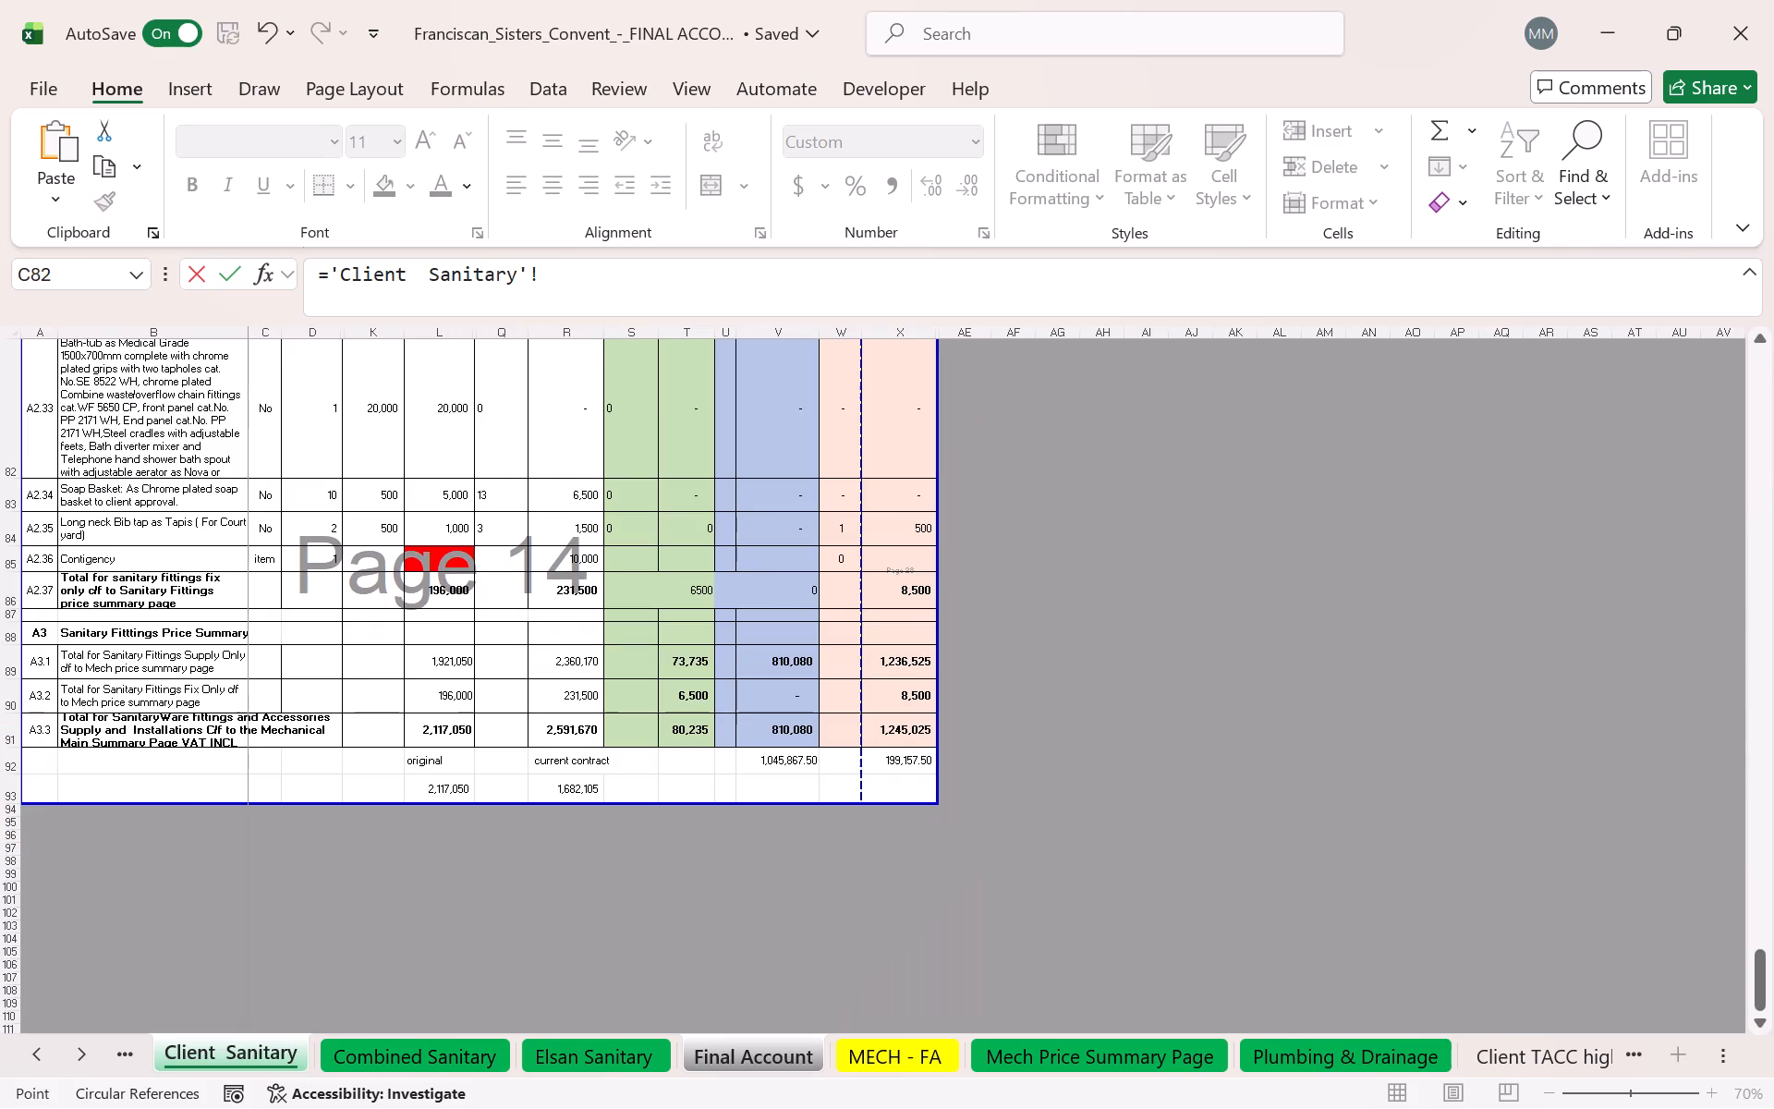
left_click(916, 729)
key("Return")
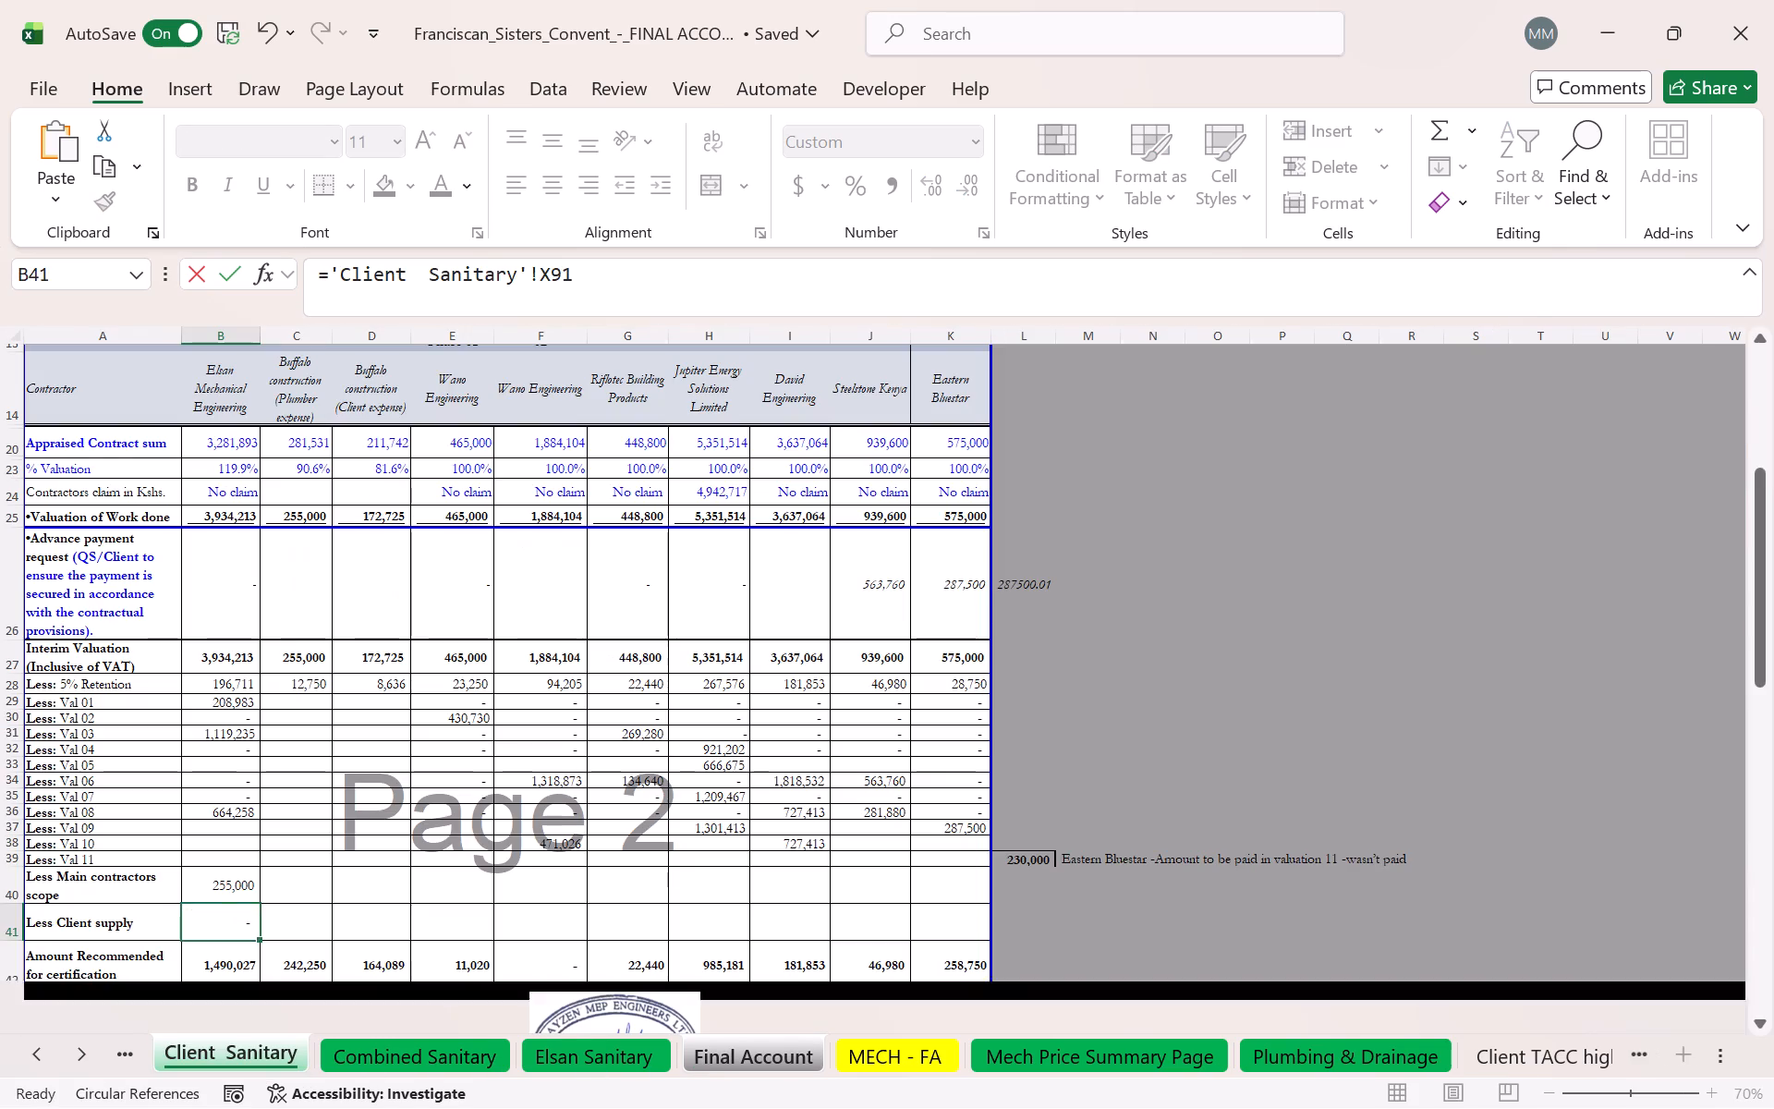
Extend Elsan's recommended amount formula in B42 to sum deductions B28:B41, so it includes the client supply row.
scroll(228, 824, "down", 1)
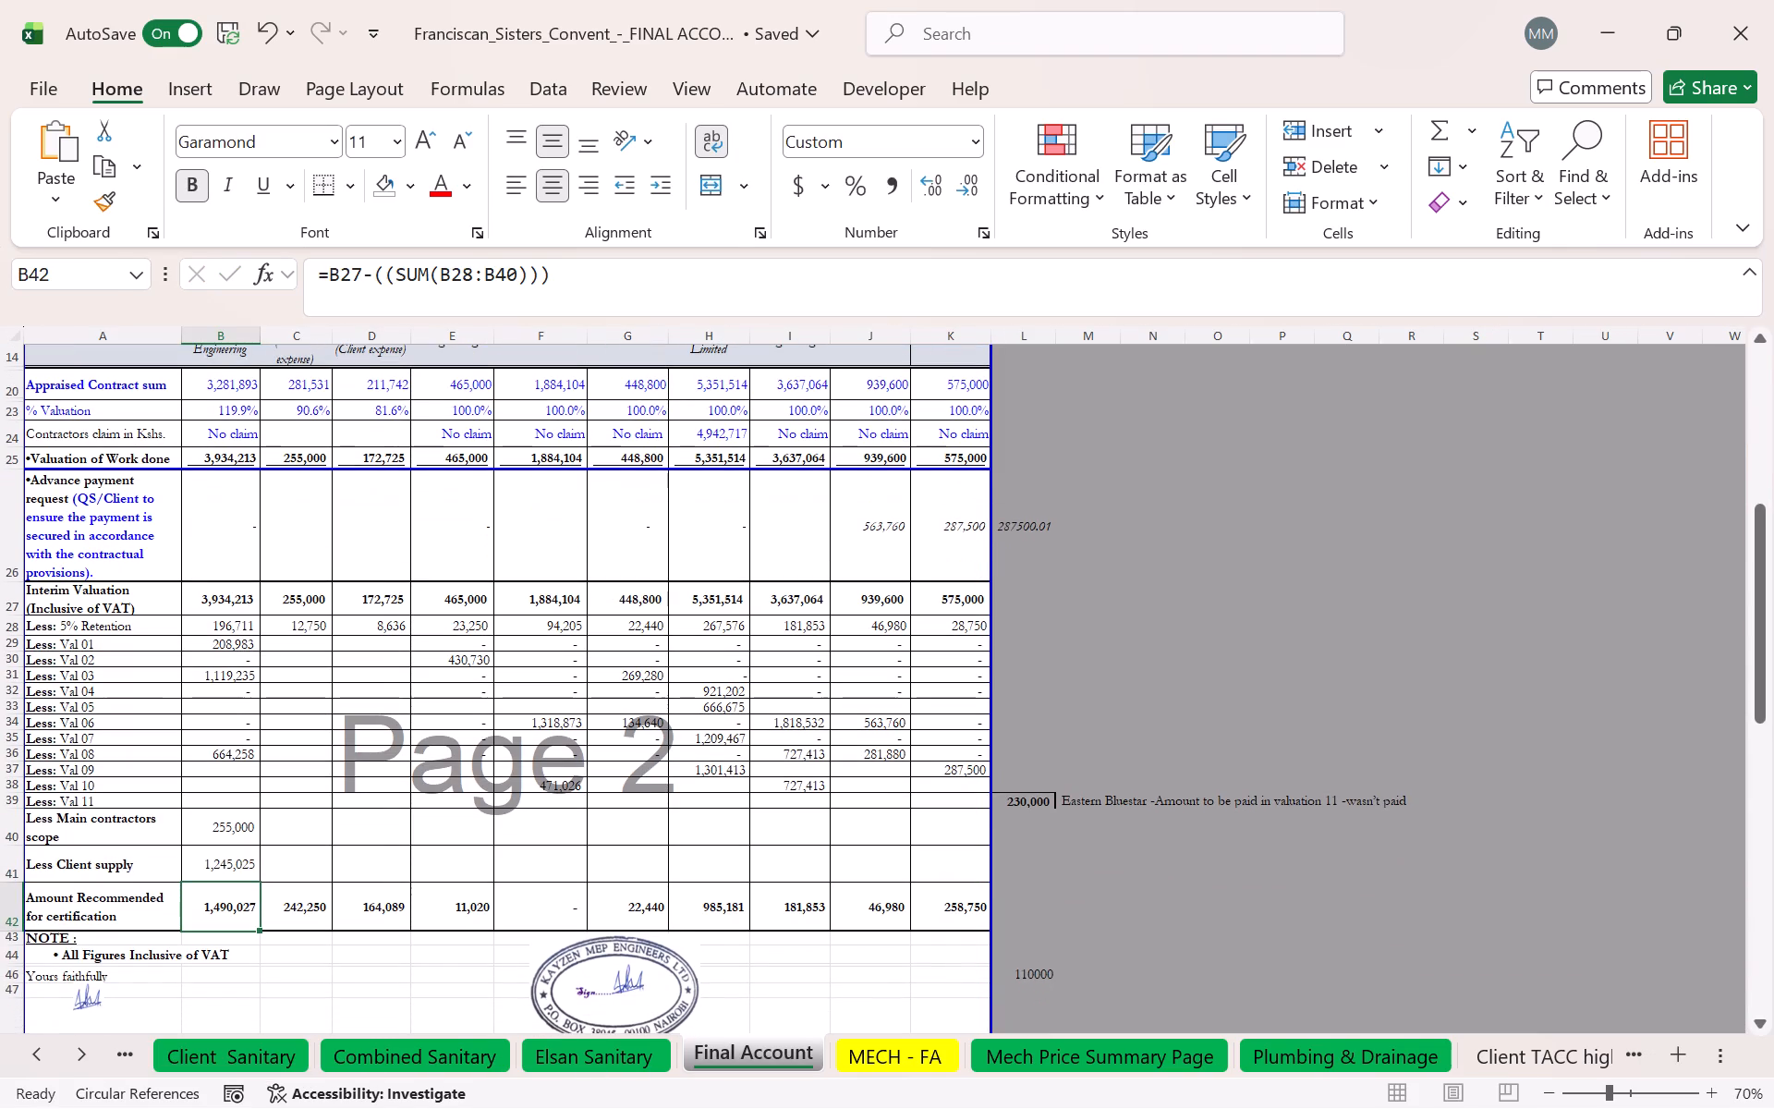
double_click(238, 908)
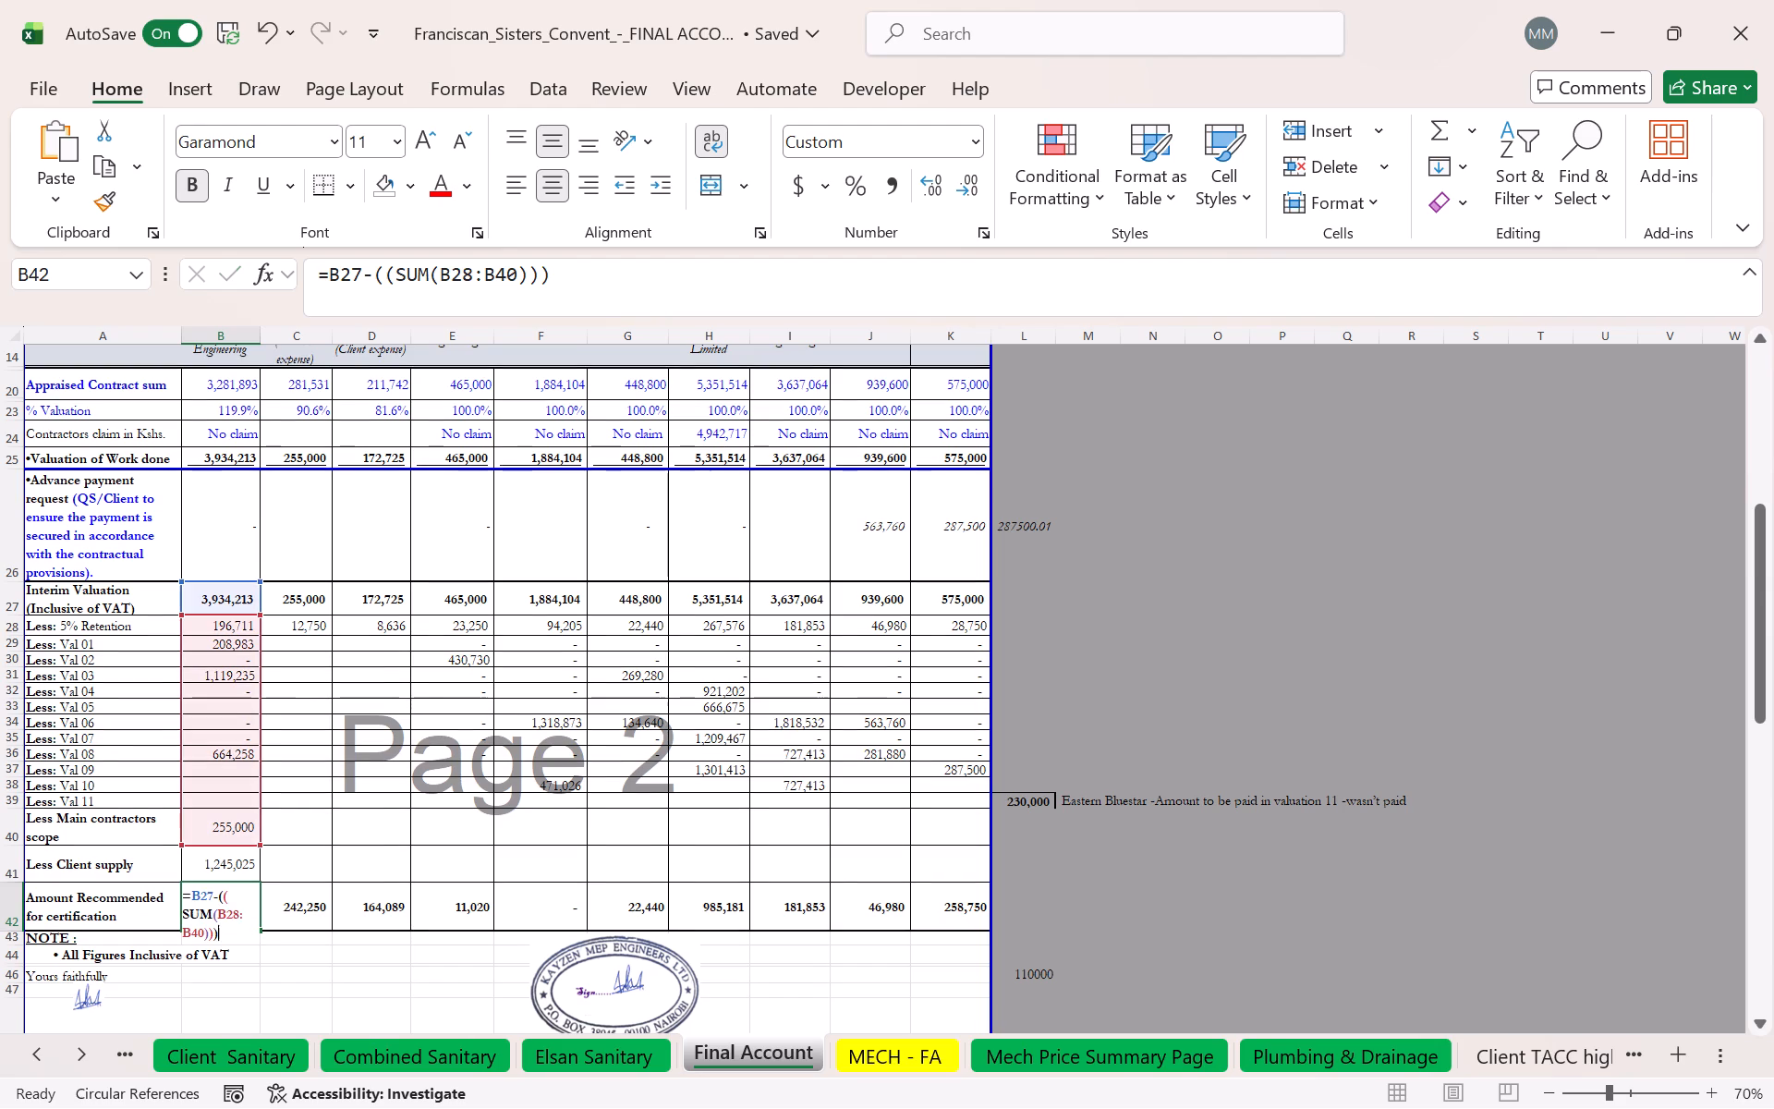
left_click_drag(261, 847, 257, 881)
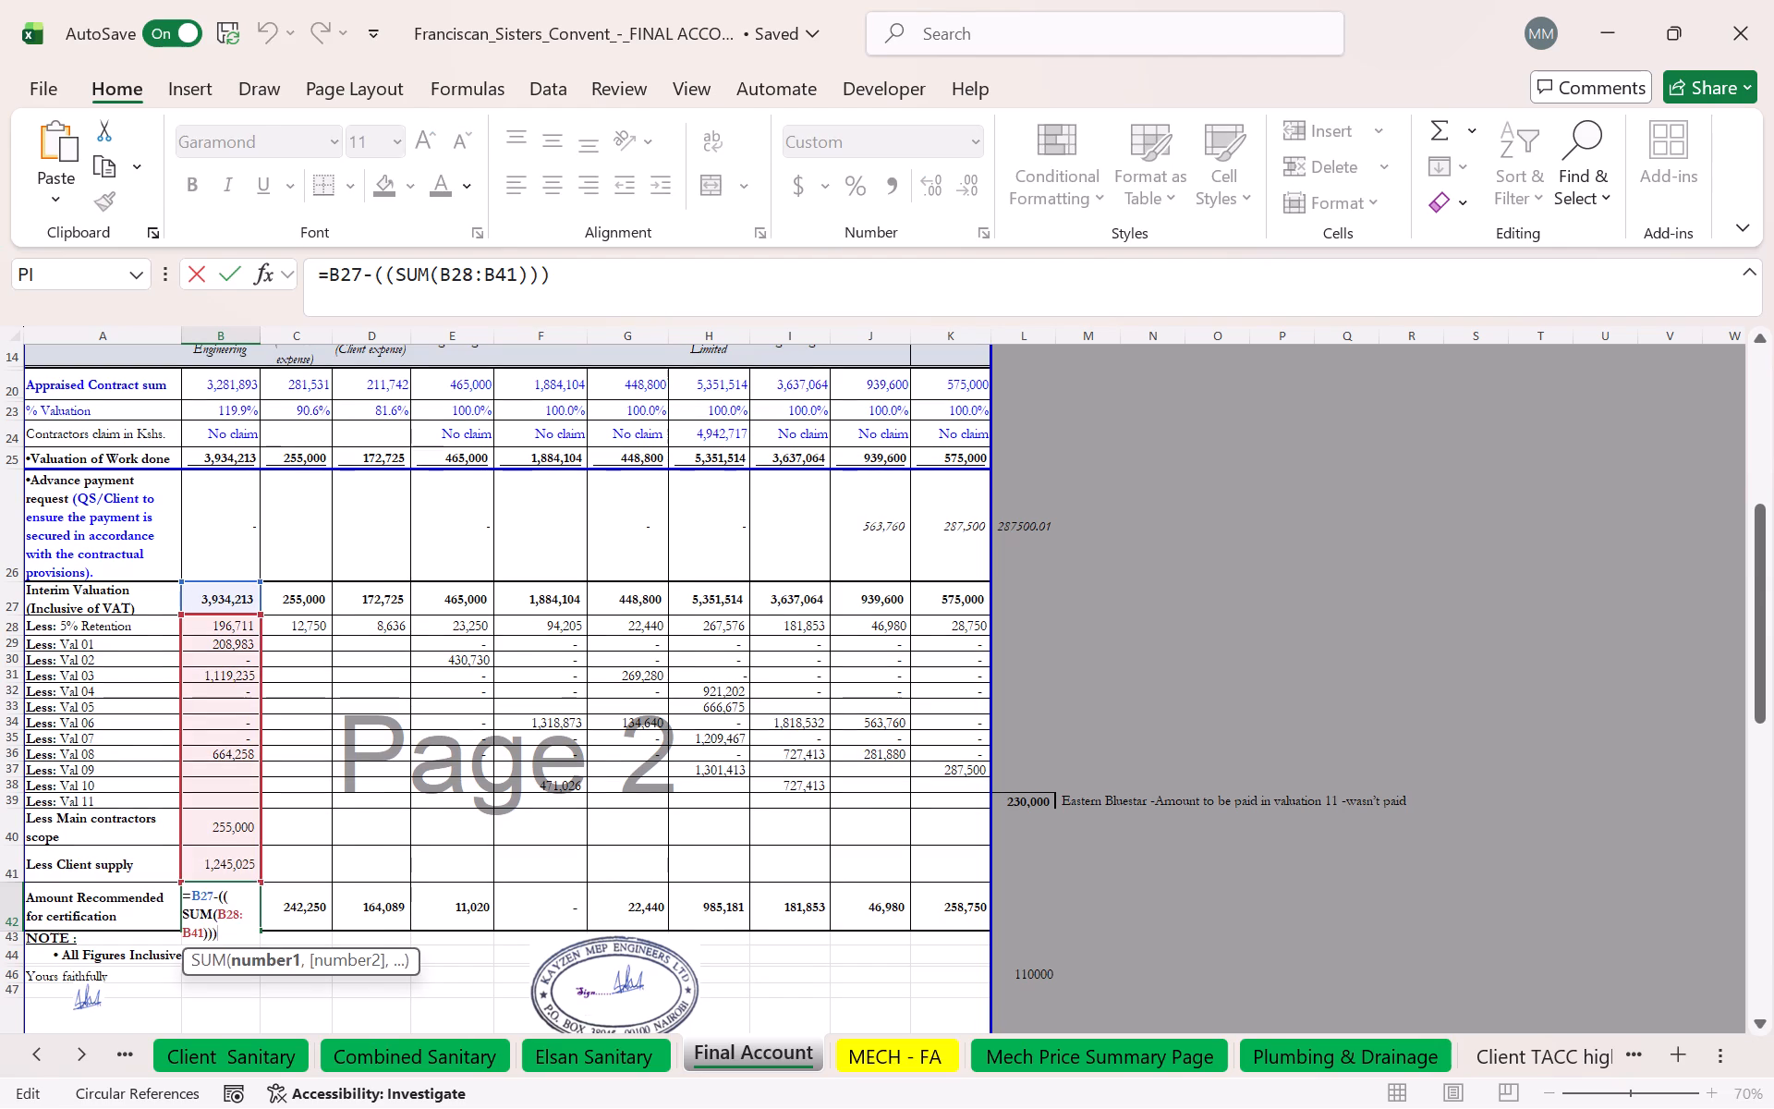
left_click_drag(257, 881, 257, 882)
key("Return")
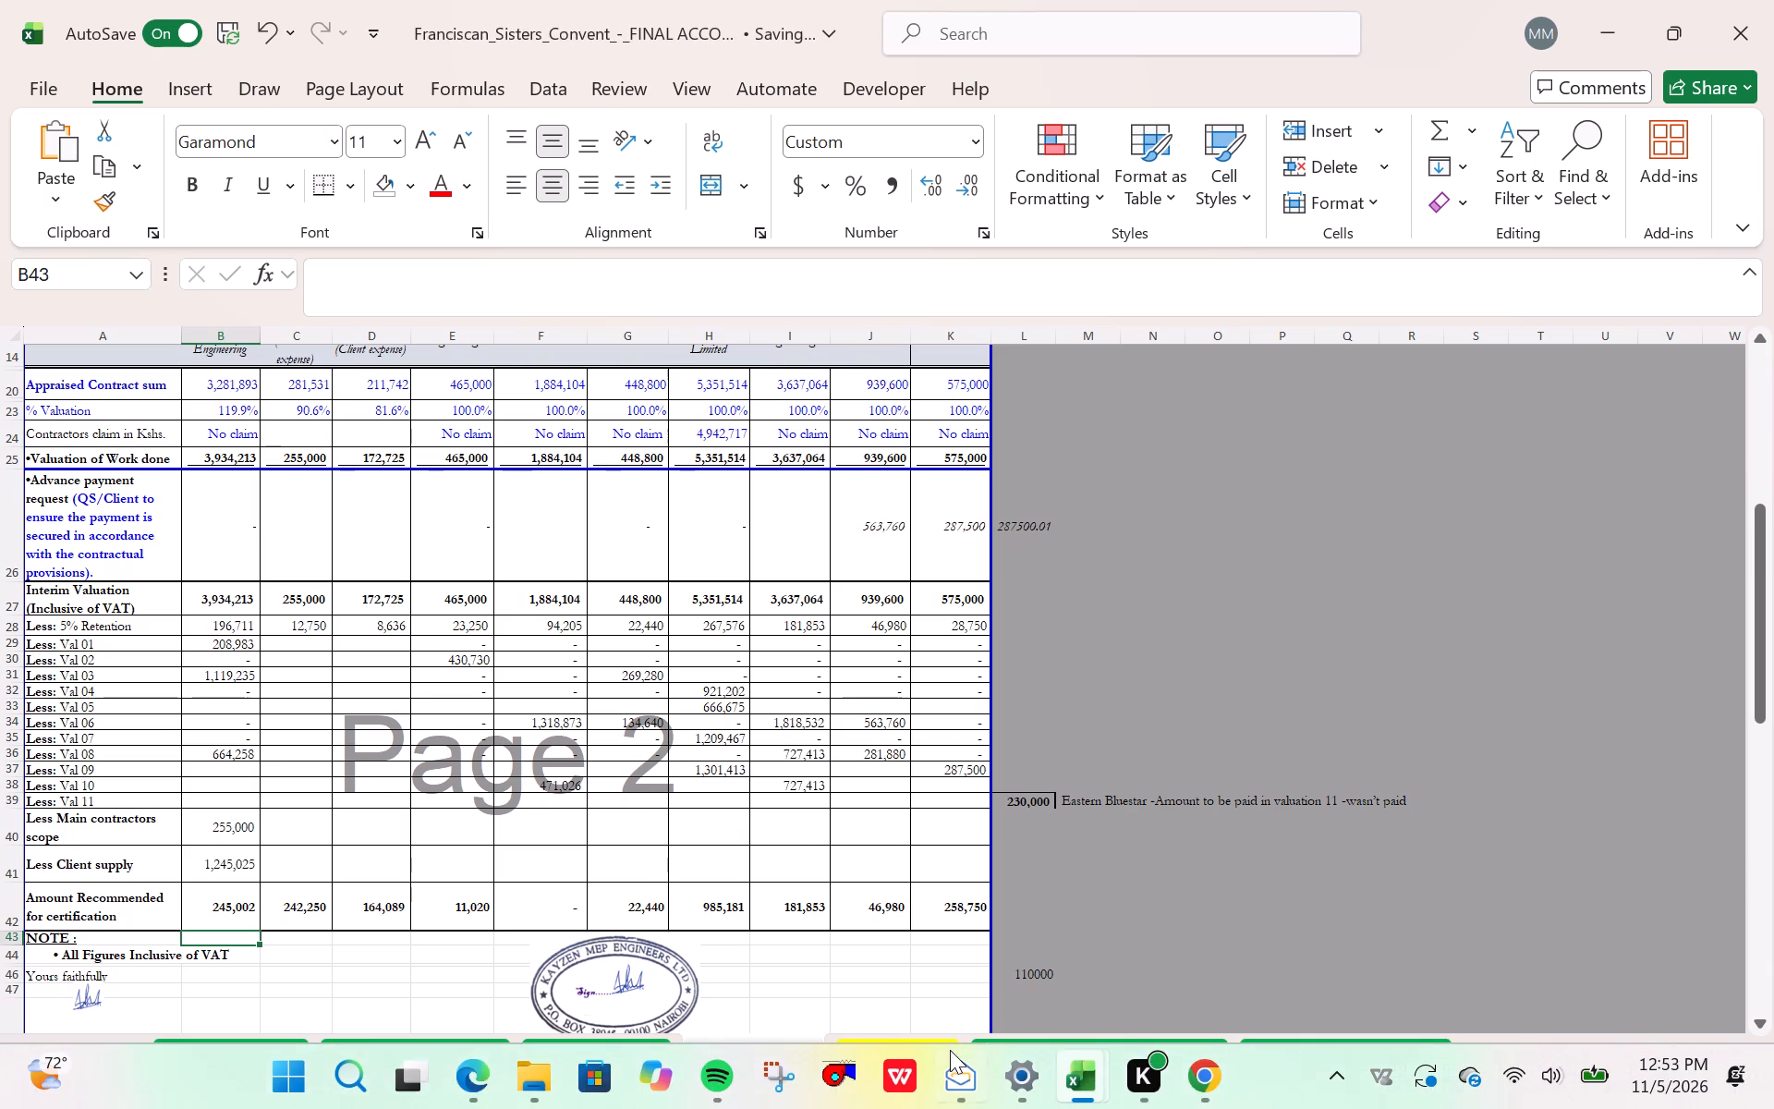
On the MECH - FA sheet, set the height of rows 14 to 25, Bid Sum through Net Additions, to 18.
left_click(930, 1062)
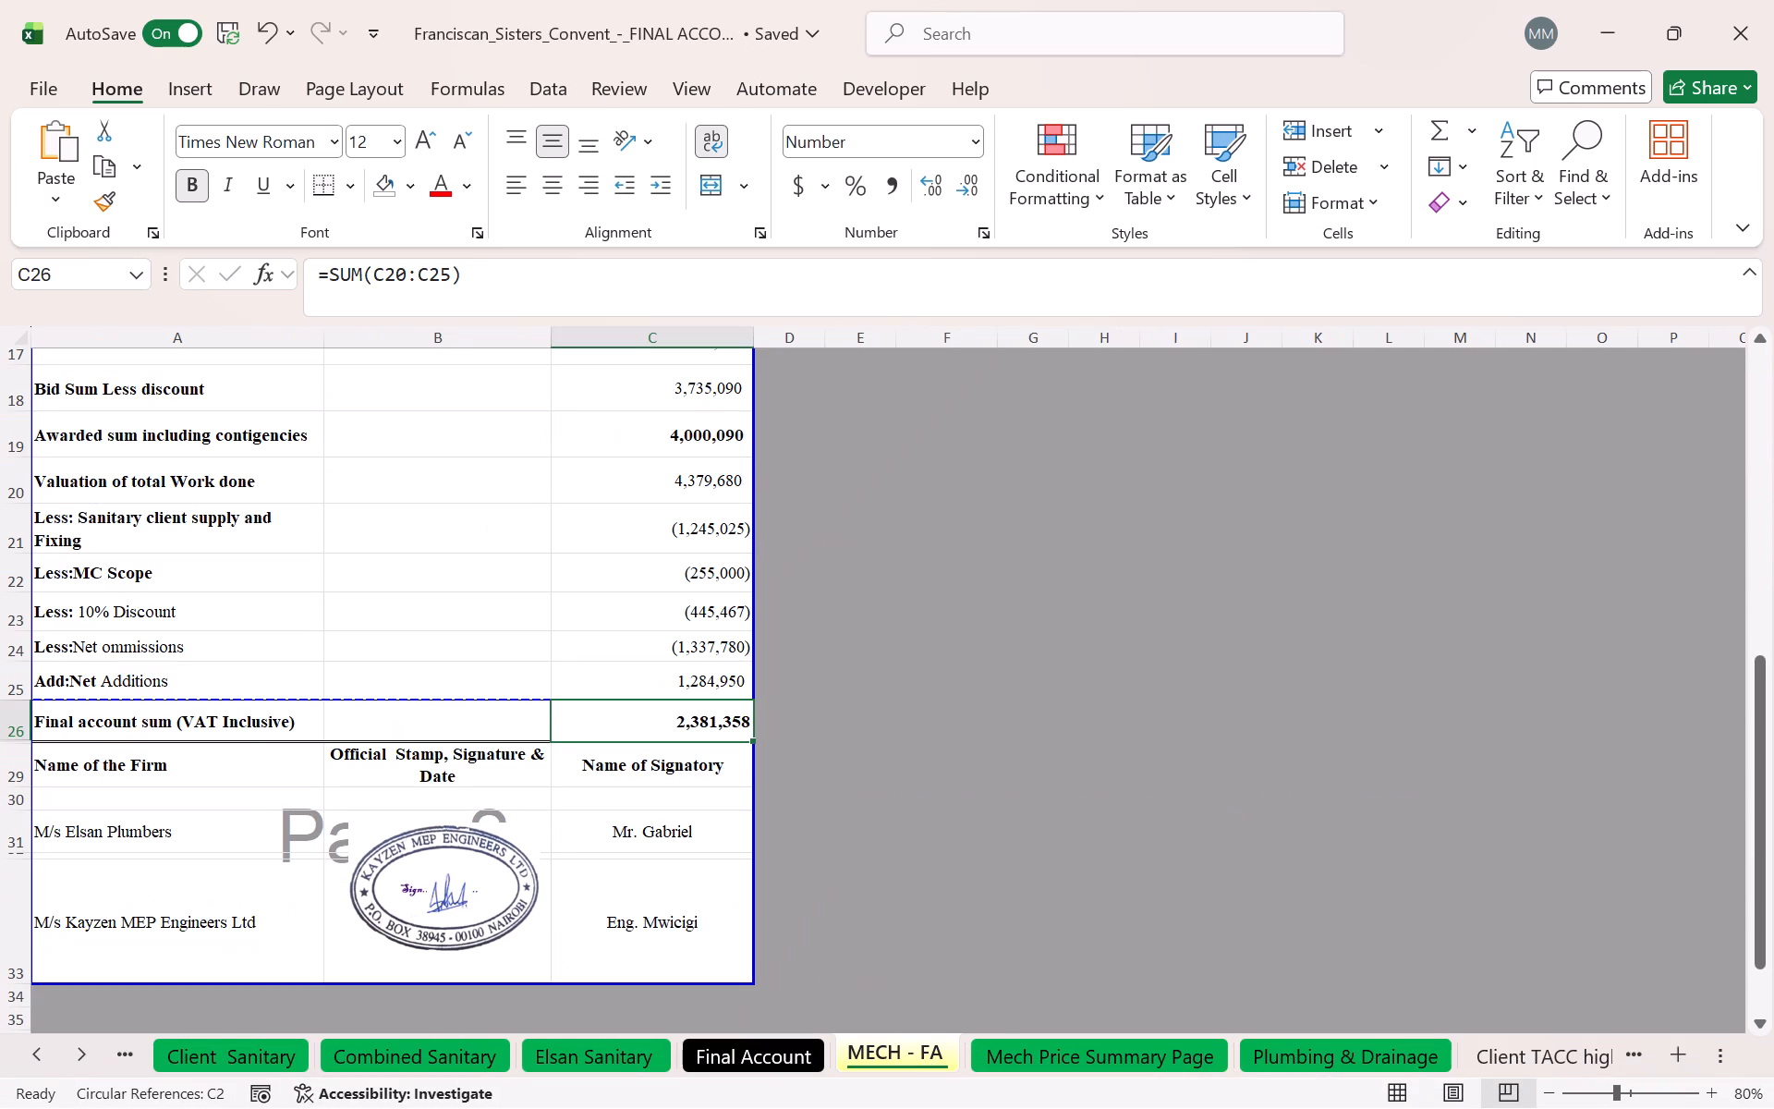
scroll(885, 928, "up", 2)
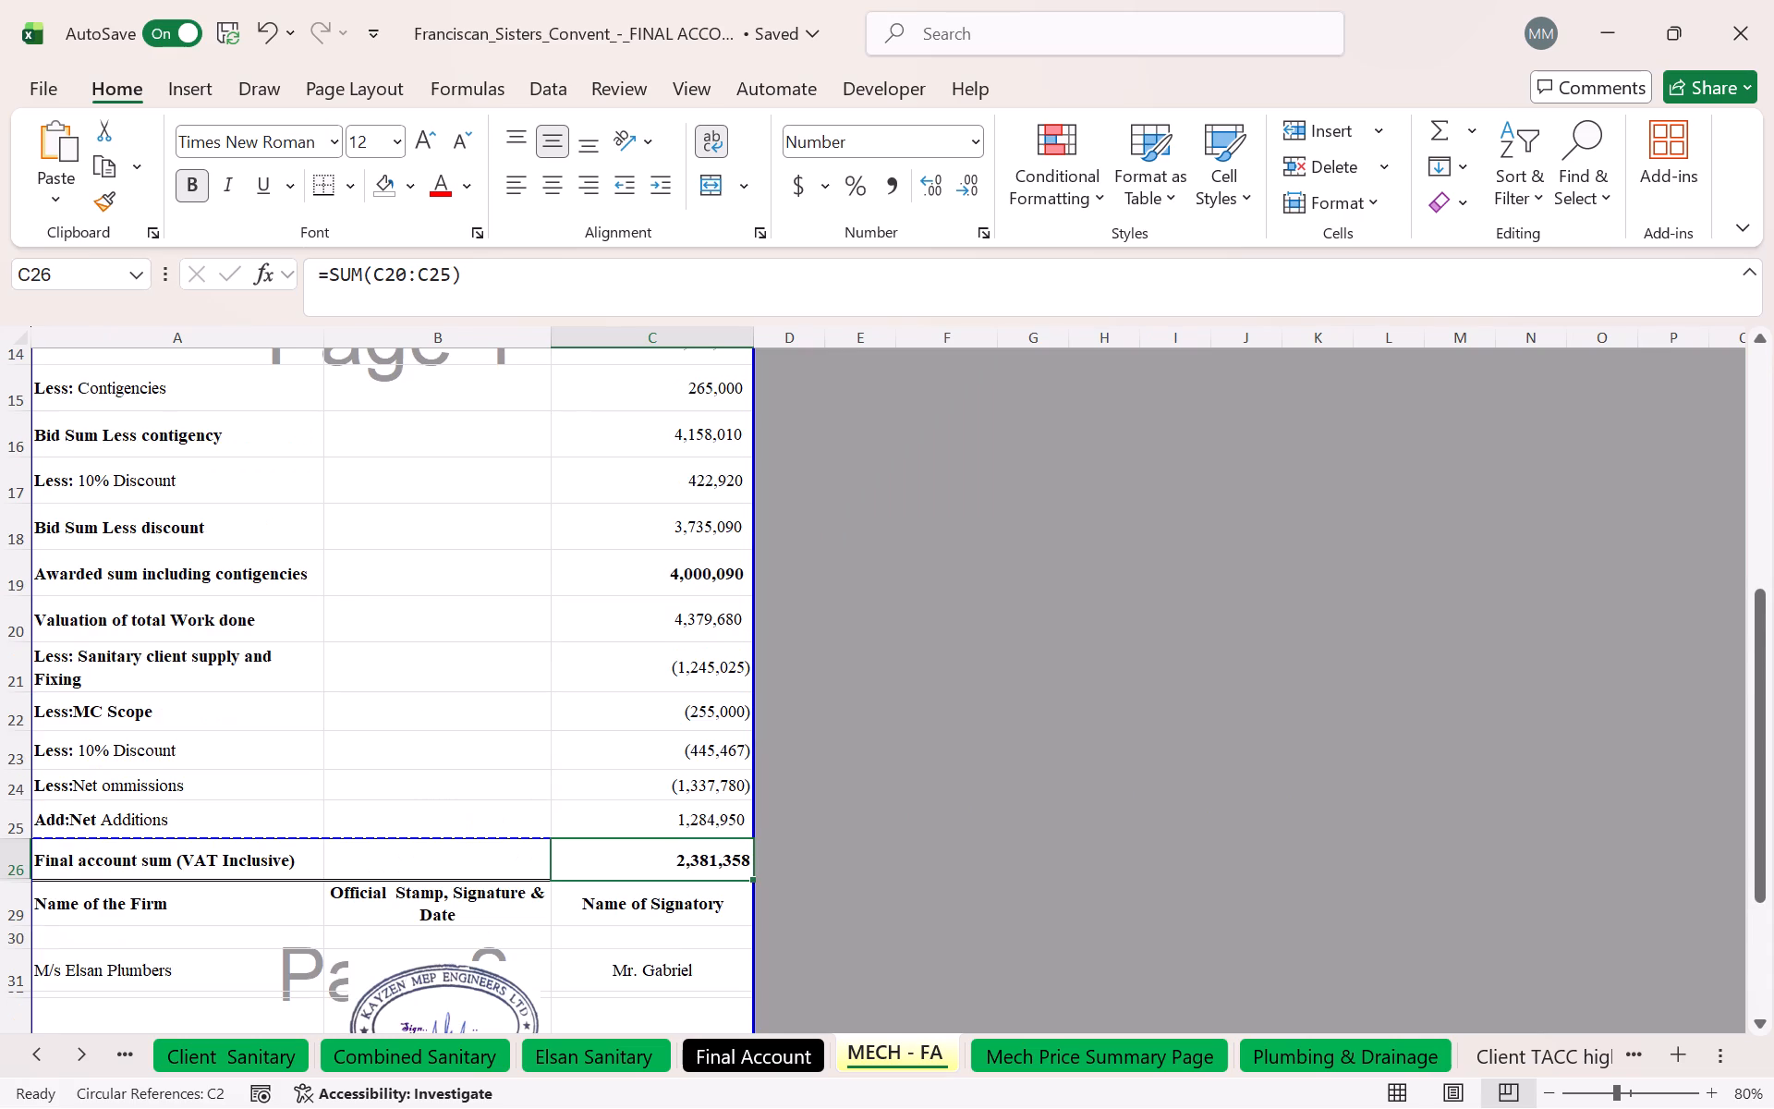
scroll(556, 715, "up", 3)
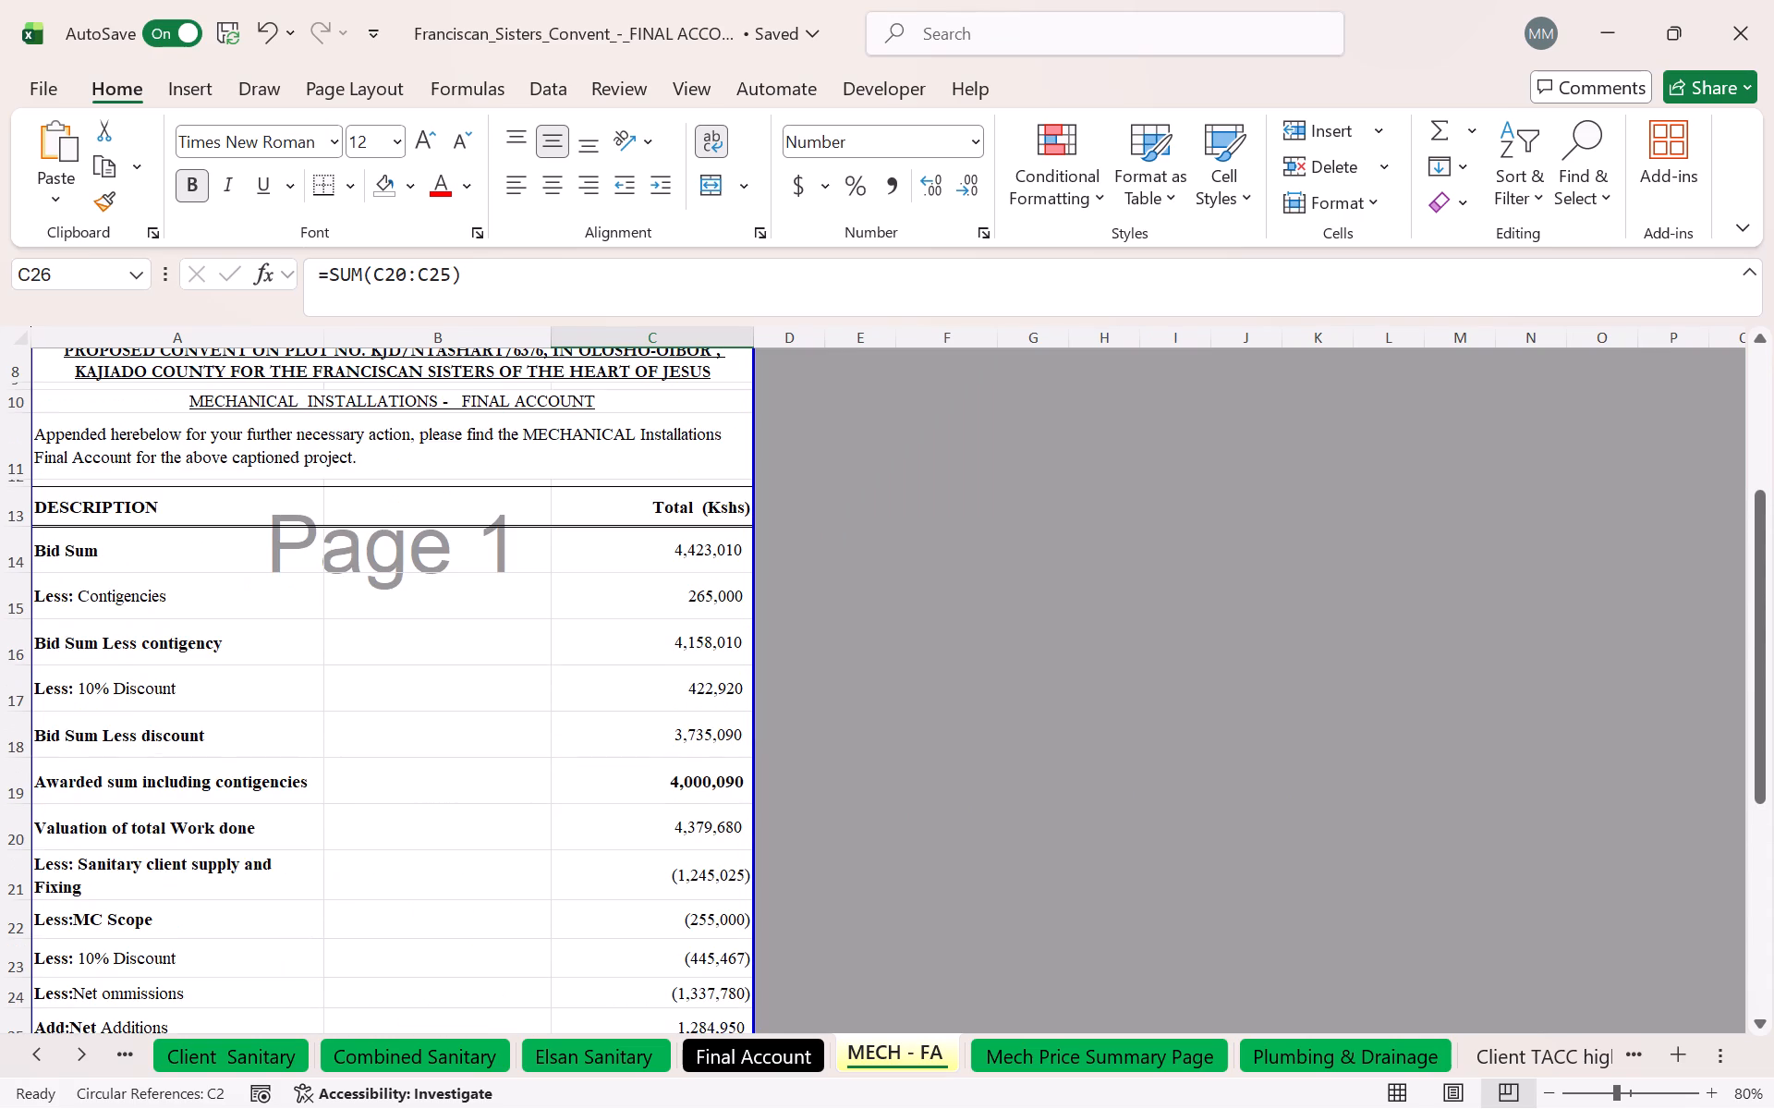
left_click_drag(0, 555, 4, 996)
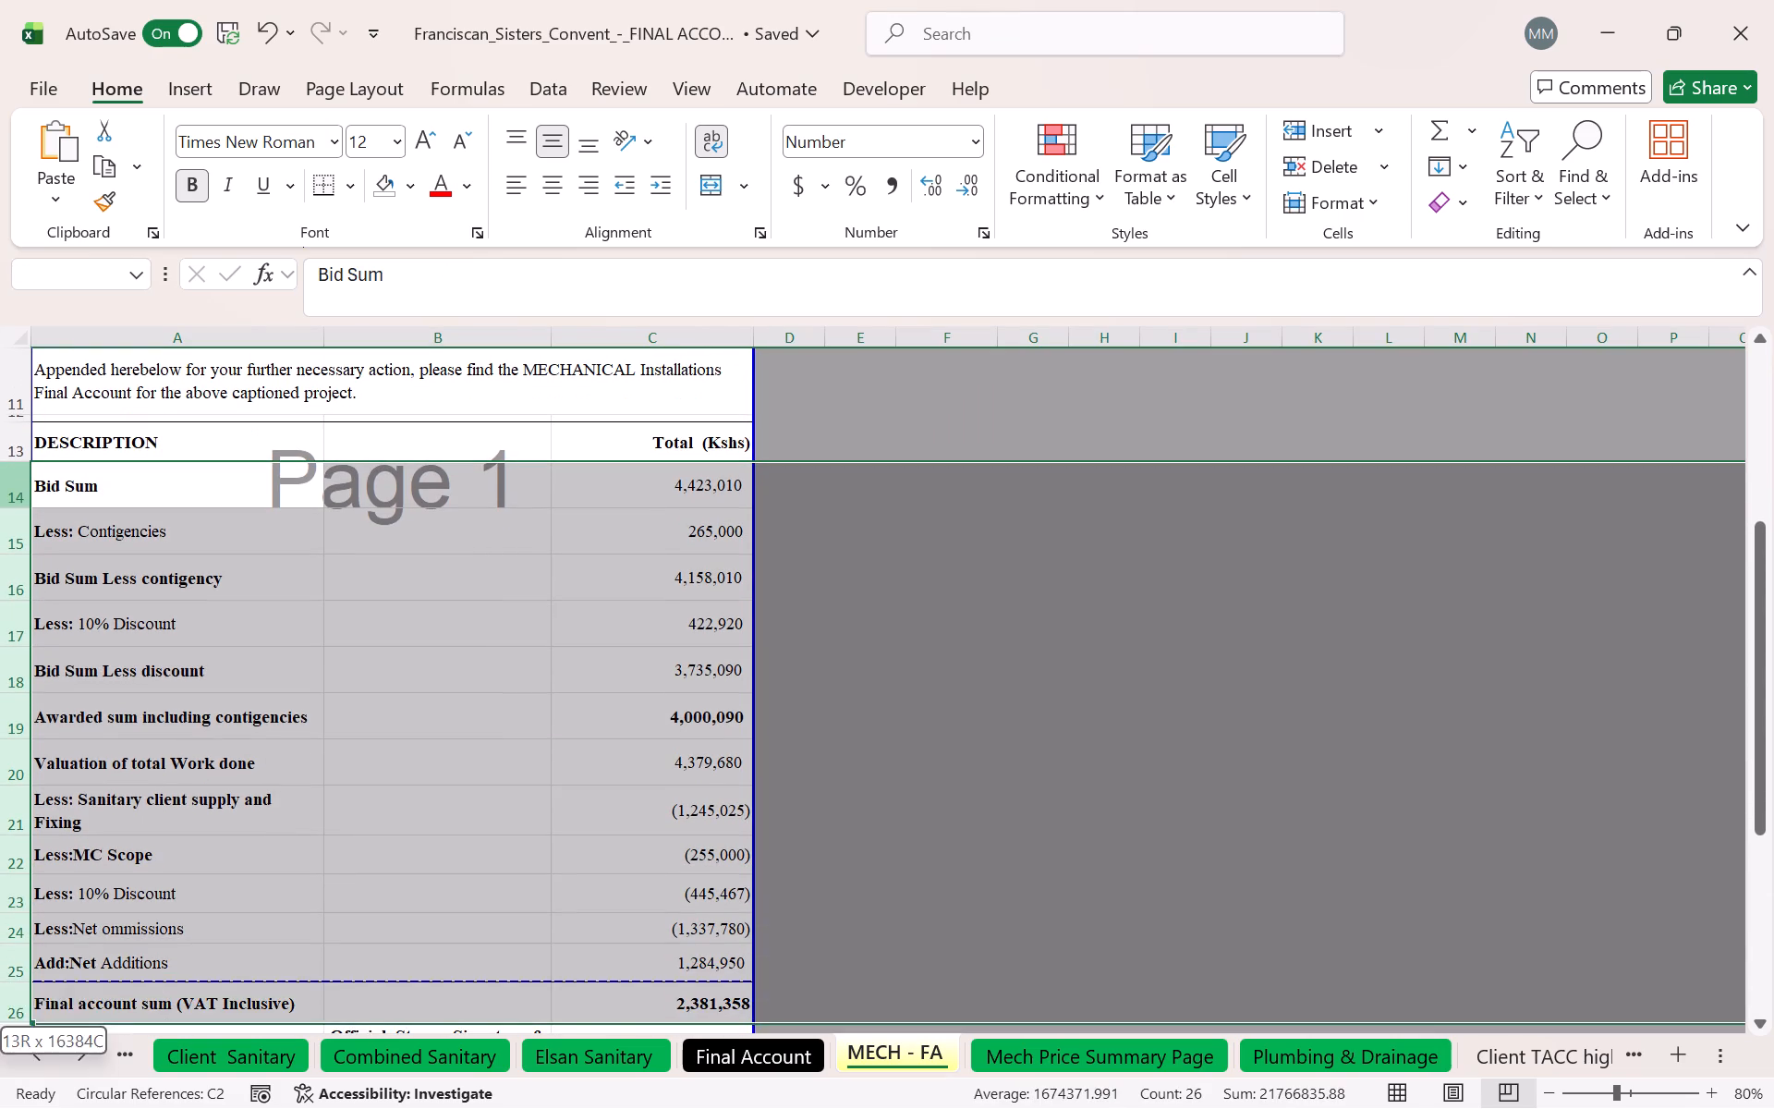
left_click_drag(4, 996, 0, 967)
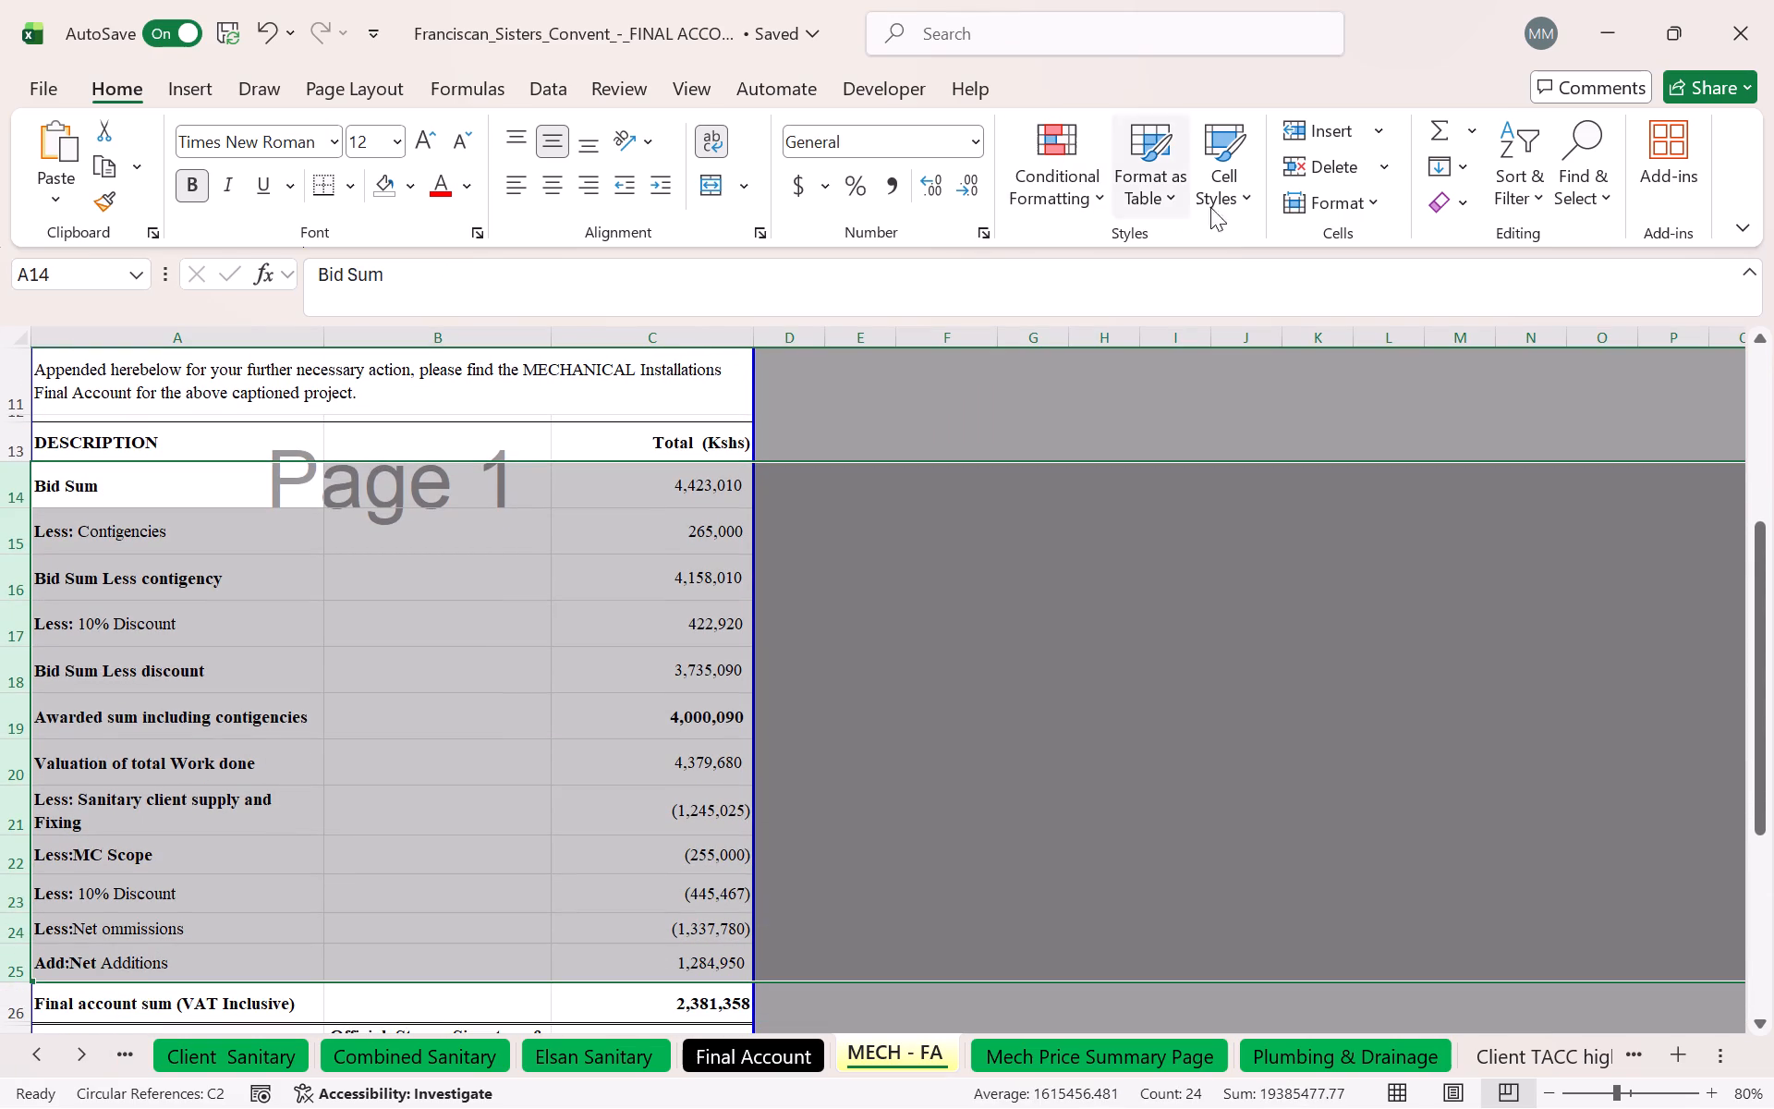
left_click(1373, 203)
left_click(1376, 286)
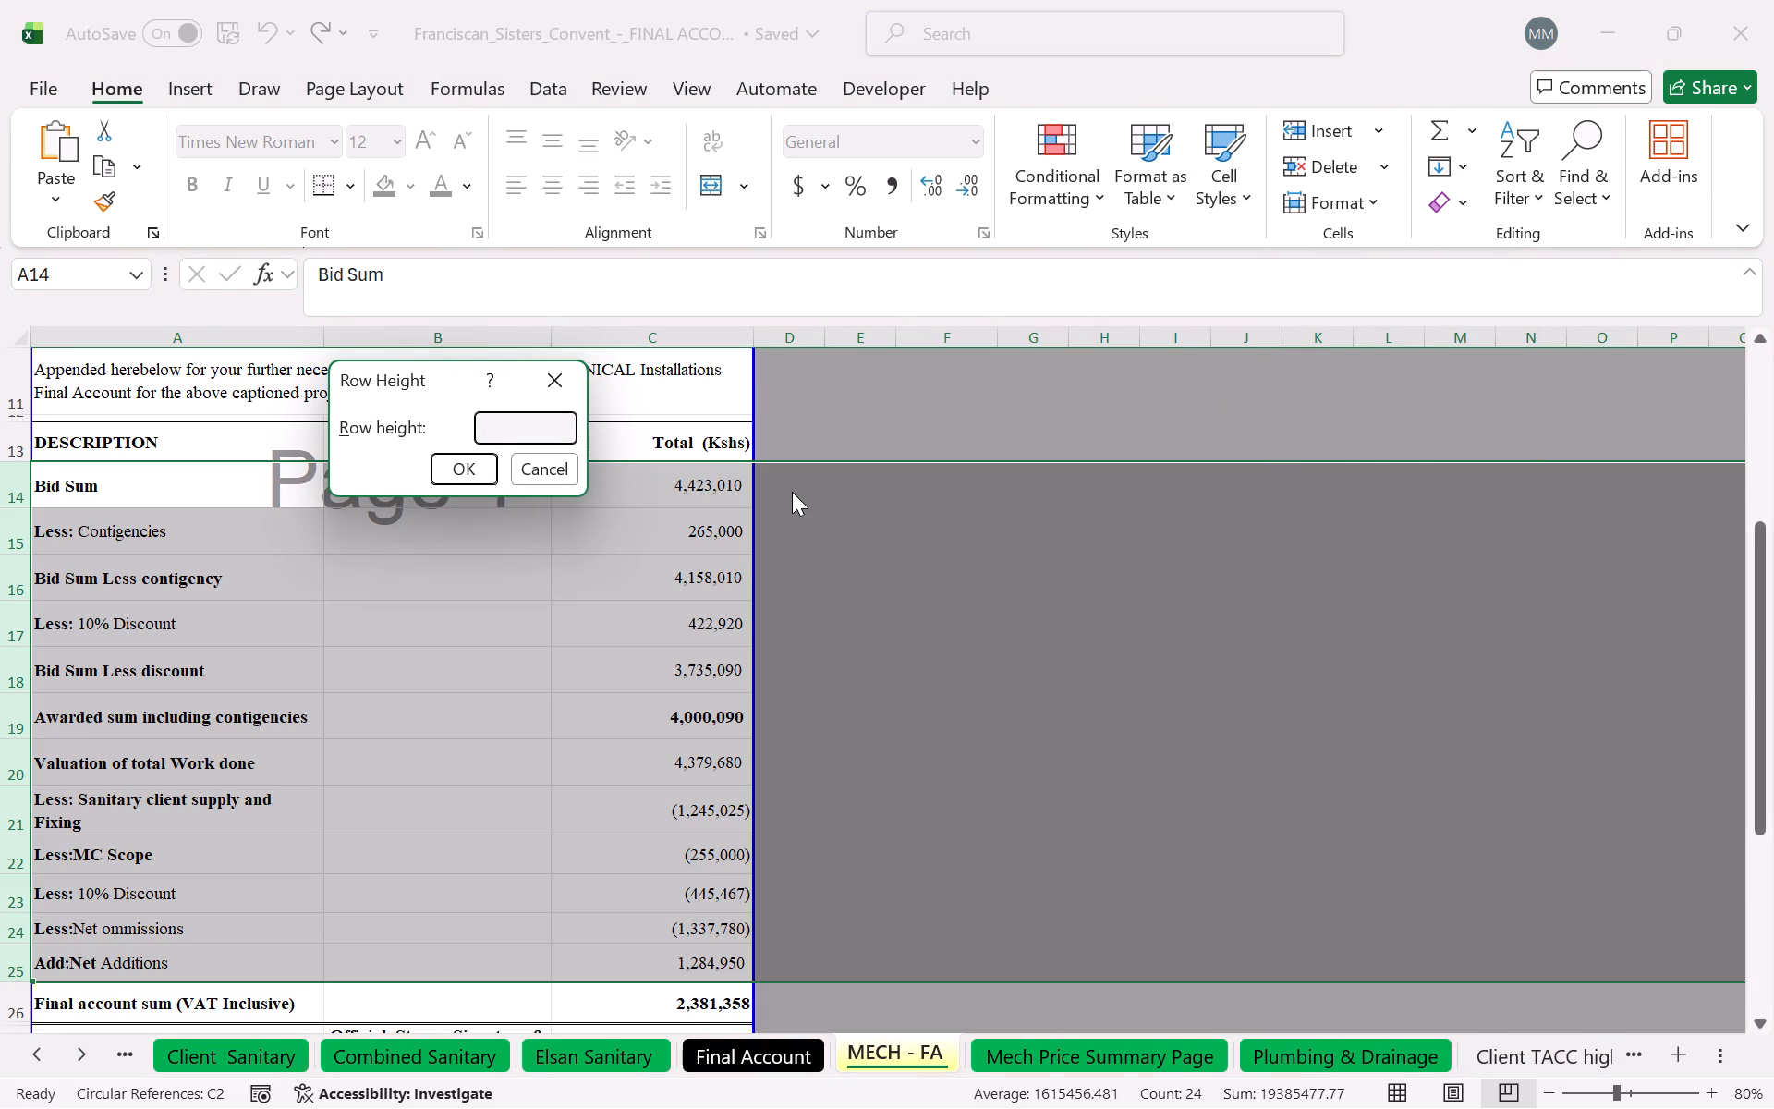
type("18")
key("Return")
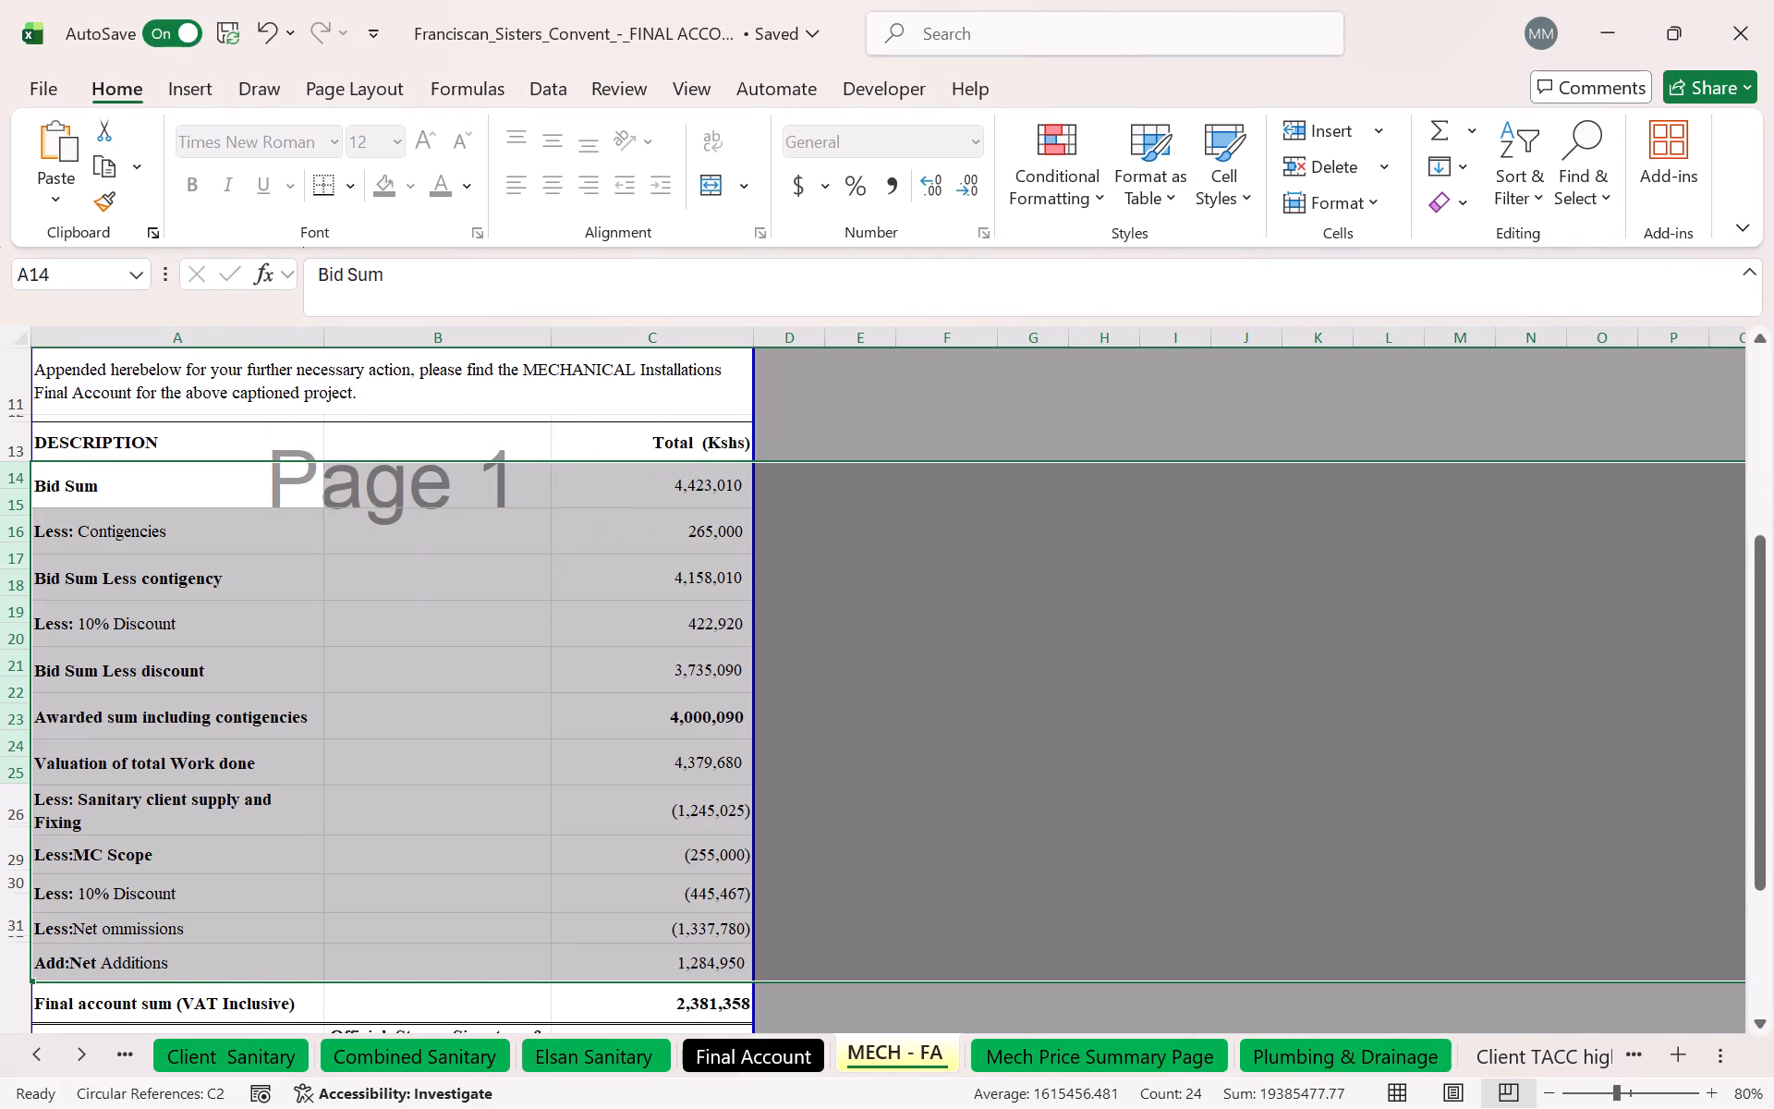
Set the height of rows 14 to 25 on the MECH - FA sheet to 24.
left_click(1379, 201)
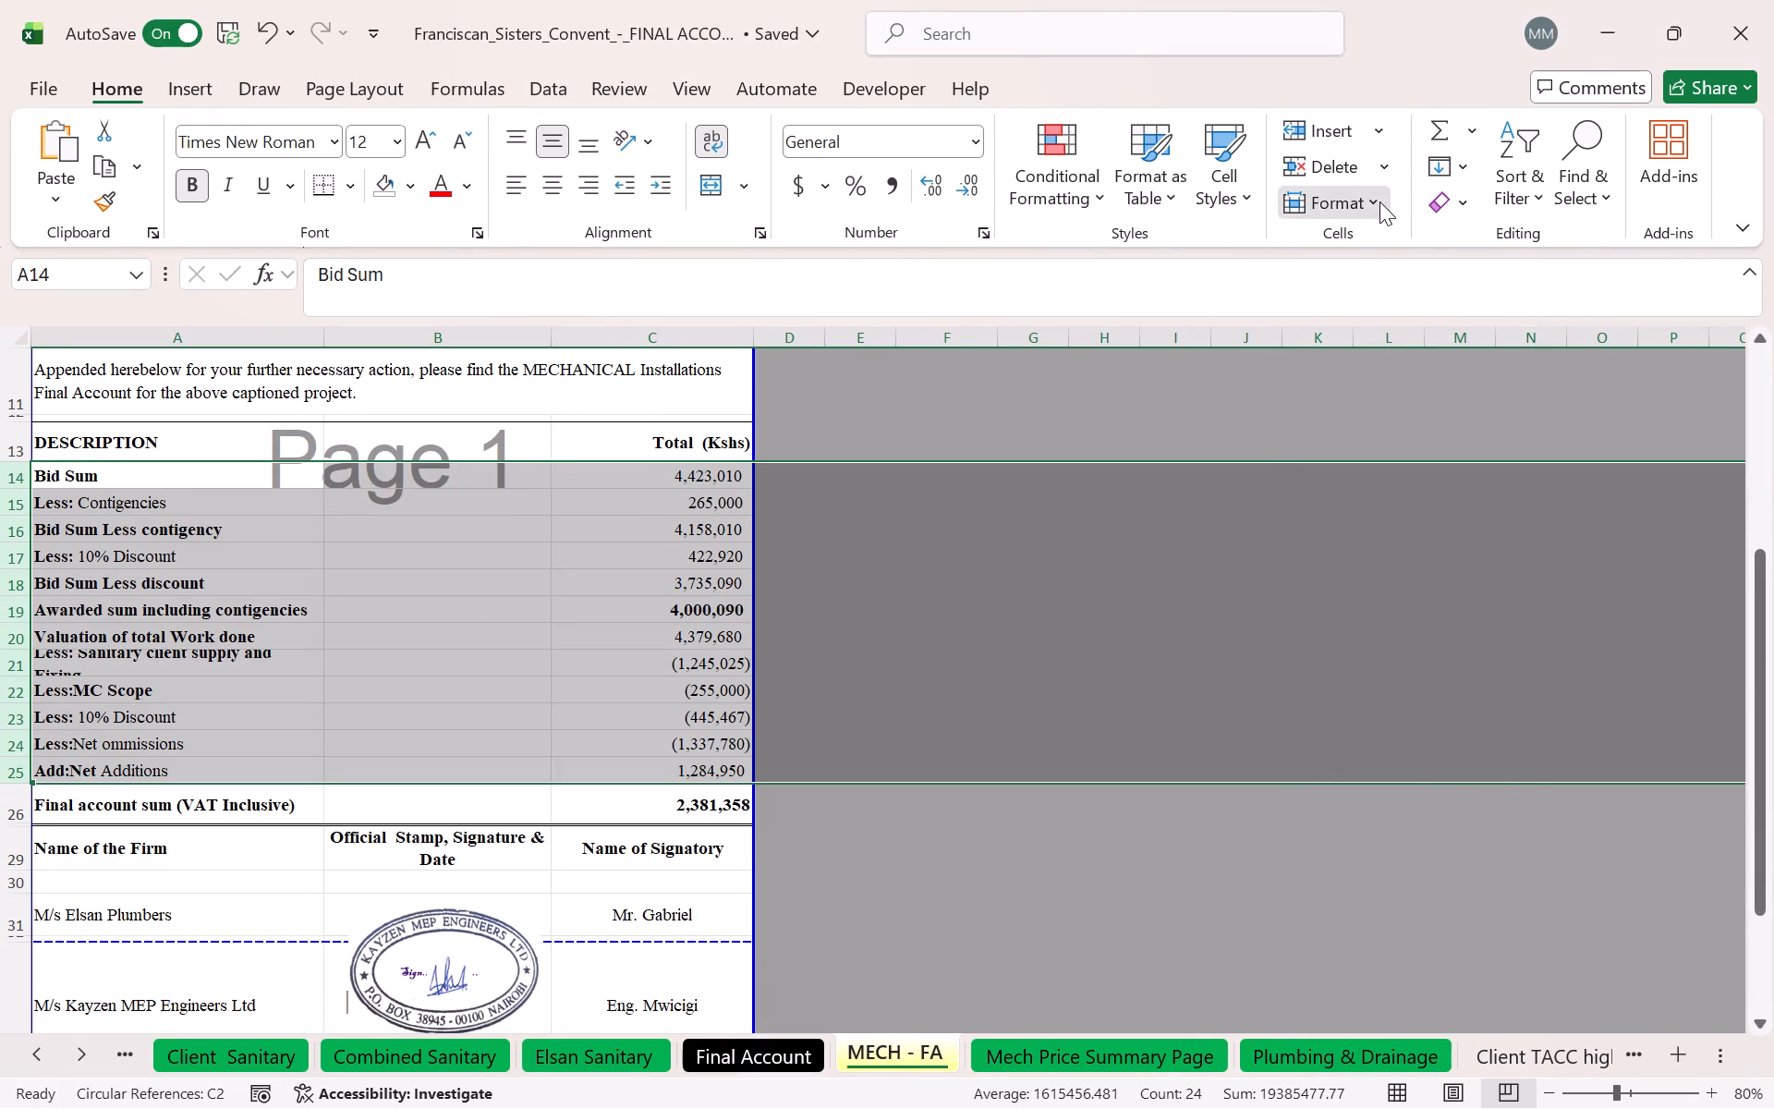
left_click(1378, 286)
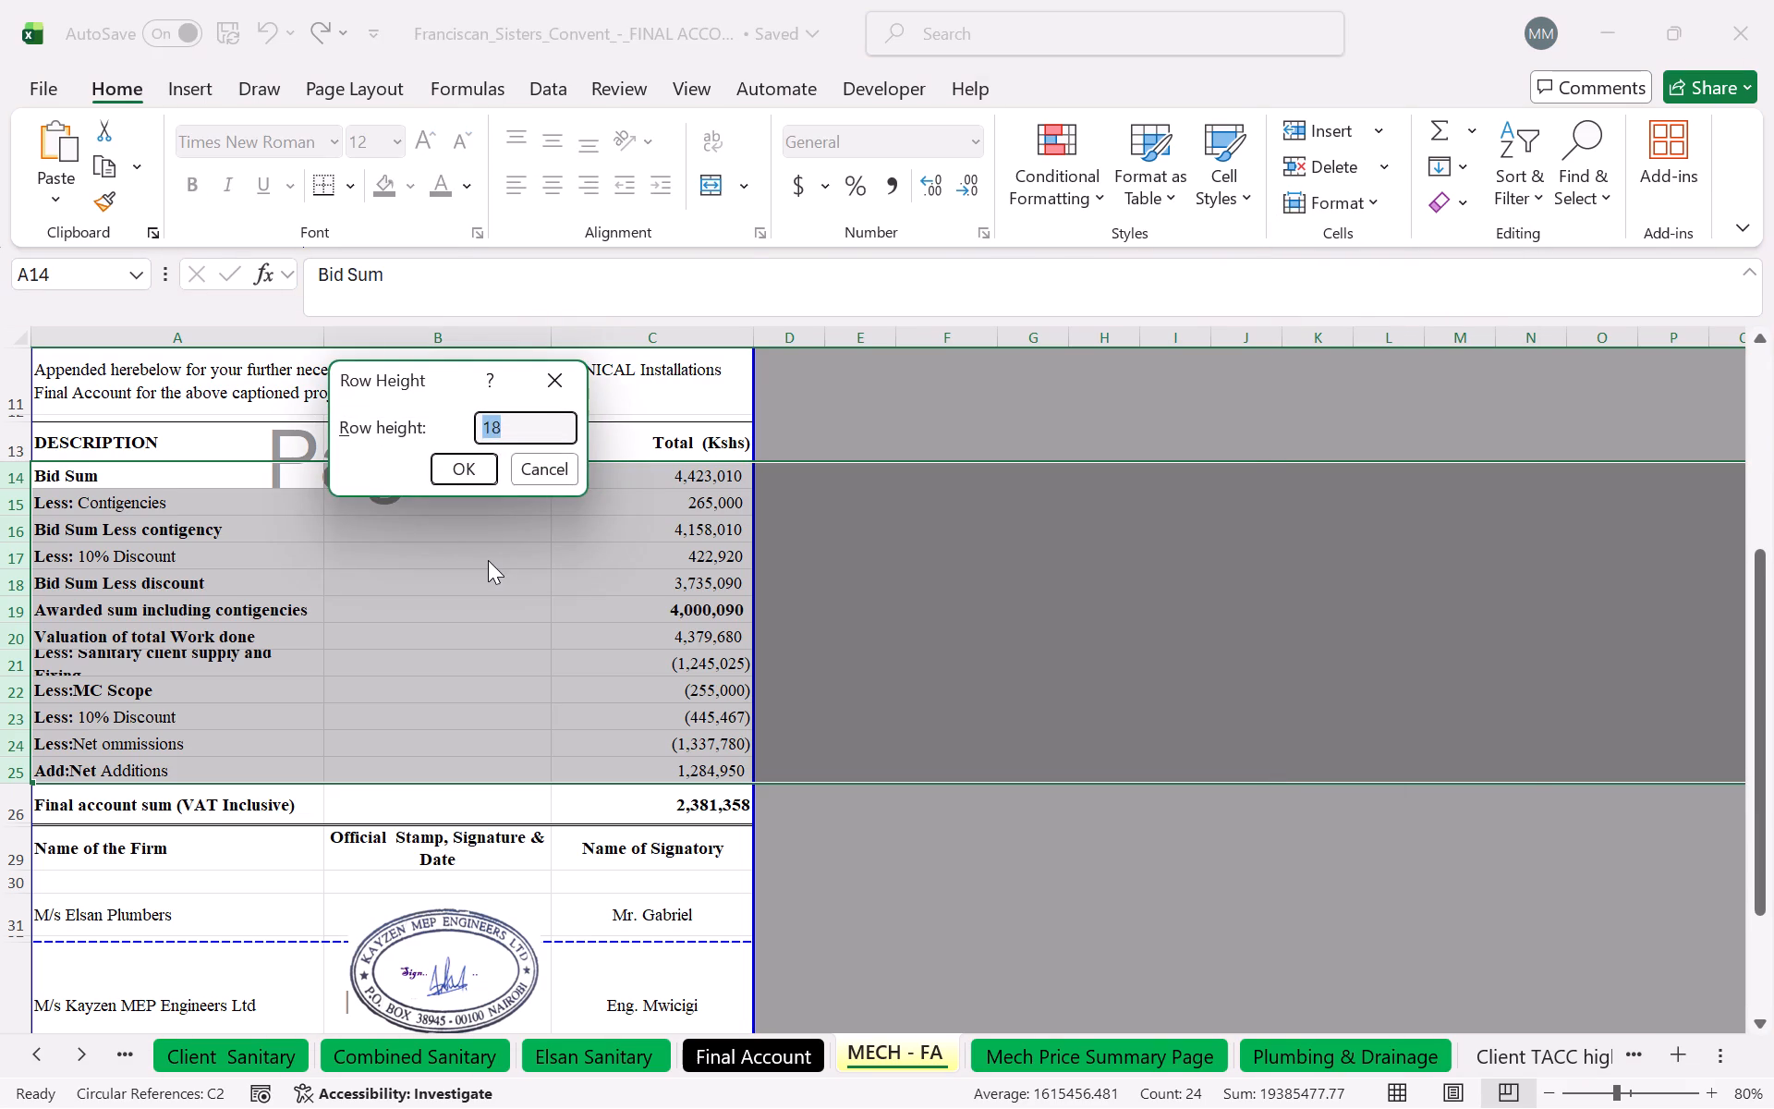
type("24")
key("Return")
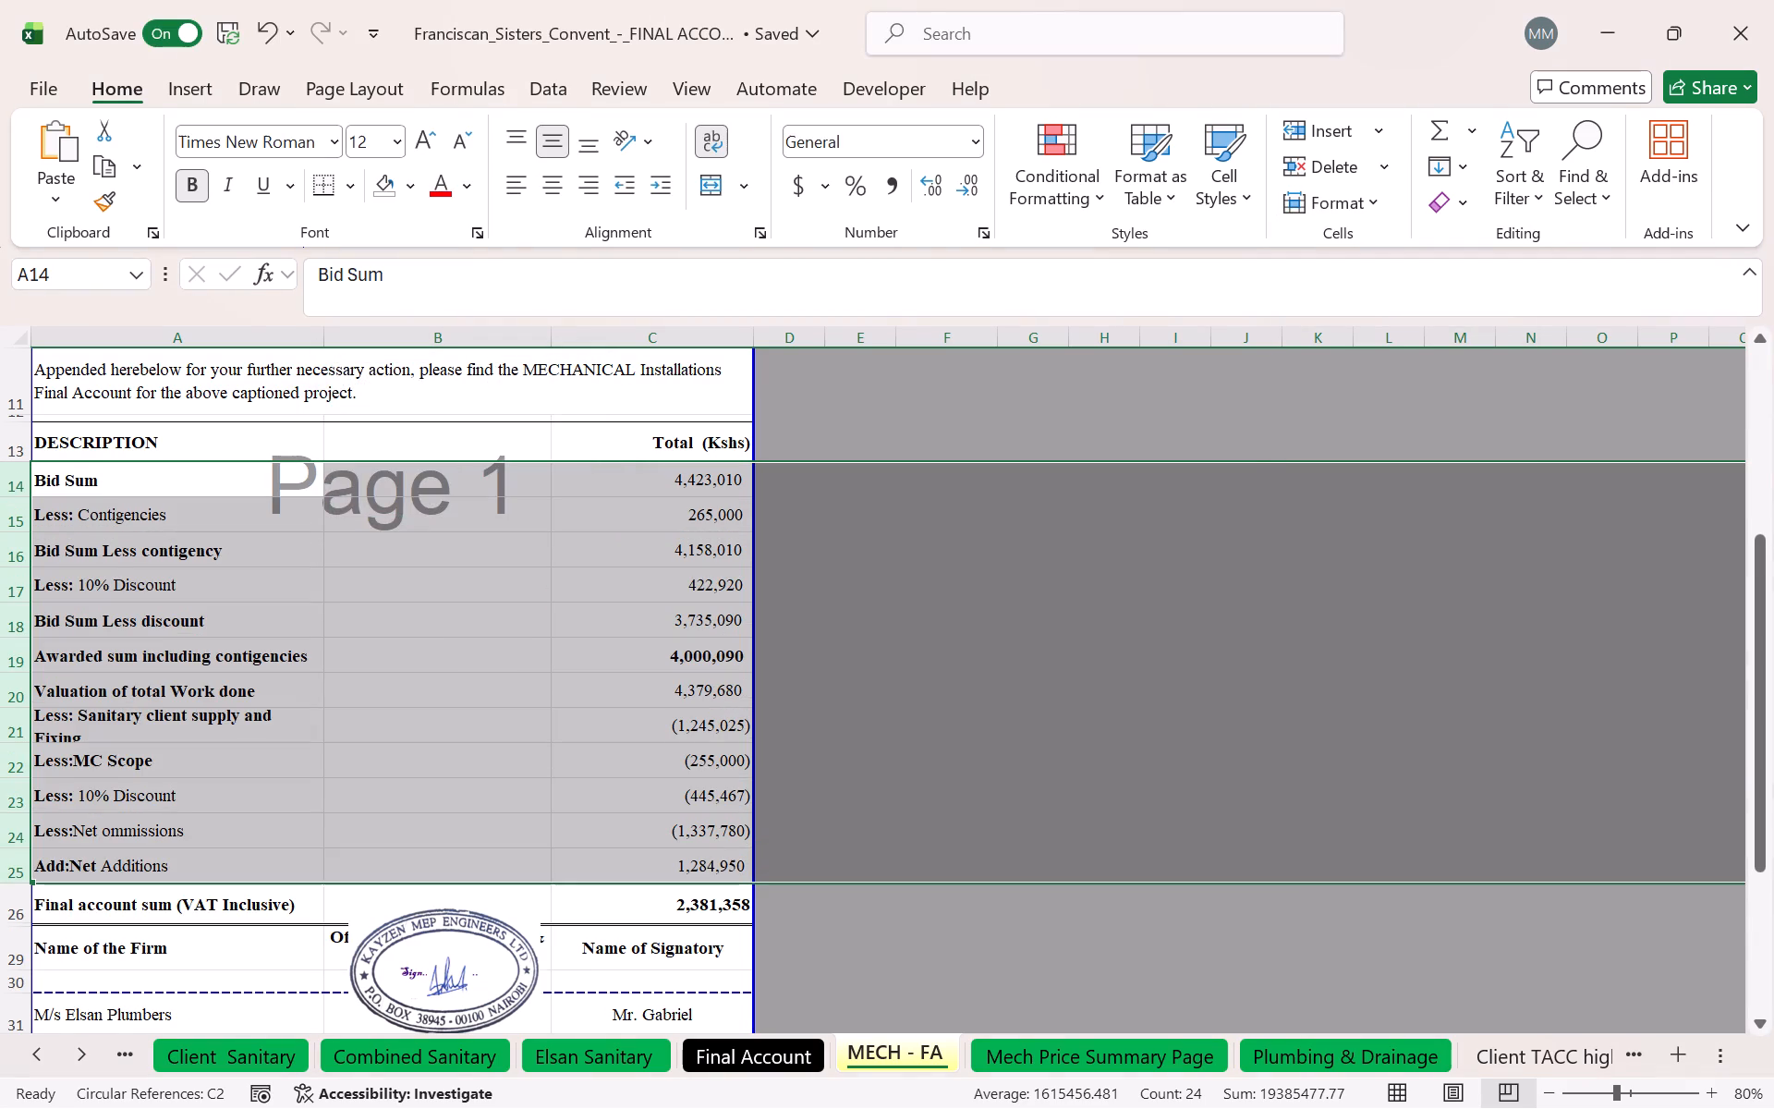
Set the height of rows 14 to 25 on the MECH - FA sheet to 26 and check the table's fit.
left_click(1371, 196)
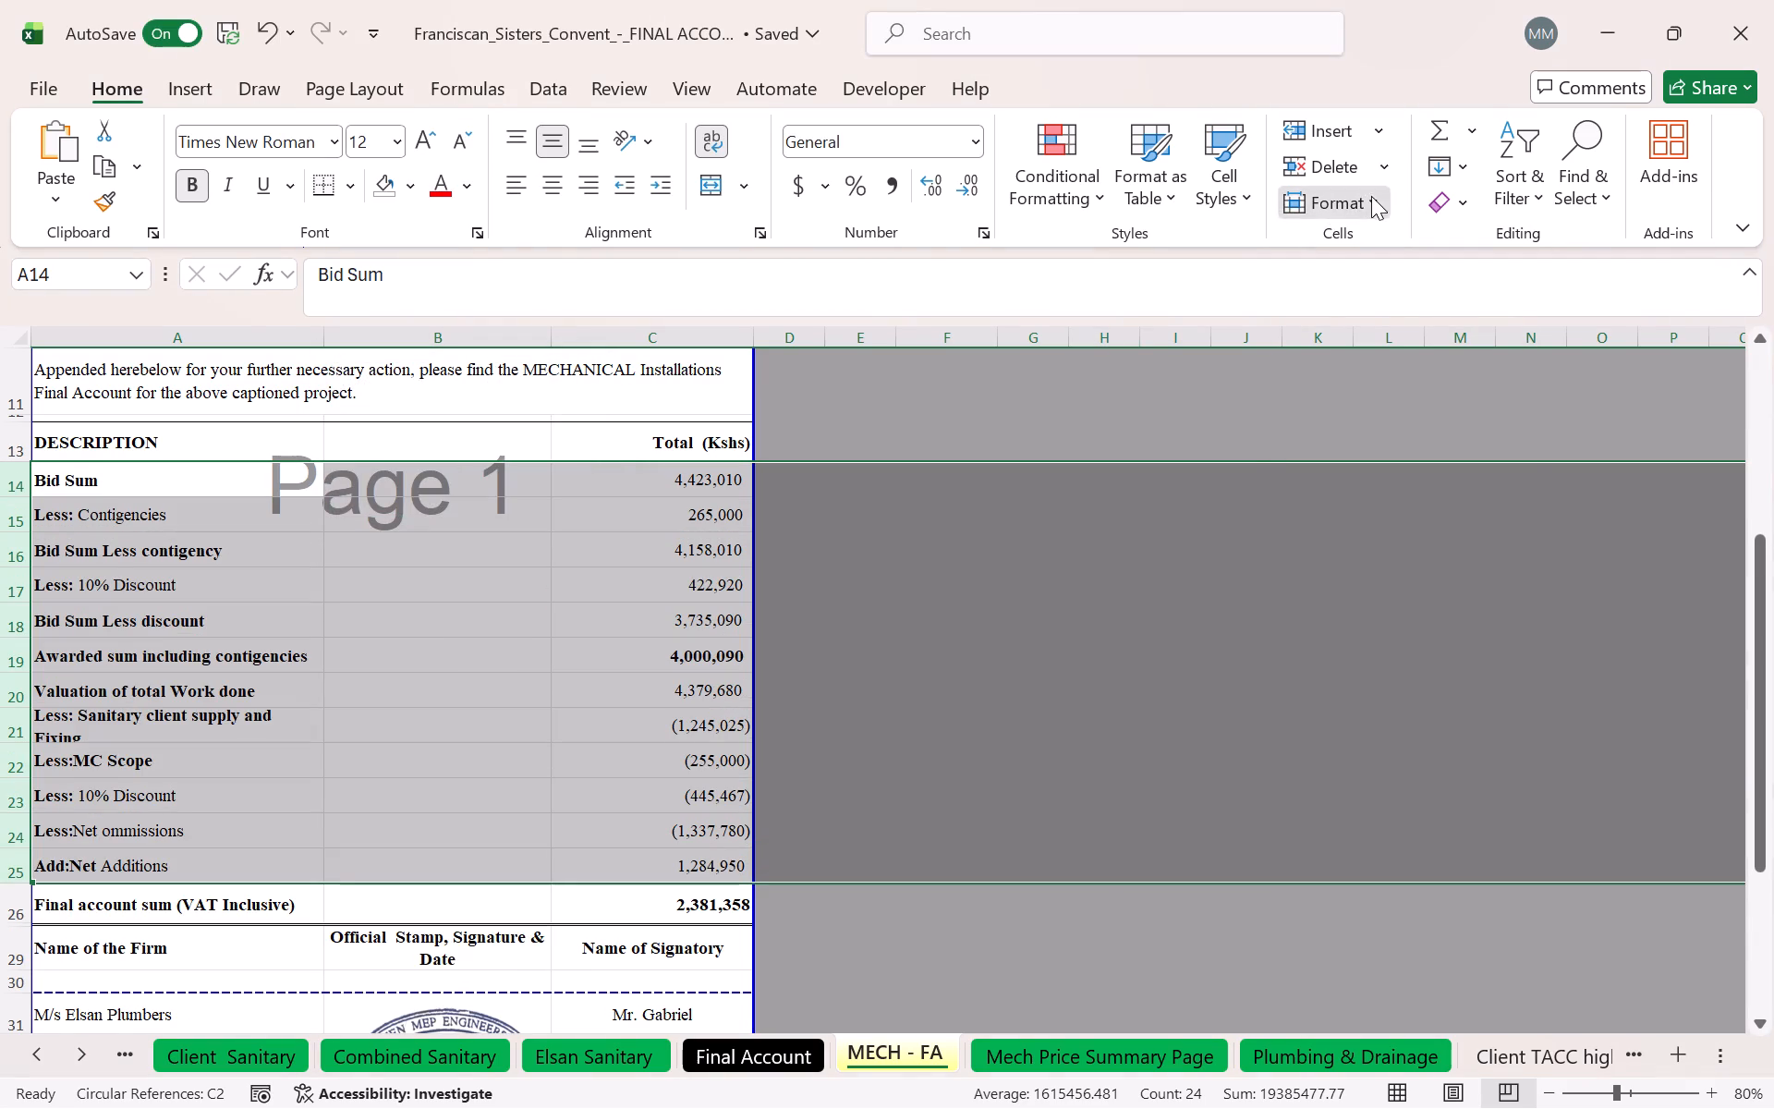
left_click(1367, 285)
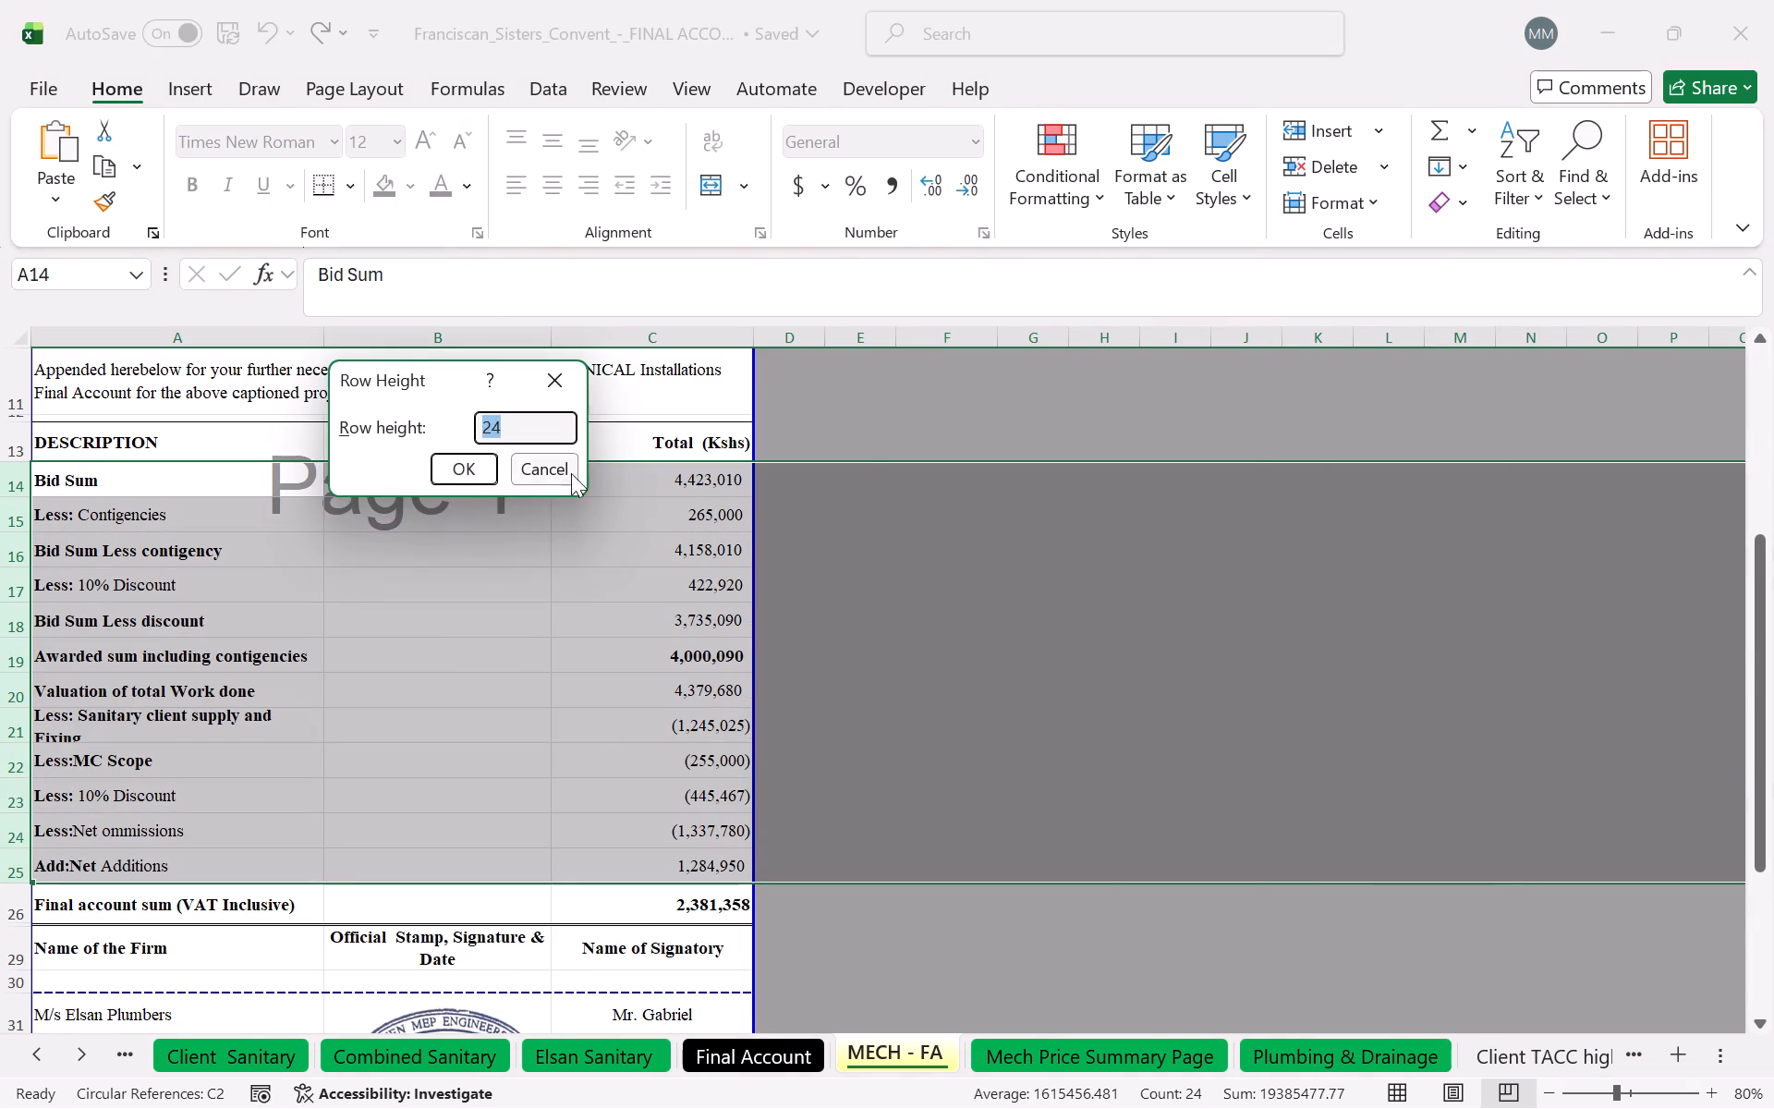
type("26")
key("Return")
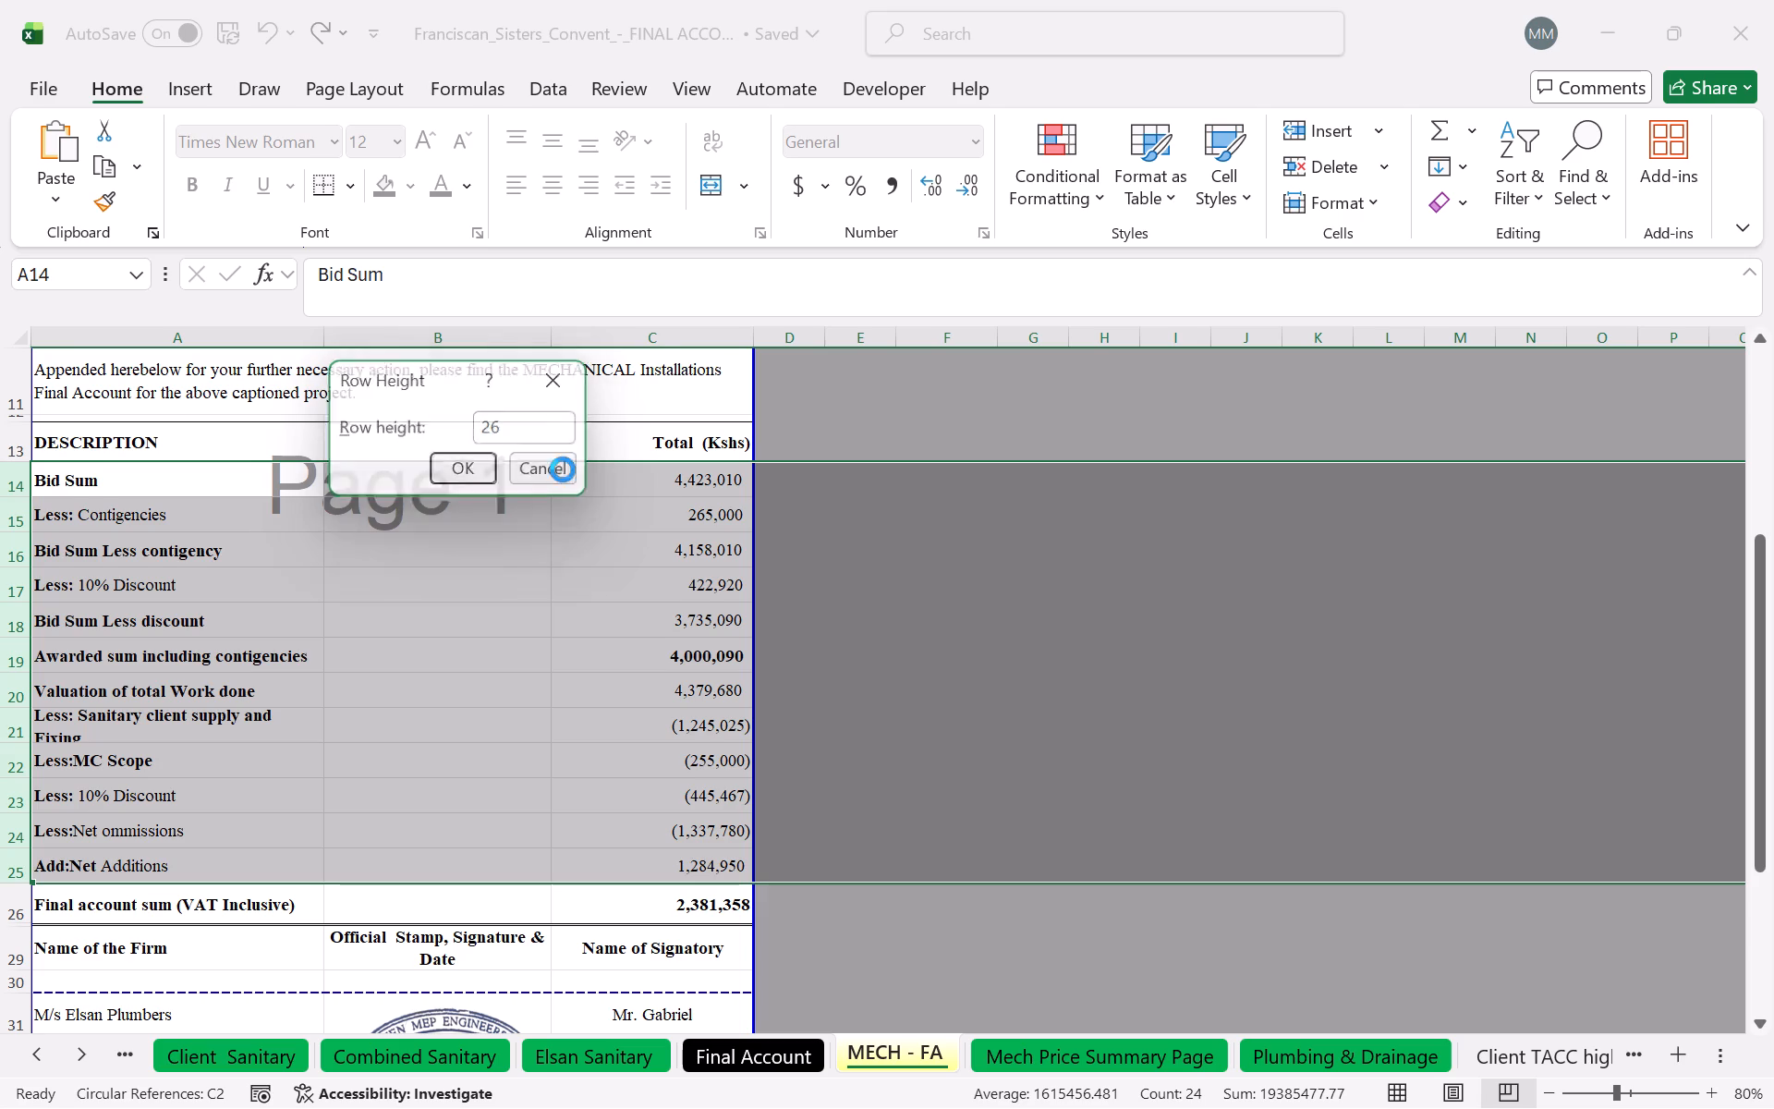
left_click(457, 664)
scroll(448, 606, "down", 2)
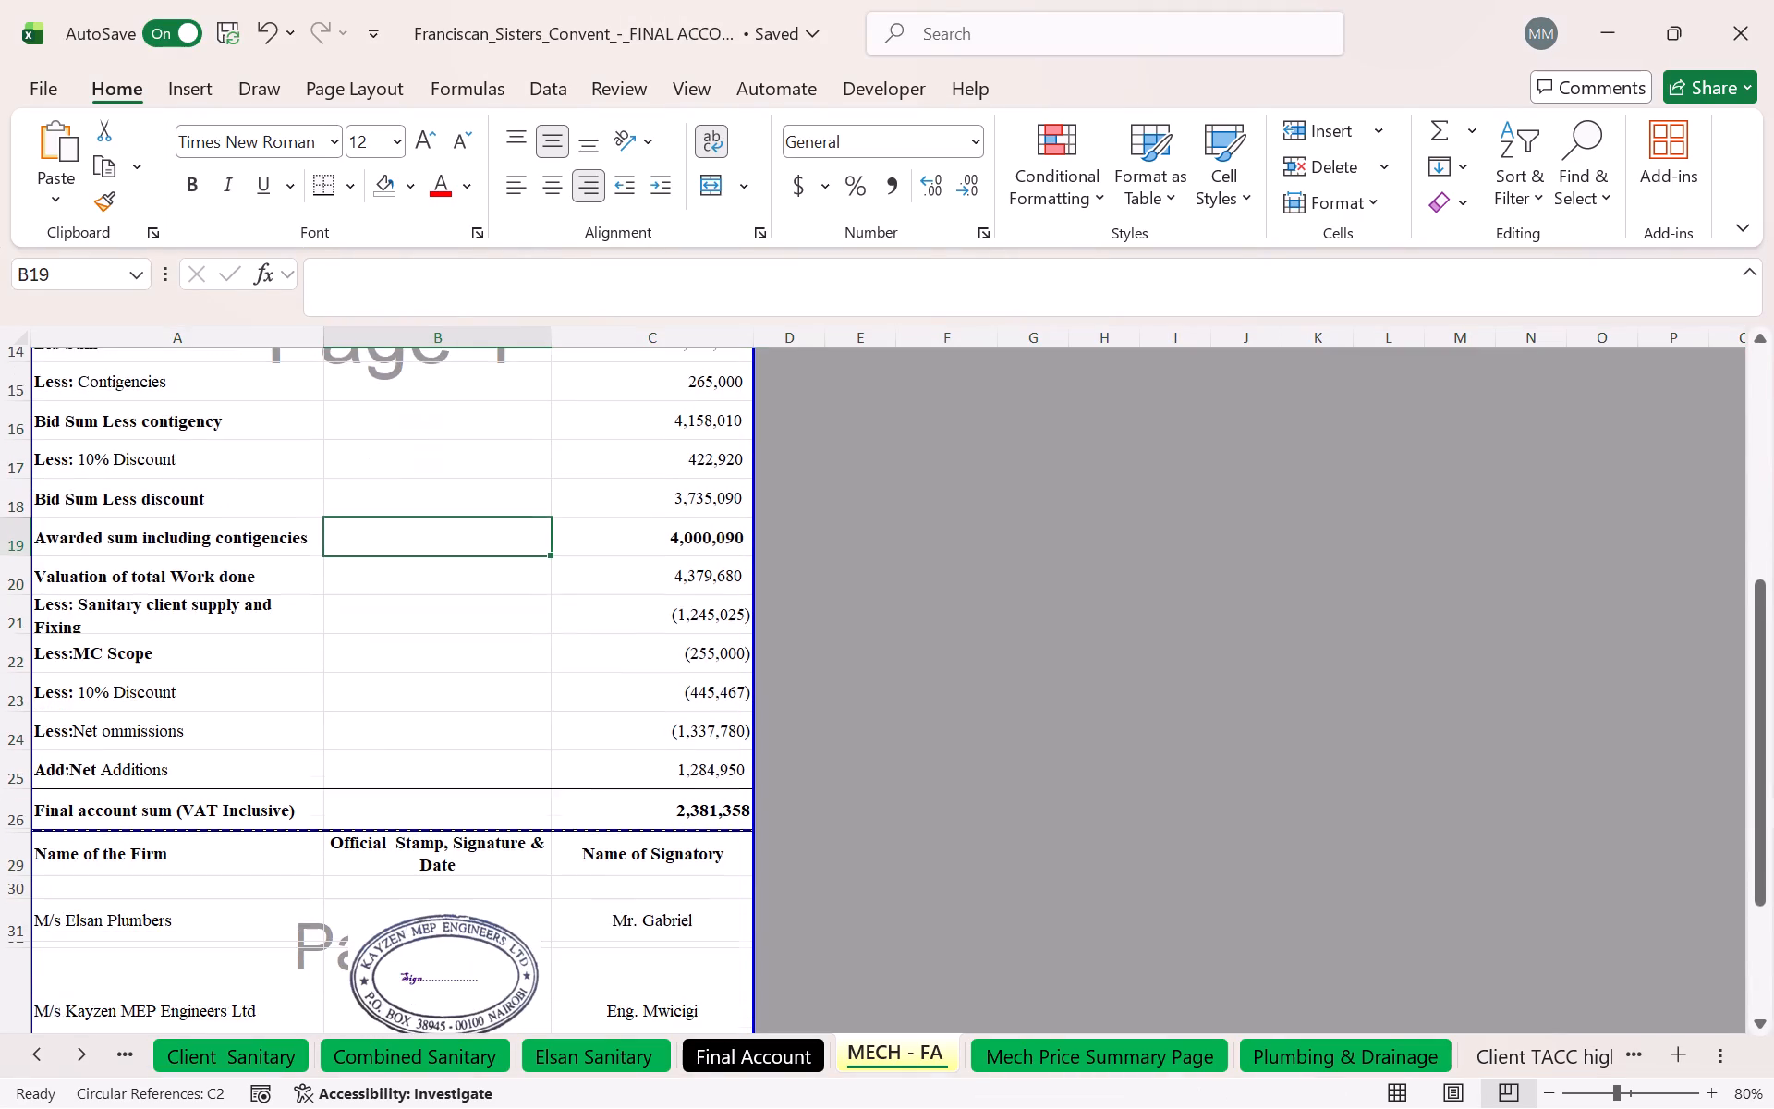
scroll(448, 606, "down", 1)
left_click(601, 634)
Resize rows 11 and 12 together so the two-line introductory paragraph above the MECH - FA table just fits.
scroll(351, 674, "up", 3)
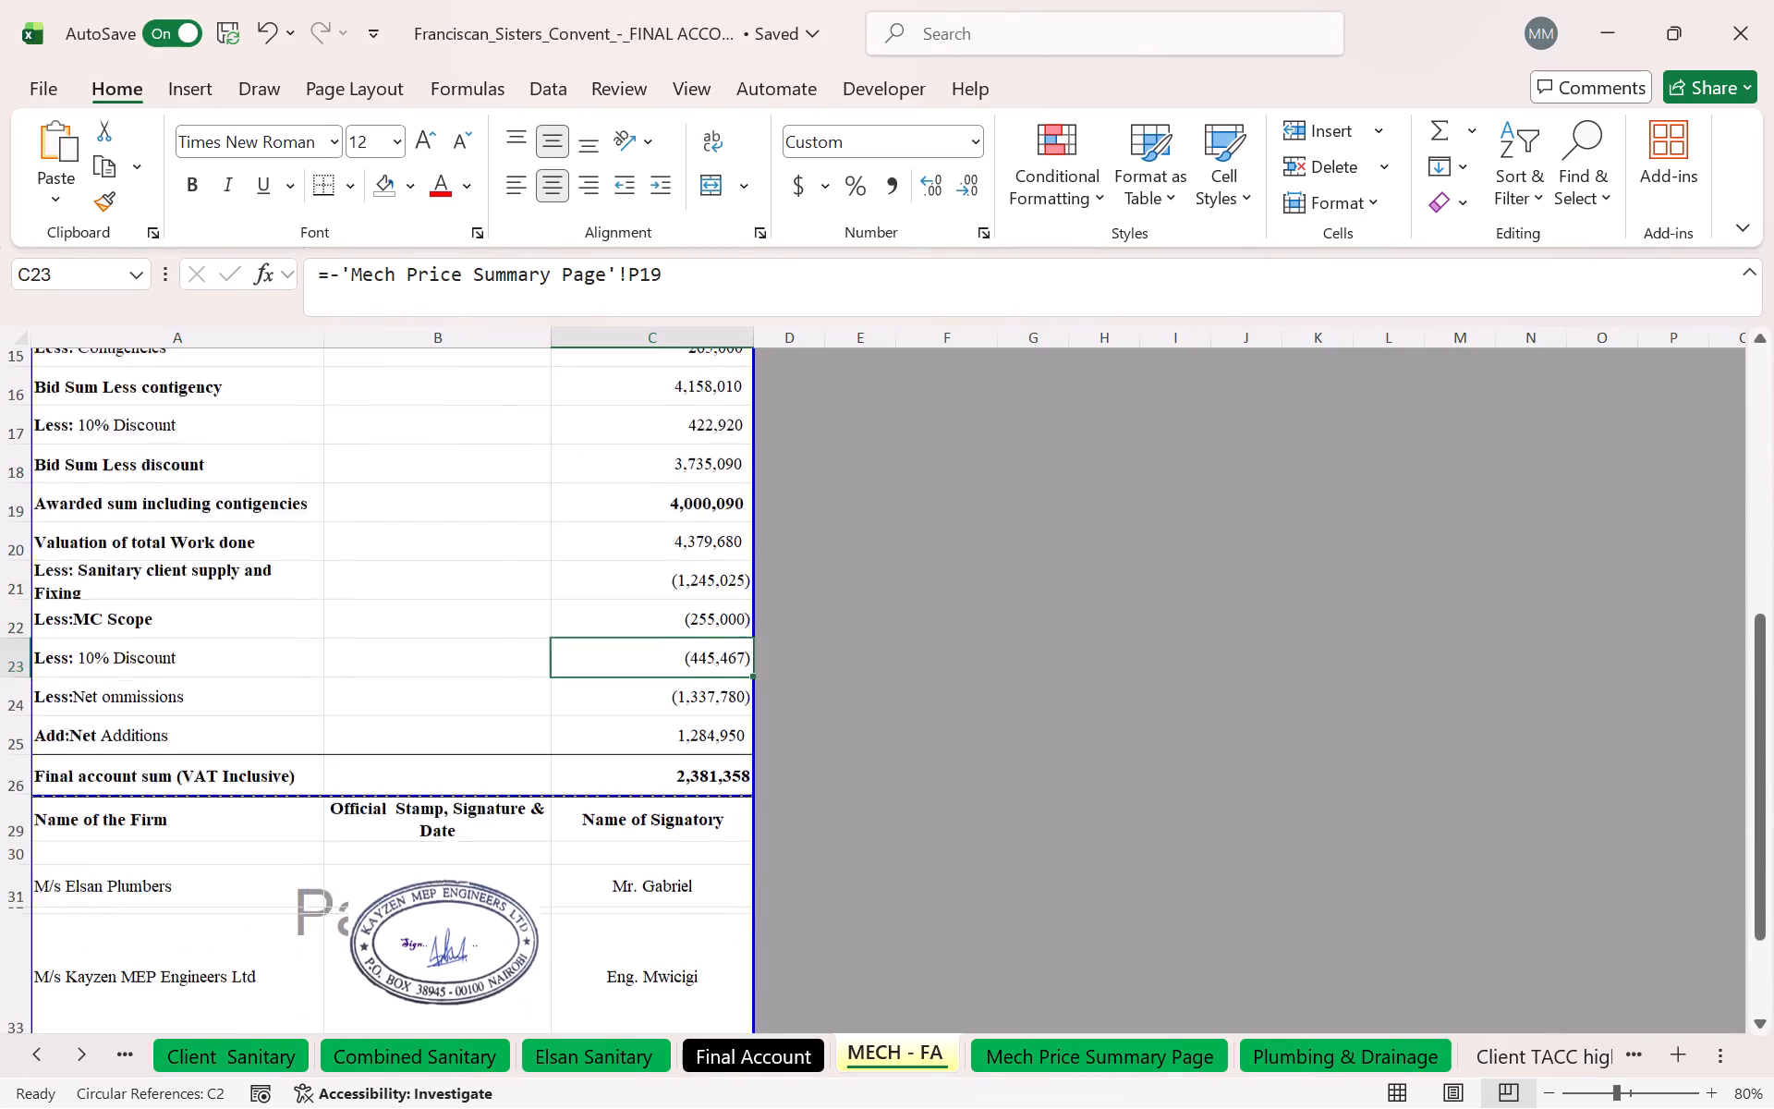
scroll(351, 670, "up", 5)
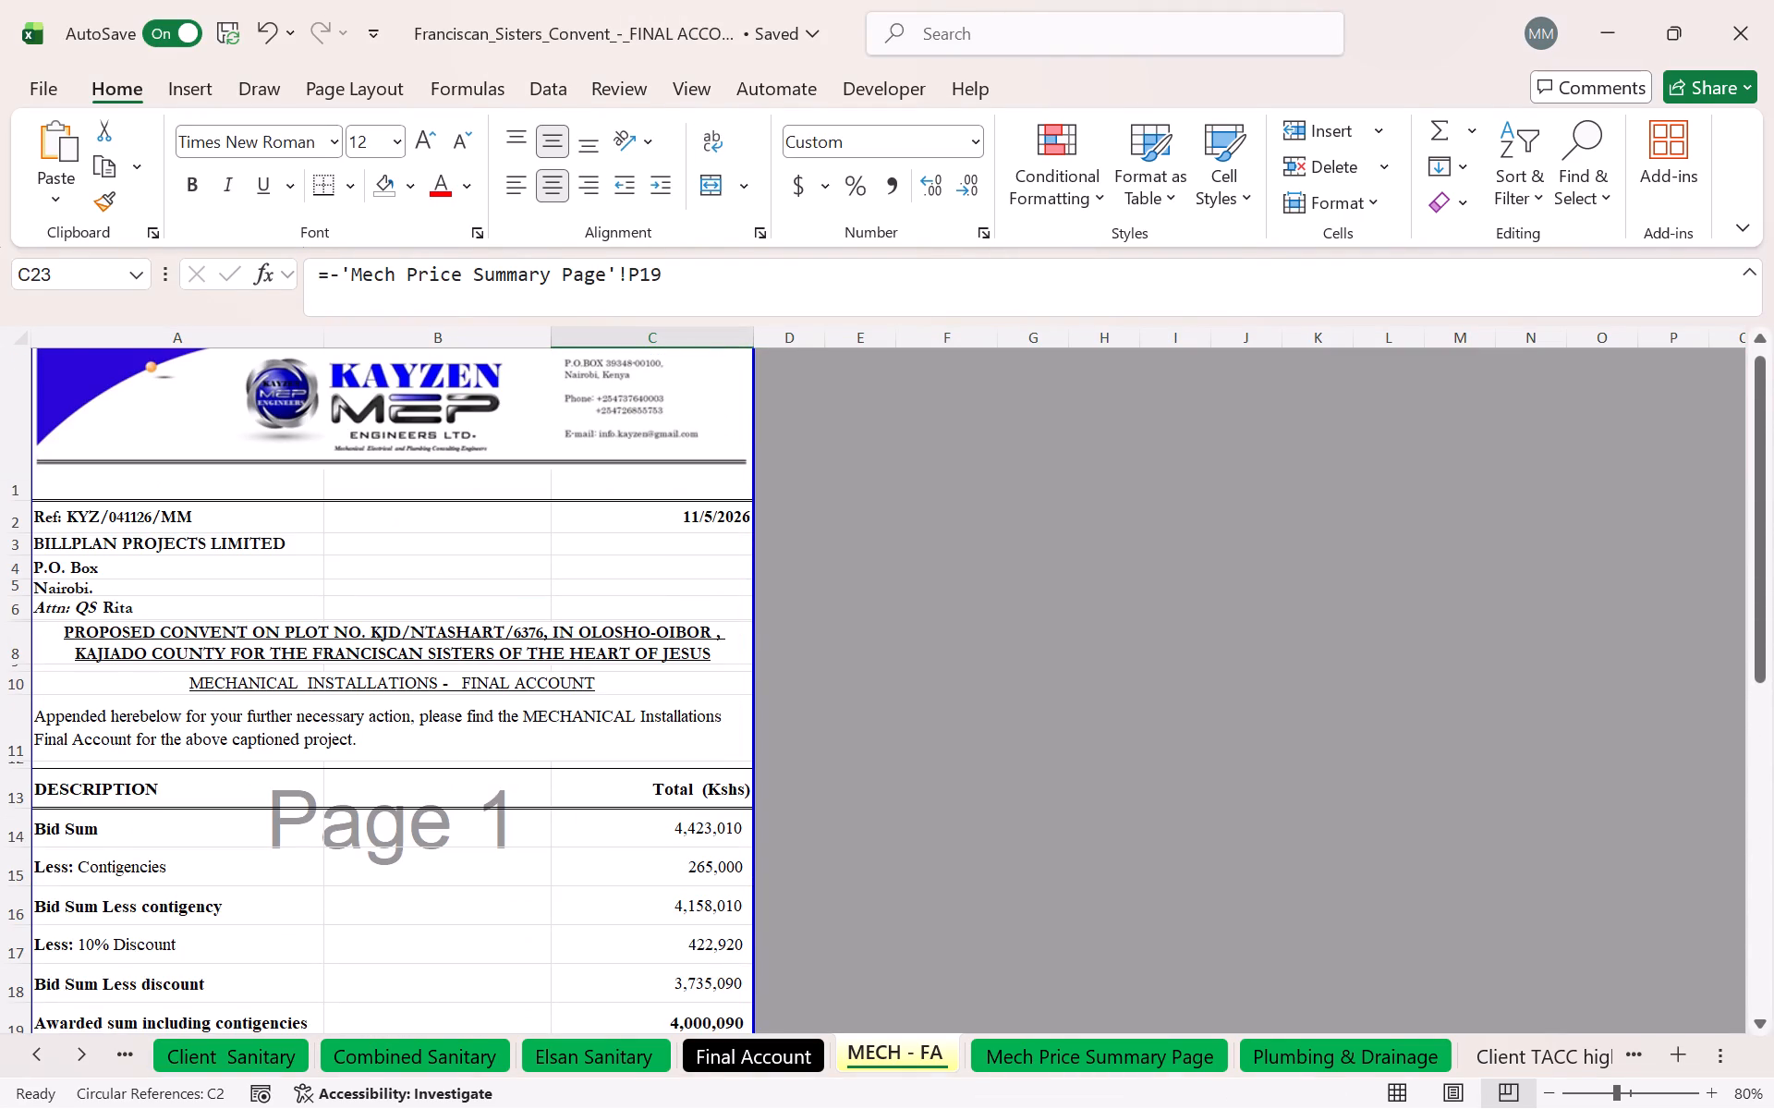
left_click_drag(25, 764, 29, 749)
left_click_drag(20, 756, 22, 748)
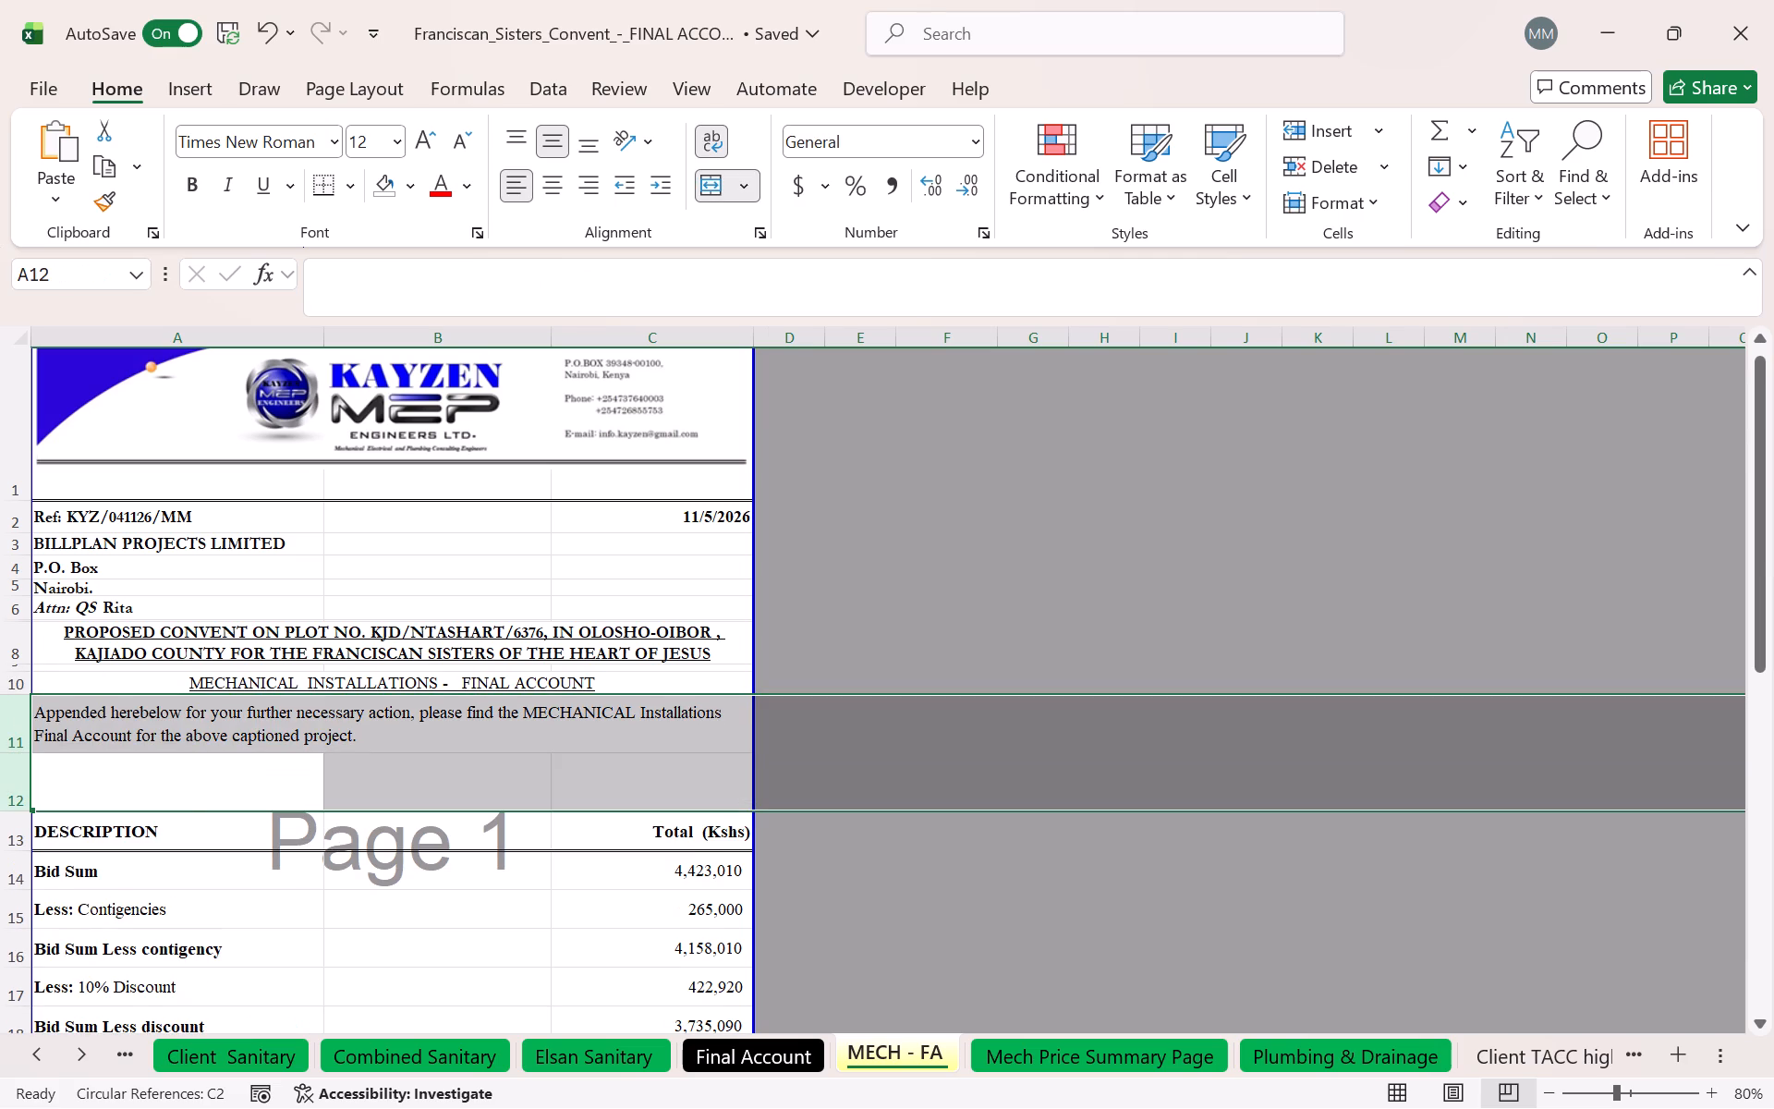
left_click_drag(11, 816, 20, 774)
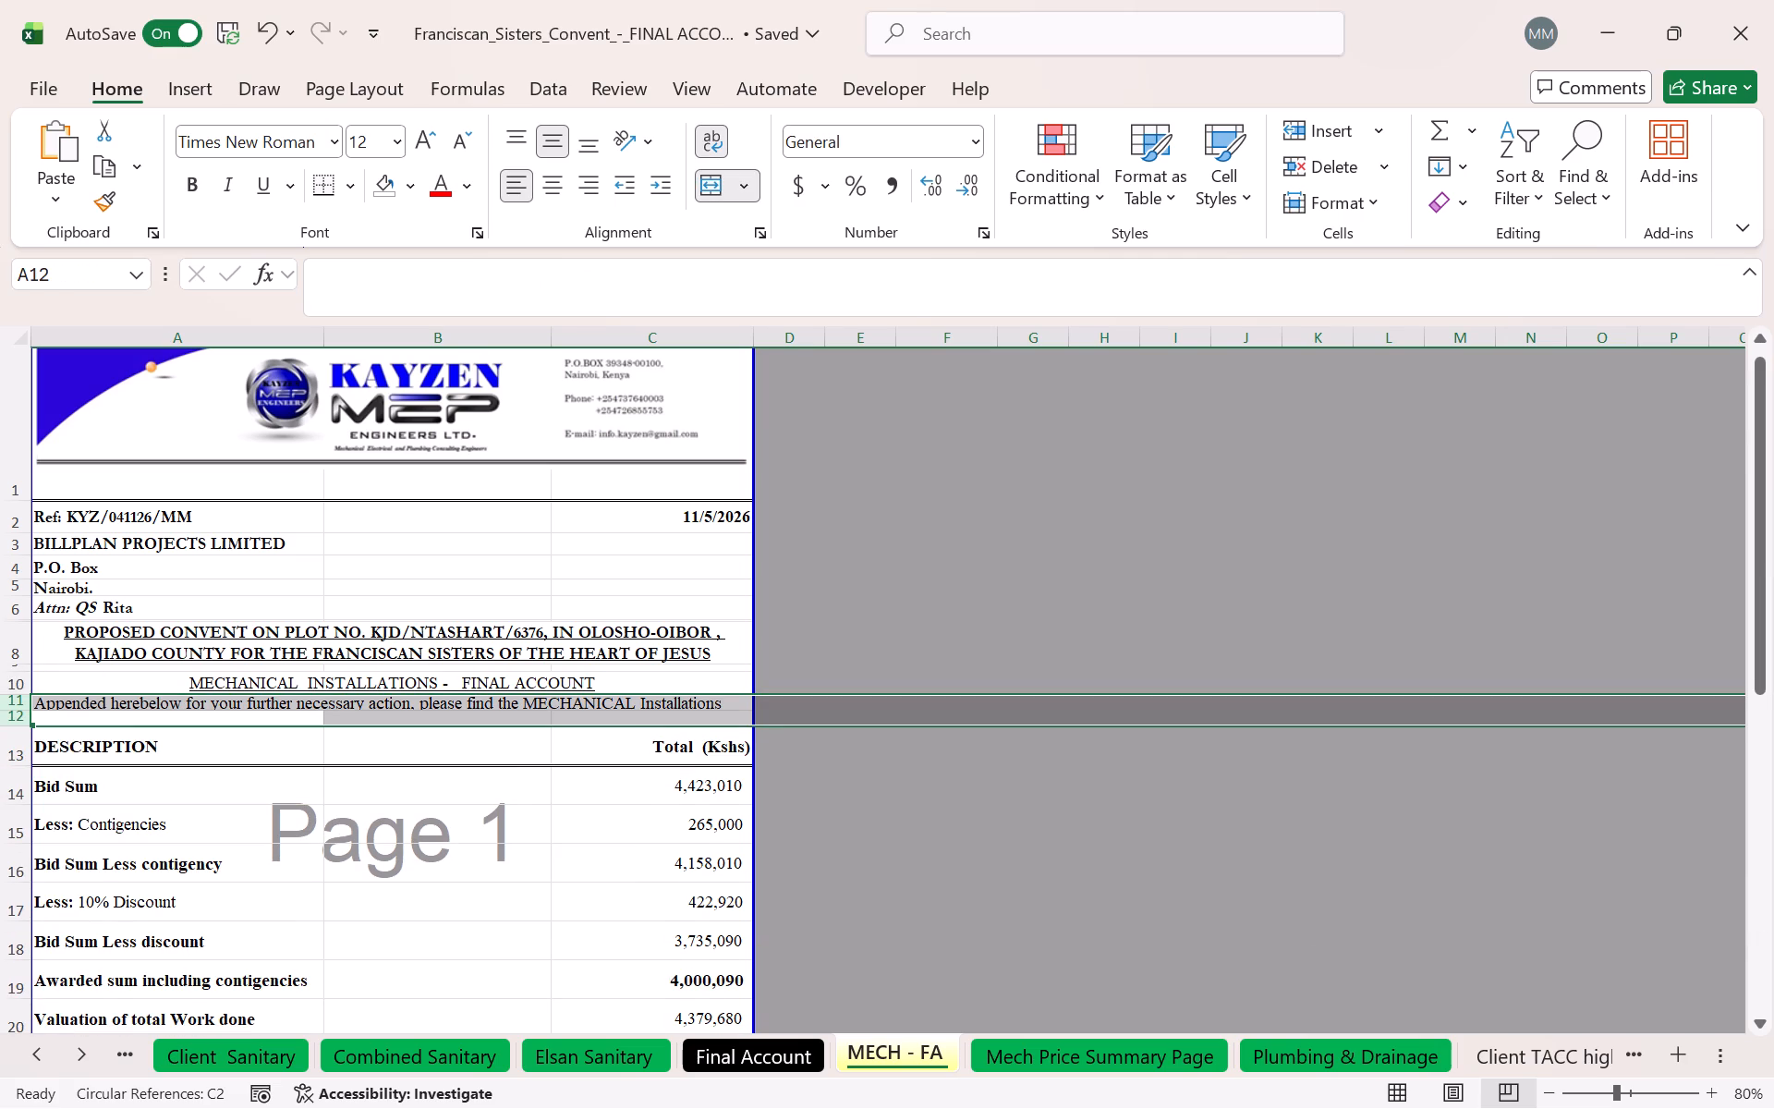
left_click_drag(19, 712, 20, 733)
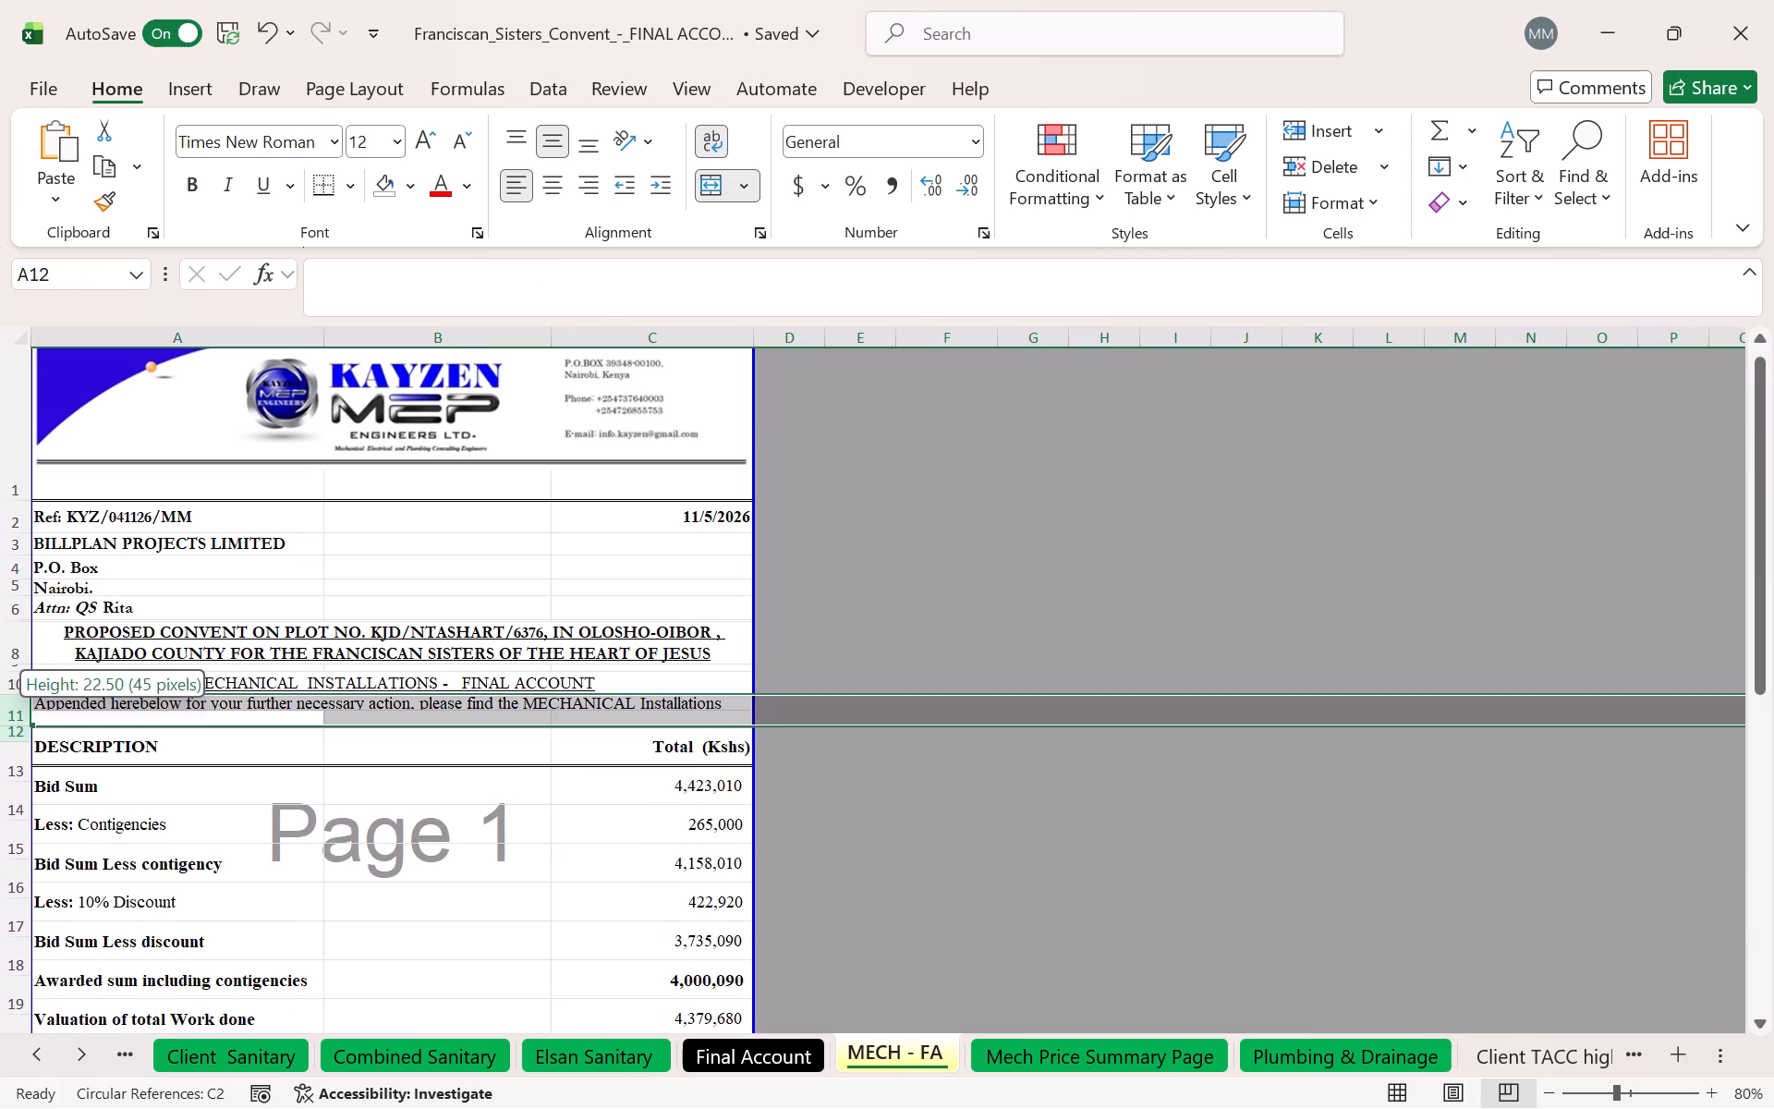
left_click_drag(20, 733, 22, 736)
left_click(22, 736)
left_click(322, 892)
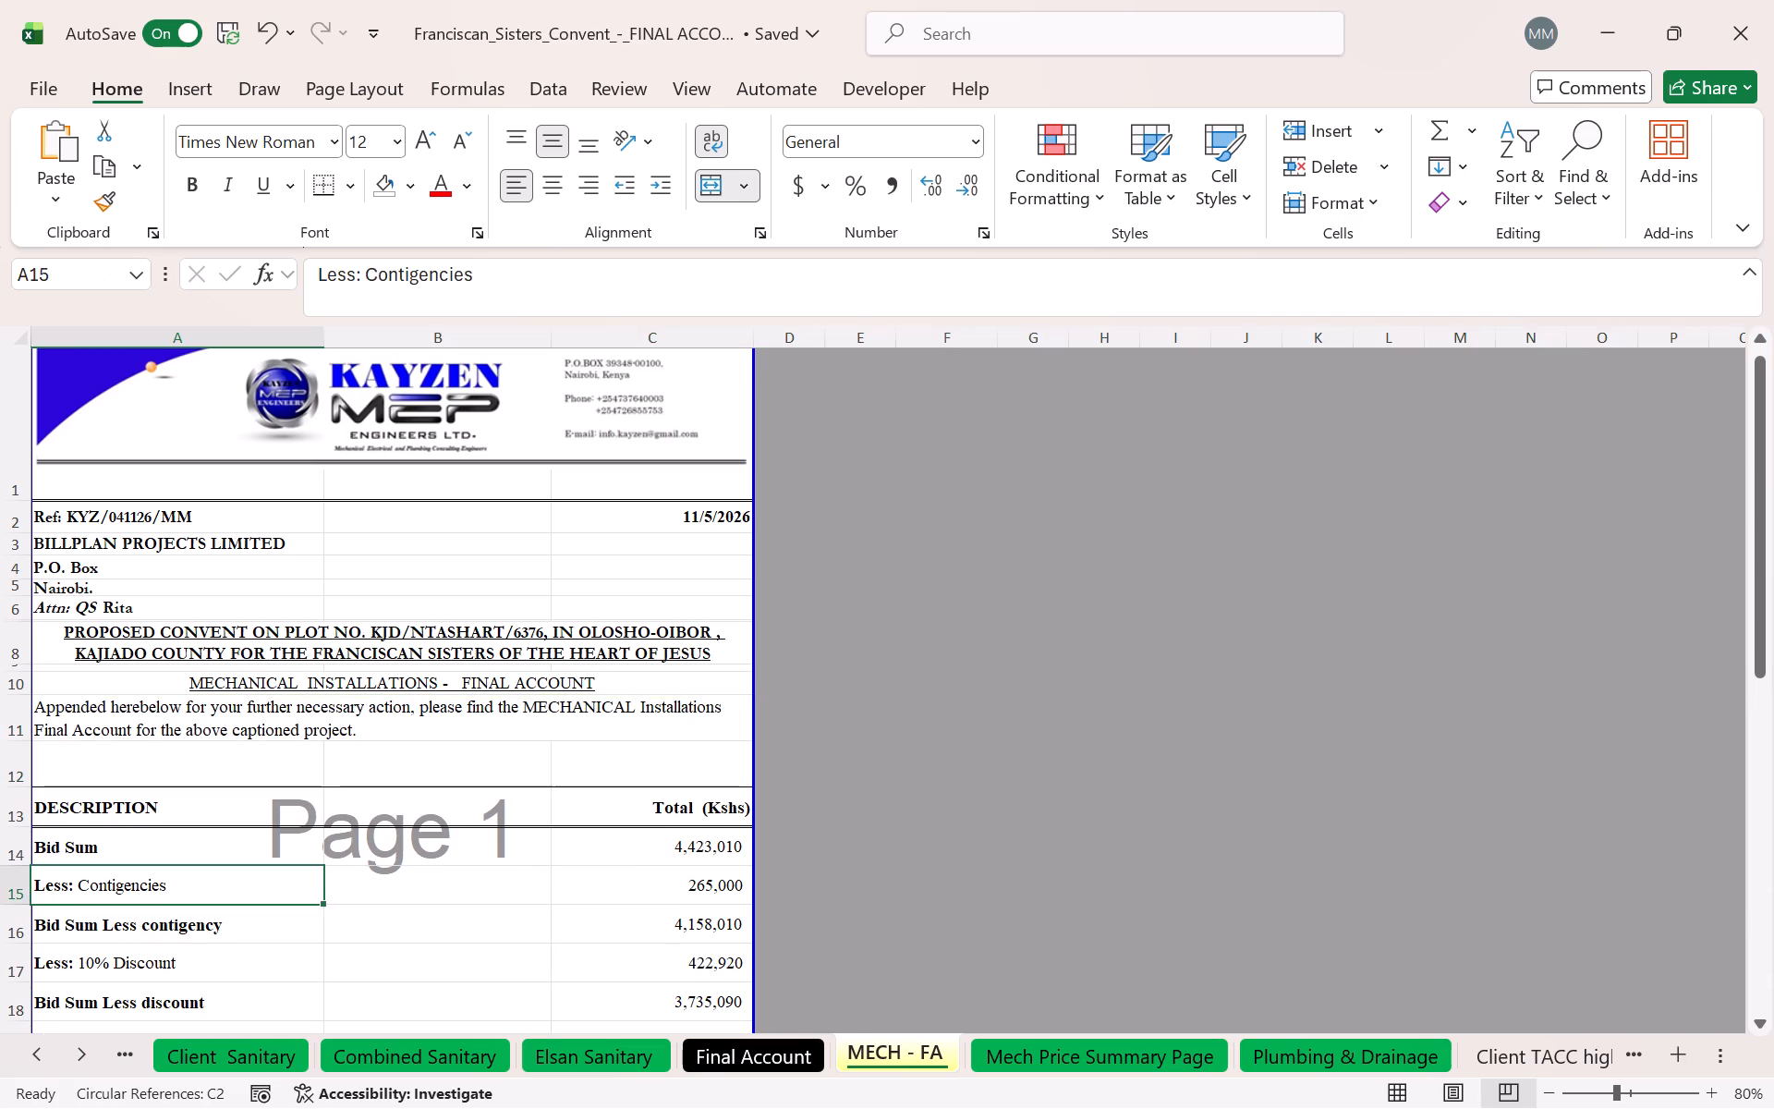
Collapse blank row 12 between the introductory paragraph and the DESCRIPTION header.
left_click_drag(15, 787, 25, 759)
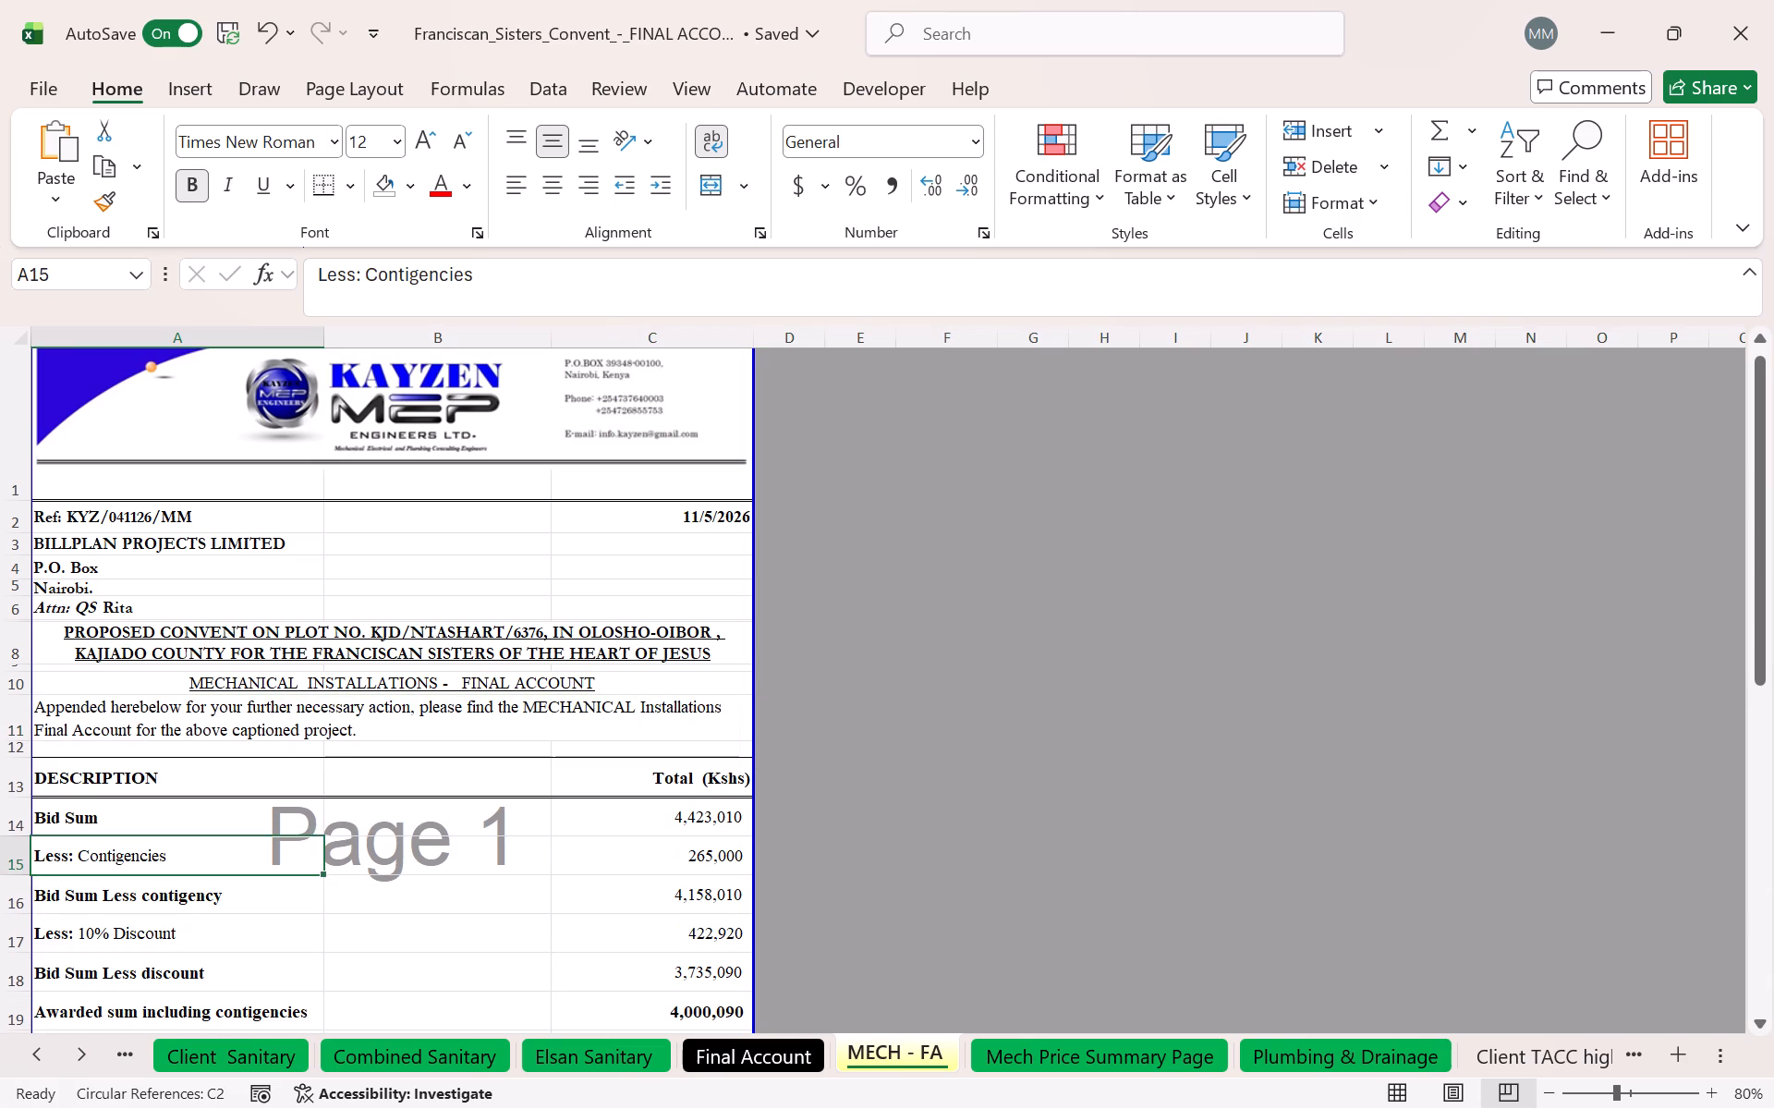
left_click_drag(29, 760, 29, 743)
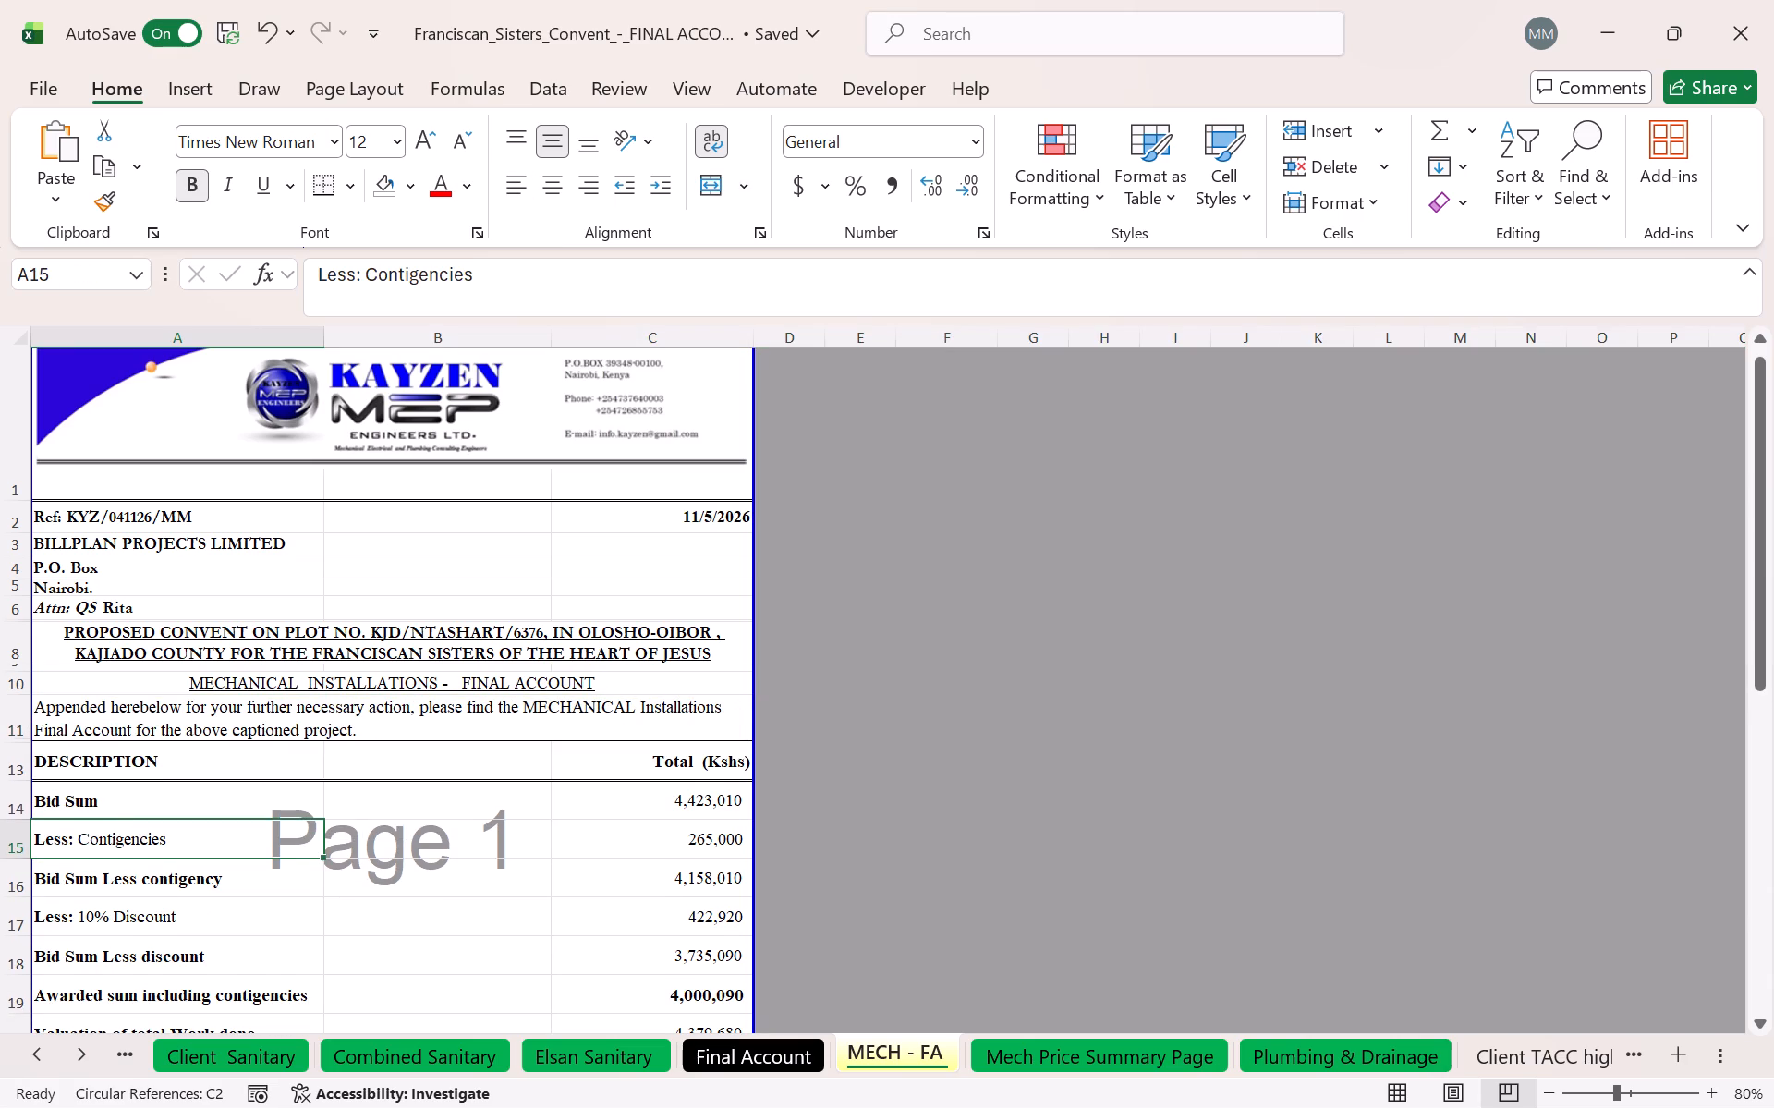
Slightly reduce the heights of the final account sum row 26 and signature rows 29 to 31, with row 29 at about 27.
scroll(550, 571, "down", 9)
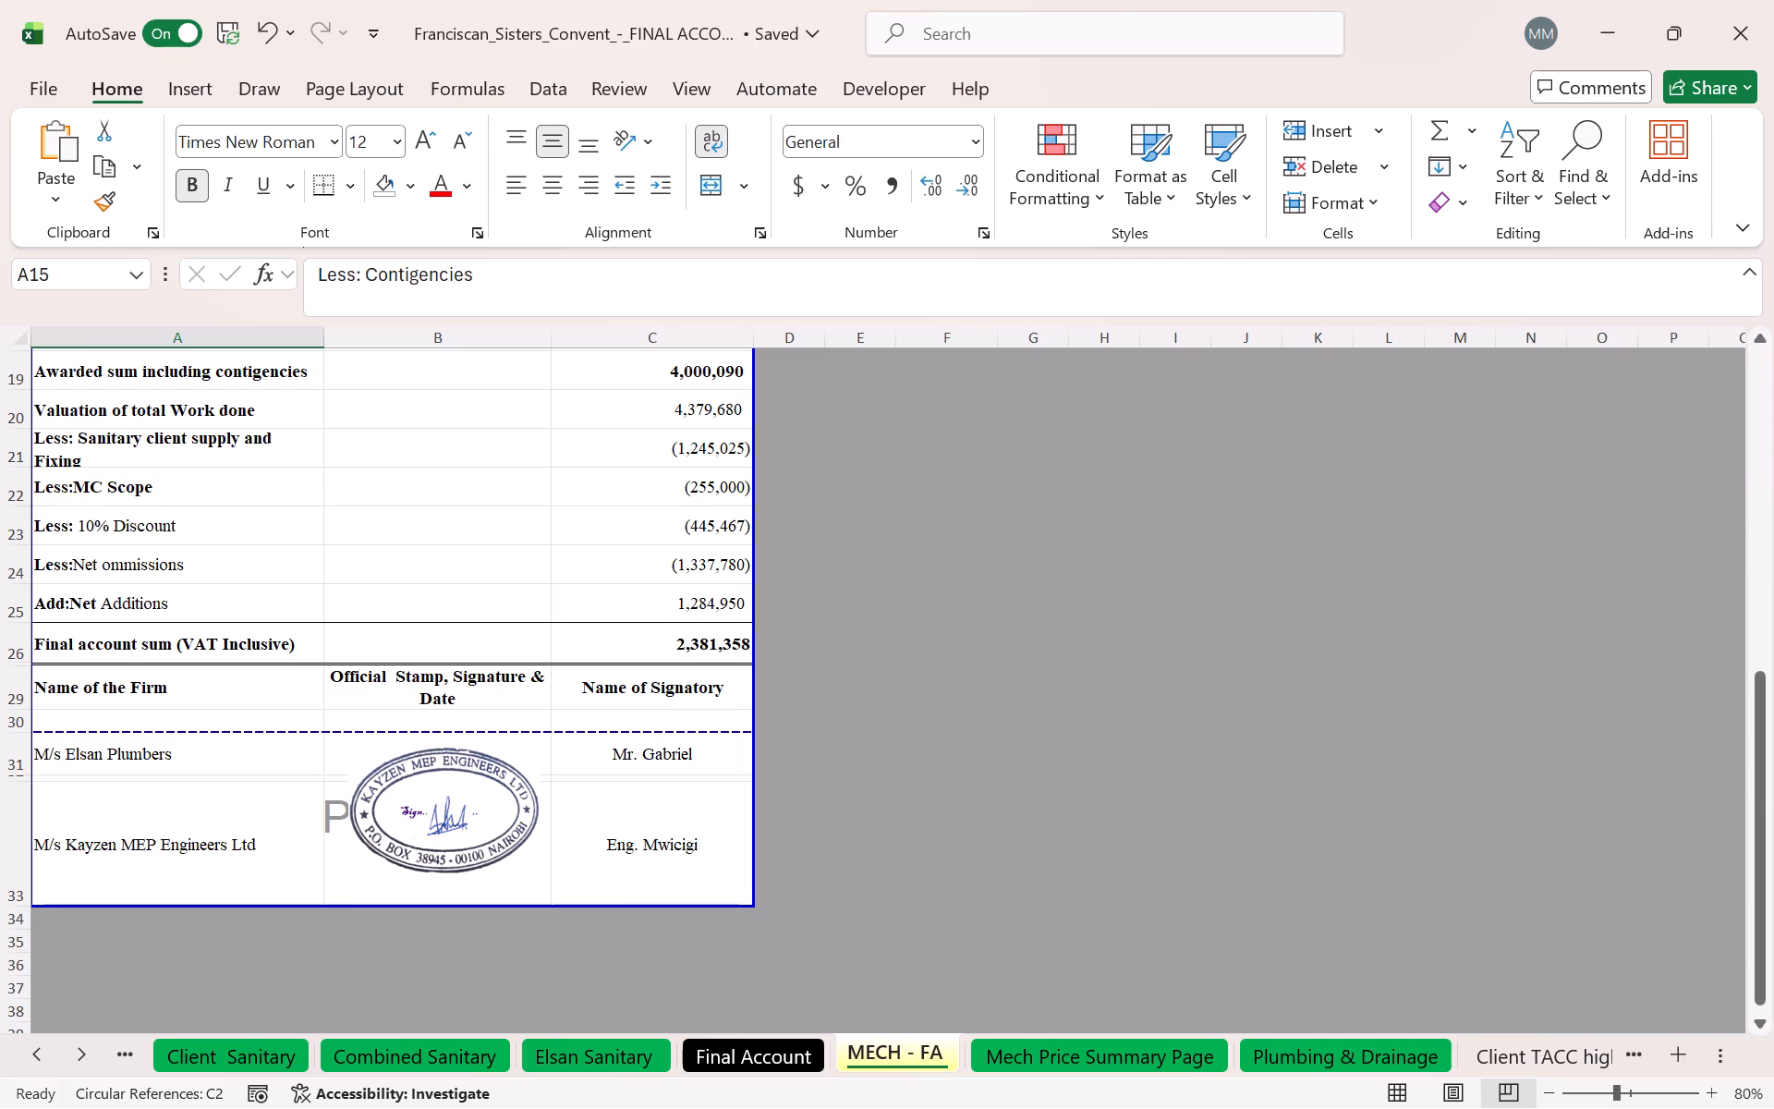
left_click(15, 729)
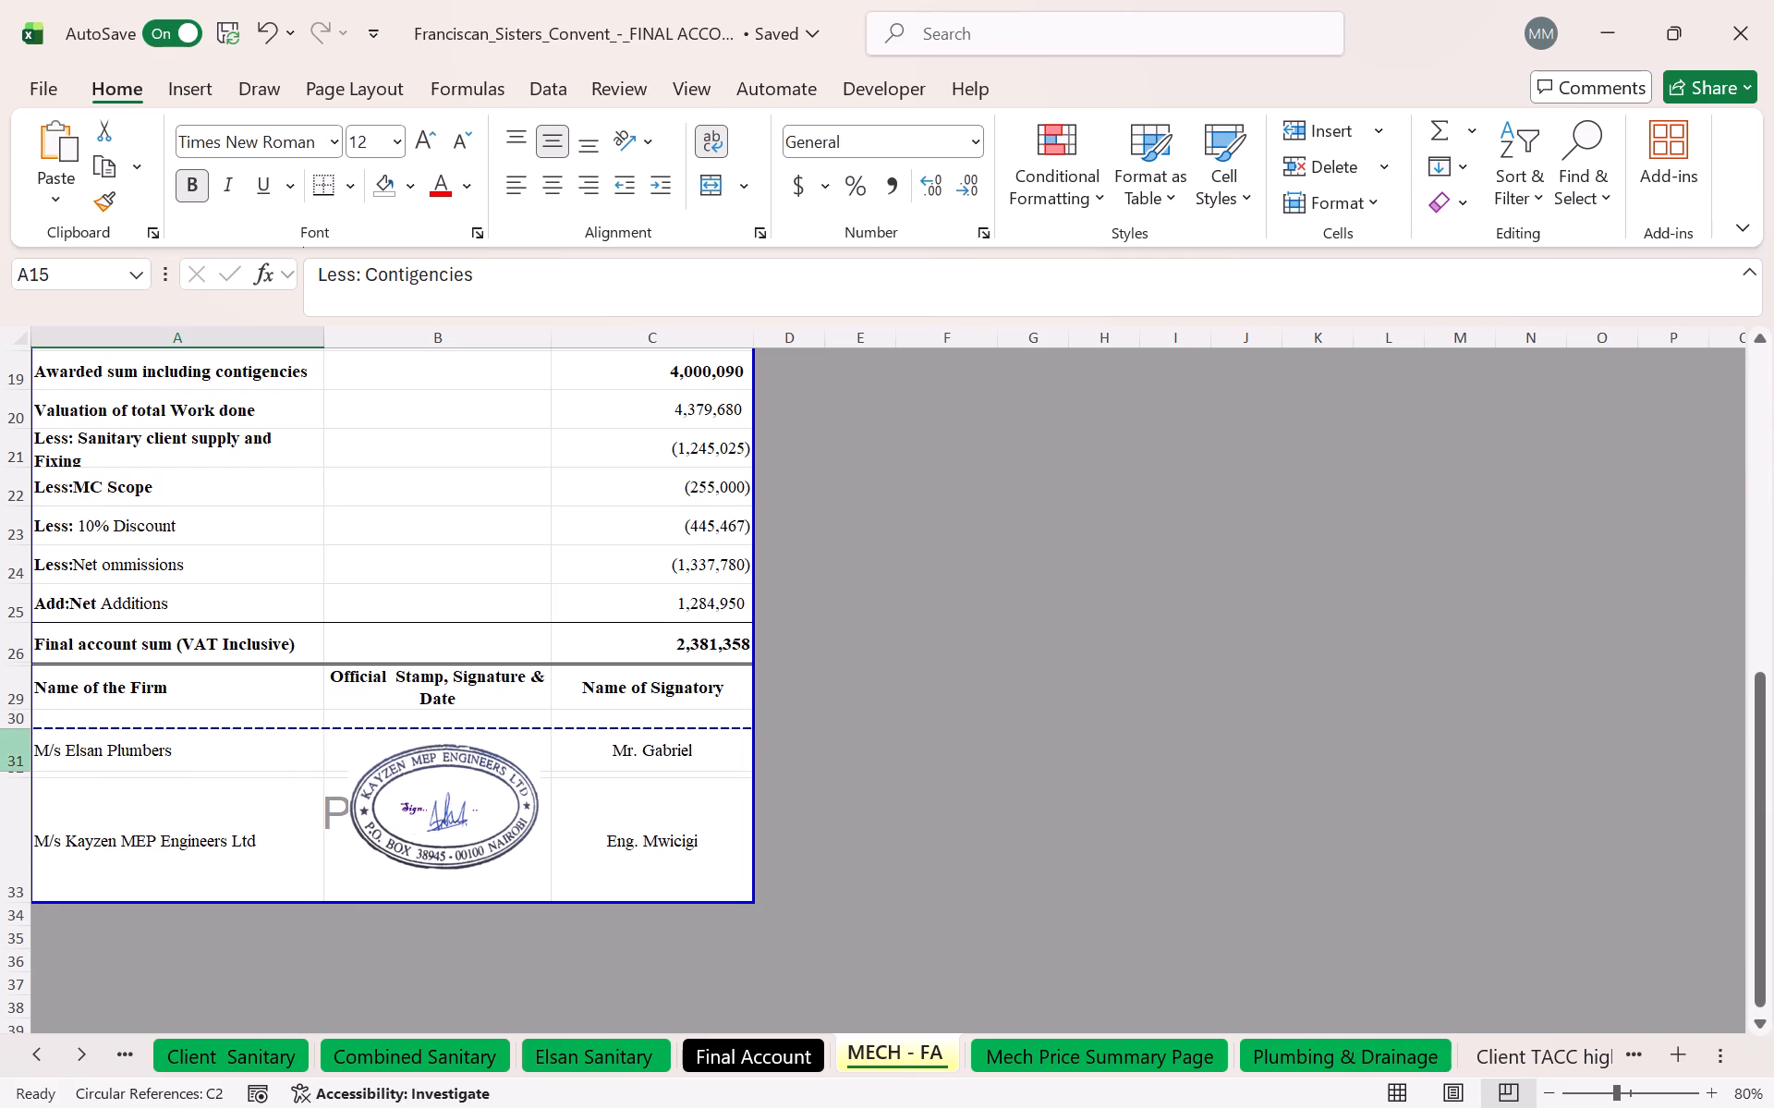
left_click_drag(12, 774, 18, 762)
left_click(121, 813)
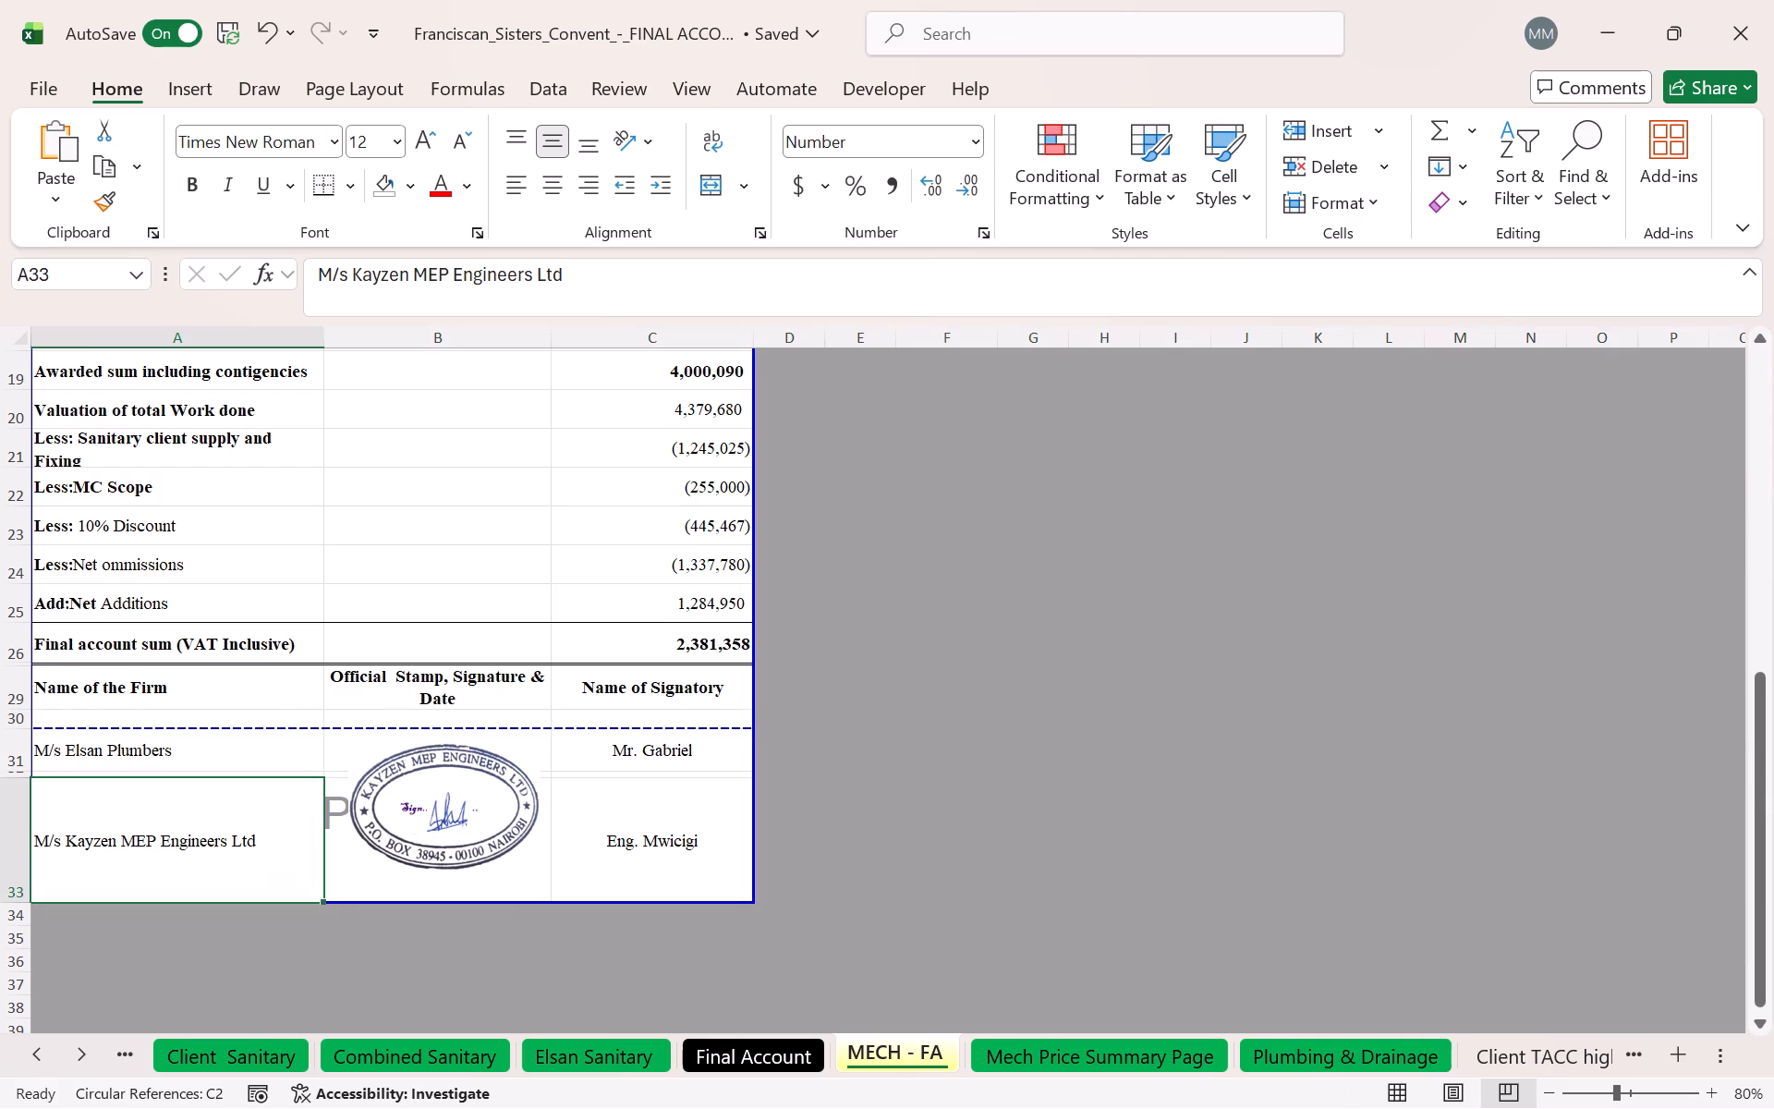
left_click(27, 770)
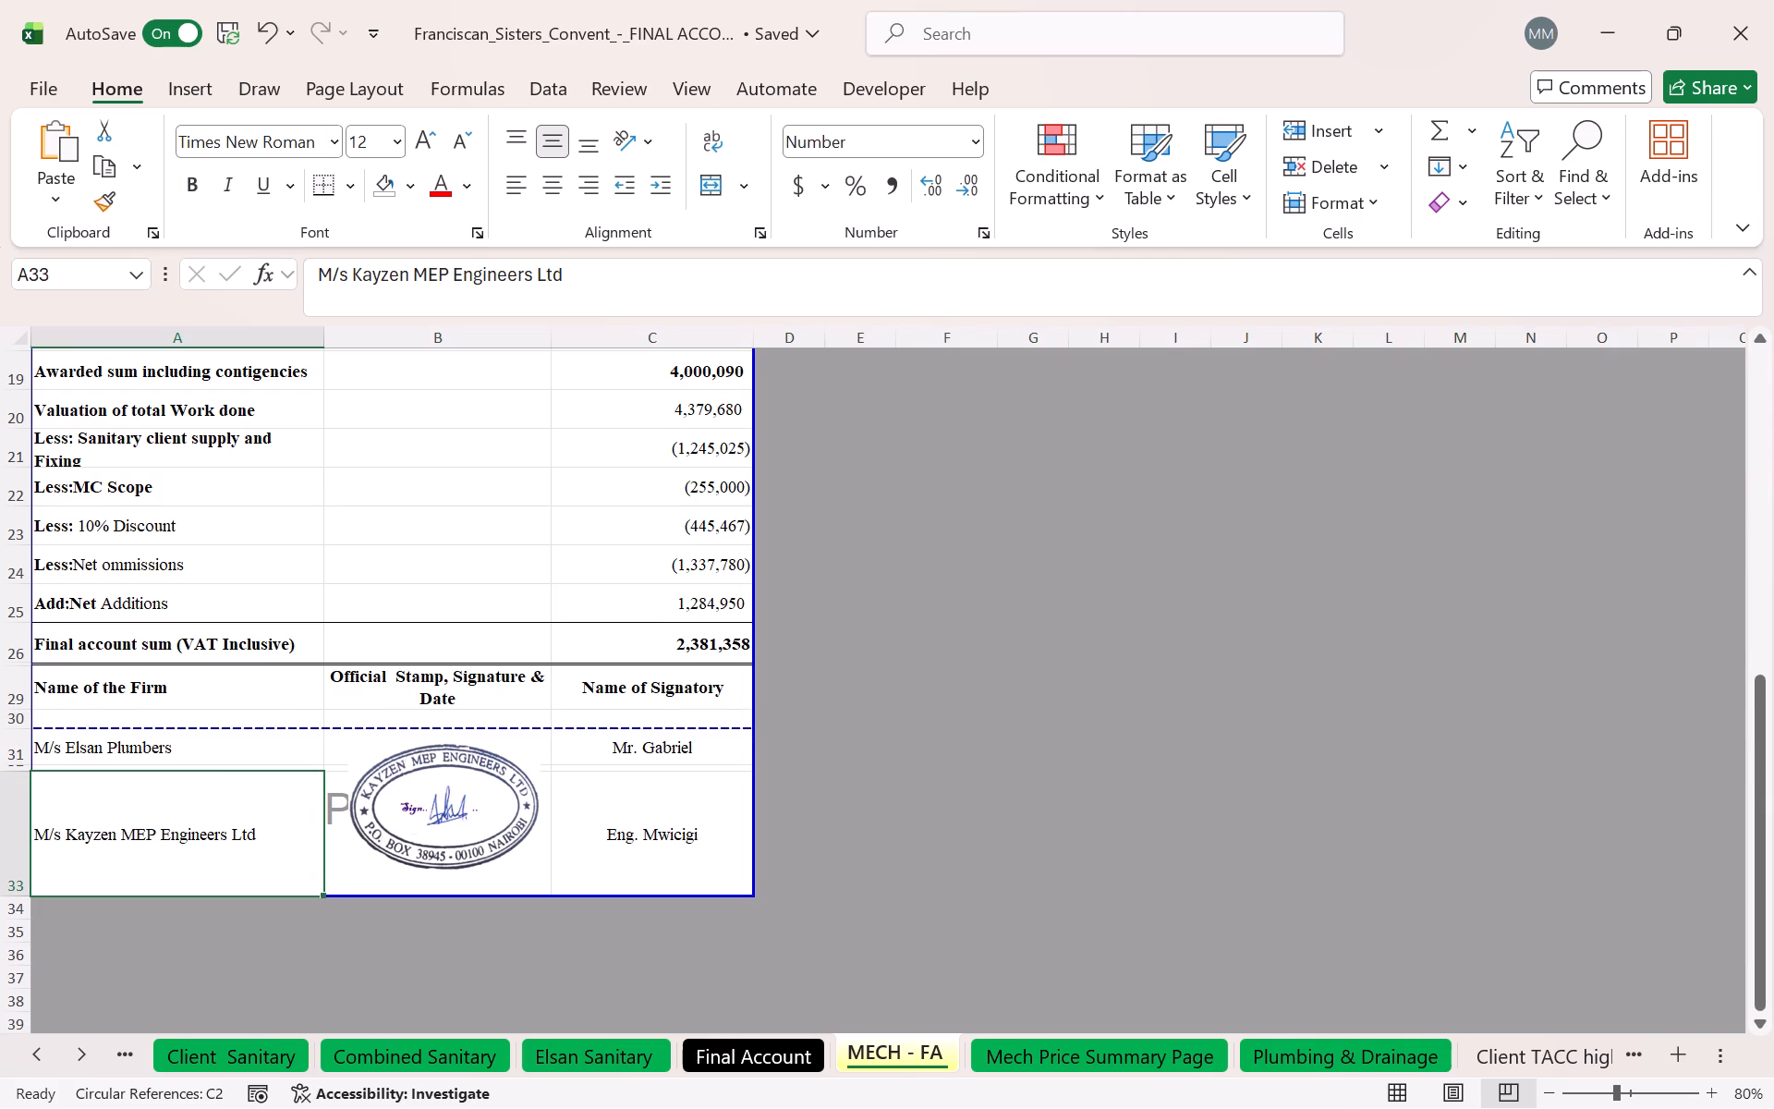
left_click(27, 661)
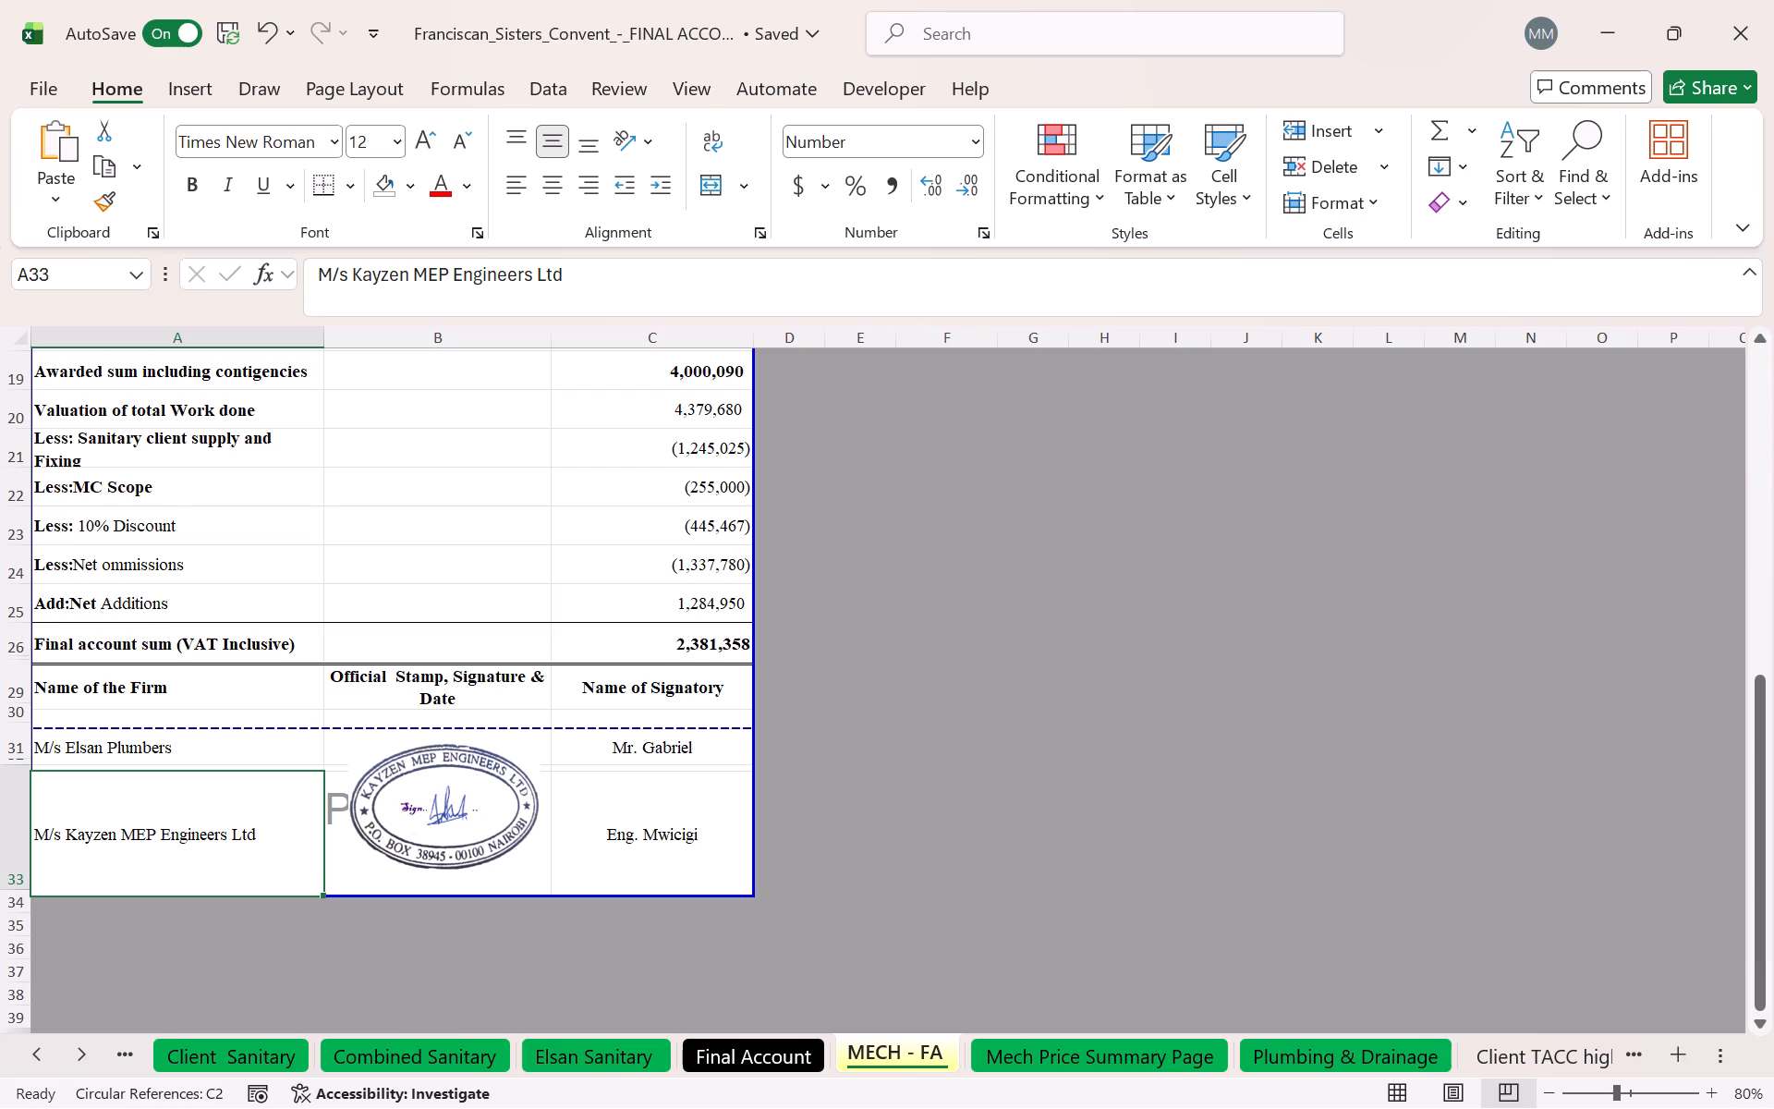
left_click(25, 706)
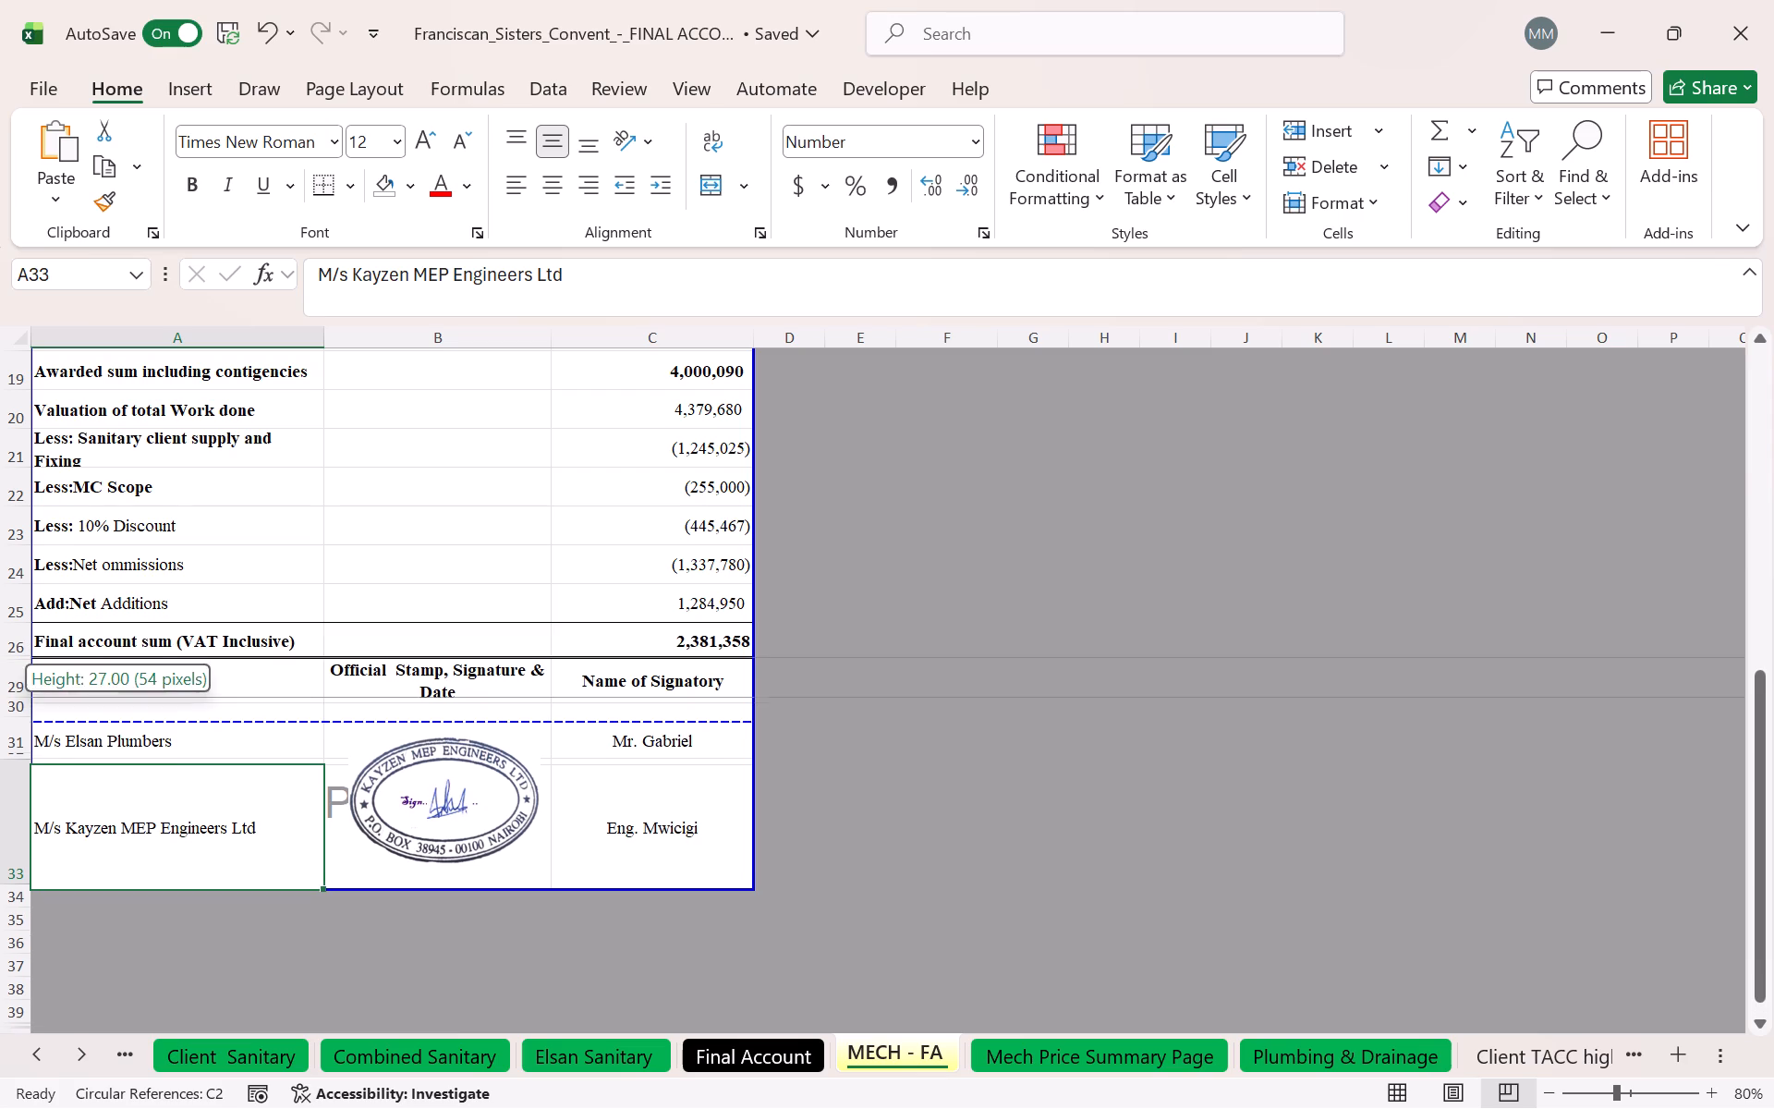
left_click(656, 835)
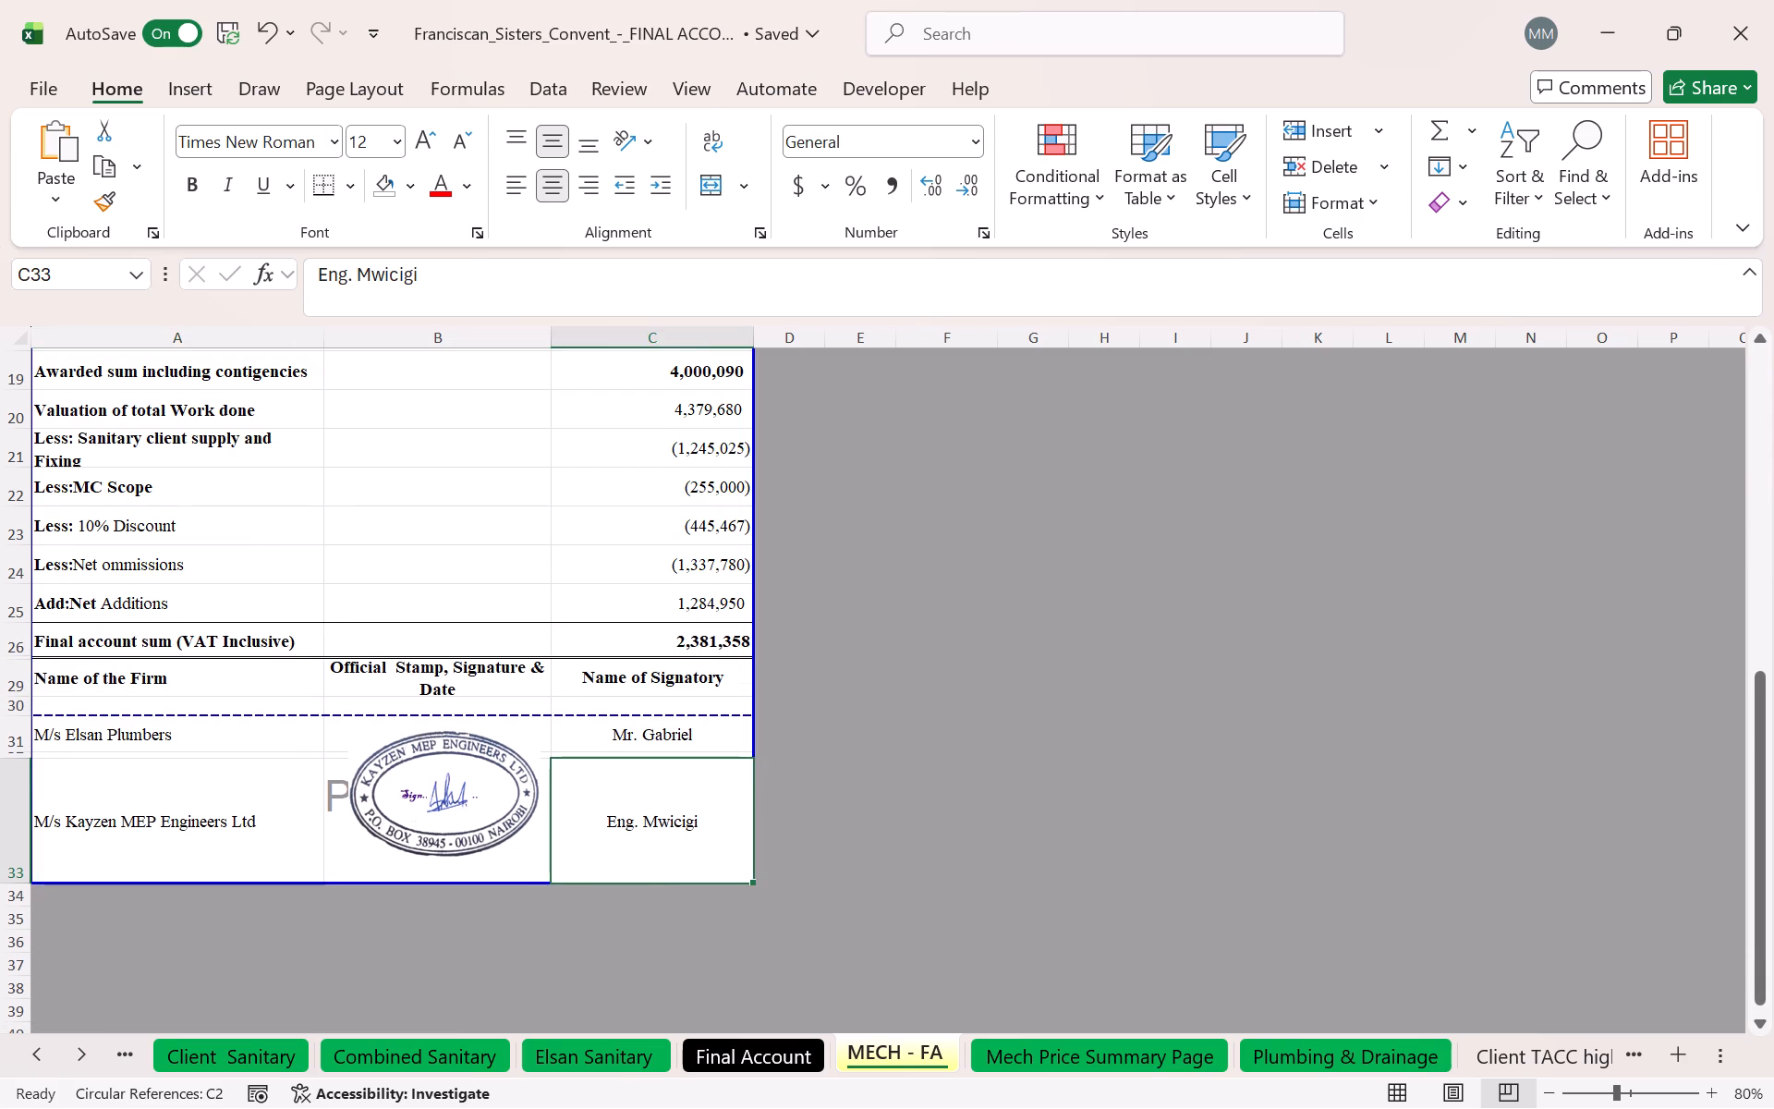
scroll(575, 746, "up", 13)
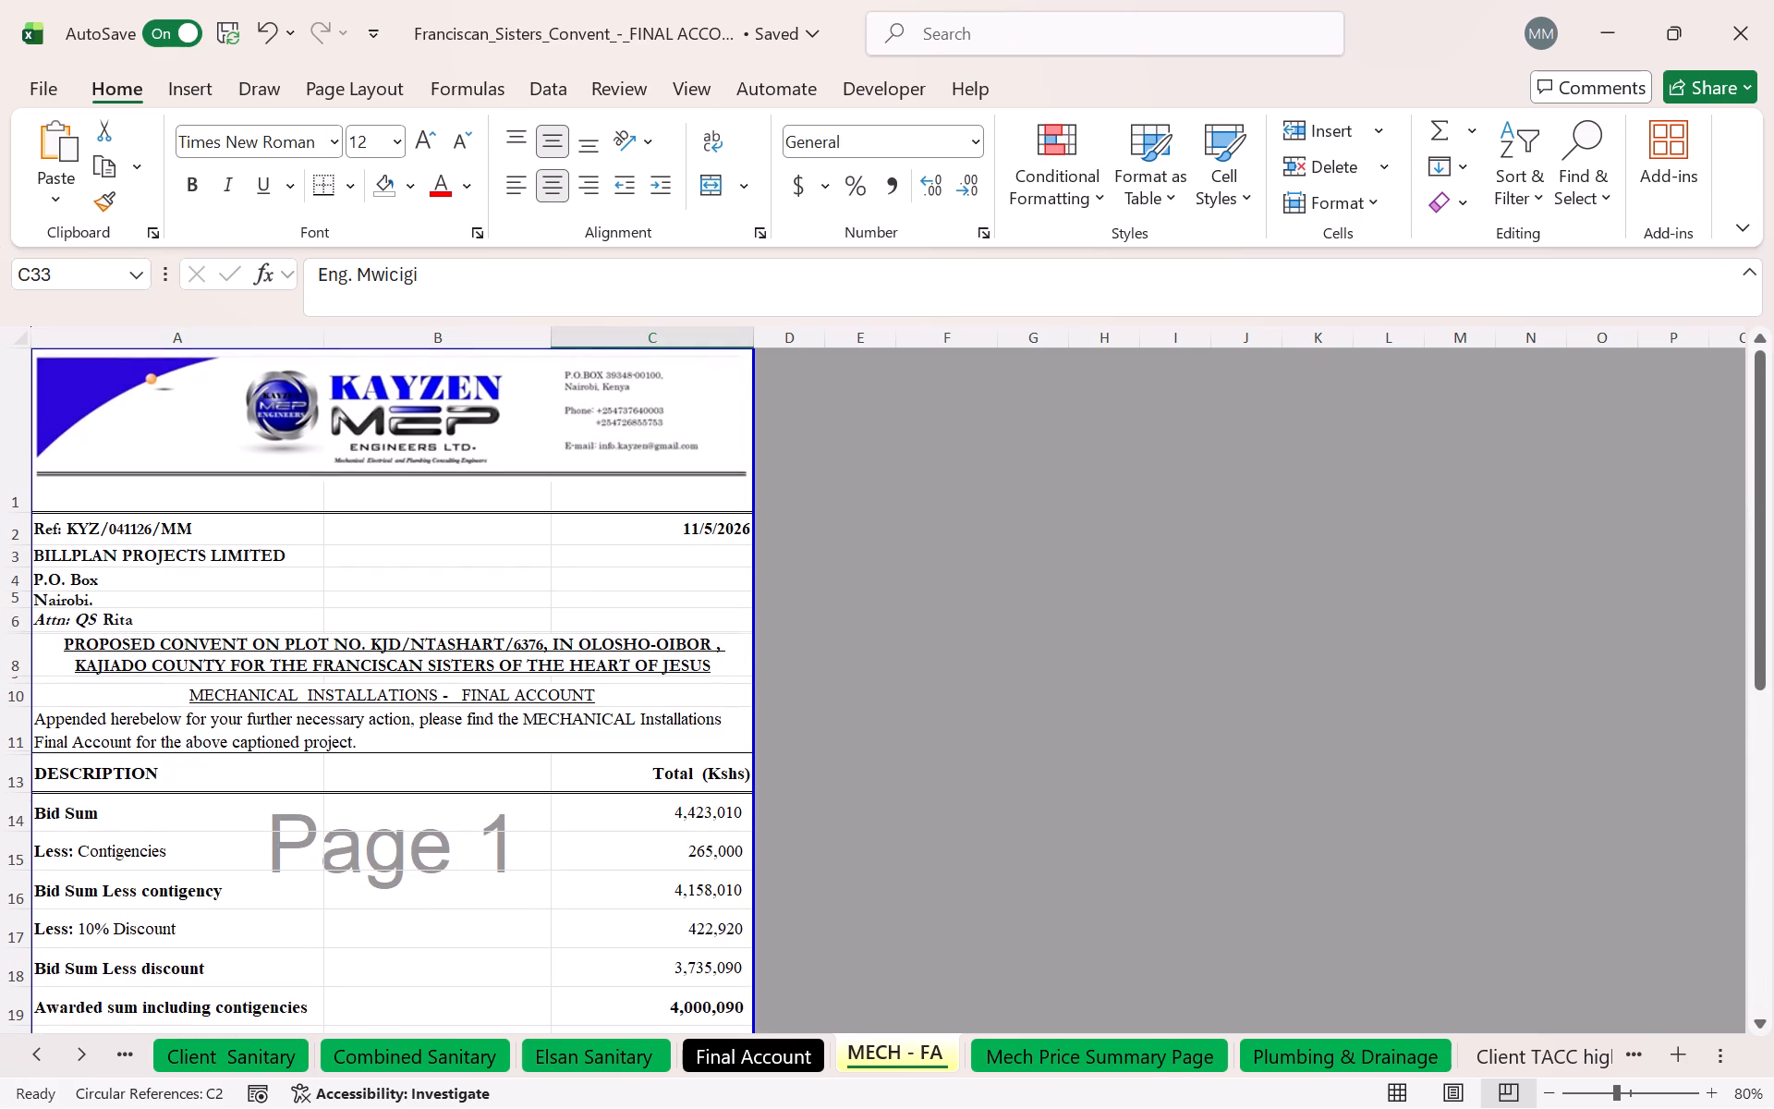
Tighten the rows around the project title and the MECHANICAL INSTALLATIONS - FINAL ACCOUNT subheading, keeping the subheading legible.
left_click(14, 711)
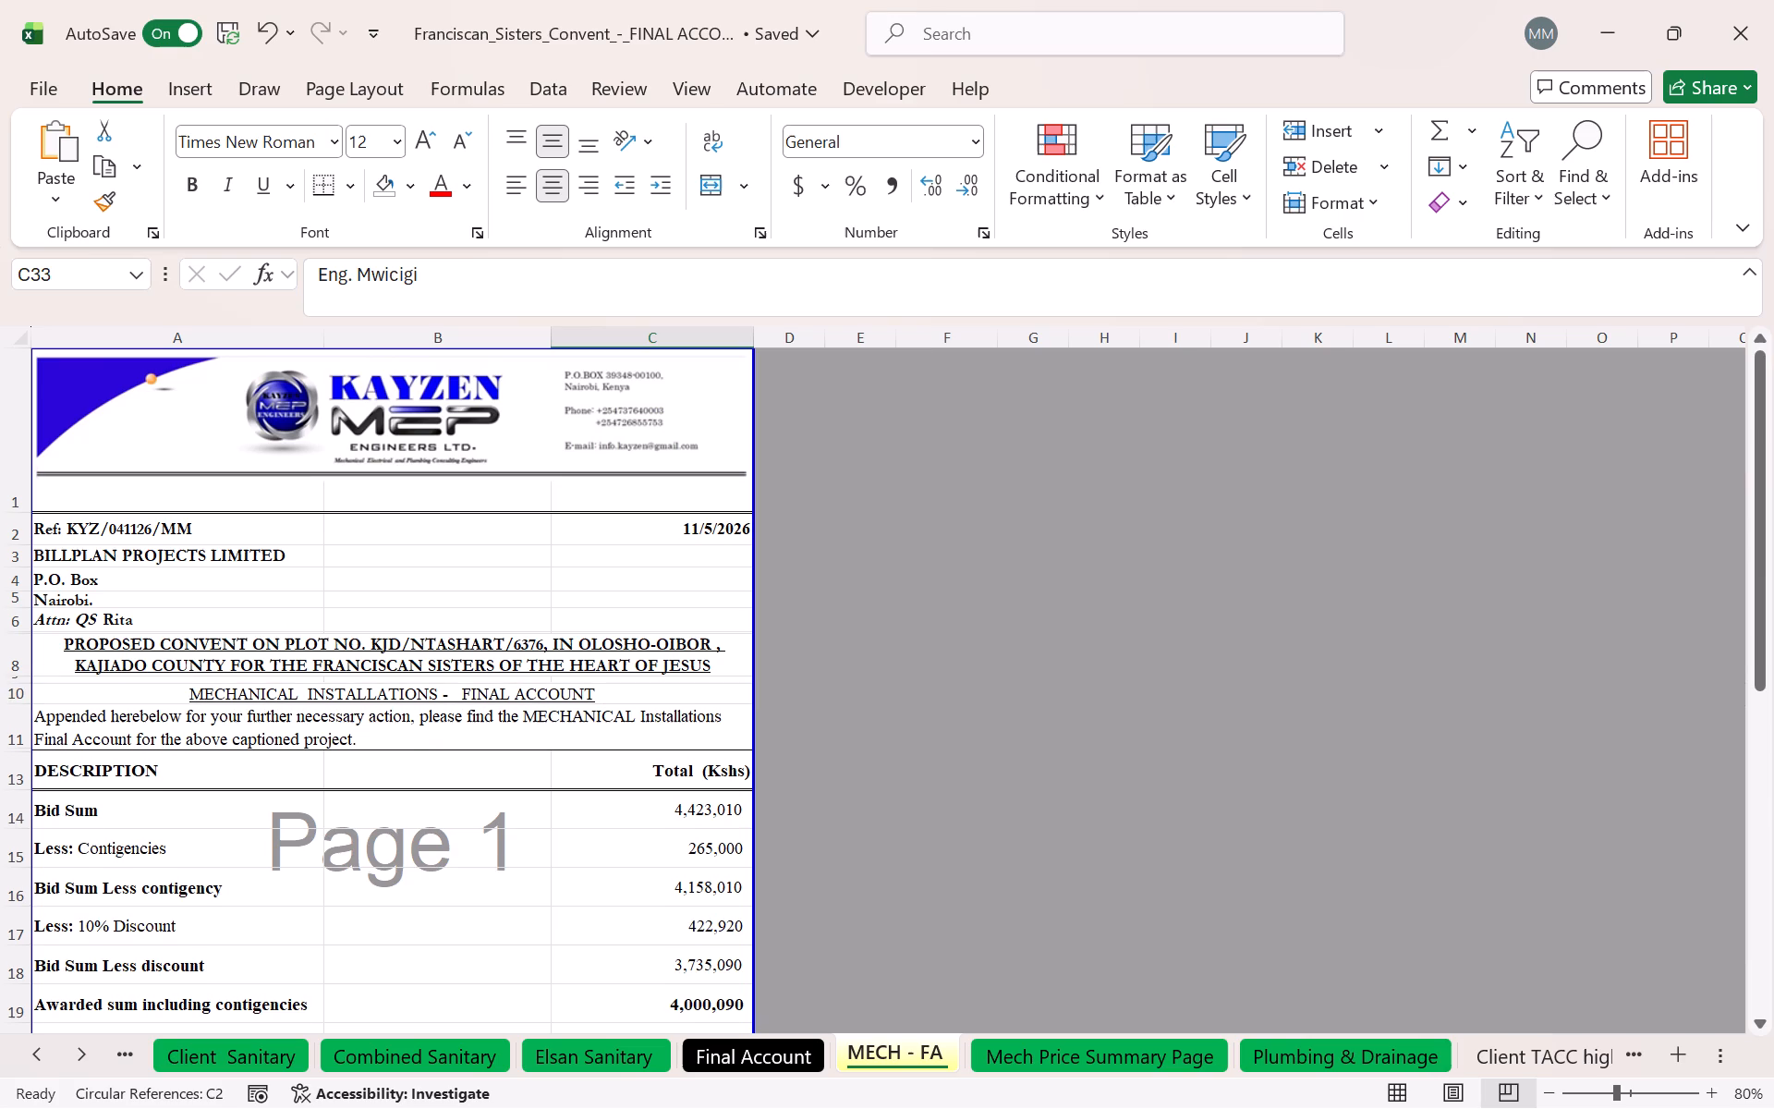
left_click_drag(18, 684, 23, 672)
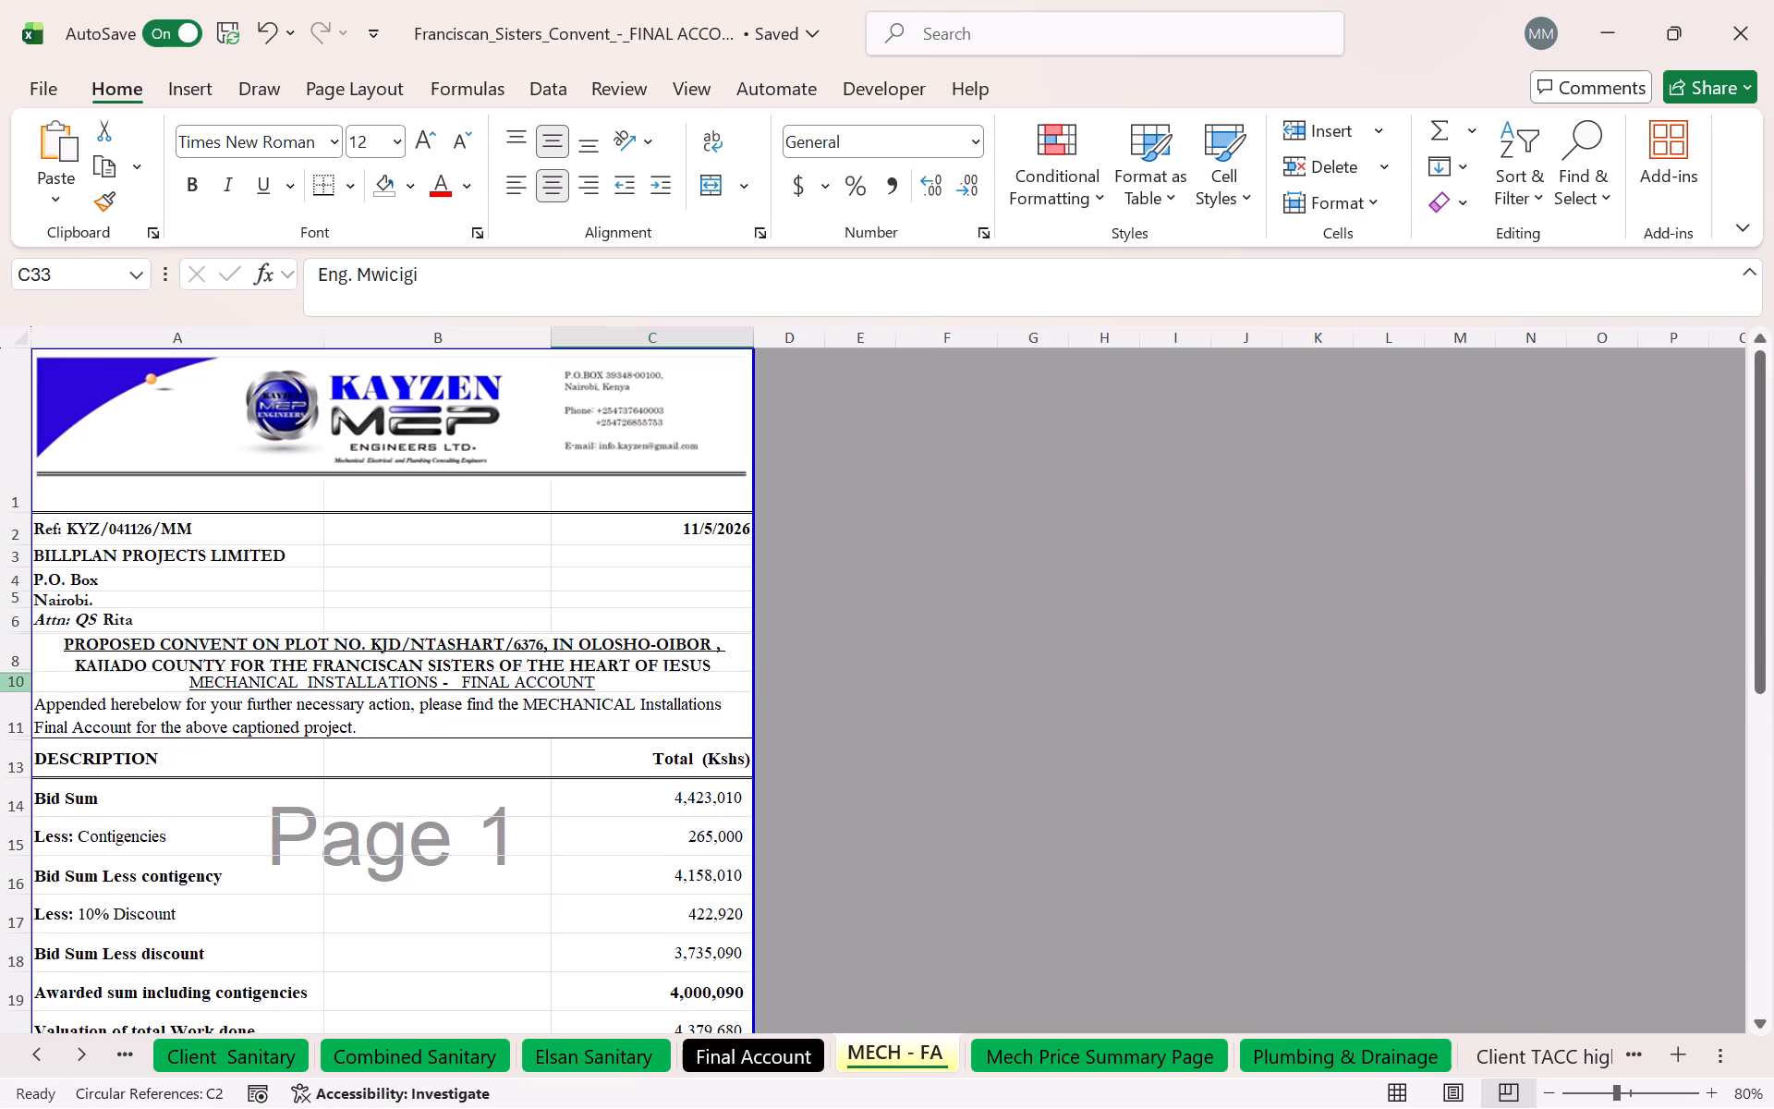
left_click(32, 673)
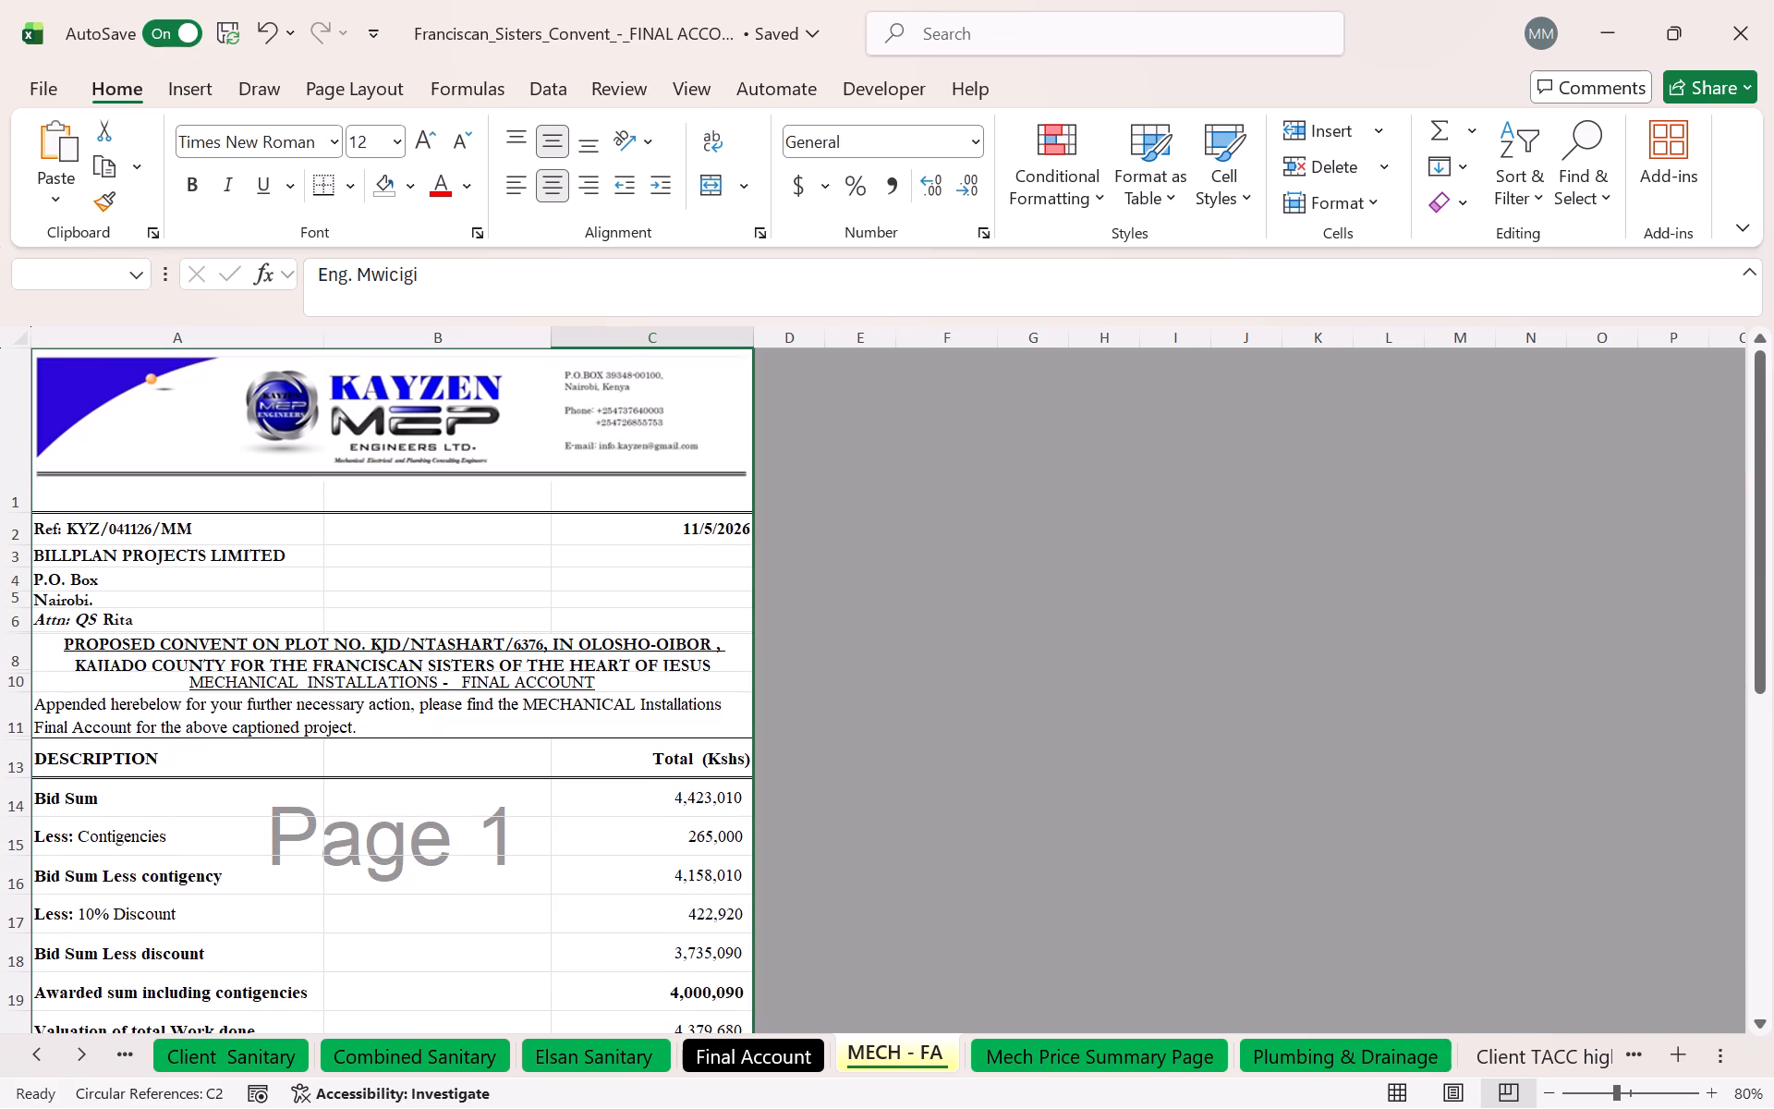
left_click(20, 676)
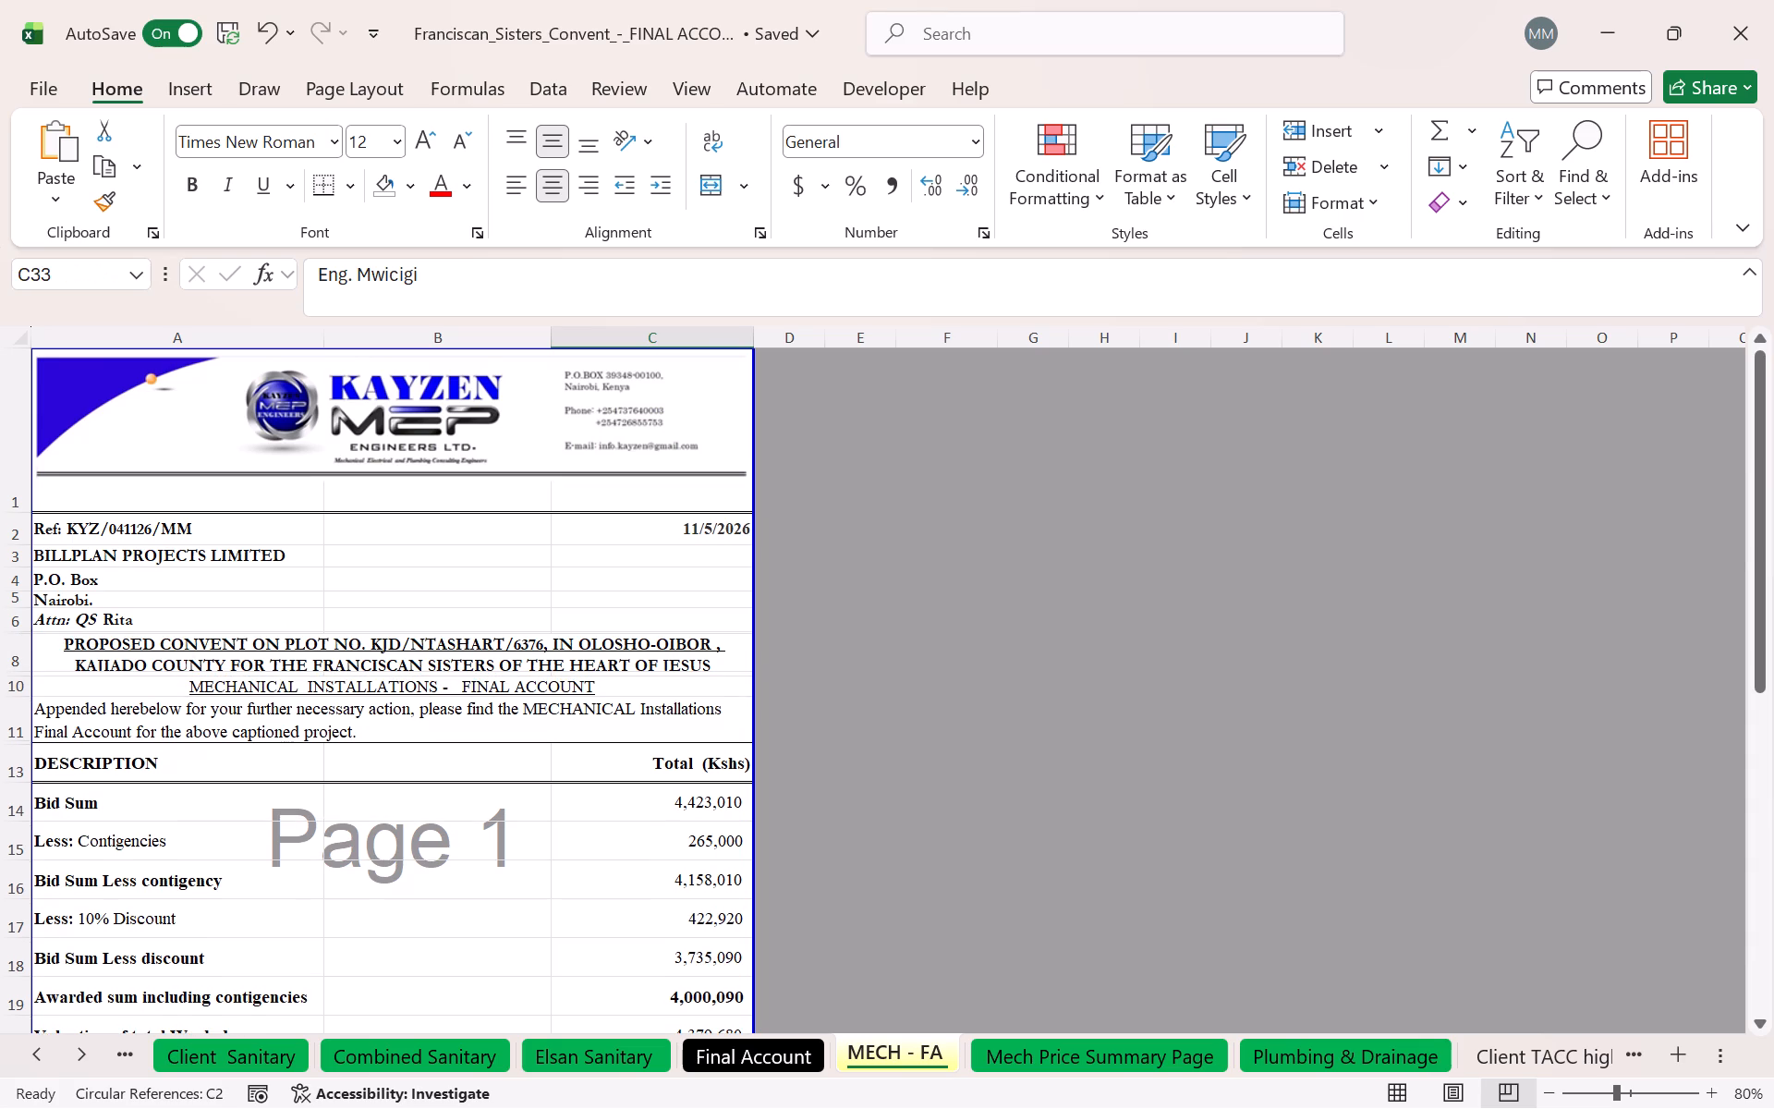
Set the MECH - FA sheet's left and right print margins to 0.25 in the page setup.
scroll(600, 690, "down", 7)
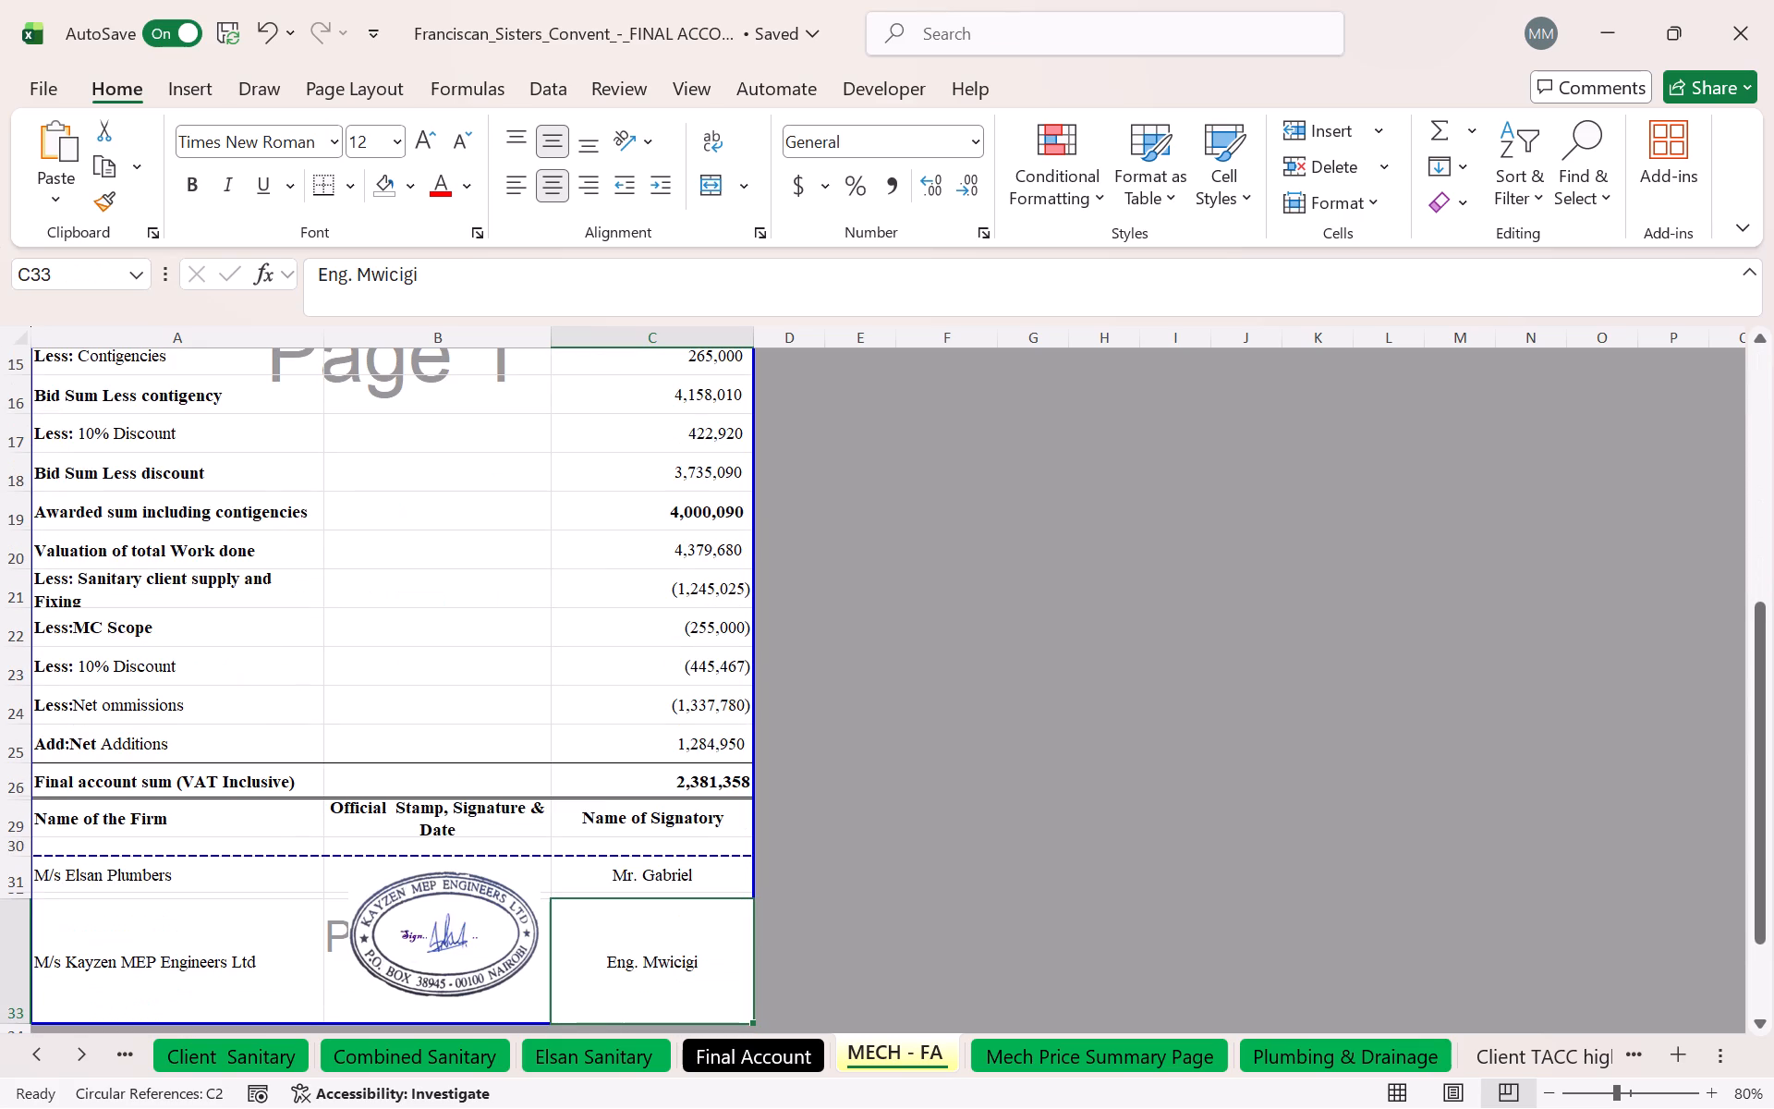
key("ctrl+p")
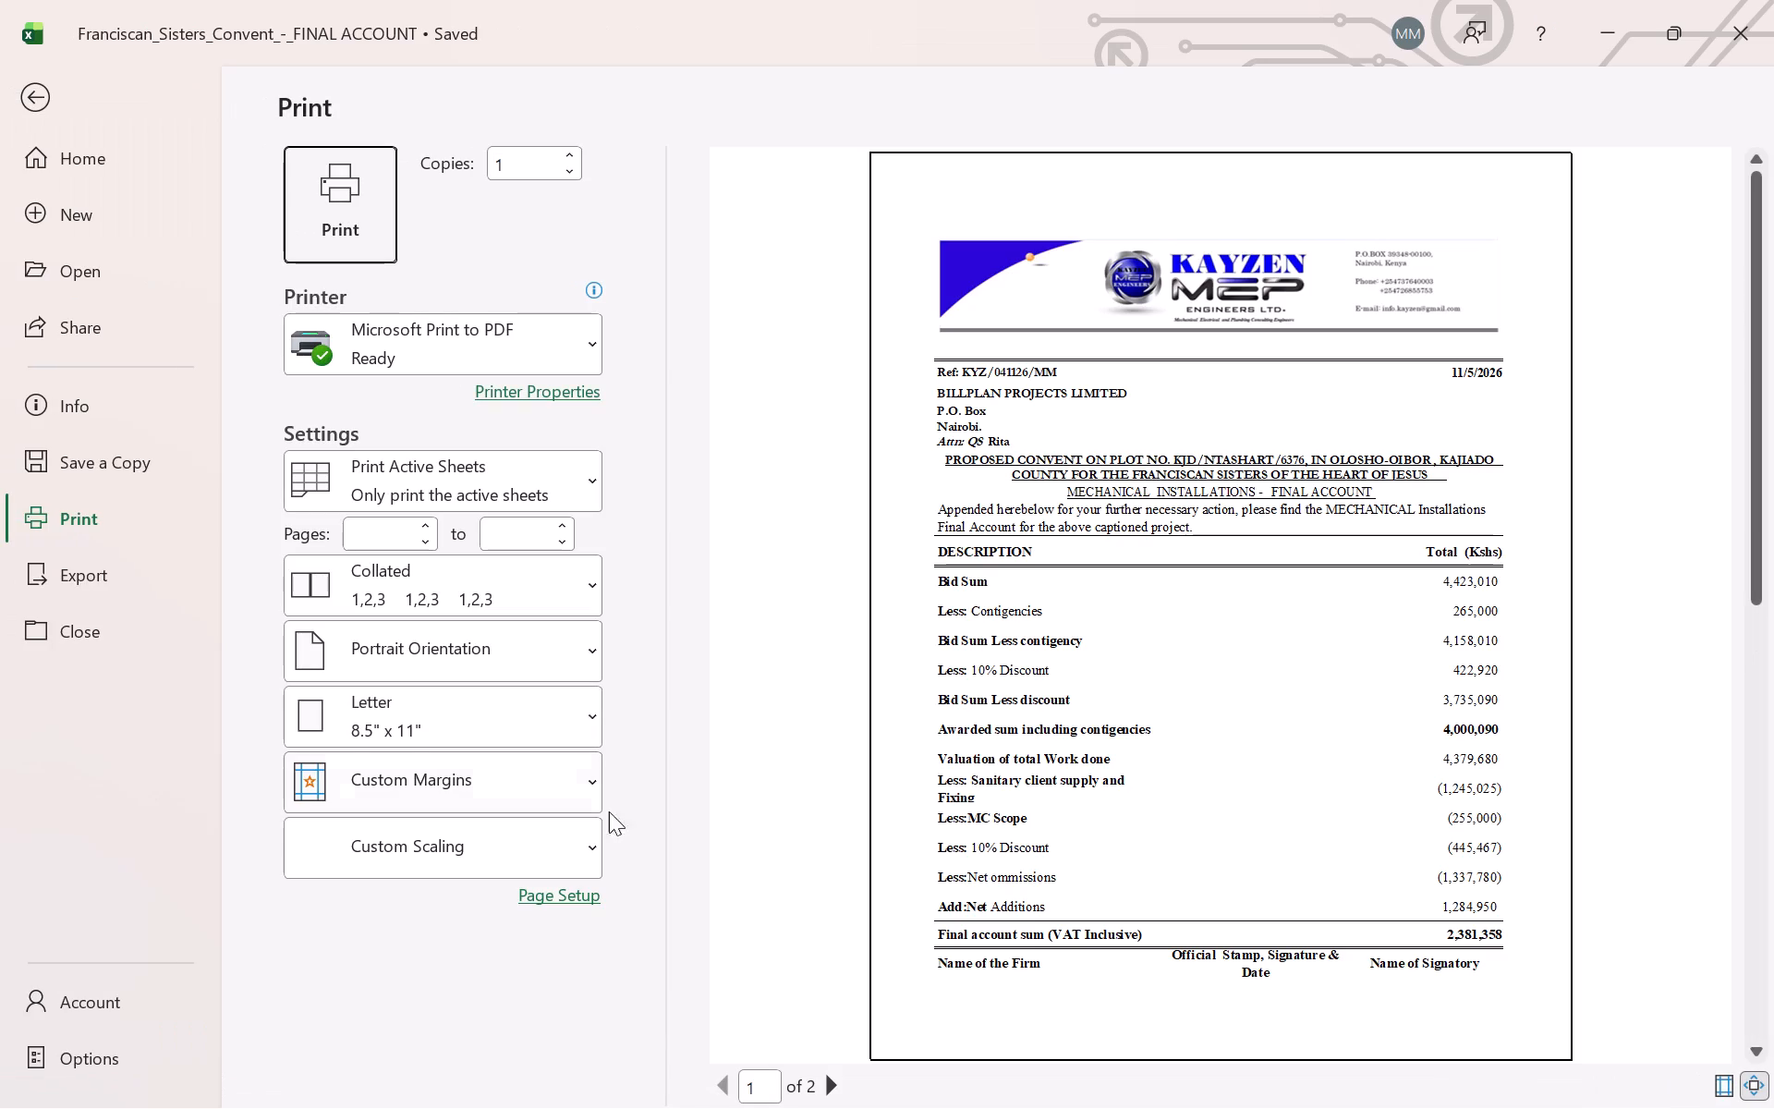
left_click(591, 891)
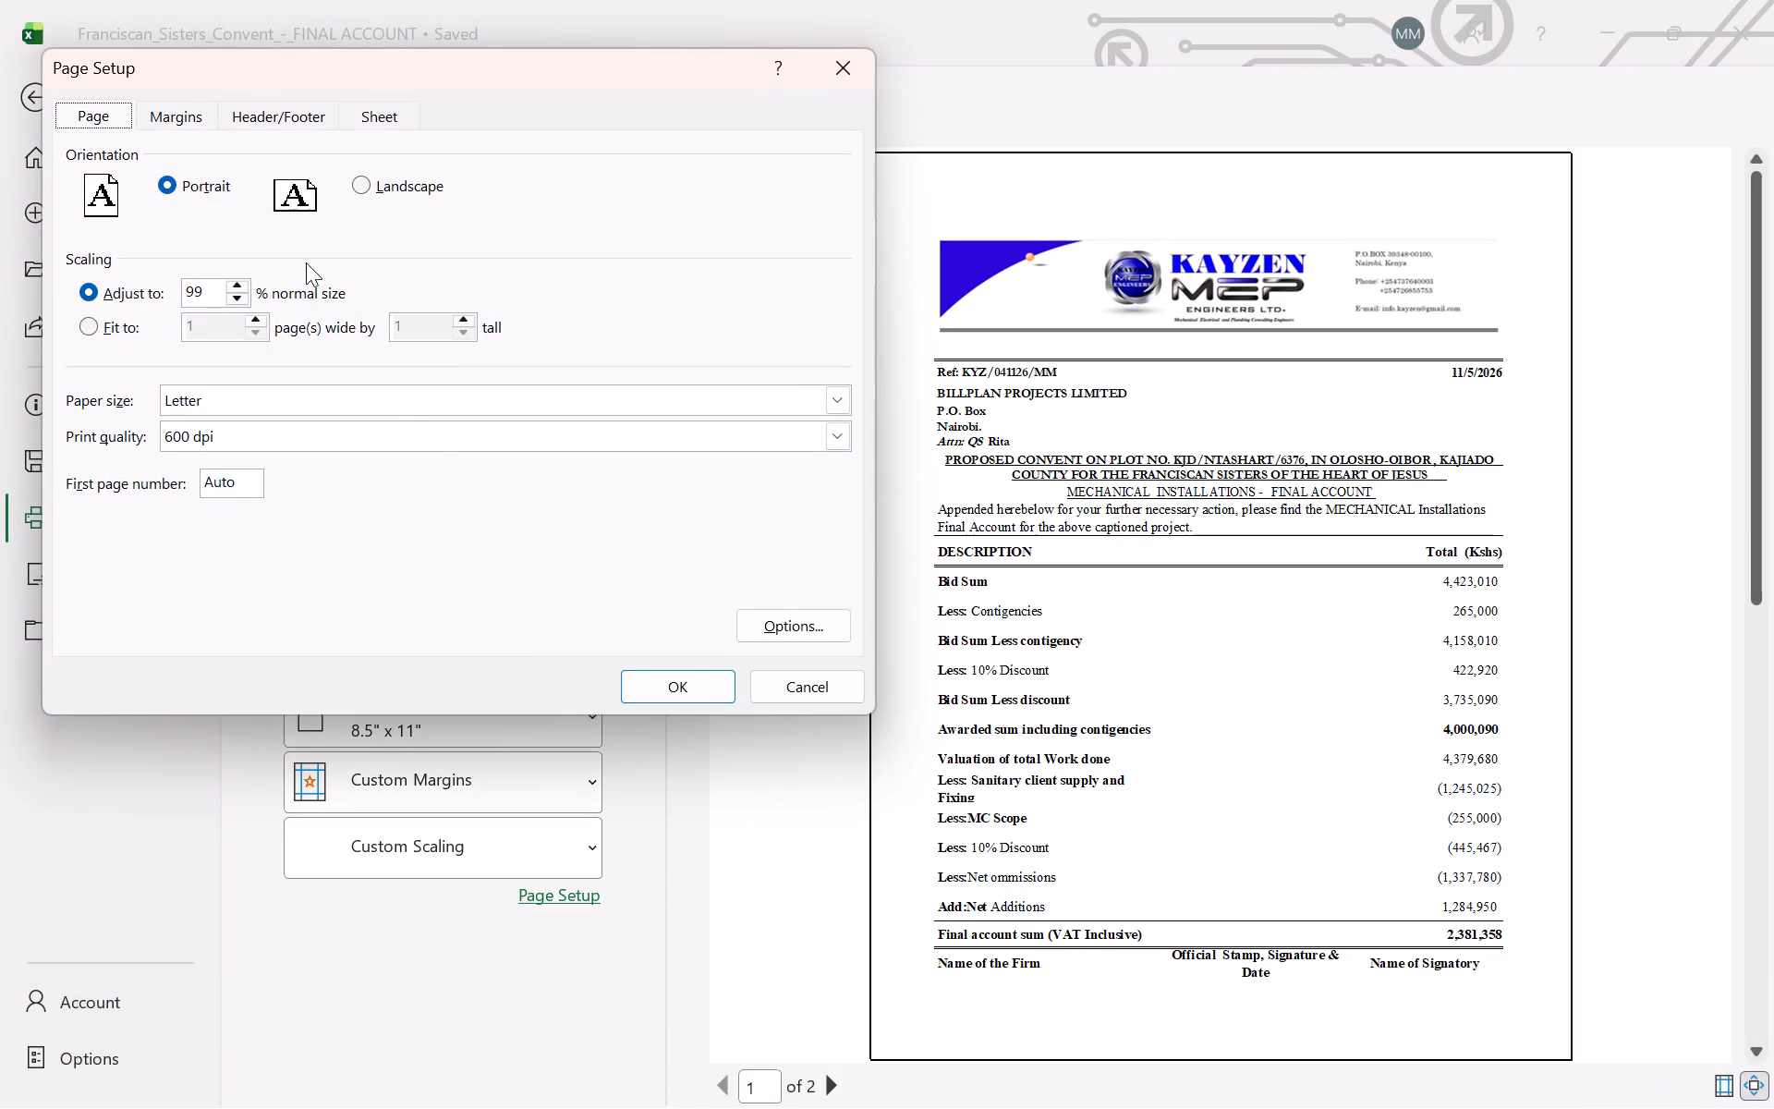
left_click(188, 120)
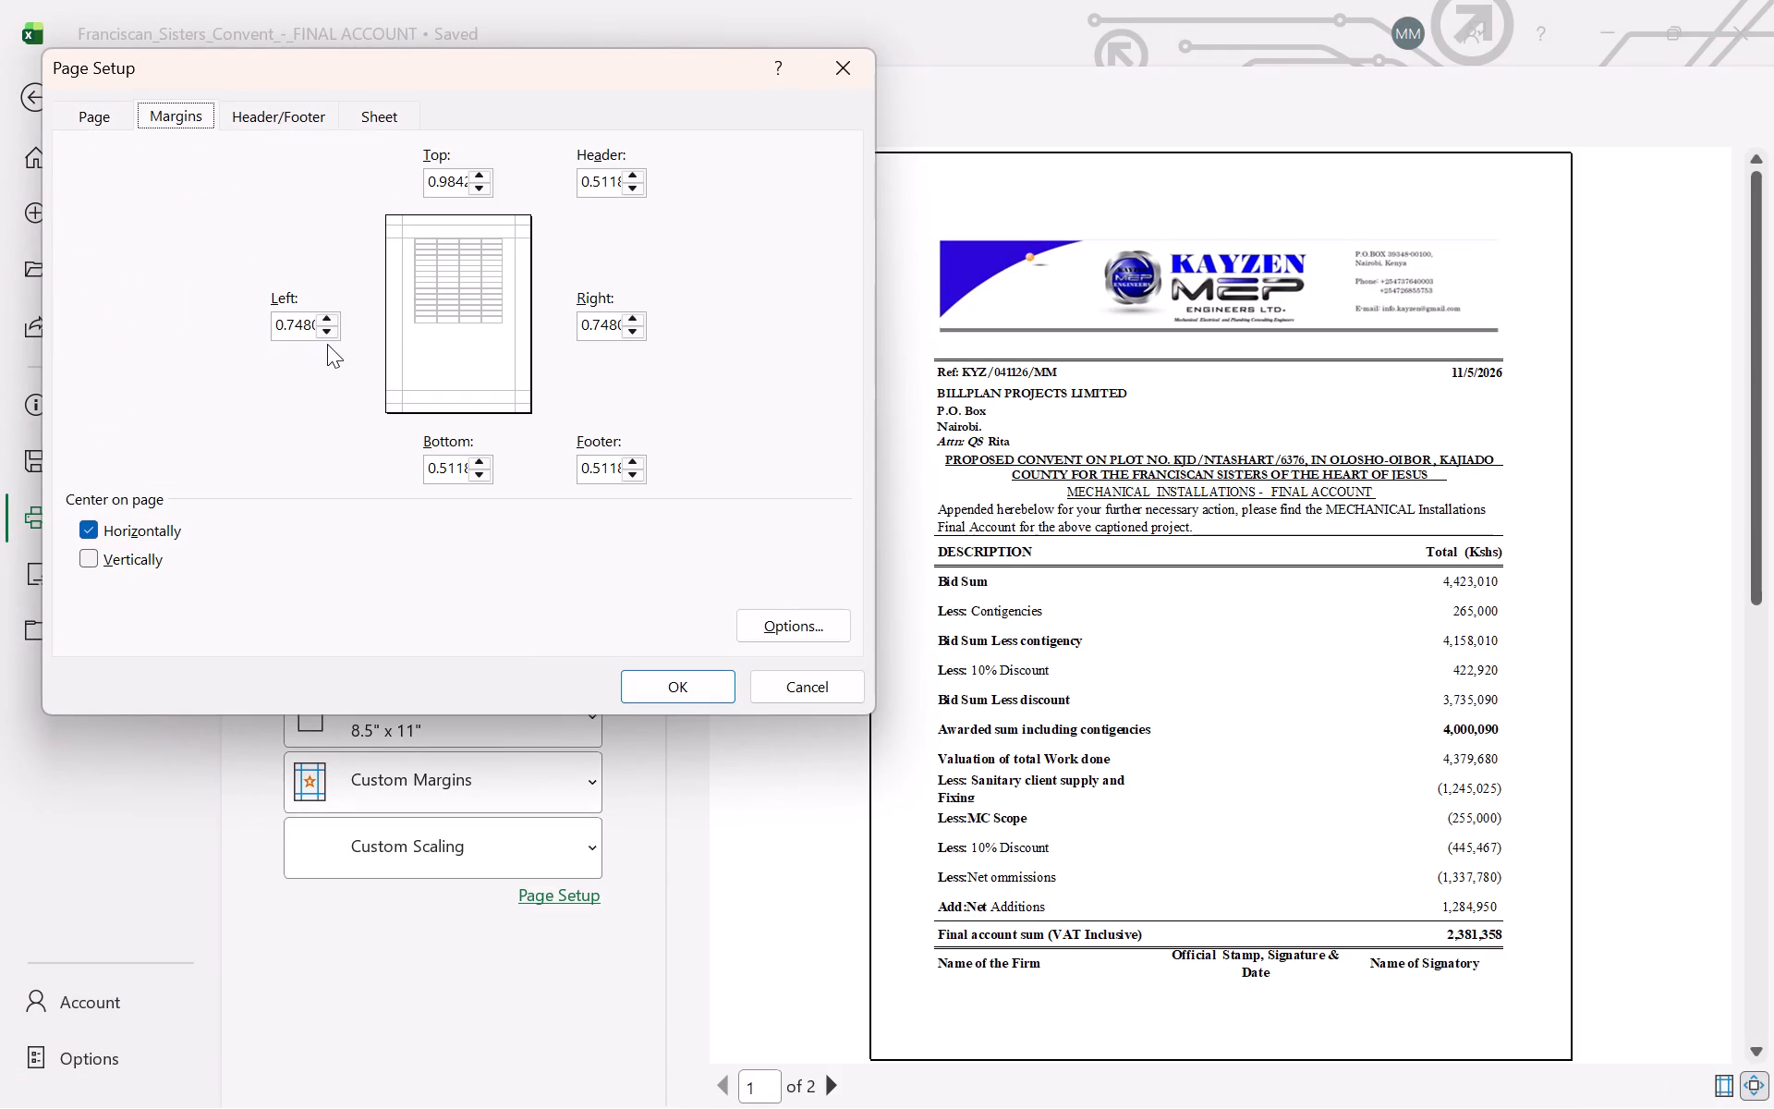
left_click(327, 344)
left_click(327, 337)
left_click(327, 337)
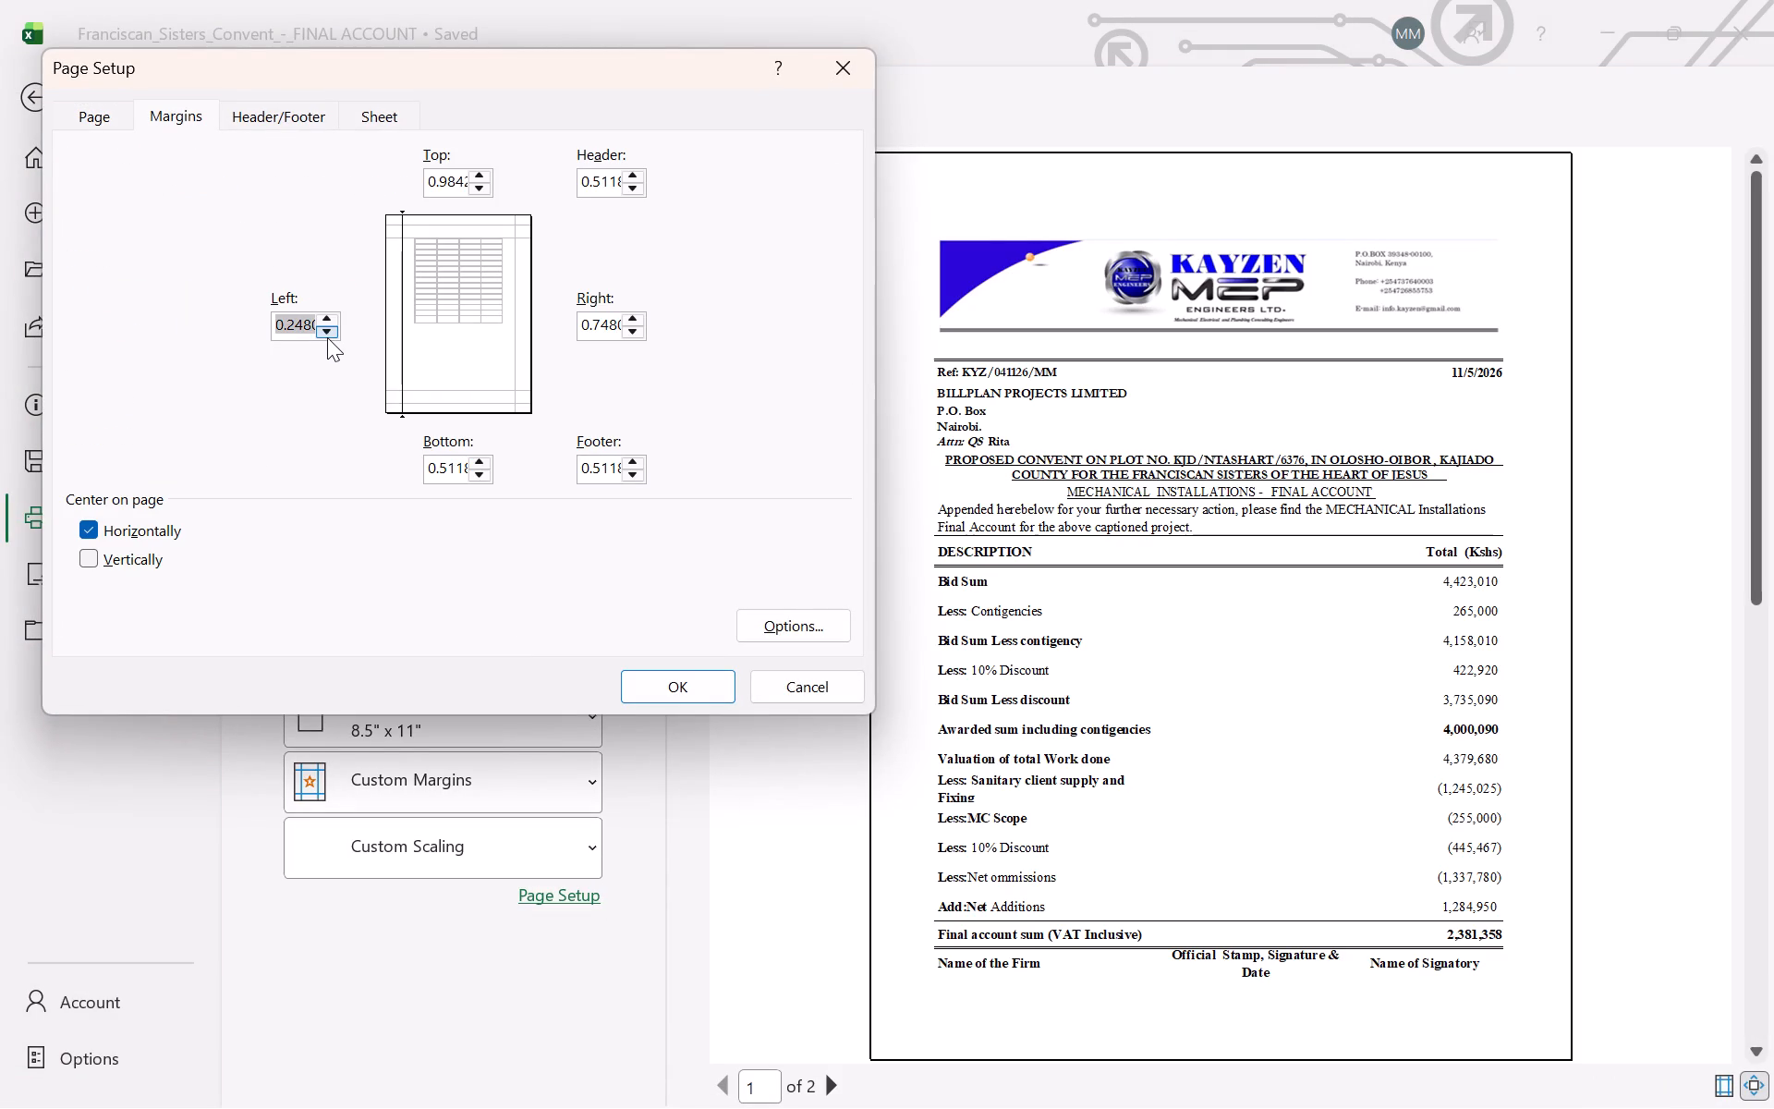
left_click(287, 324)
key("Delete")
key("Delete")
key("Delete")
key("Delete")
key("Delete")
key("Delete")
key("Delete")
key("Delete")
key("Delete")
key("Delete")
key("Delete")
key("Delete")
key("Delete")
key("Delete")
type("25")
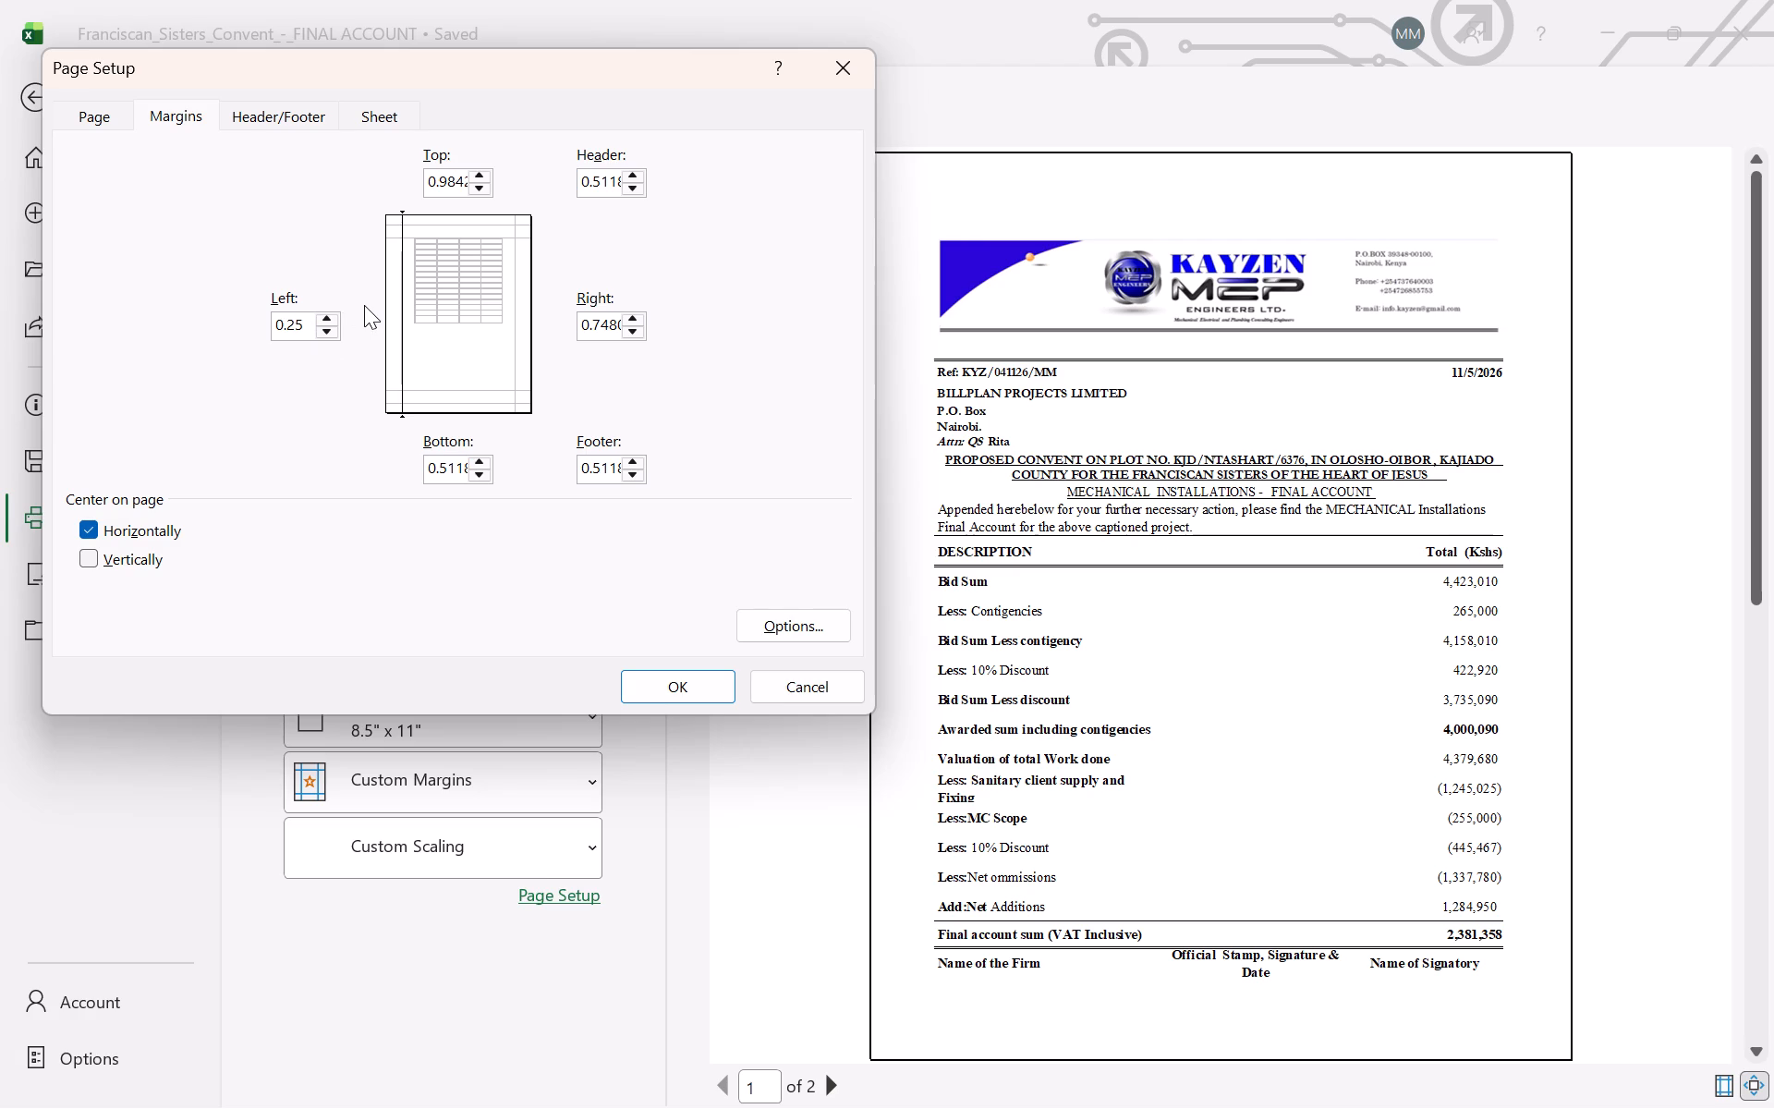
left_click(598, 327)
left_click(595, 329)
key("Delete")
key("Delete")
key("Delete")
key("Delete")
key("Delete")
key("Delete")
key("Delete")
key("Delete")
key("Delete")
key("Delete")
key("Delete")
key("Delete")
key("Delete")
key("Delete")
key("Delete")
key("Delete")
key("Delete")
key("Delete")
key("Delete")
key("Delete")
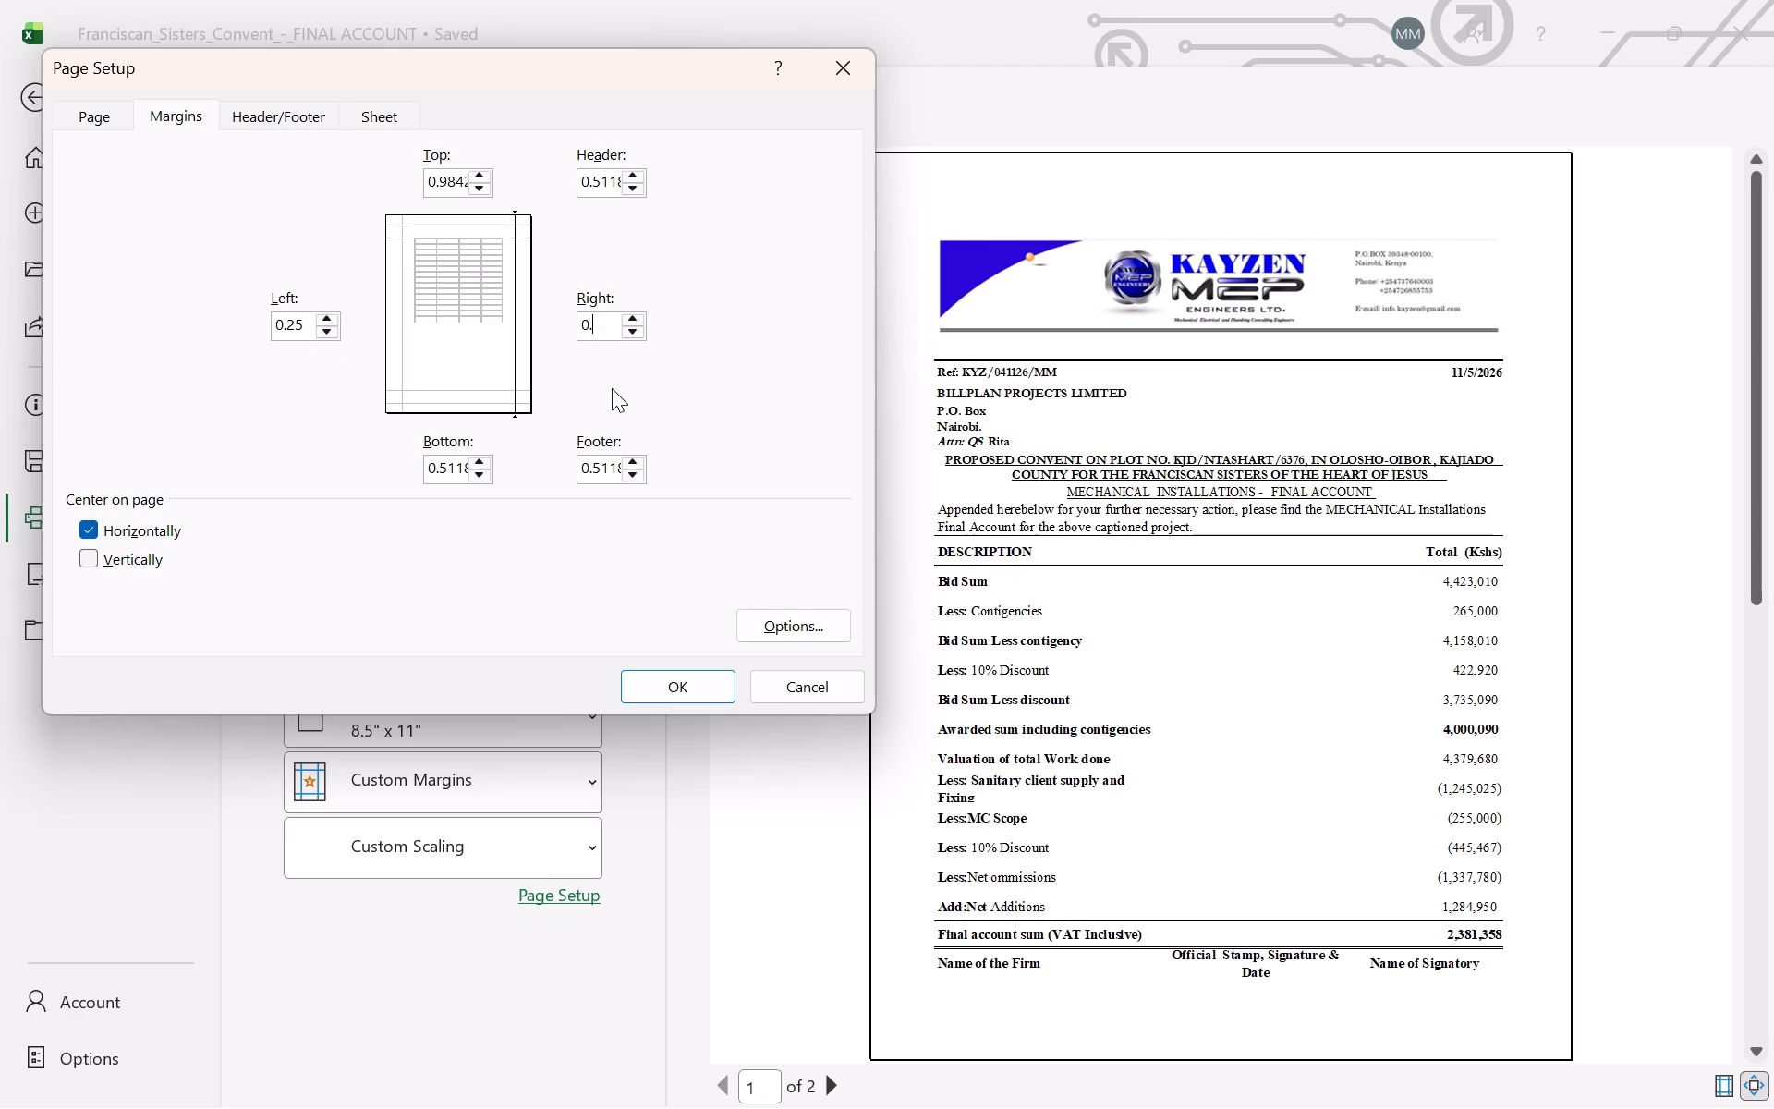
type("25")
Set the bottom and top print margins to 0.5 and apply the page setup.
left_click(444, 465)
key("Delete")
key("Delete")
key("Delete")
key("Delete")
key("Delete")
key("Delete")
key("Delete")
key("Delete")
key("Delete")
key("Delete")
key("Delete")
key("Delete")
key("Delete")
key("Delete")
key("Delete")
key("Delete")
key("Delete")
key("Delete")
key("Delete")
key("Delete")
left_click(442, 184)
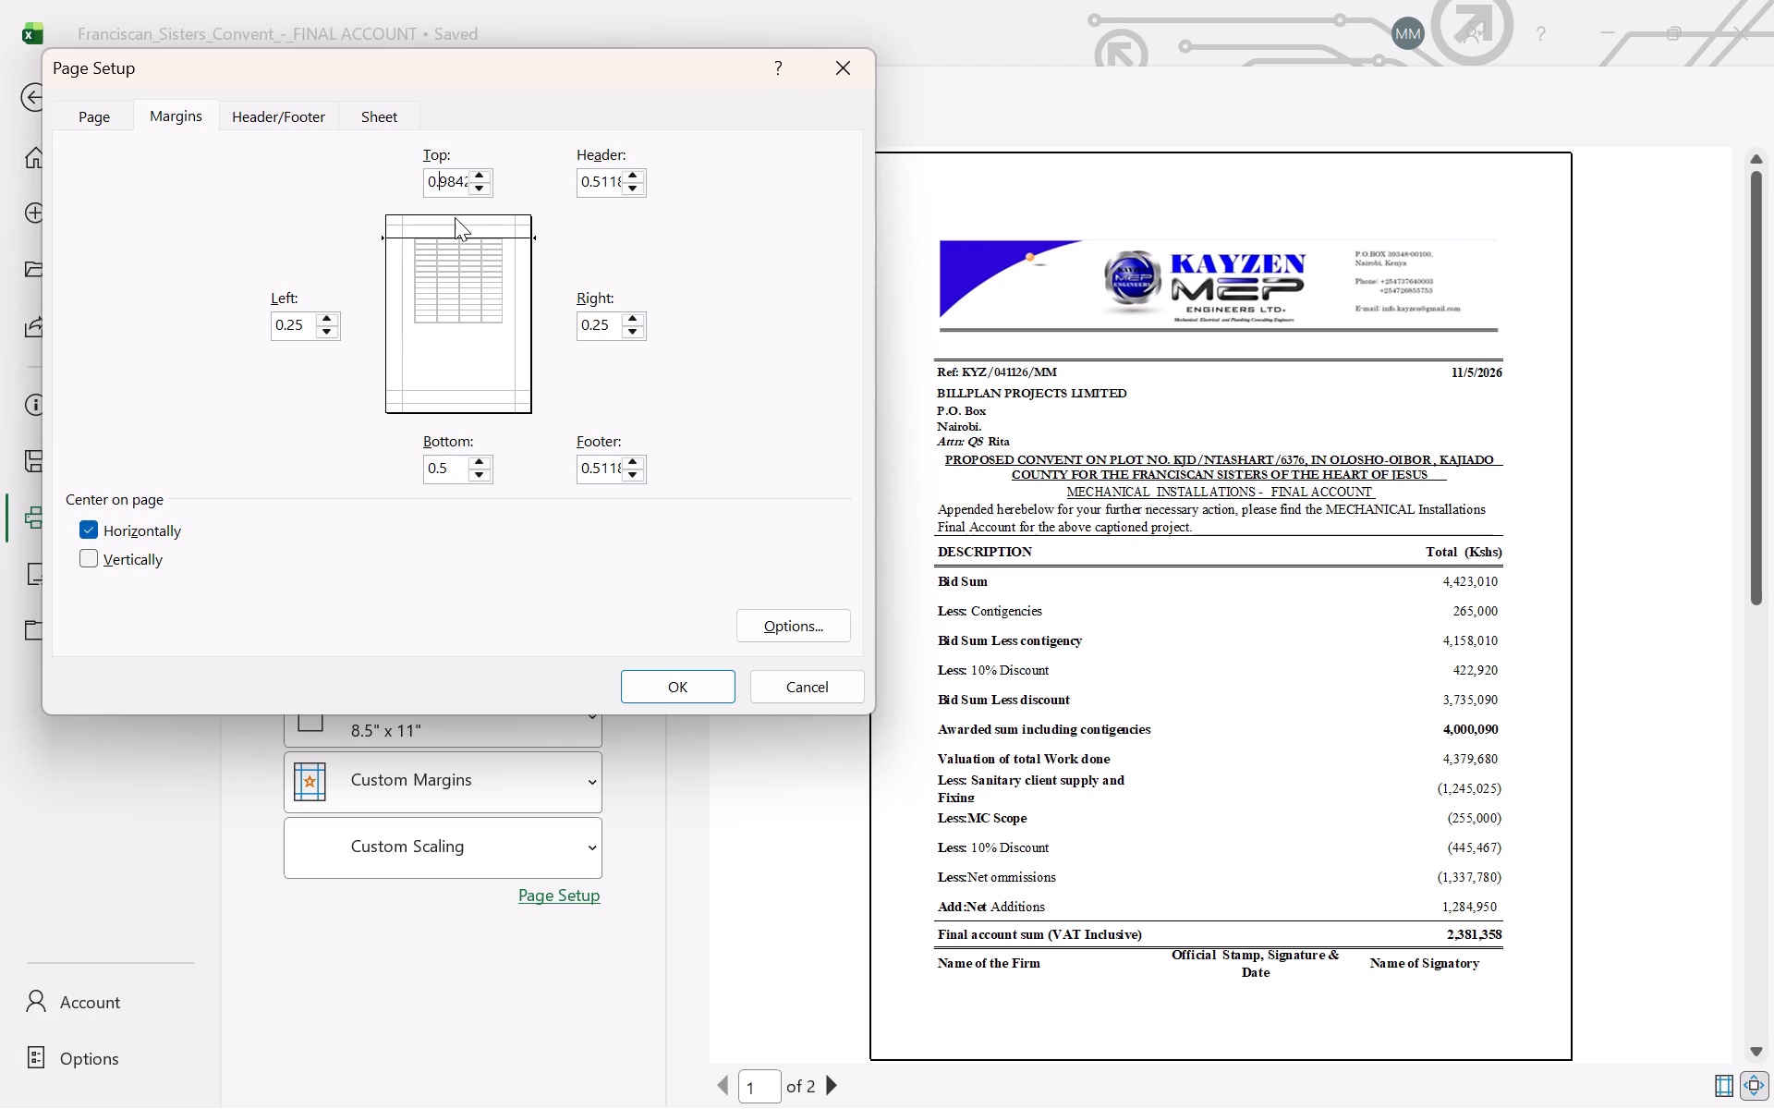
key("5")
key("Delete")
key("Delete")
key("Delete")
key("Delete")
key("Delete")
key("Delete")
key("Delete")
key("Delete")
key("Delete")
key("Delete")
key("Delete")
key("Delete")
key("Delete")
key("Delete")
key("Delete")
key("Delete")
key("Delete")
key("Delete")
key("Delete")
key("Delete")
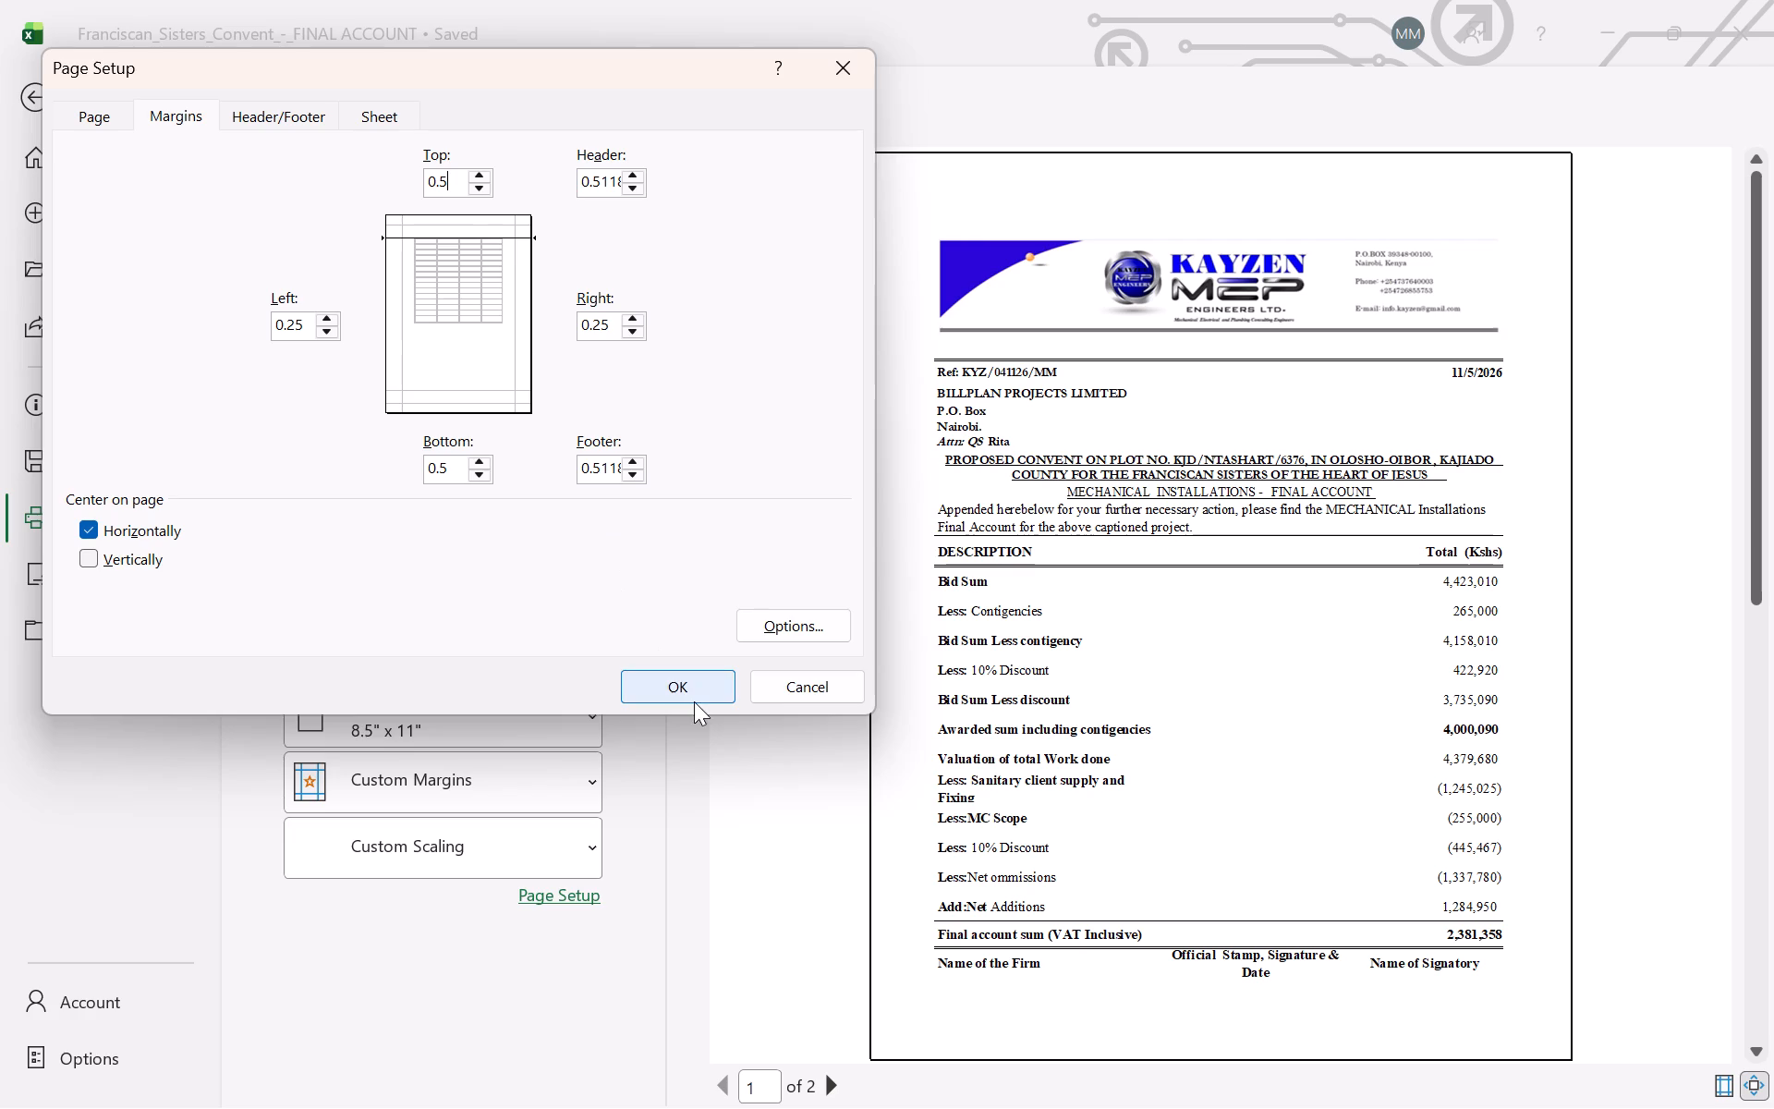
left_click(685, 675)
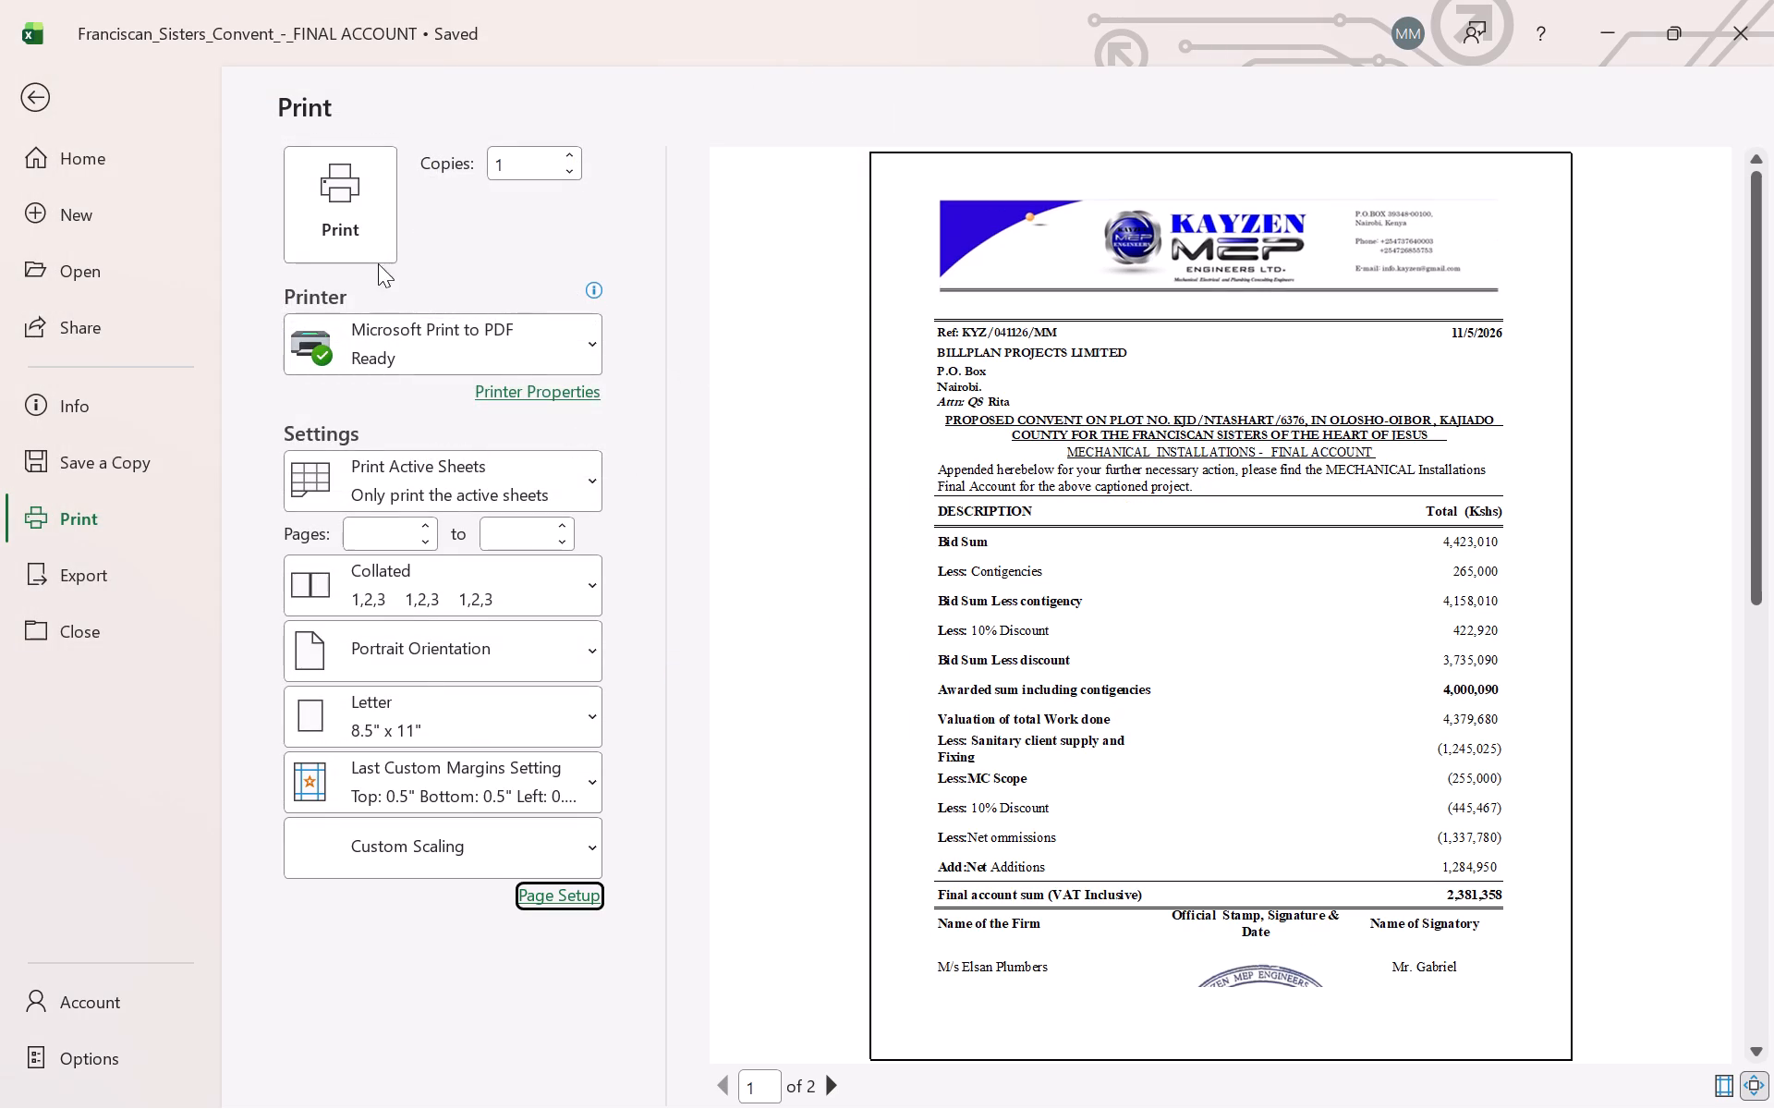
Reduce the top and bottom print margins to 0.25, apply them and return to the MECH - FA sheet.
left_click(577, 896)
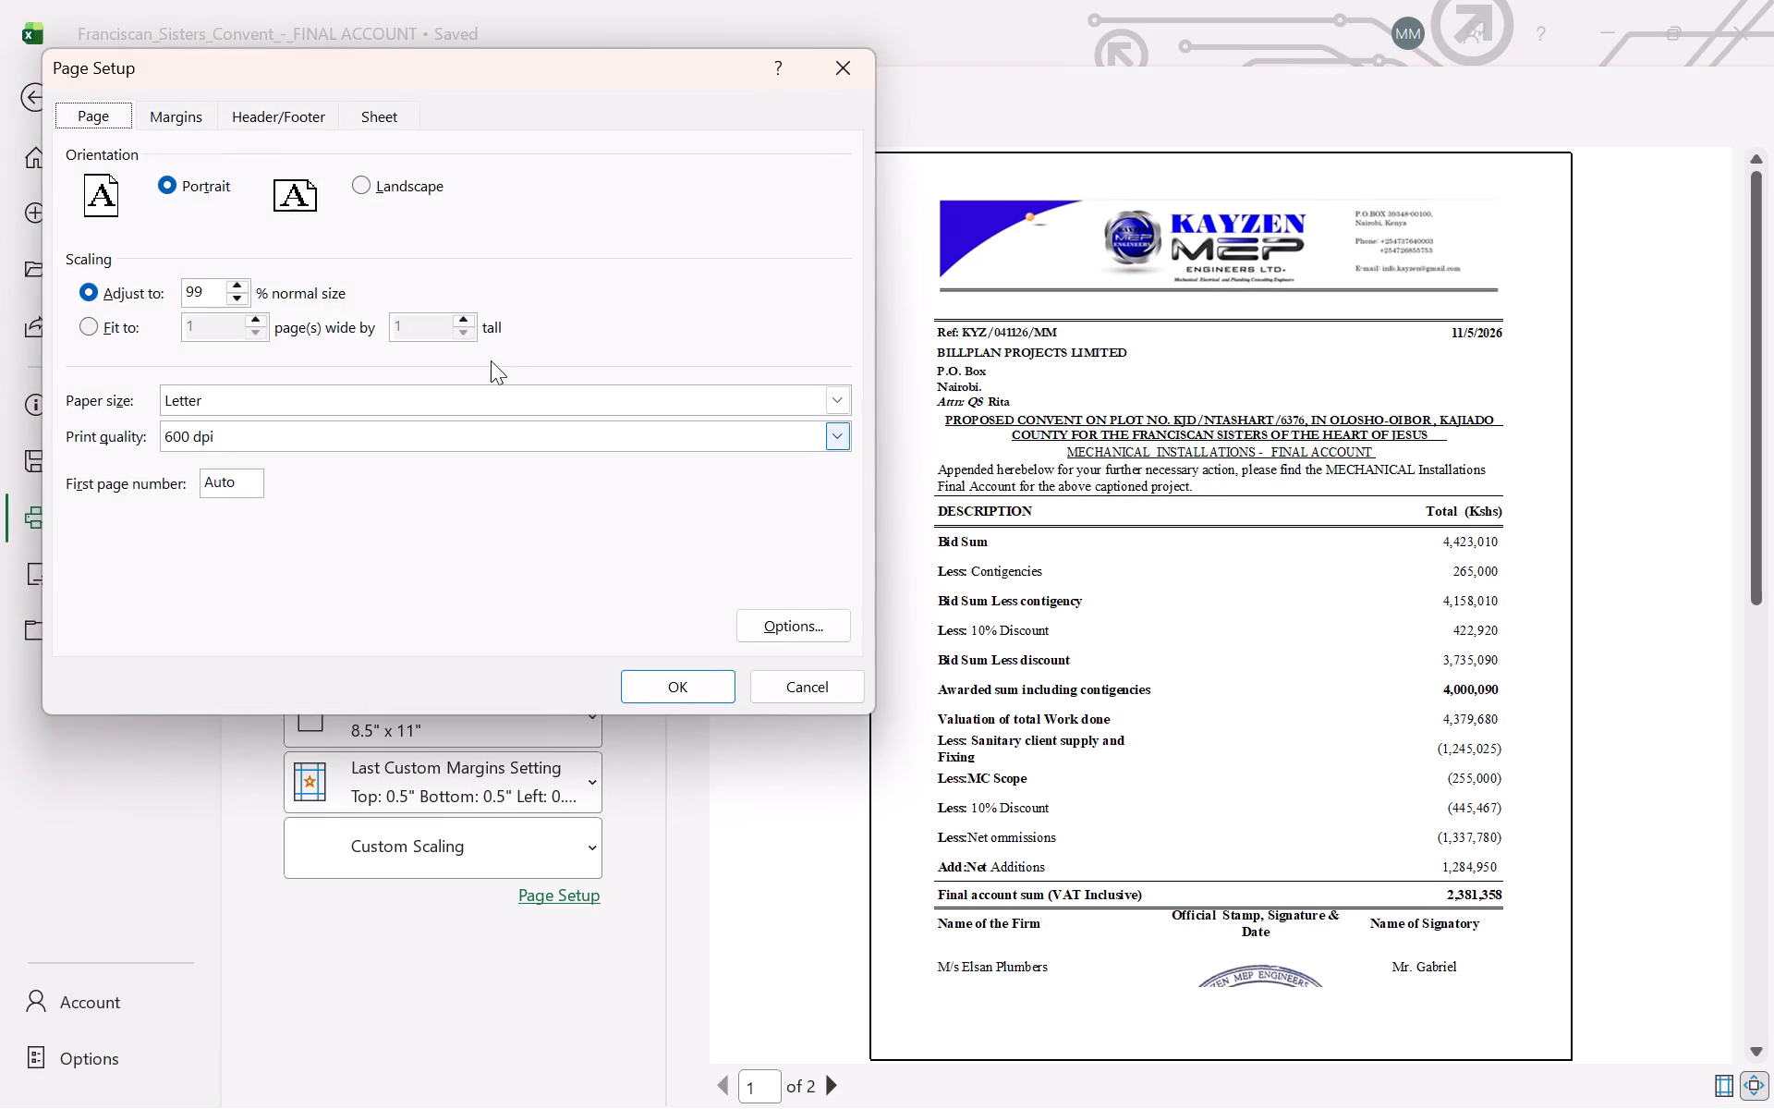
left_click(199, 108)
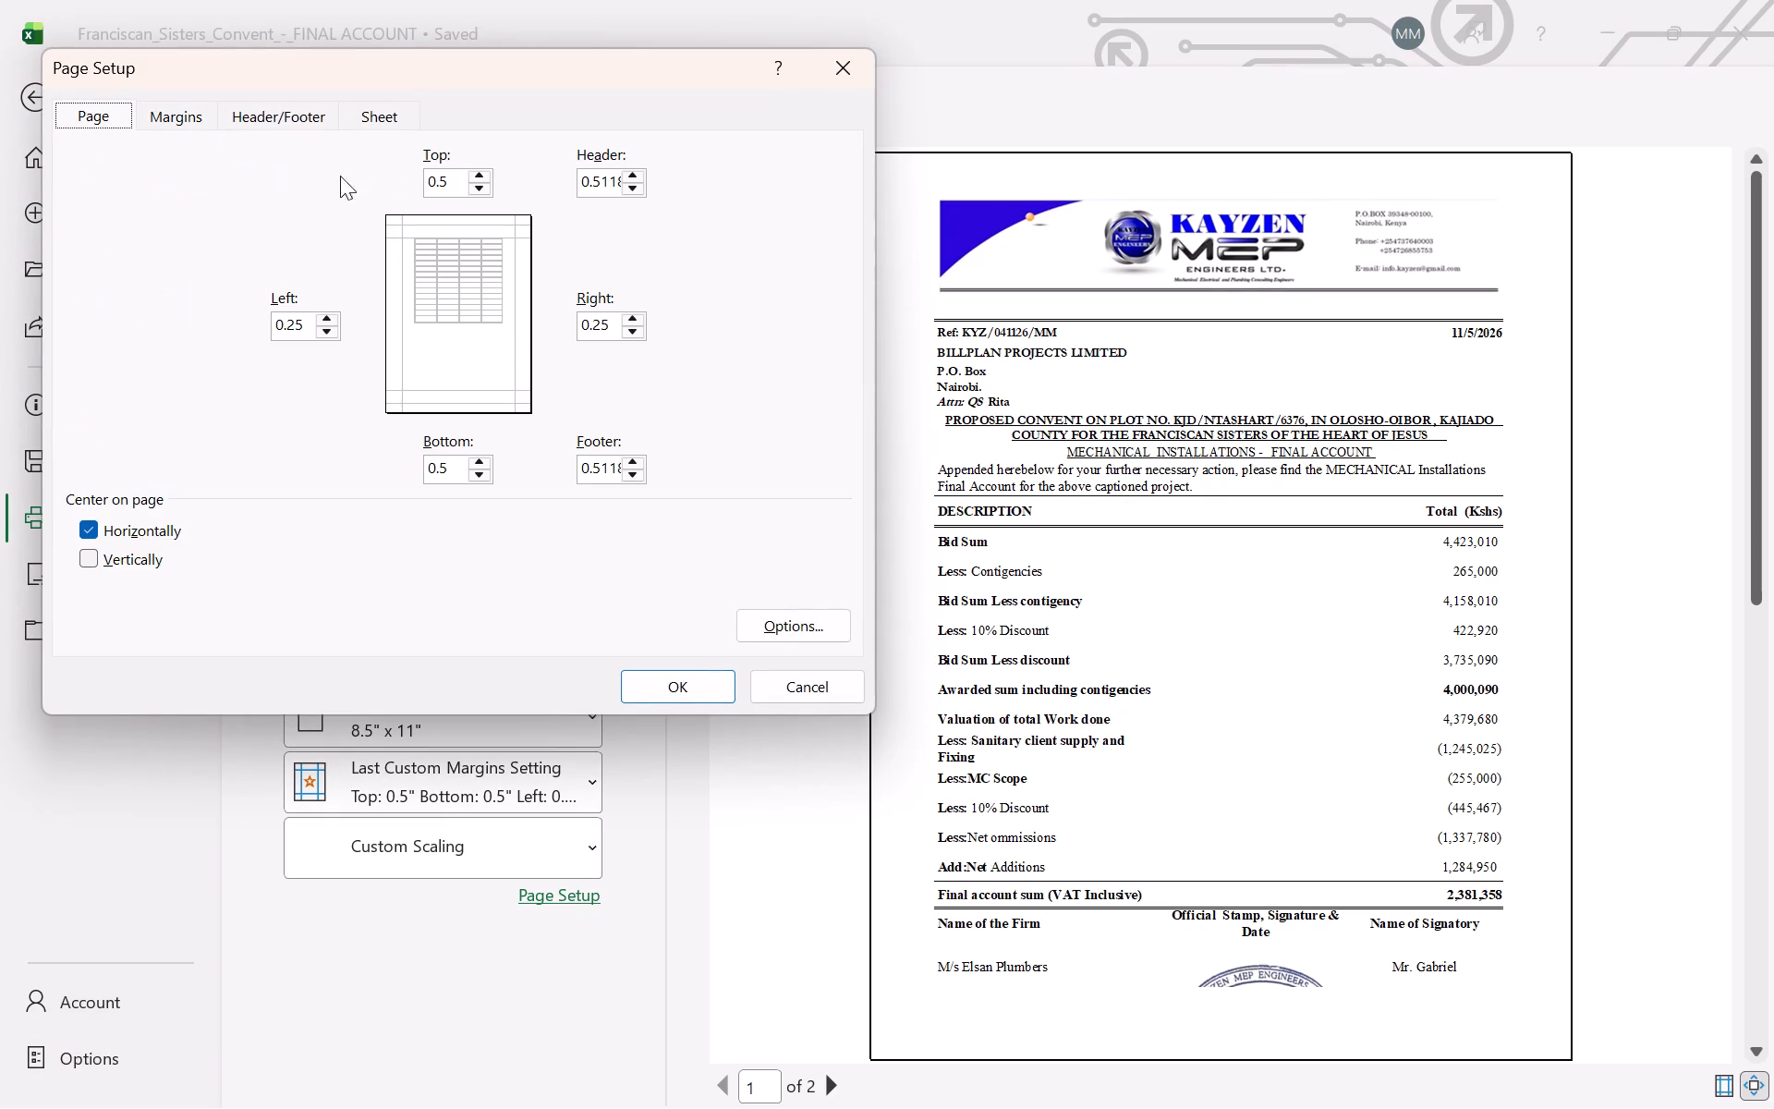
left_click(481, 197)
left_click(479, 190)
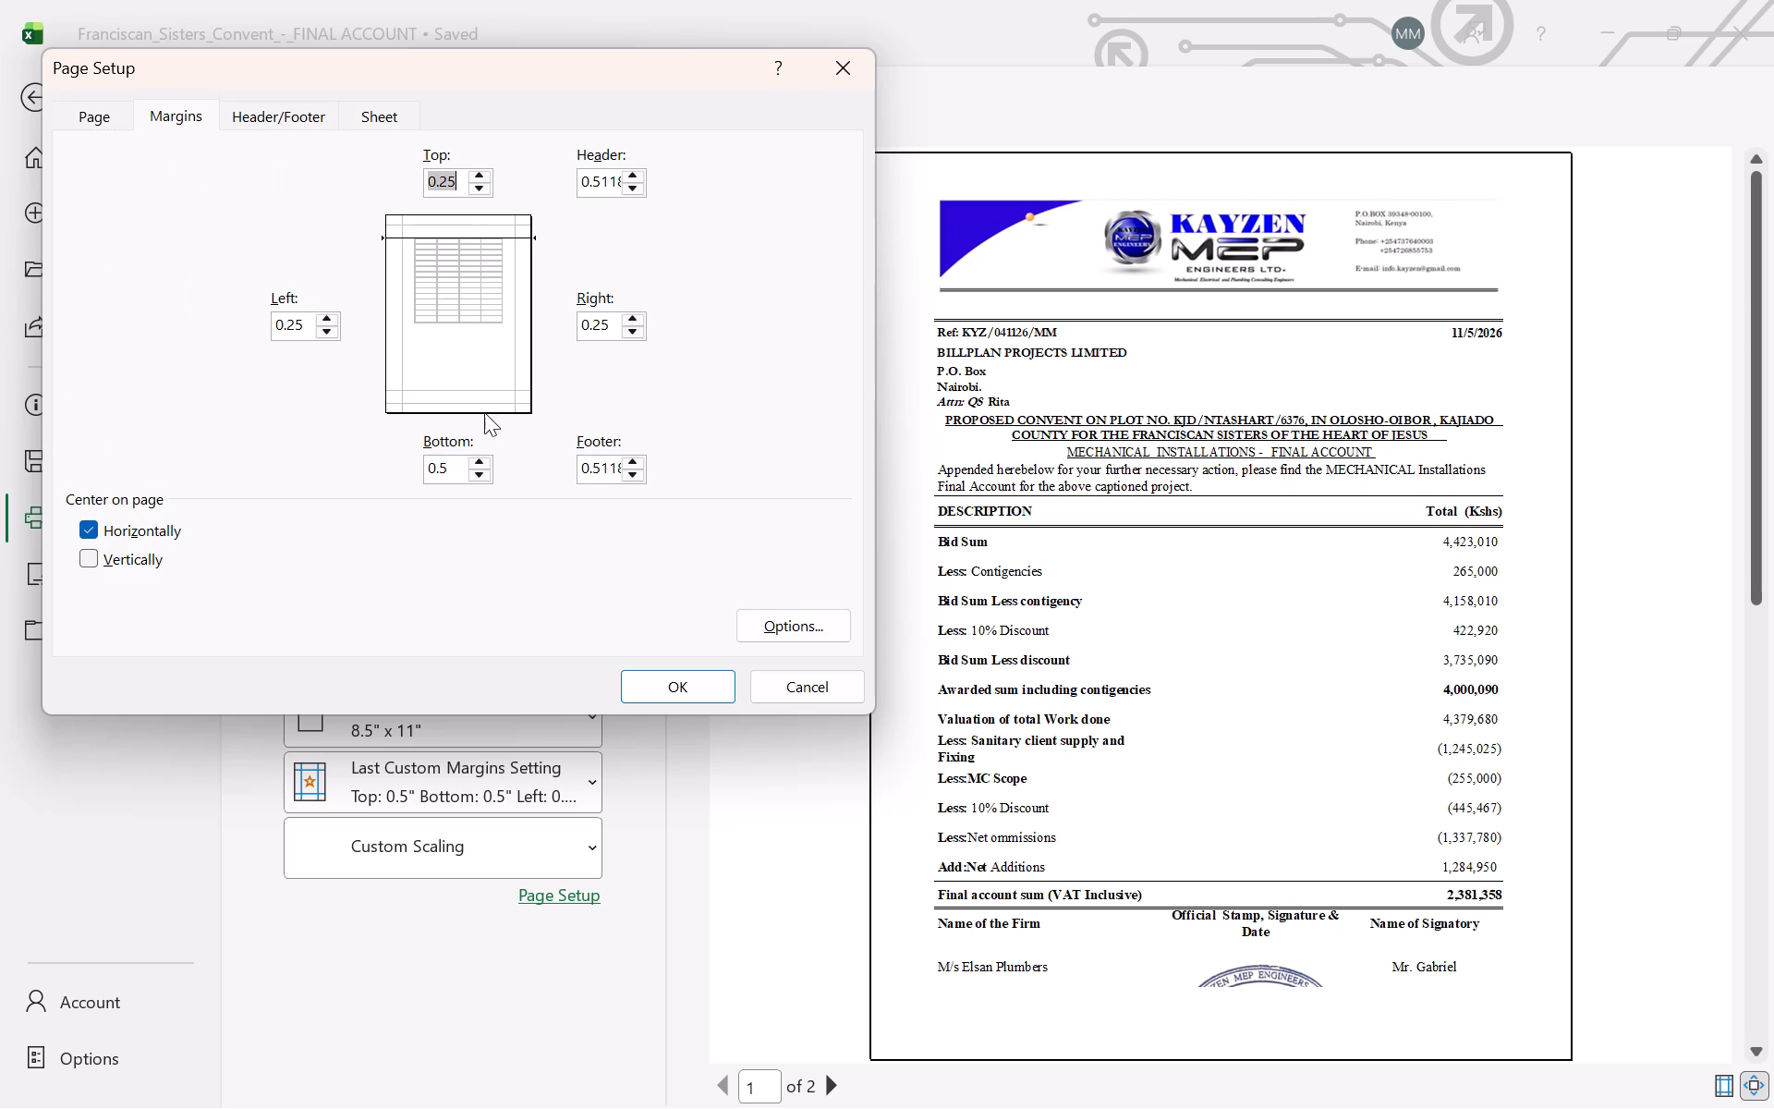
left_click(482, 478)
left_click(633, 677)
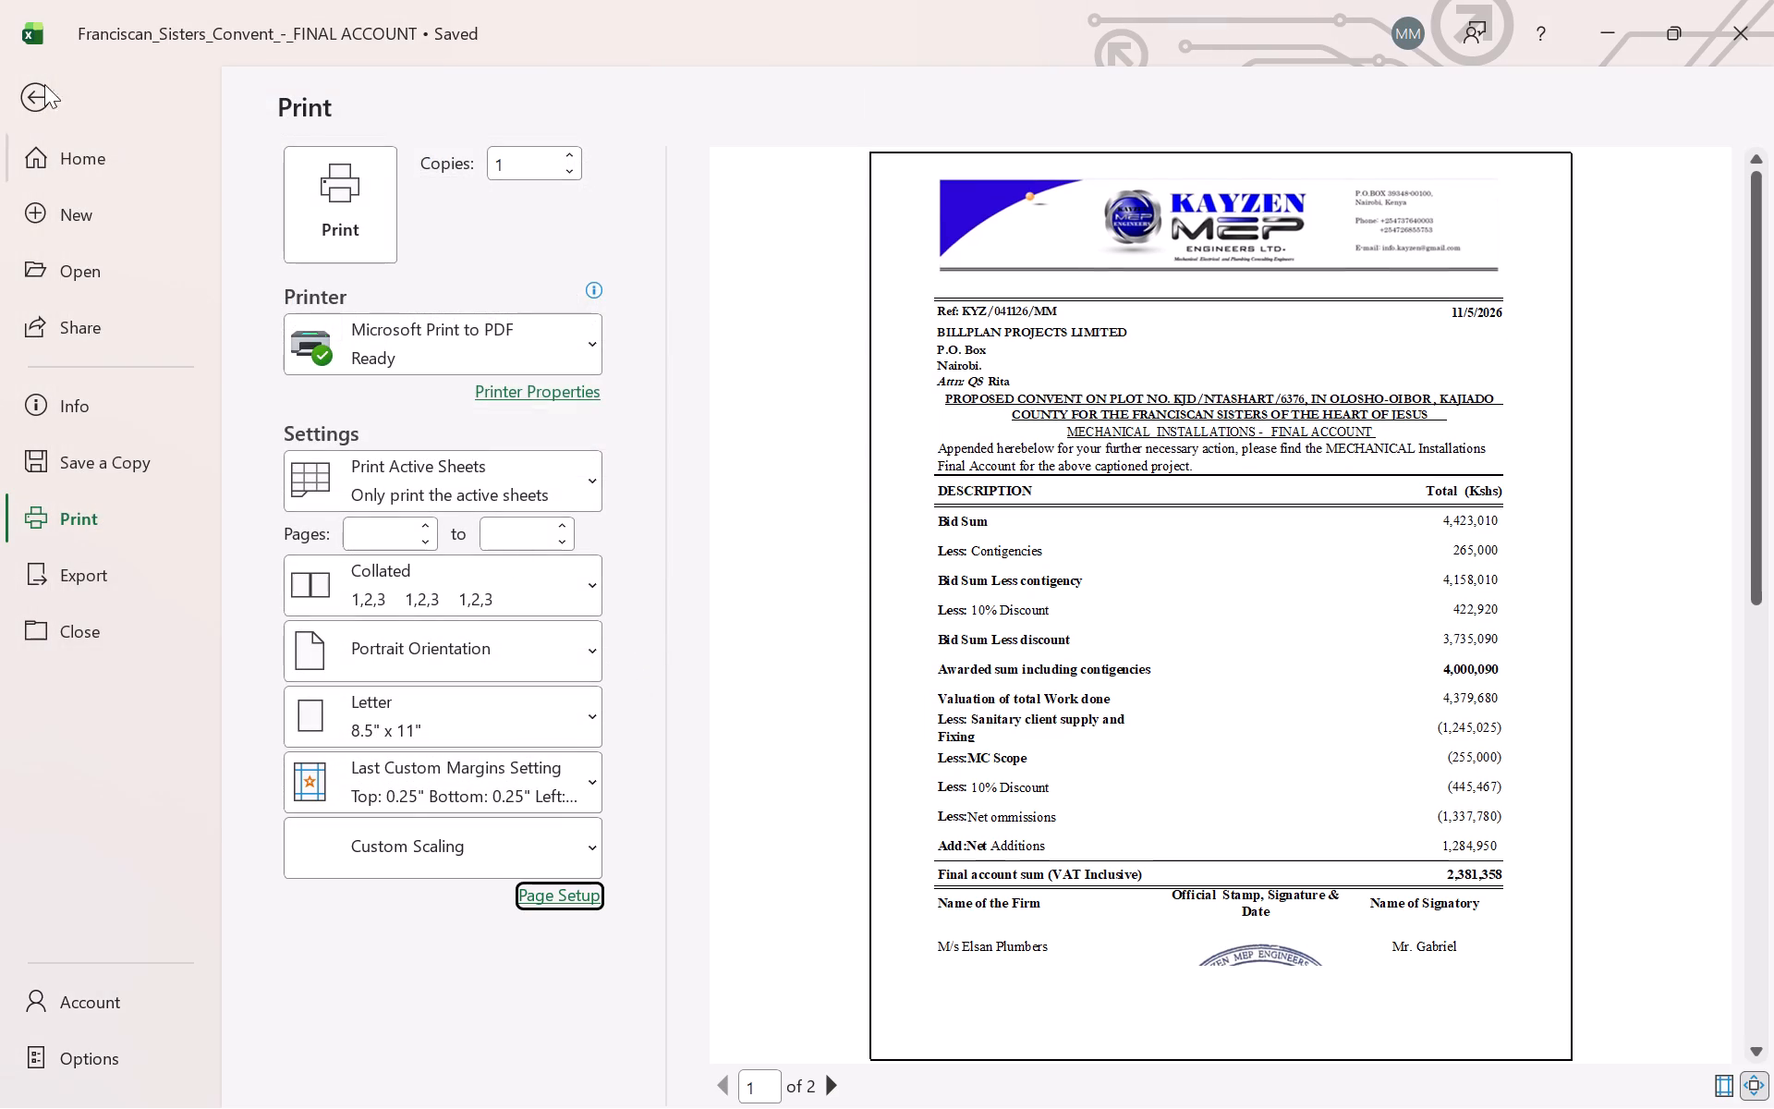
left_click(38, 110)
Reduce the height of letterhead row 1 until it ends just below the letterhead picture, checking the page break at the signatures.
scroll(412, 636, "up", 5)
scroll(415, 628, "down", 1)
scroll(415, 626, "up", 1)
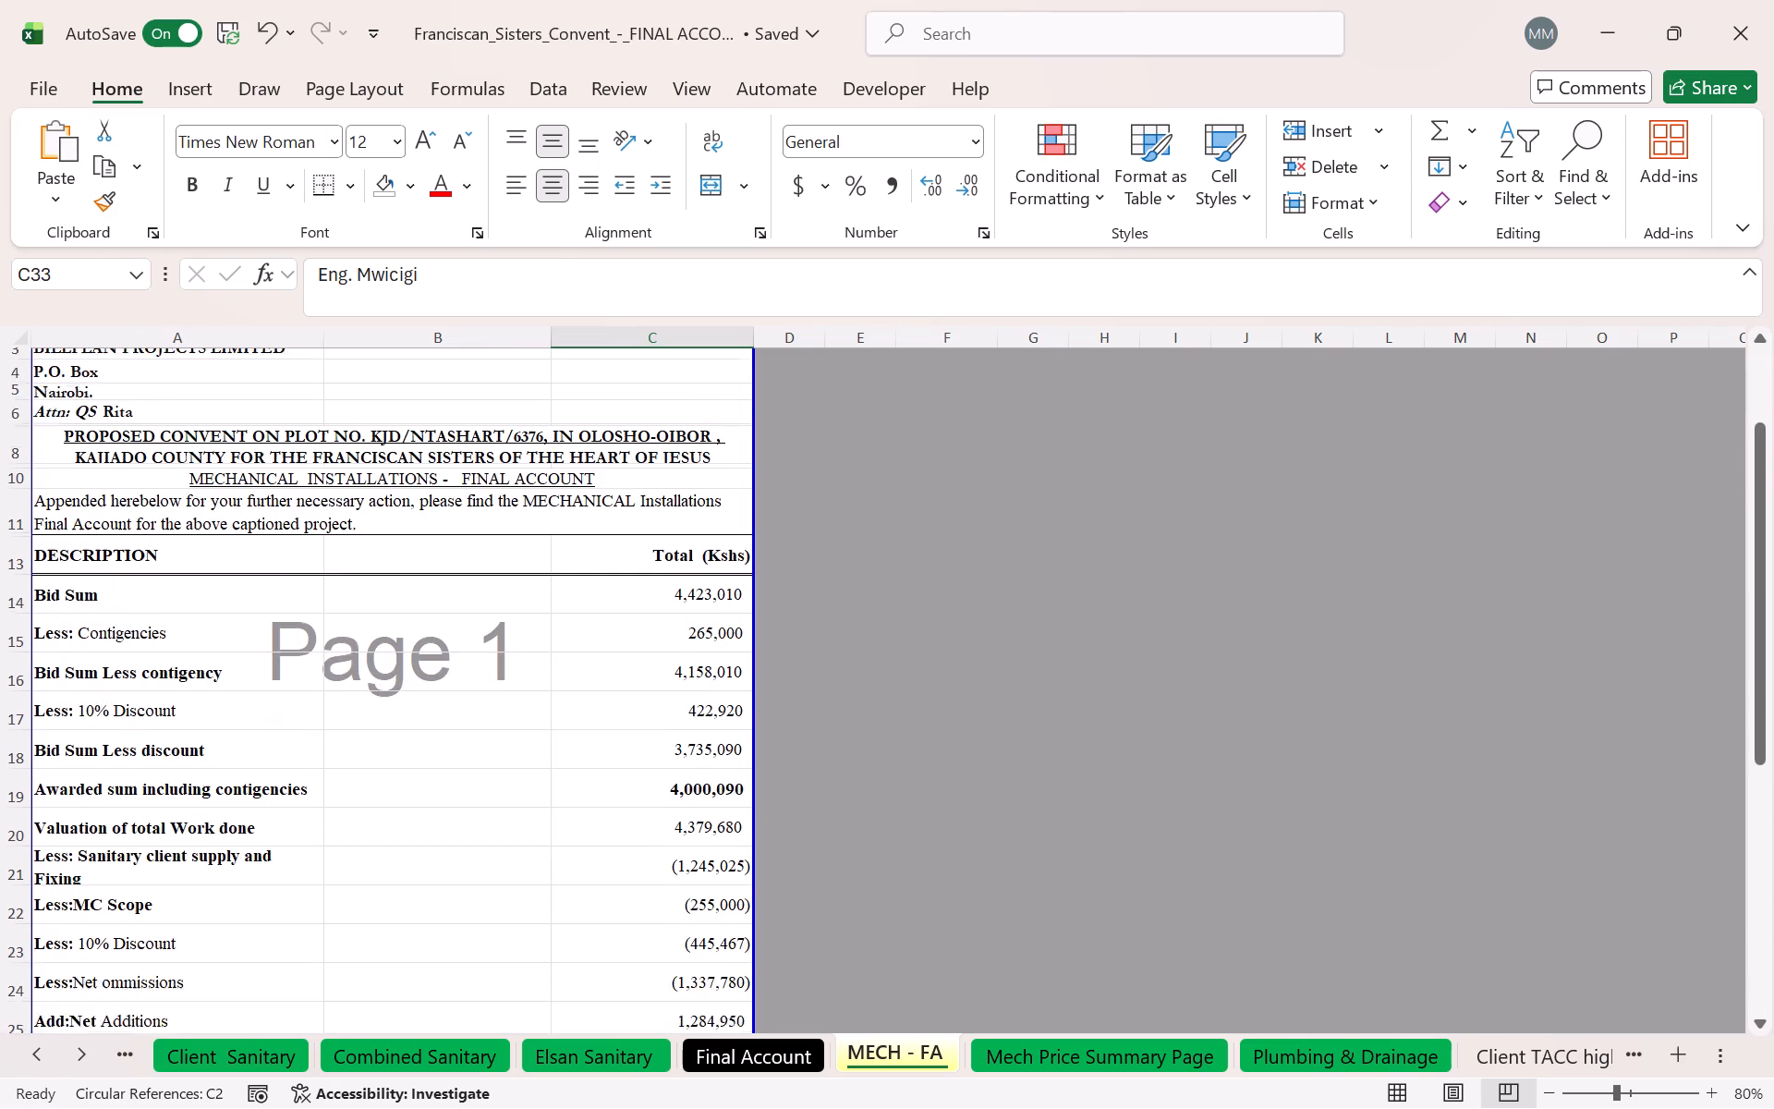
scroll(413, 614, "up", 2)
scroll(413, 614, "down", 1)
scroll(413, 614, "up", 2)
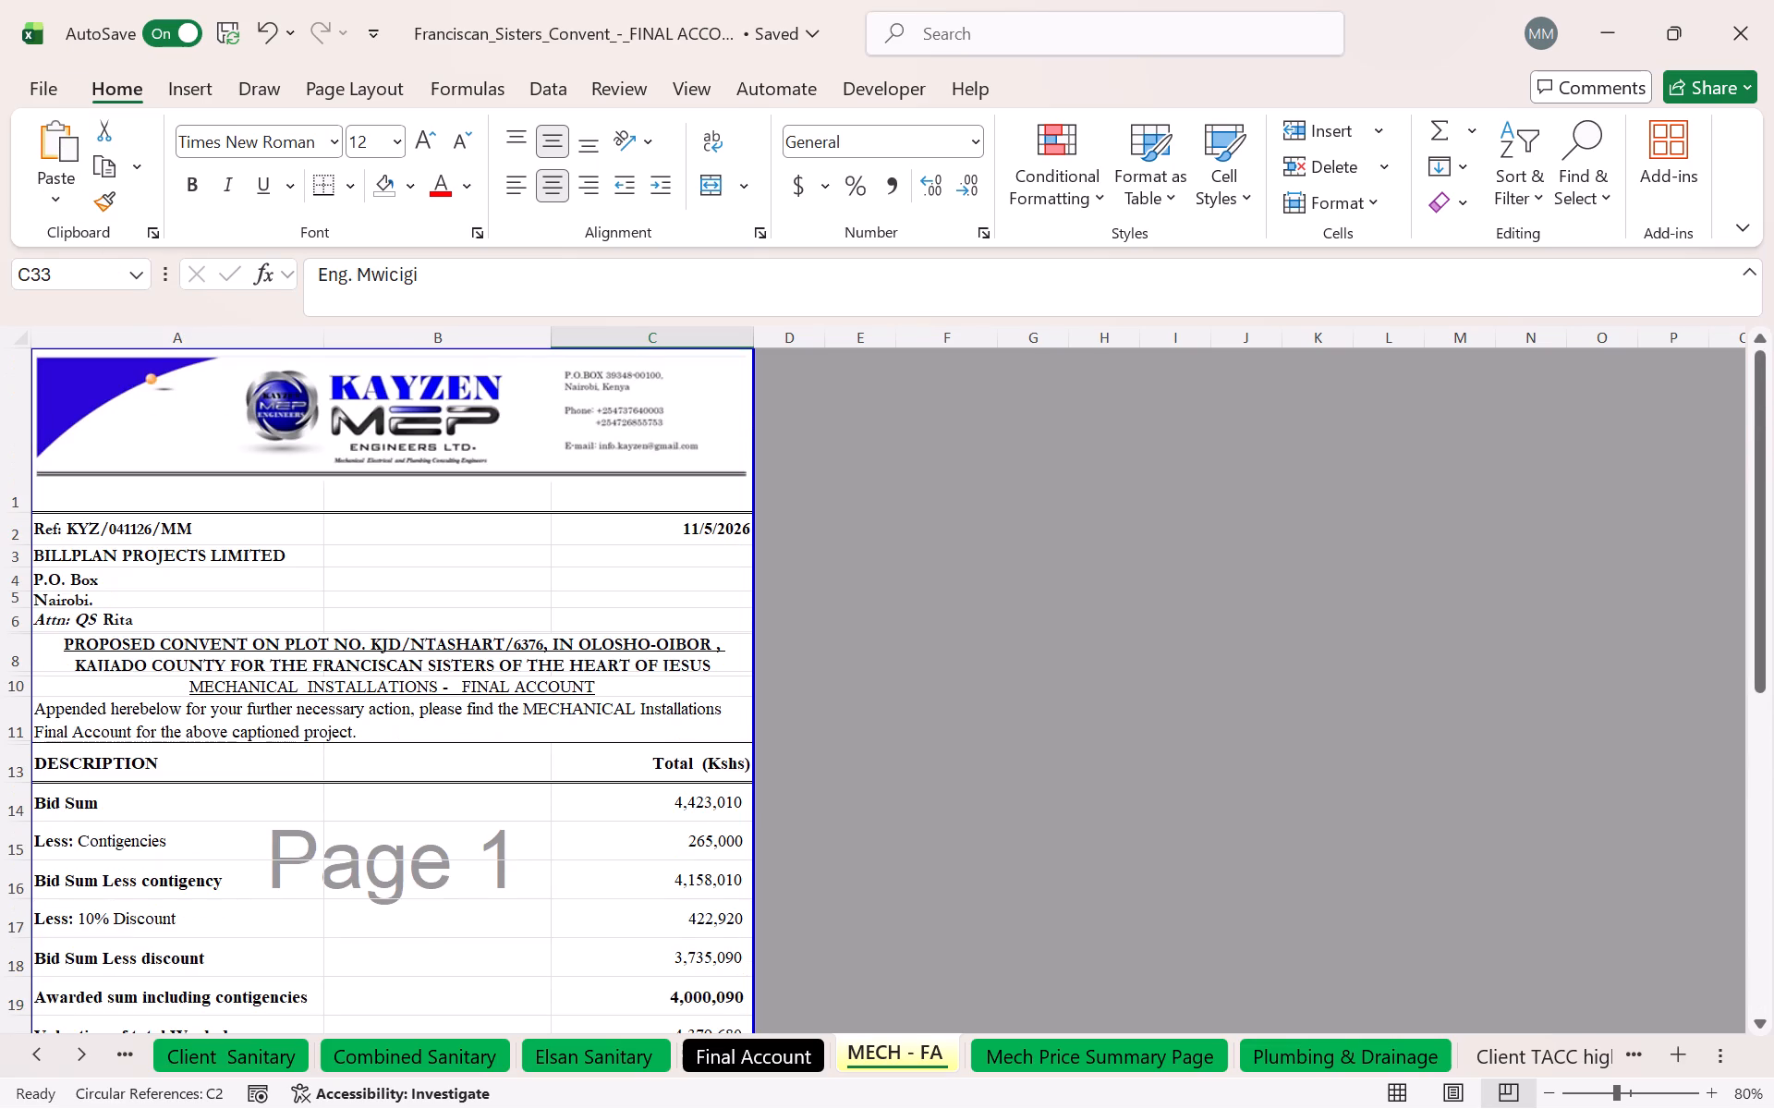
left_click(396, 457)
left_click_drag(15, 513, 15, 509)
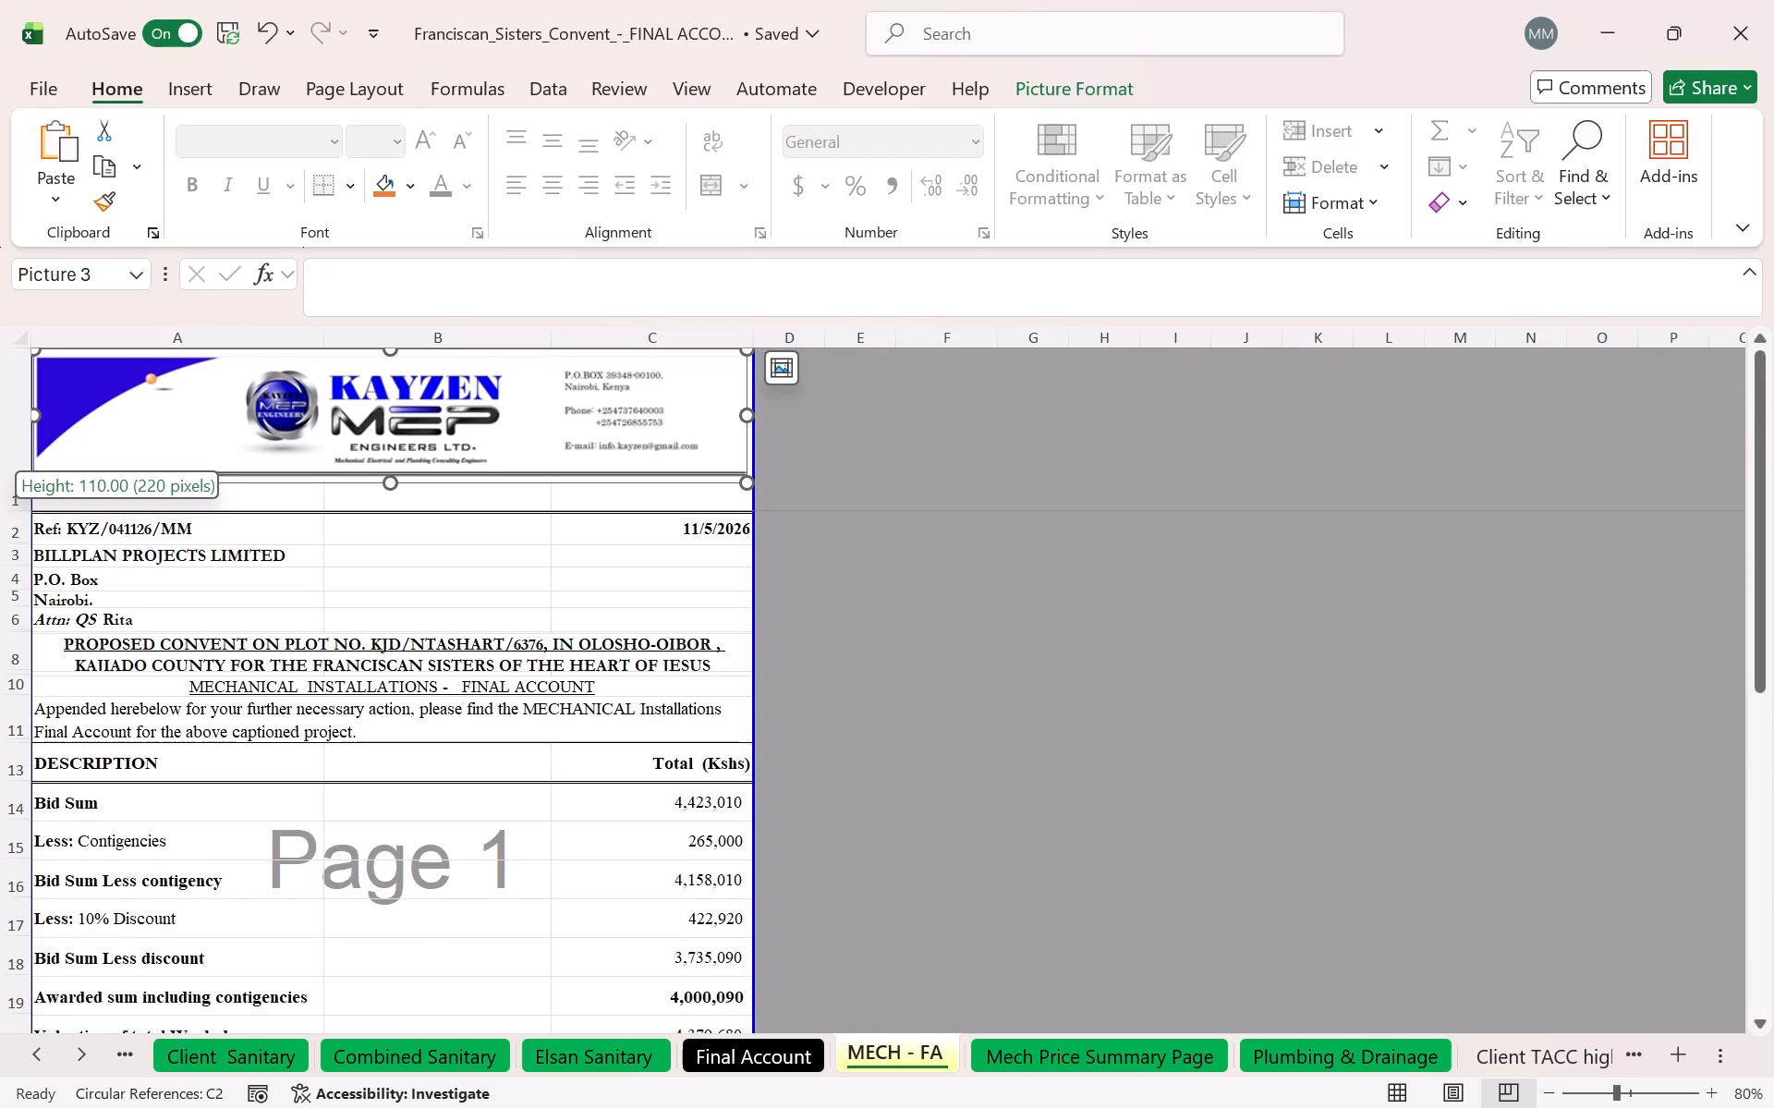
left_click_drag(15, 509, 16, 497)
scroll(447, 602, "down", 6)
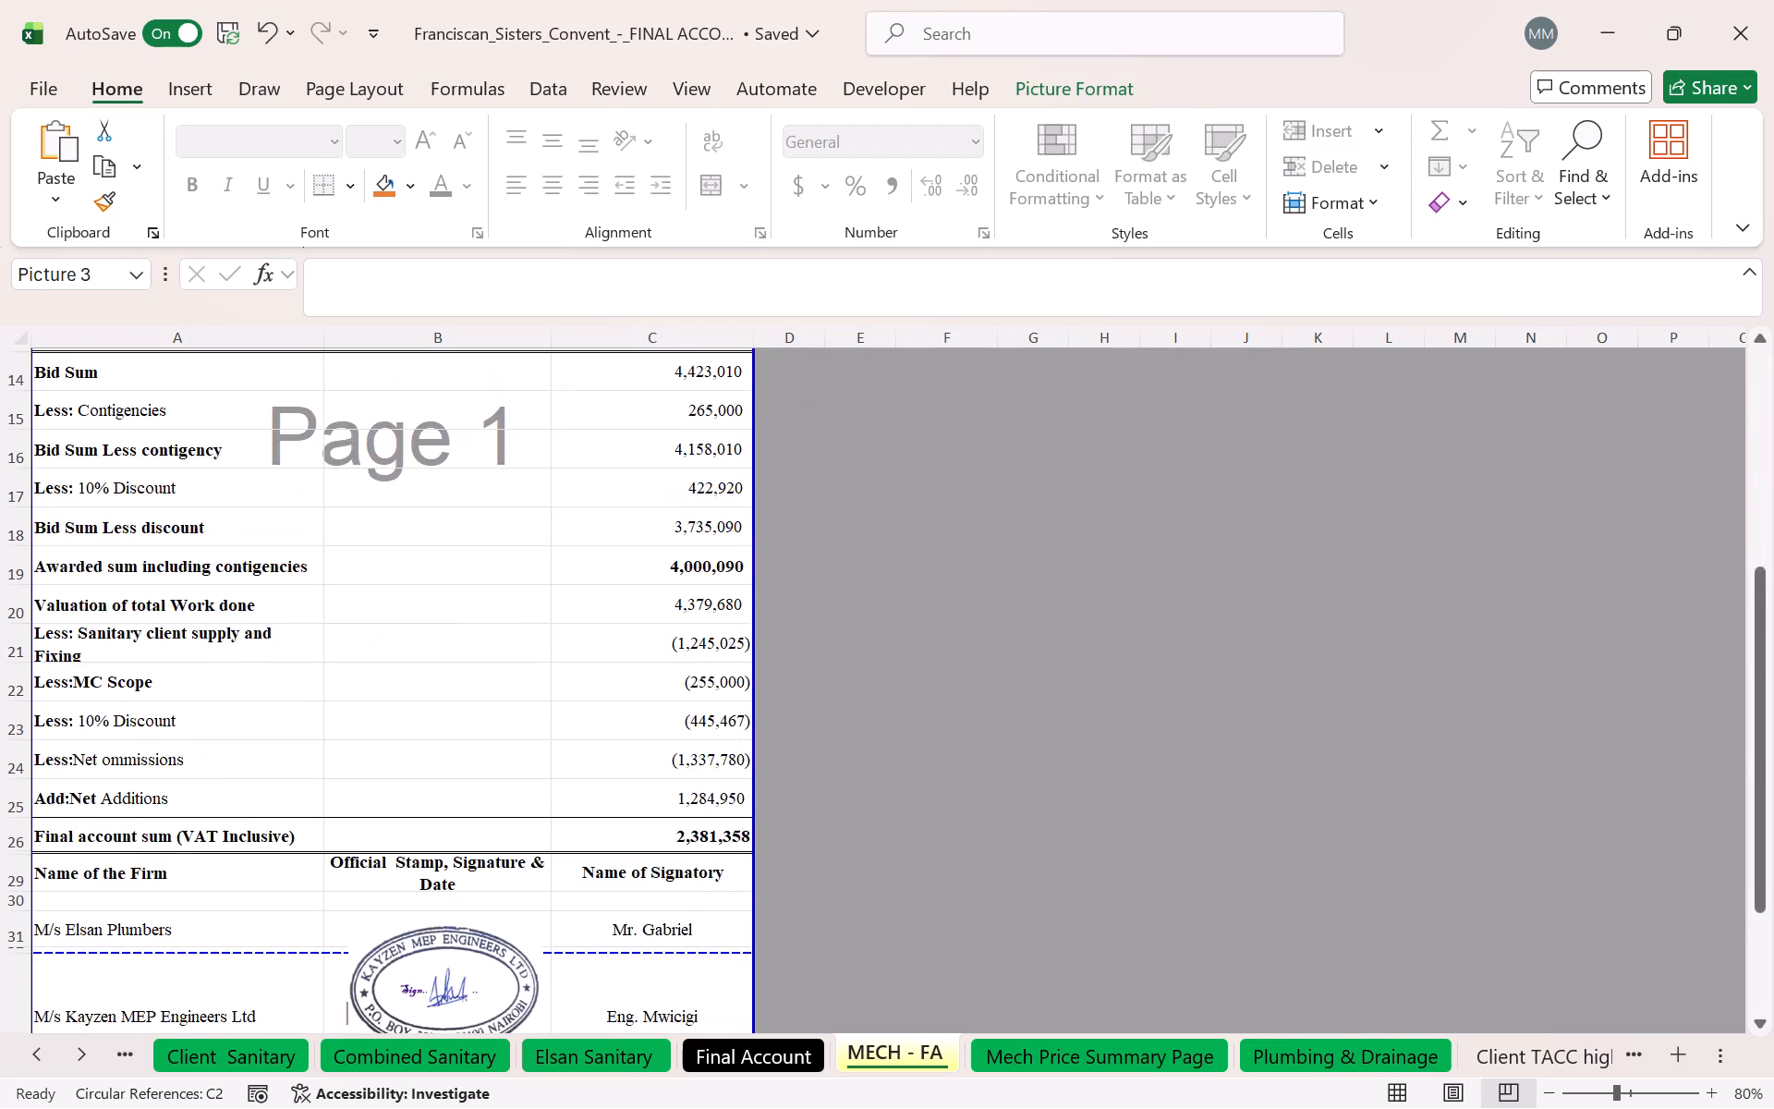
scroll(447, 595, "down", 3)
scroll(447, 594, "up", 4)
scroll(302, 615, "up", 4)
scroll(178, 576, "up", 2)
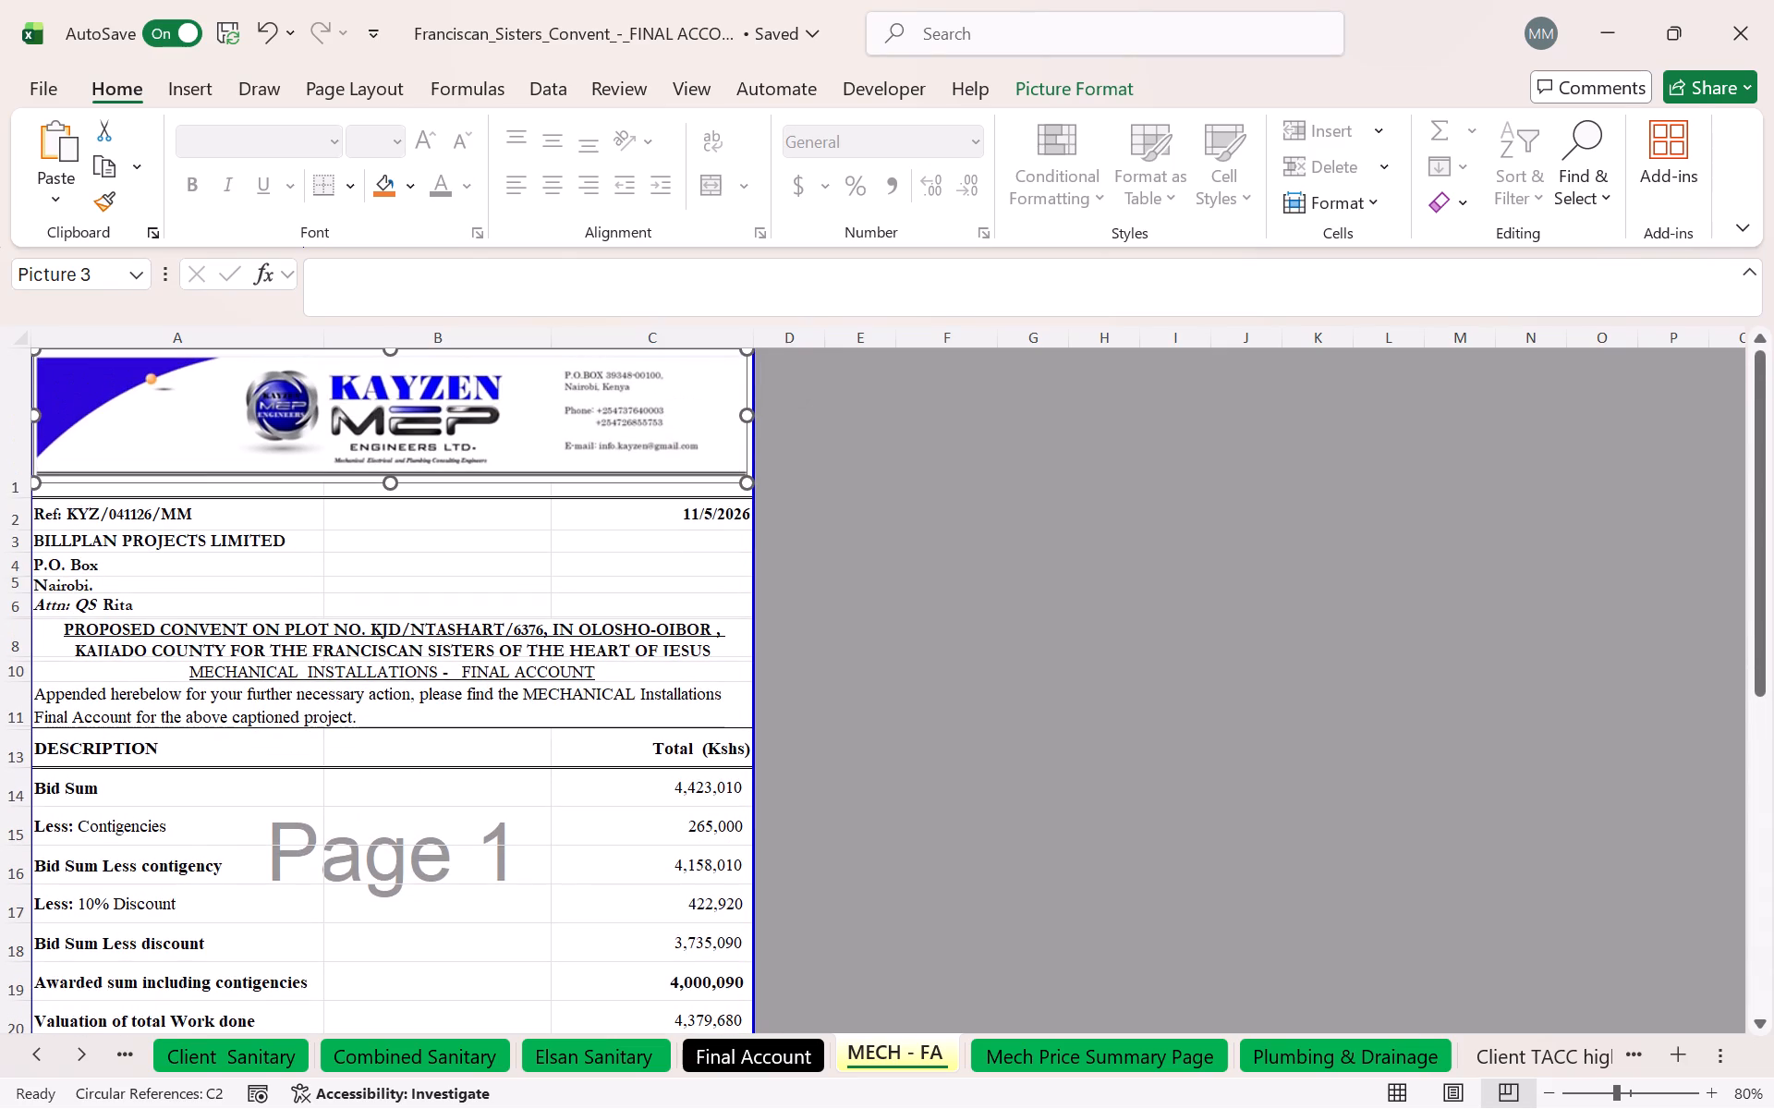
left_click_drag(8, 496, 13, 483)
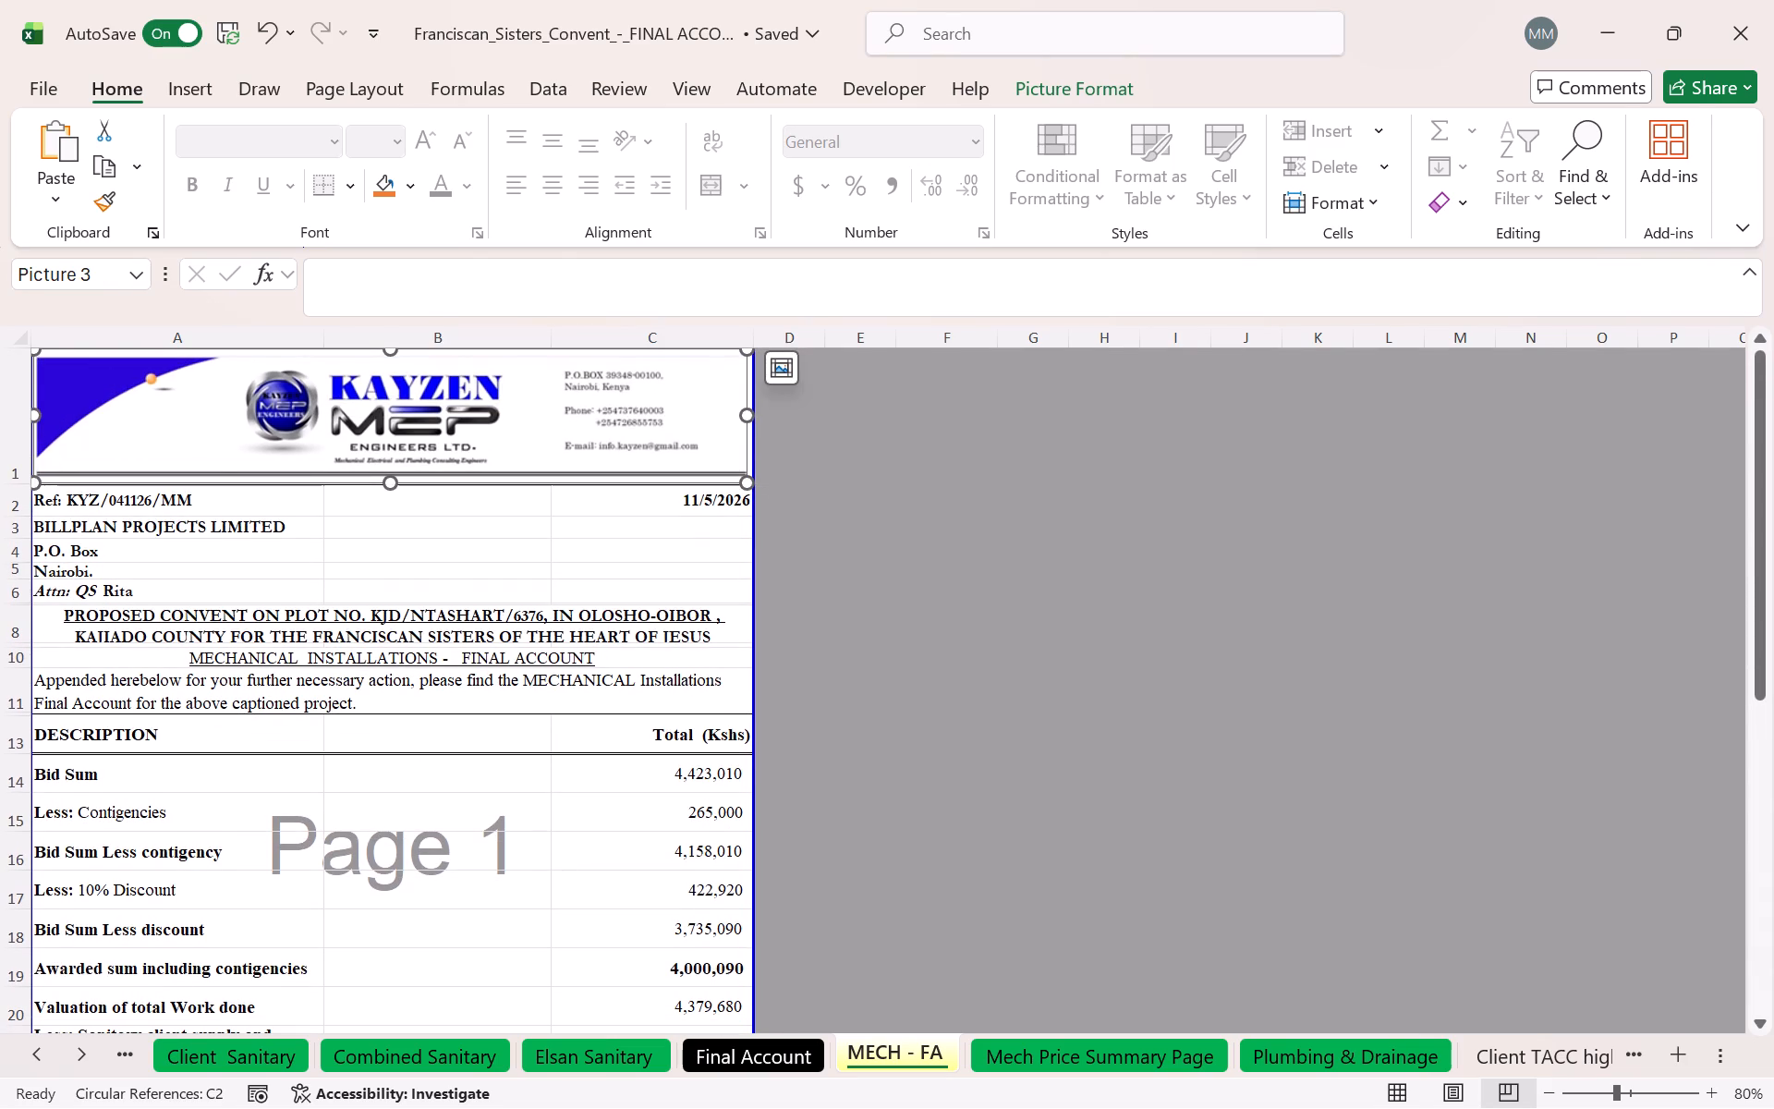
Reduce the height of DESCRIPTION header row 13 to about 21 and check the signature block's page fit.
scroll(443, 562, "down", 1)
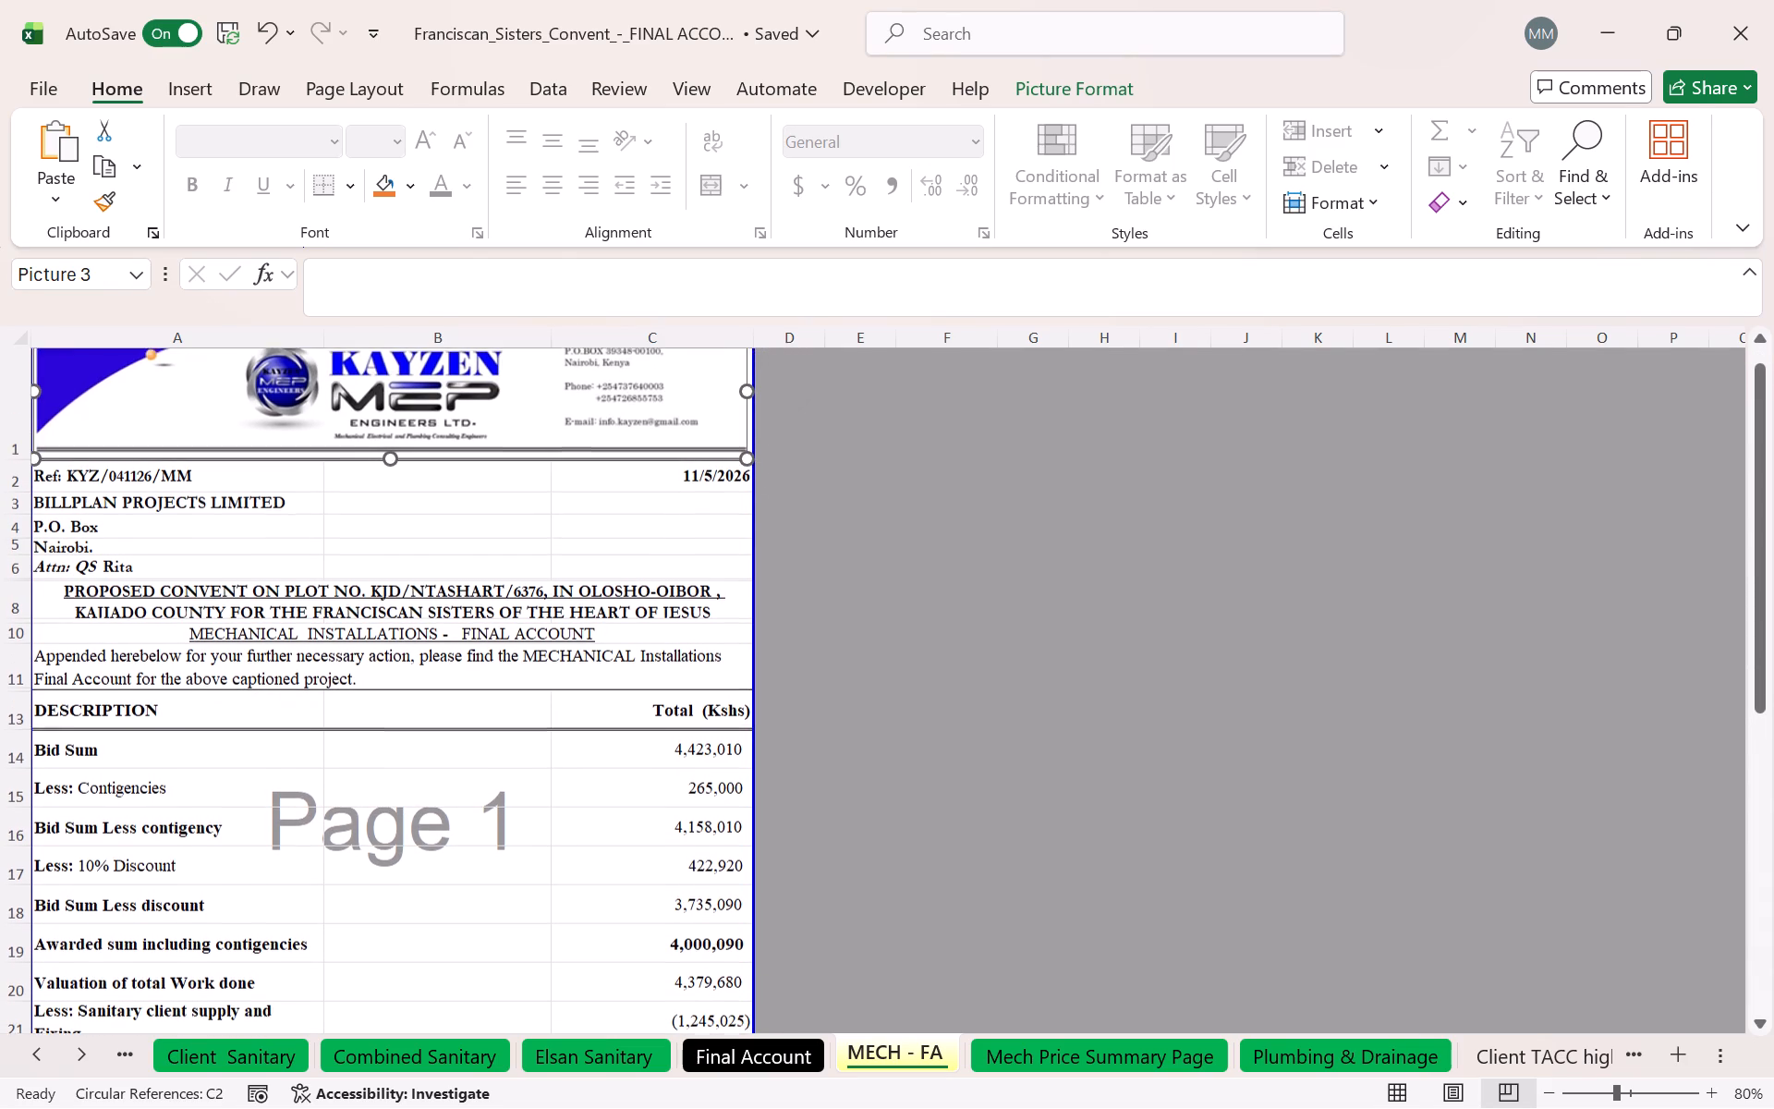
left_click_drag(14, 684, 16, 675)
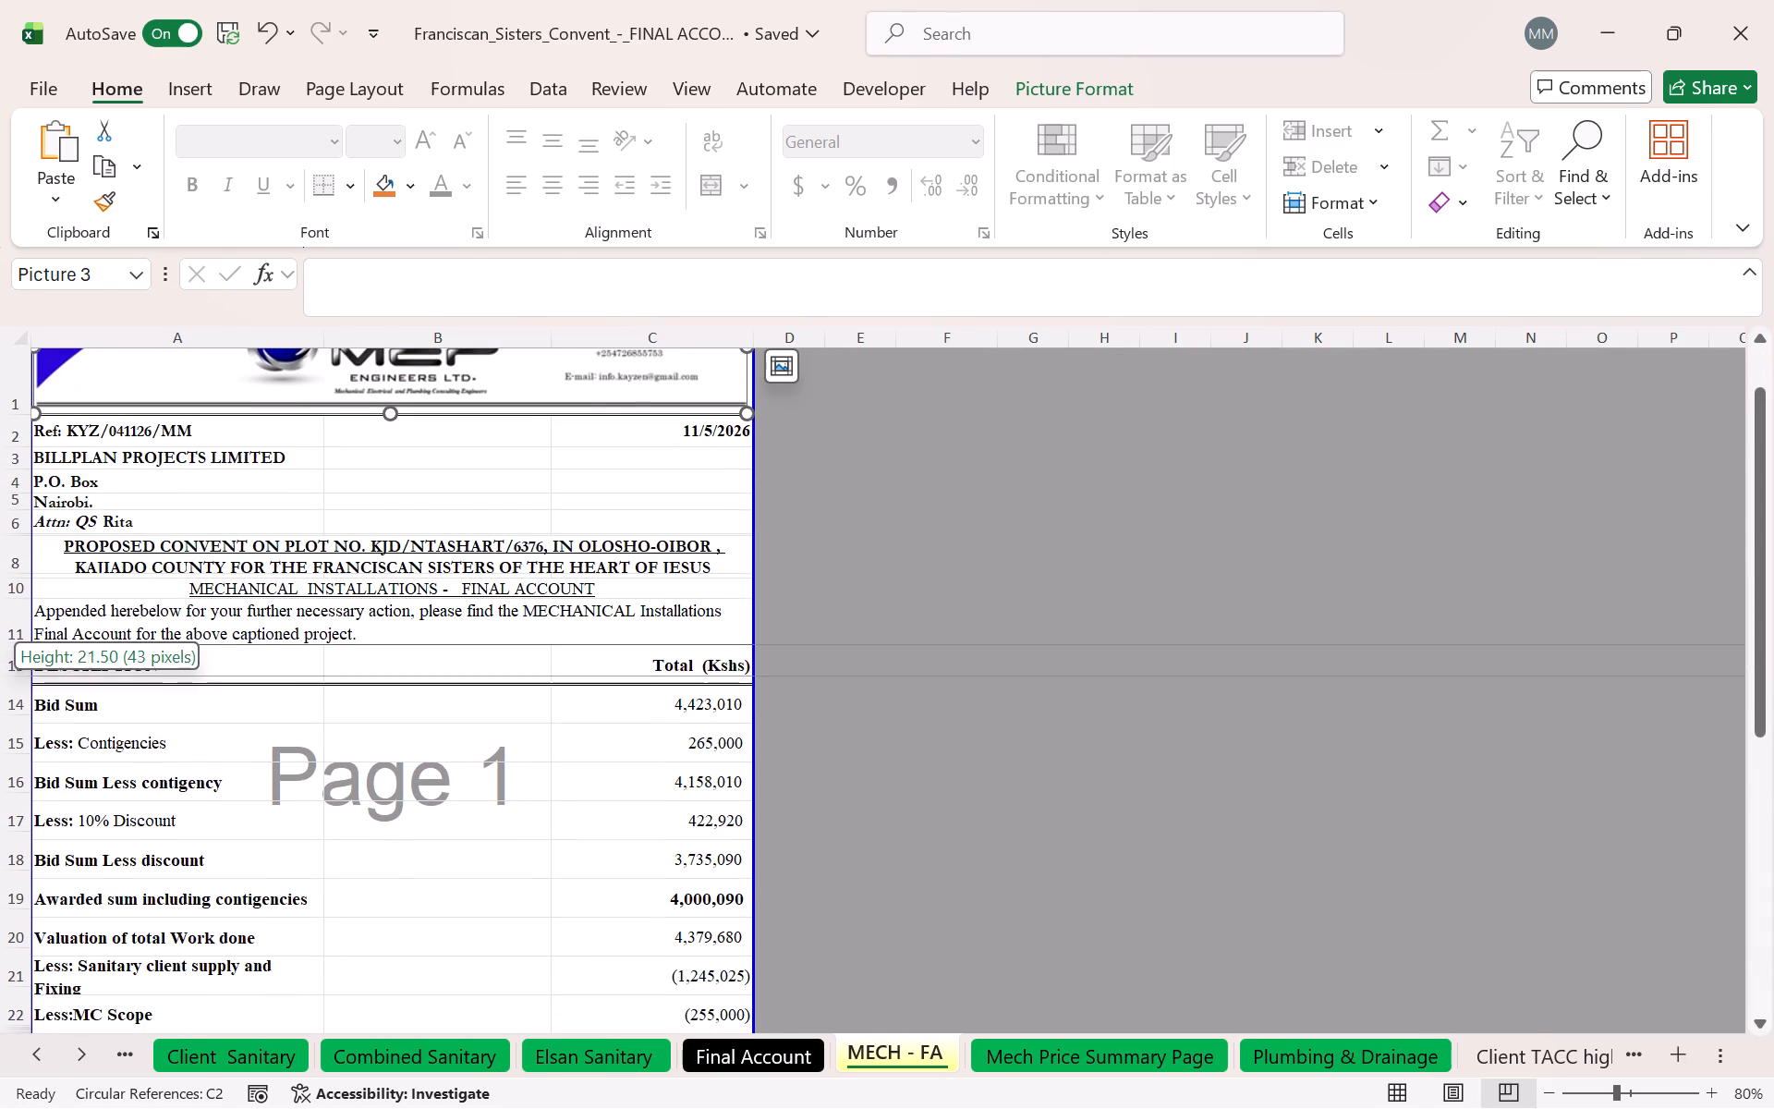
left_click_drag(16, 675, 18, 674)
scroll(375, 567, "down", 5)
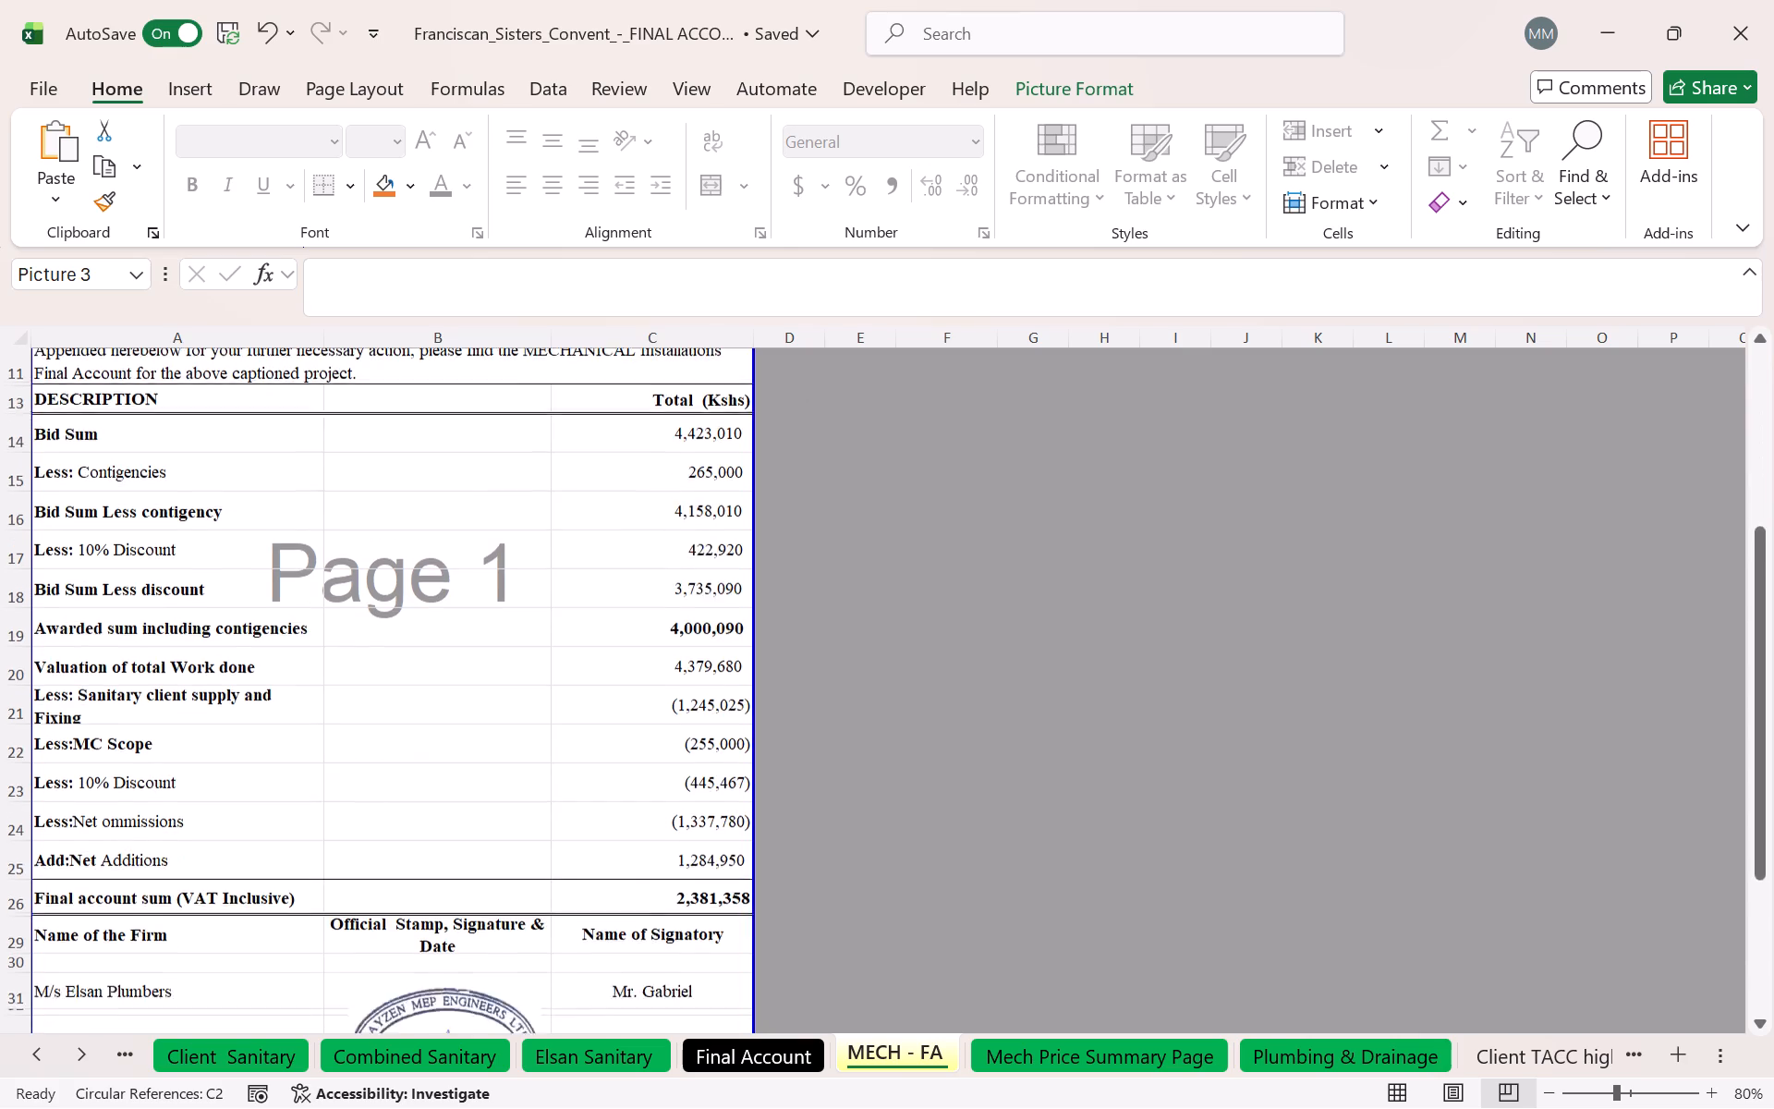
scroll(375, 567, "down", 1)
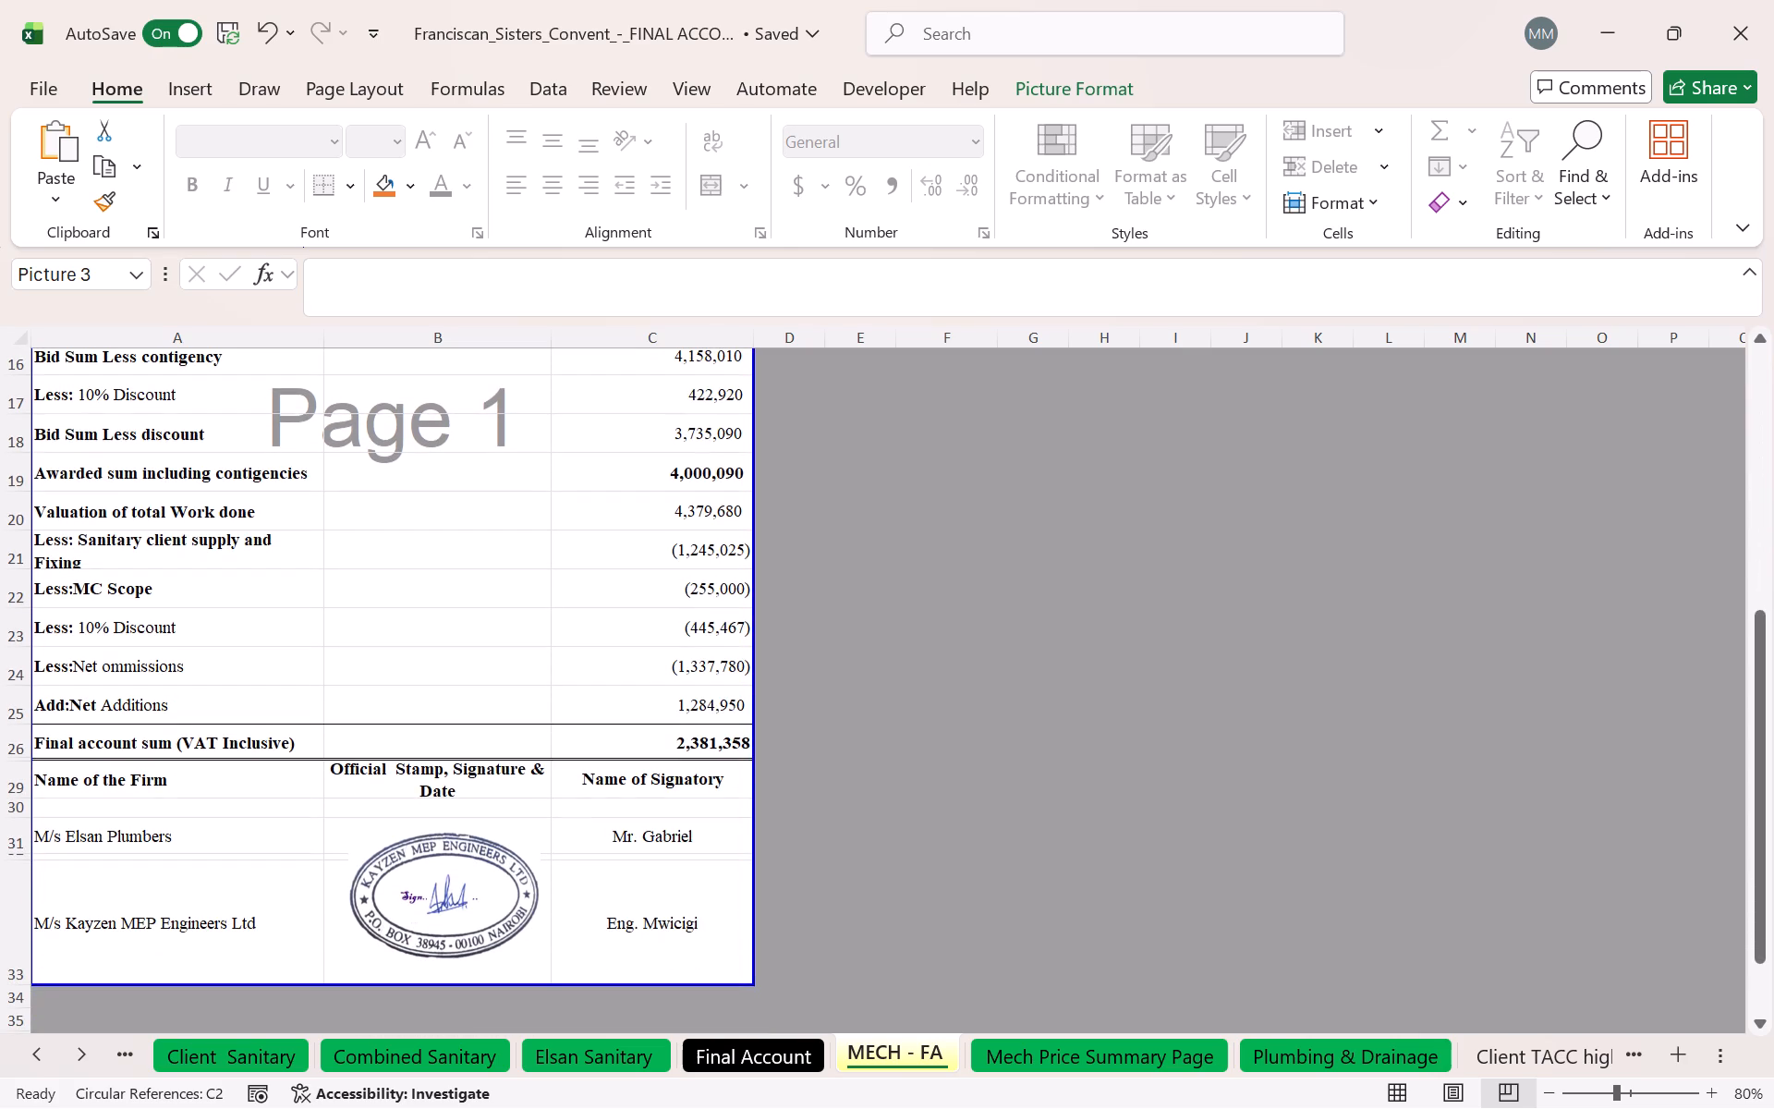
Change the letter date in the Final Account sheet's header to 5/11/2026.
left_click(784, 1050)
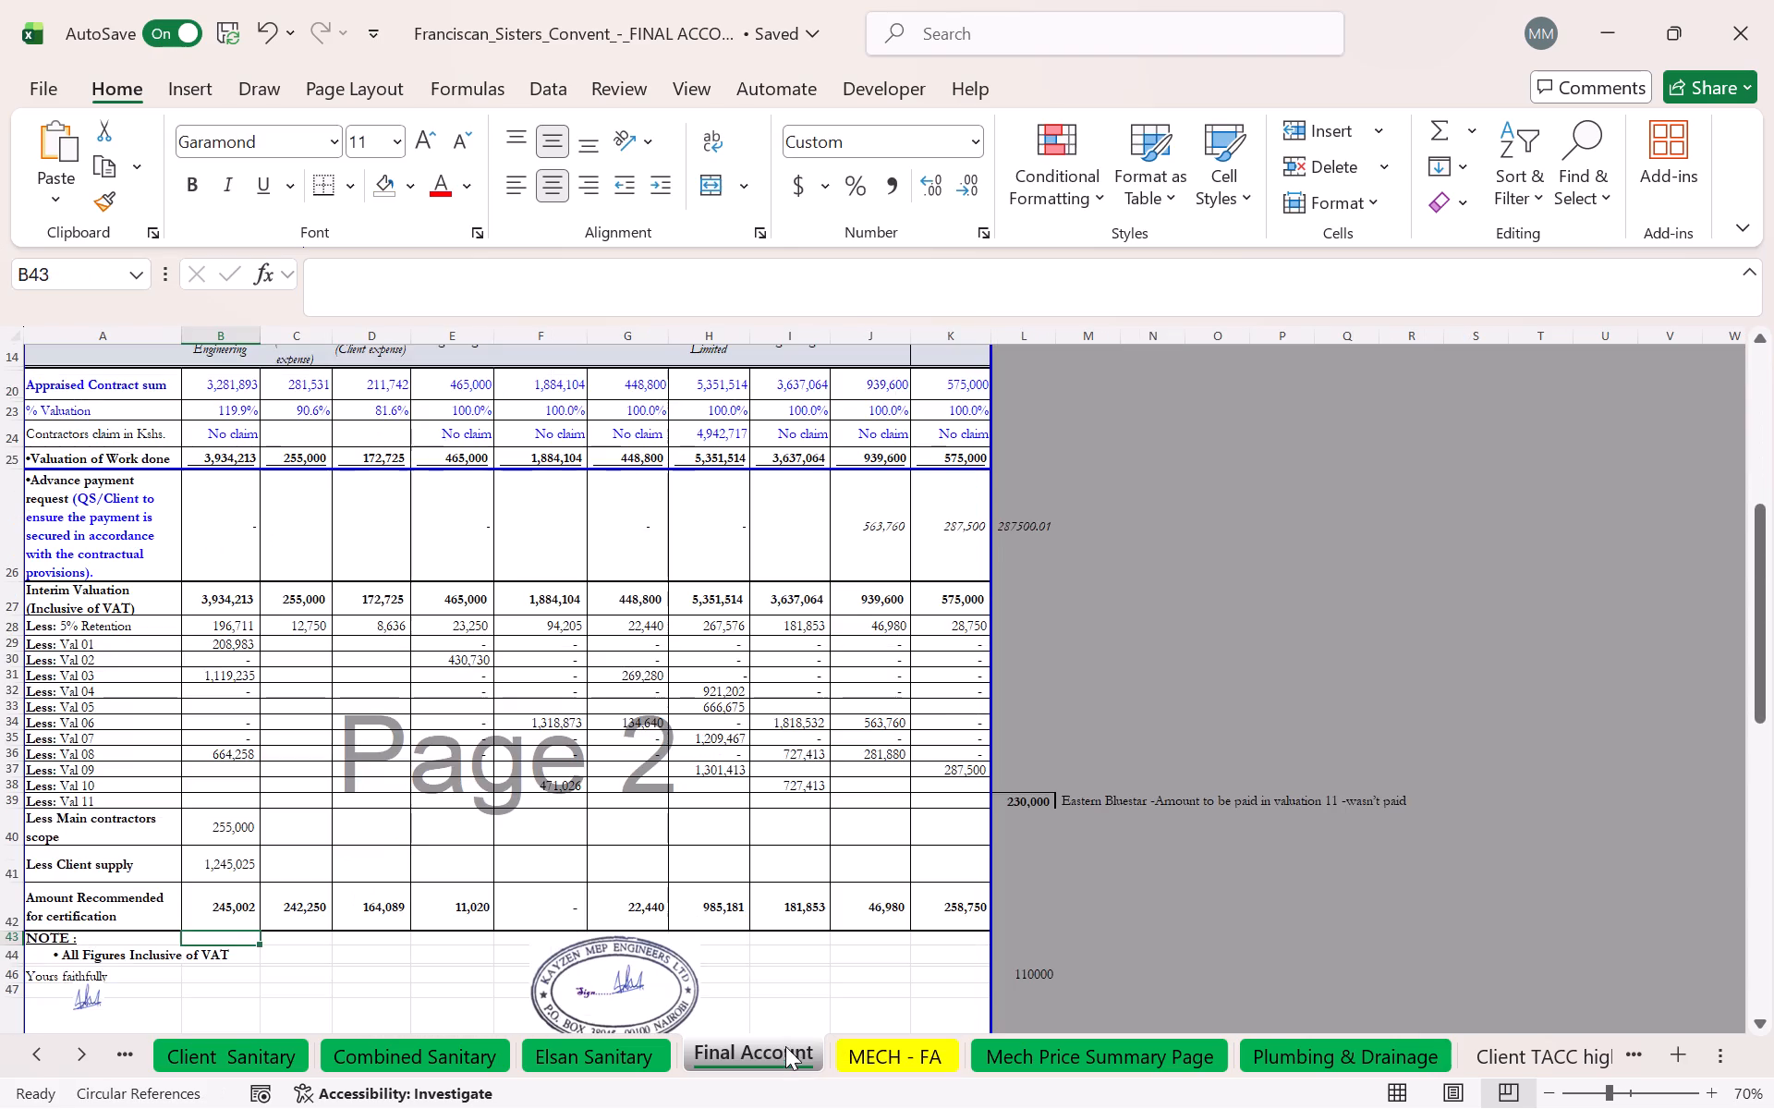
scroll(797, 703, "up", 4)
scroll(772, 545, "up", 5)
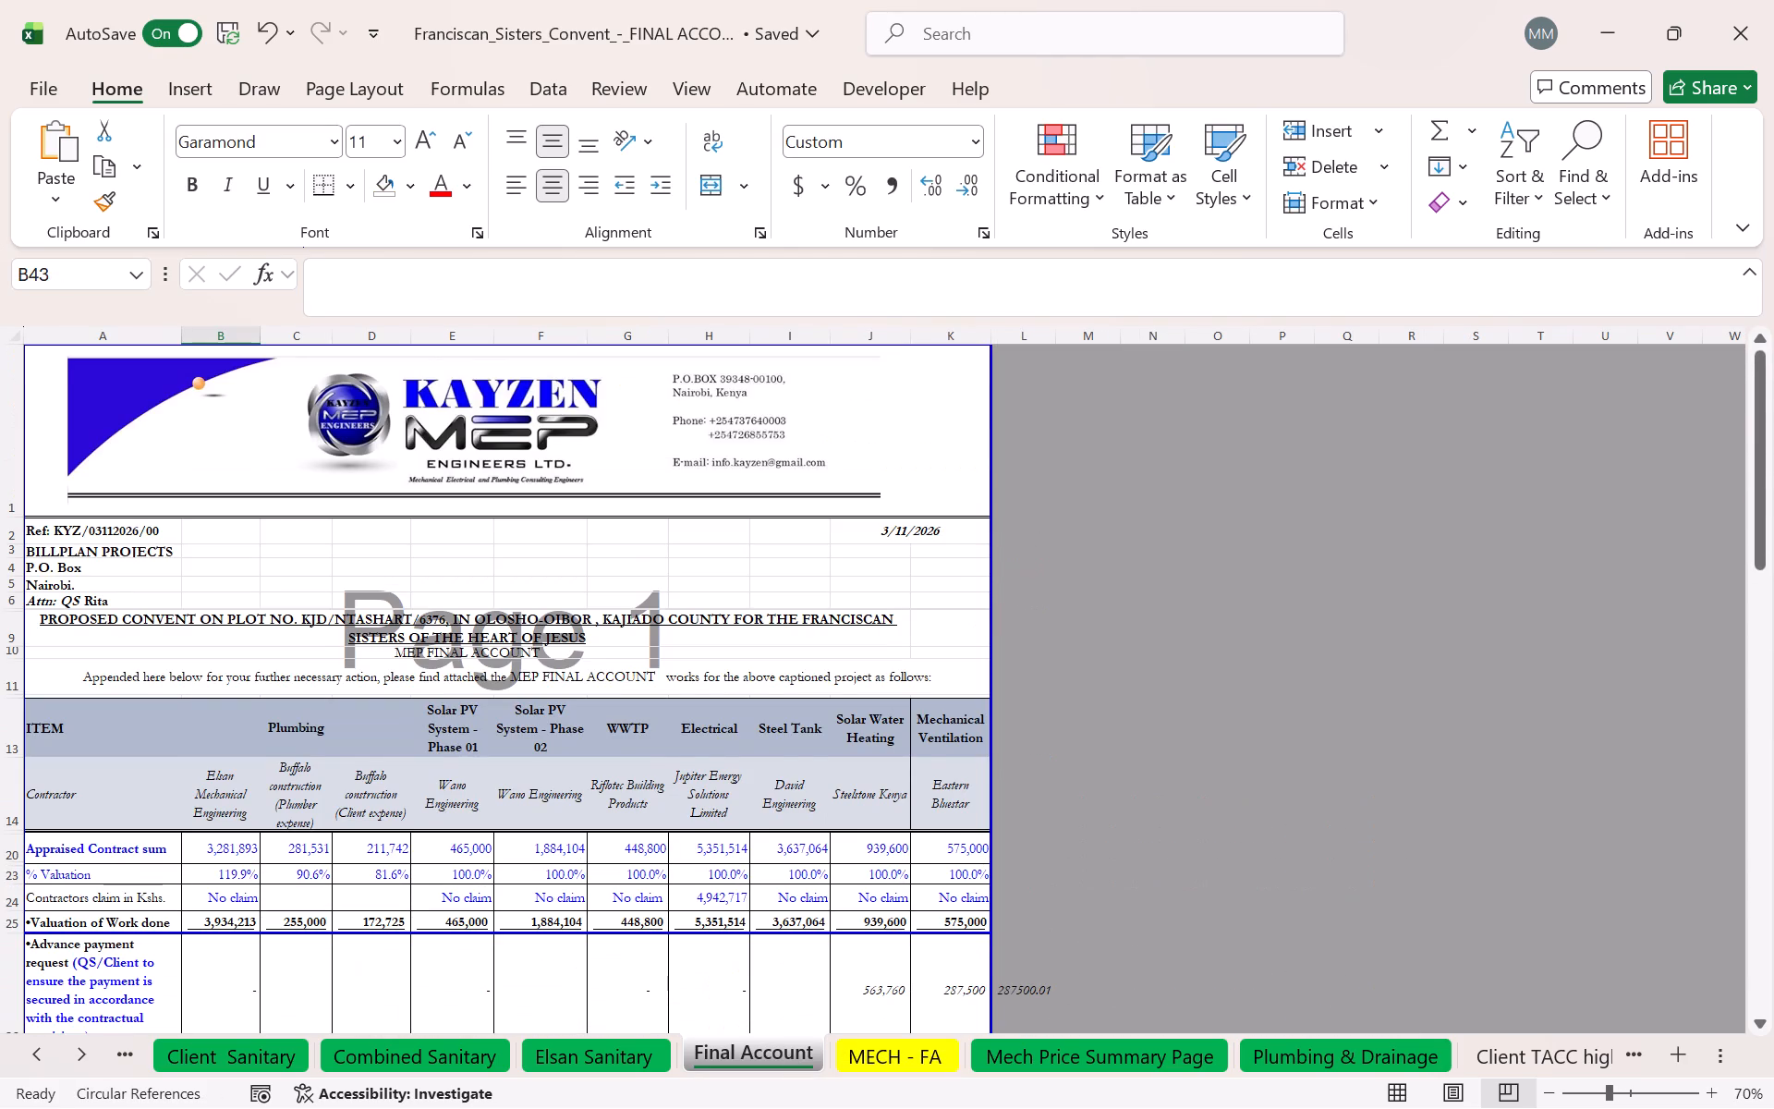
scroll(779, 545, "down", 3)
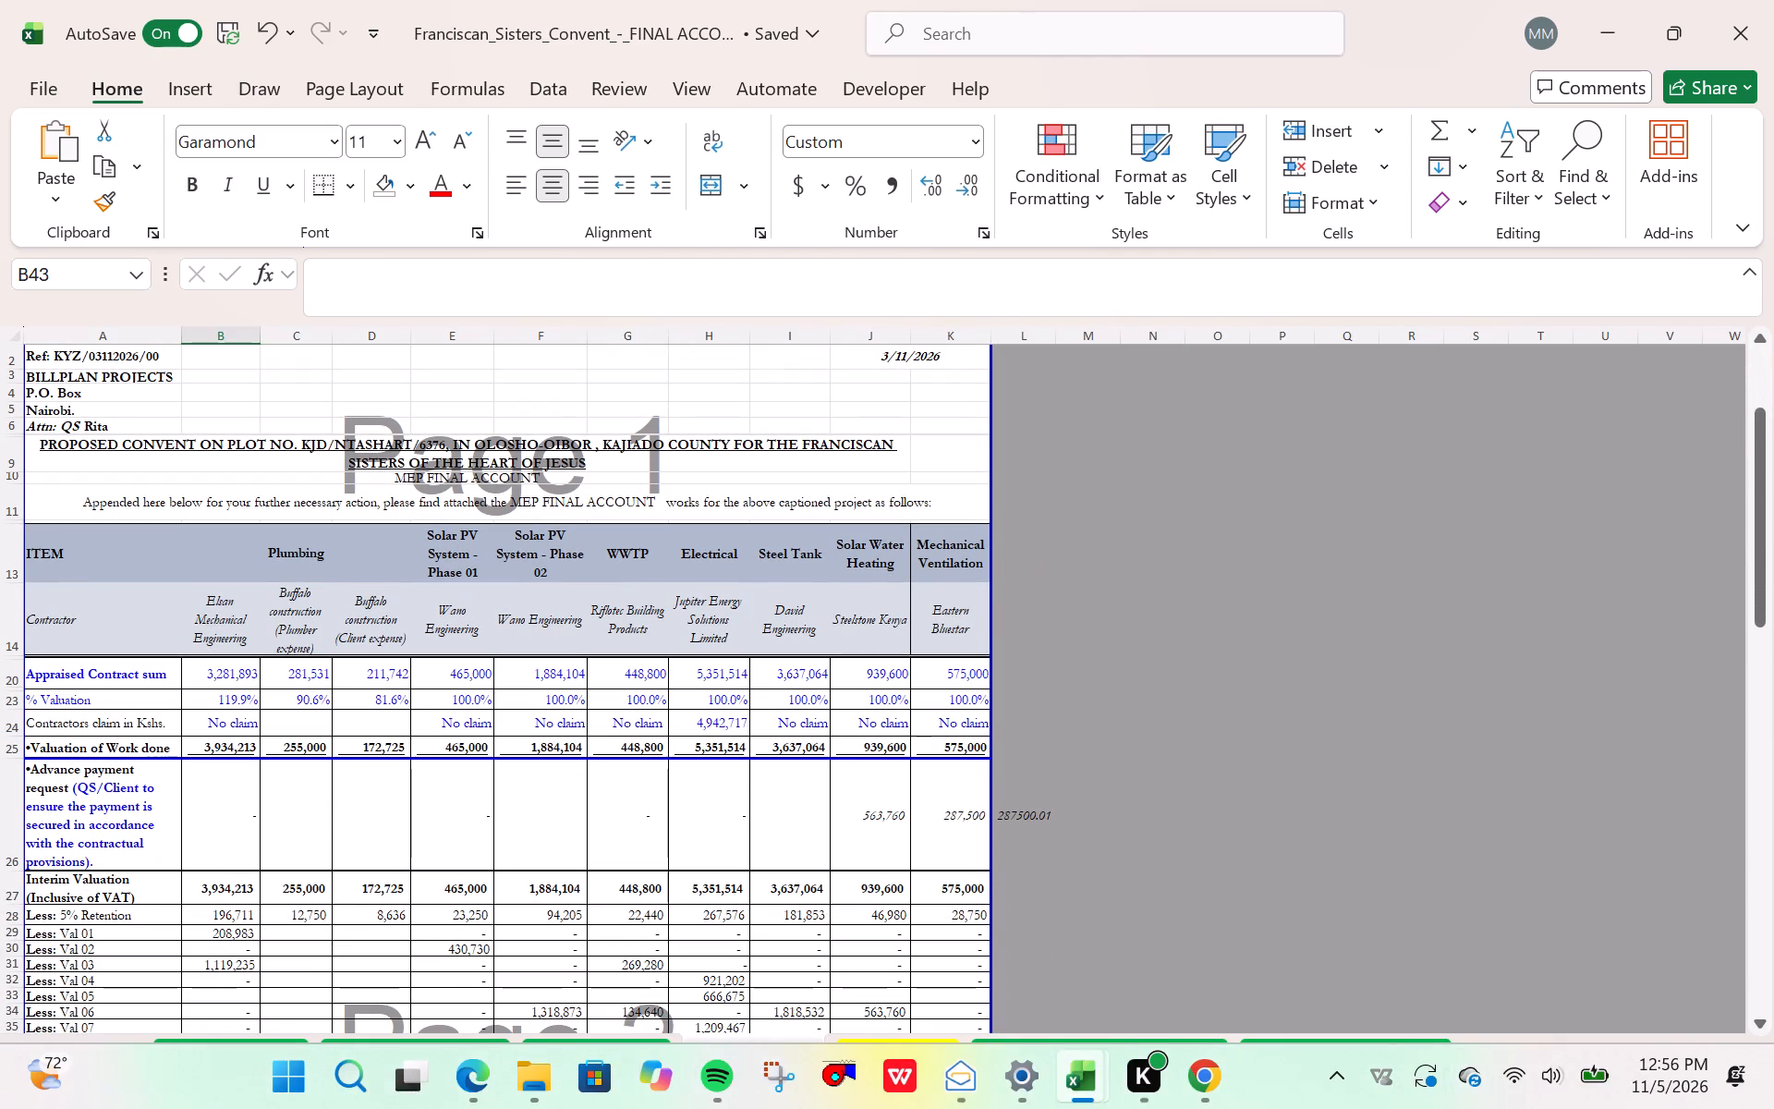
scroll(841, 445, "up", 3)
left_click(891, 526)
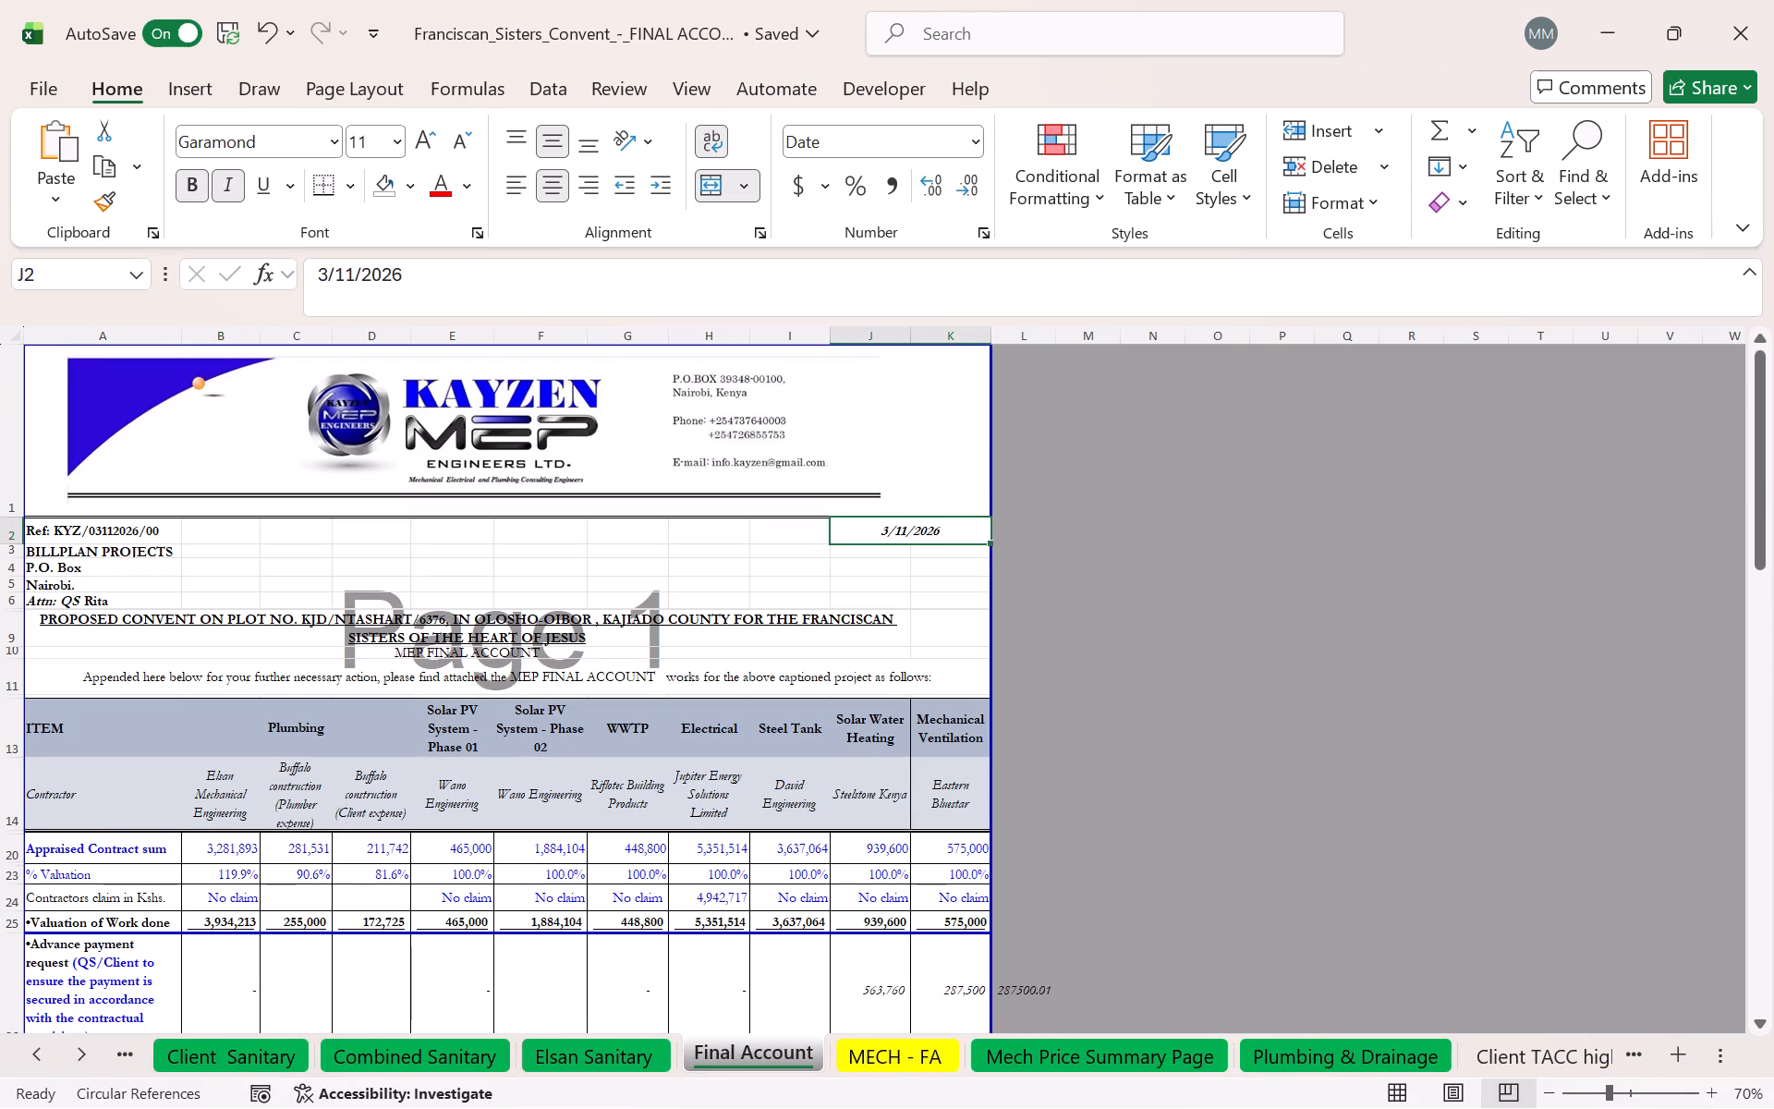
left_click(326, 266)
key("BackSpace")
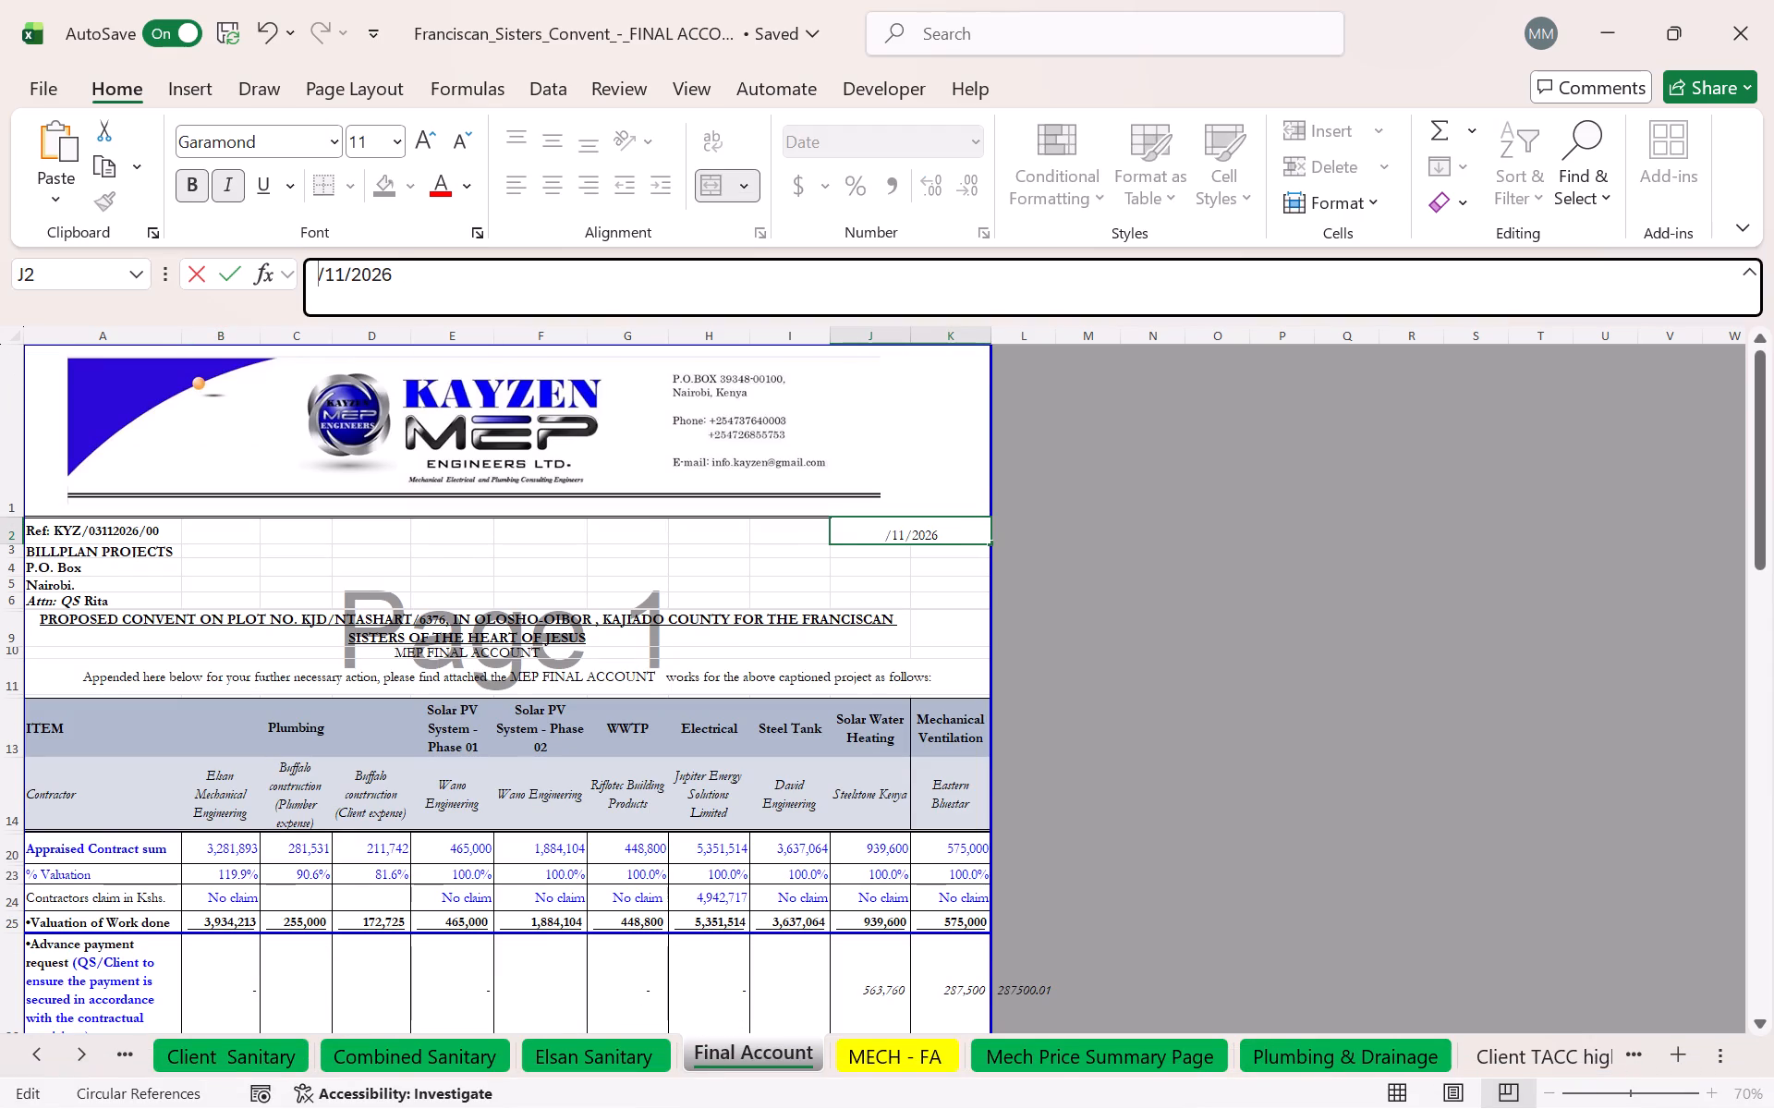
key("0")
key("5")
left_click(490, 649)
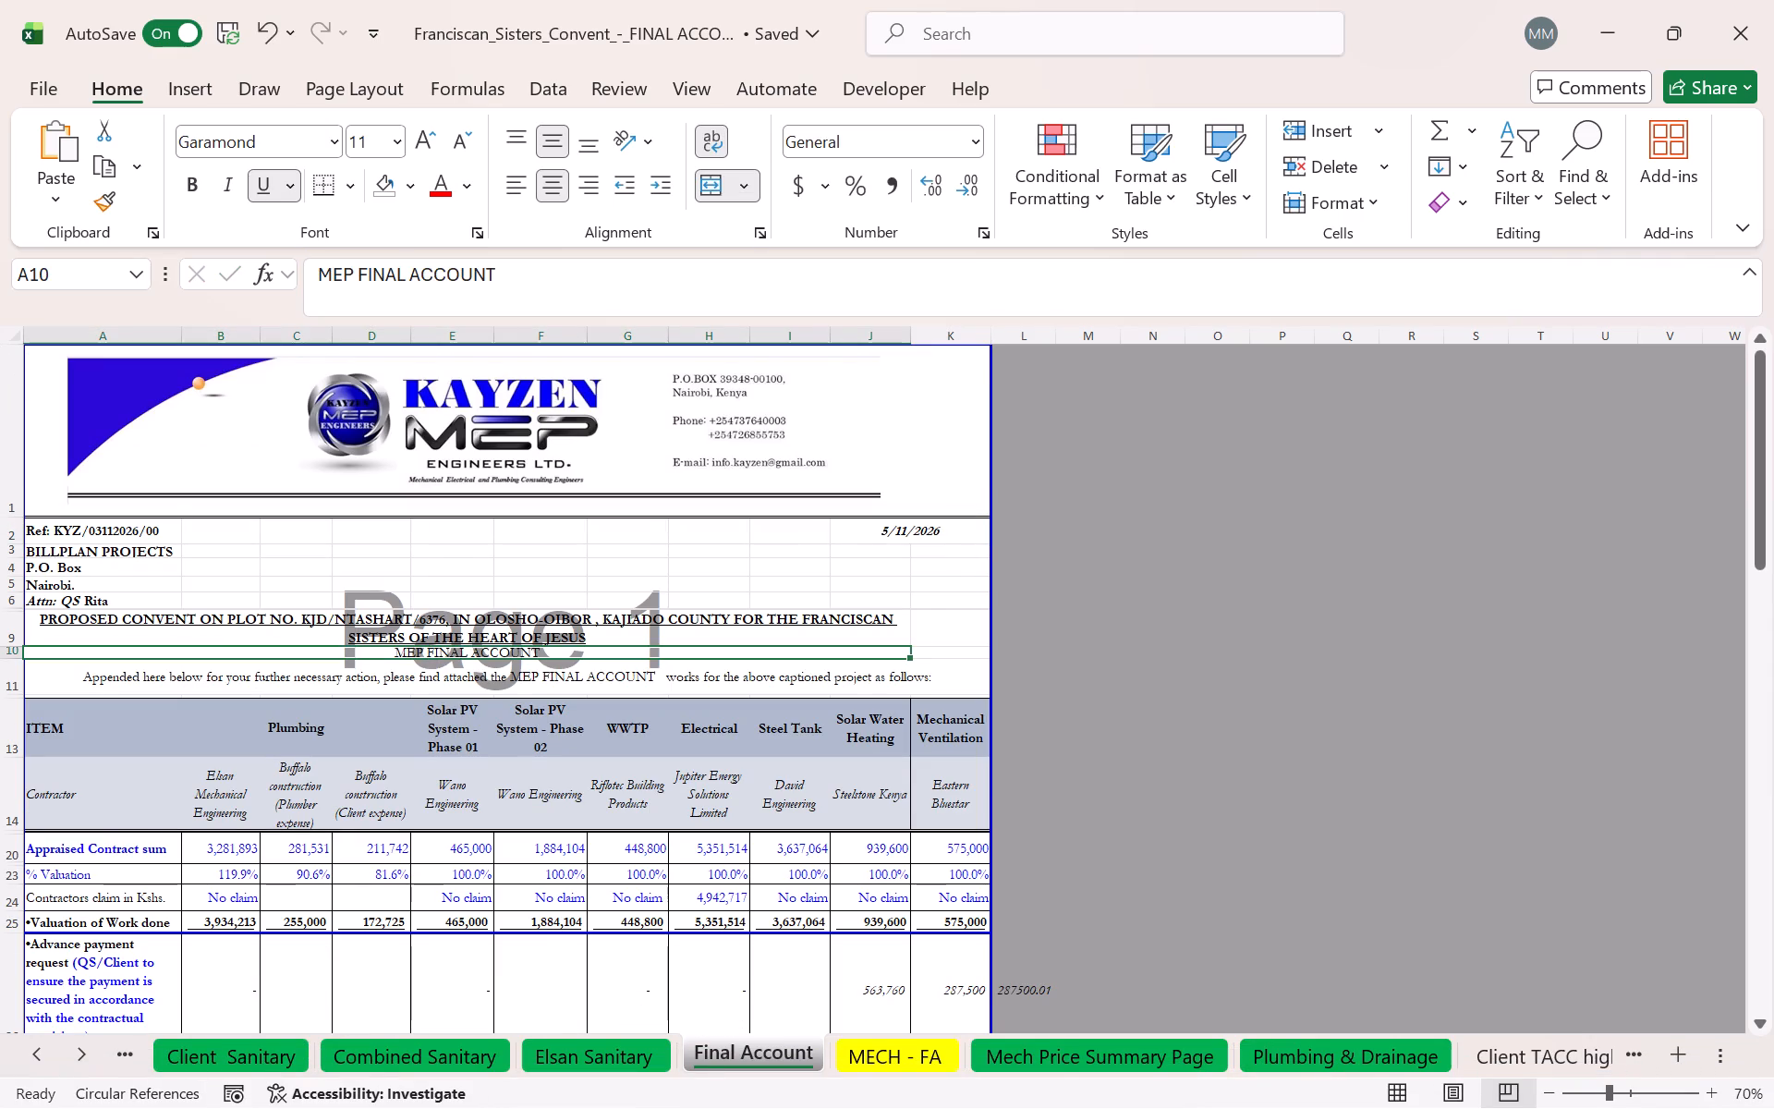
Update the Final Account reference to KYZ/05112026/00 and return to the MECH - FA sheet.
left_click(112, 524)
left_click(407, 273)
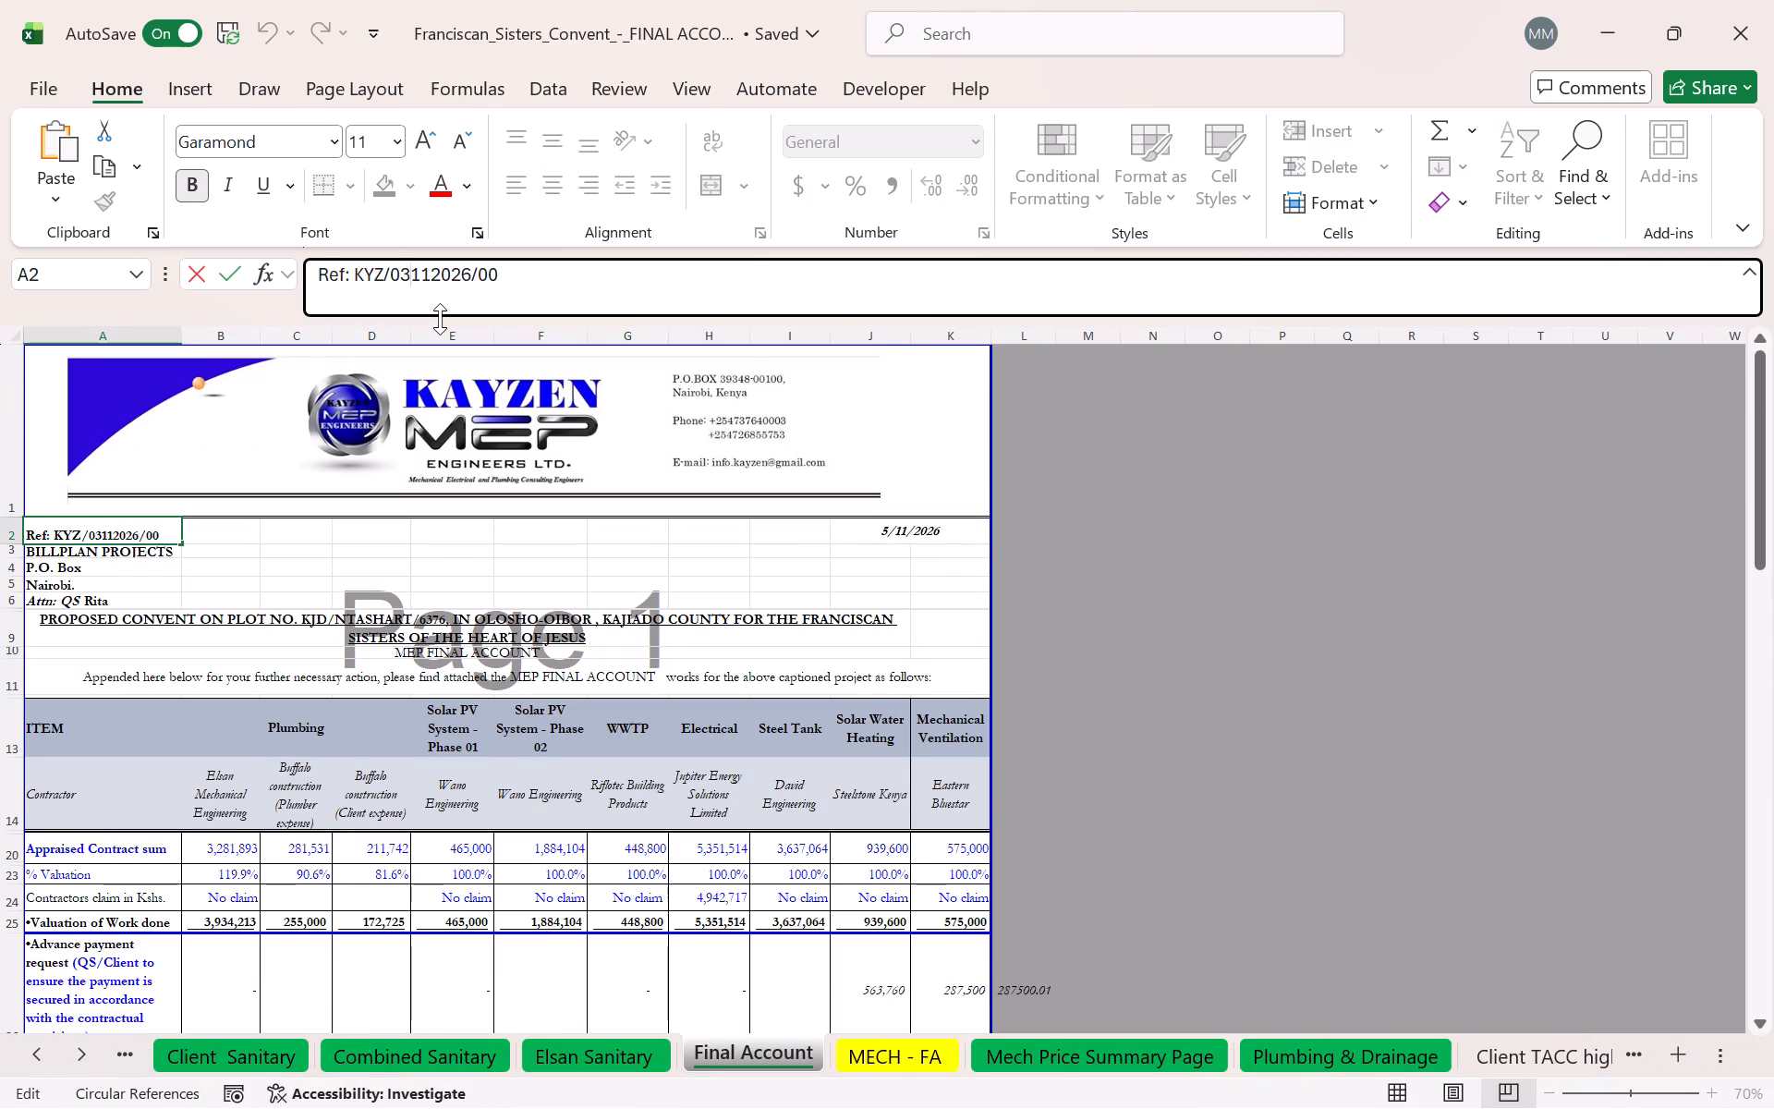
key("BackSpace")
key("5")
left_click(560, 641)
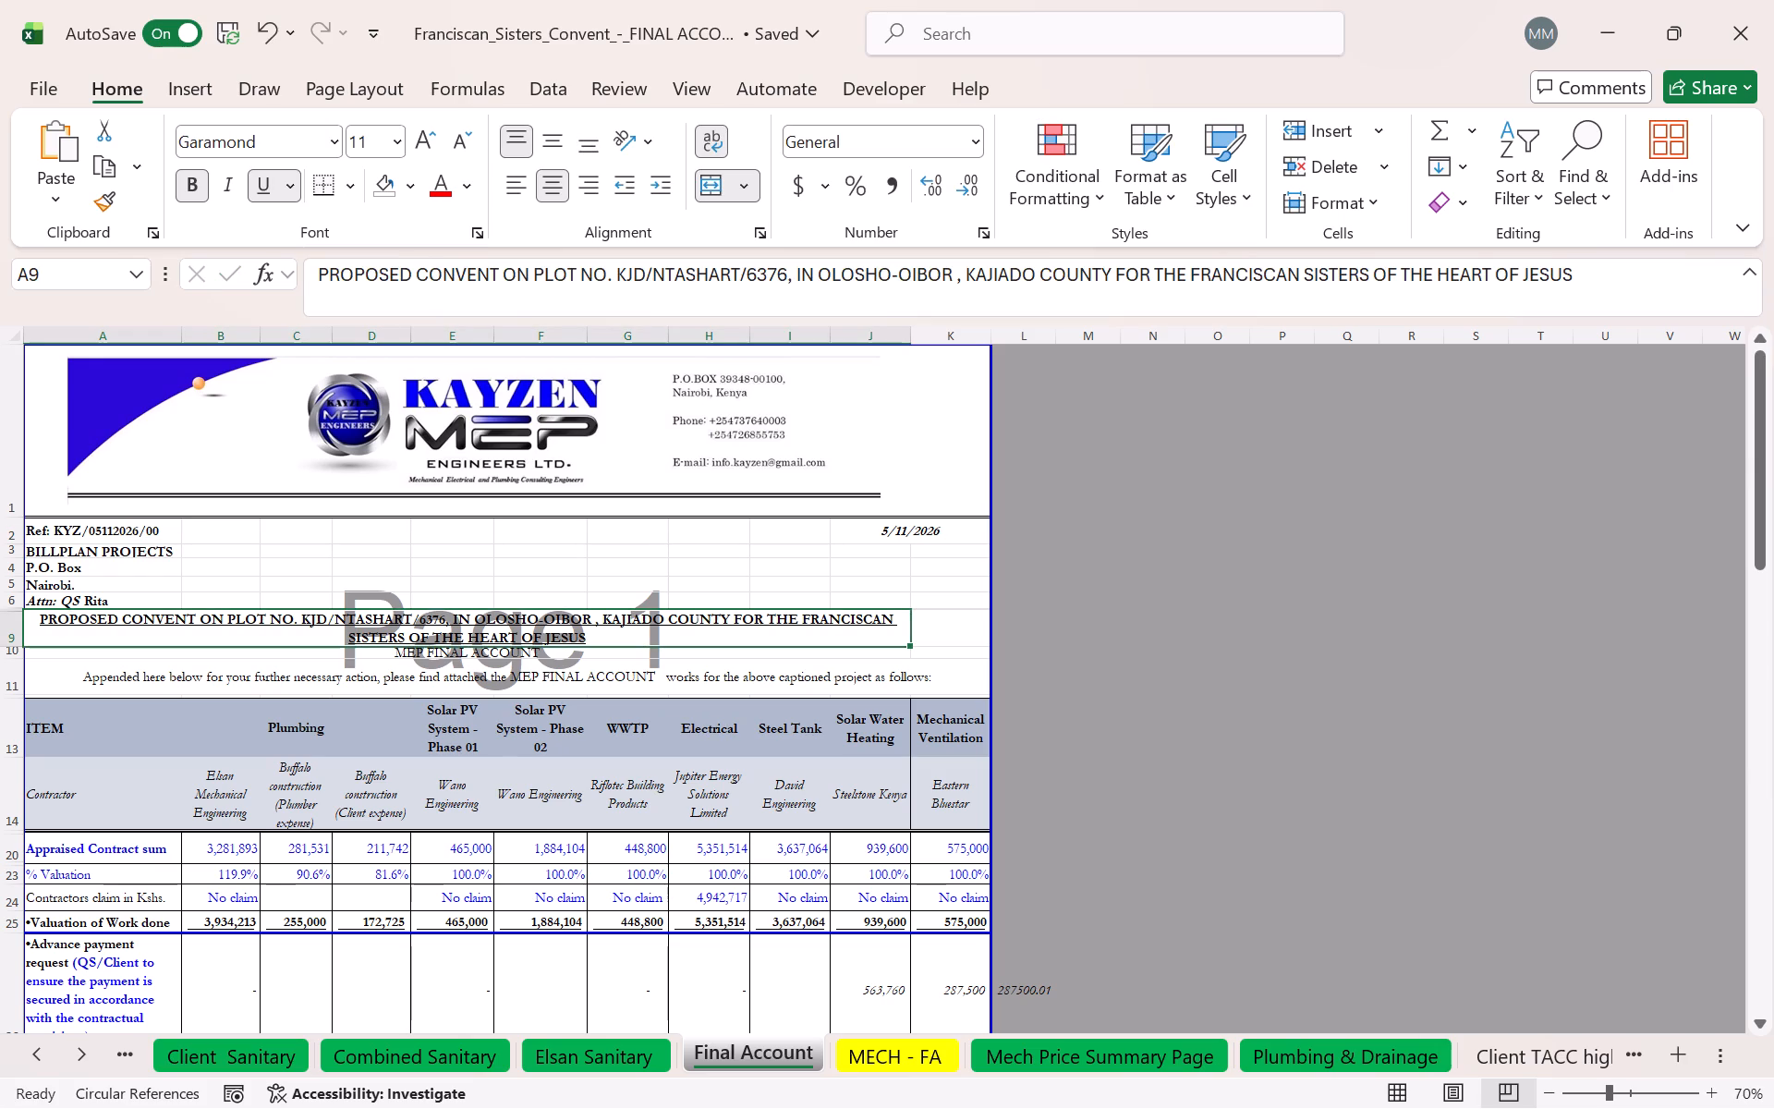
left_click(917, 1065)
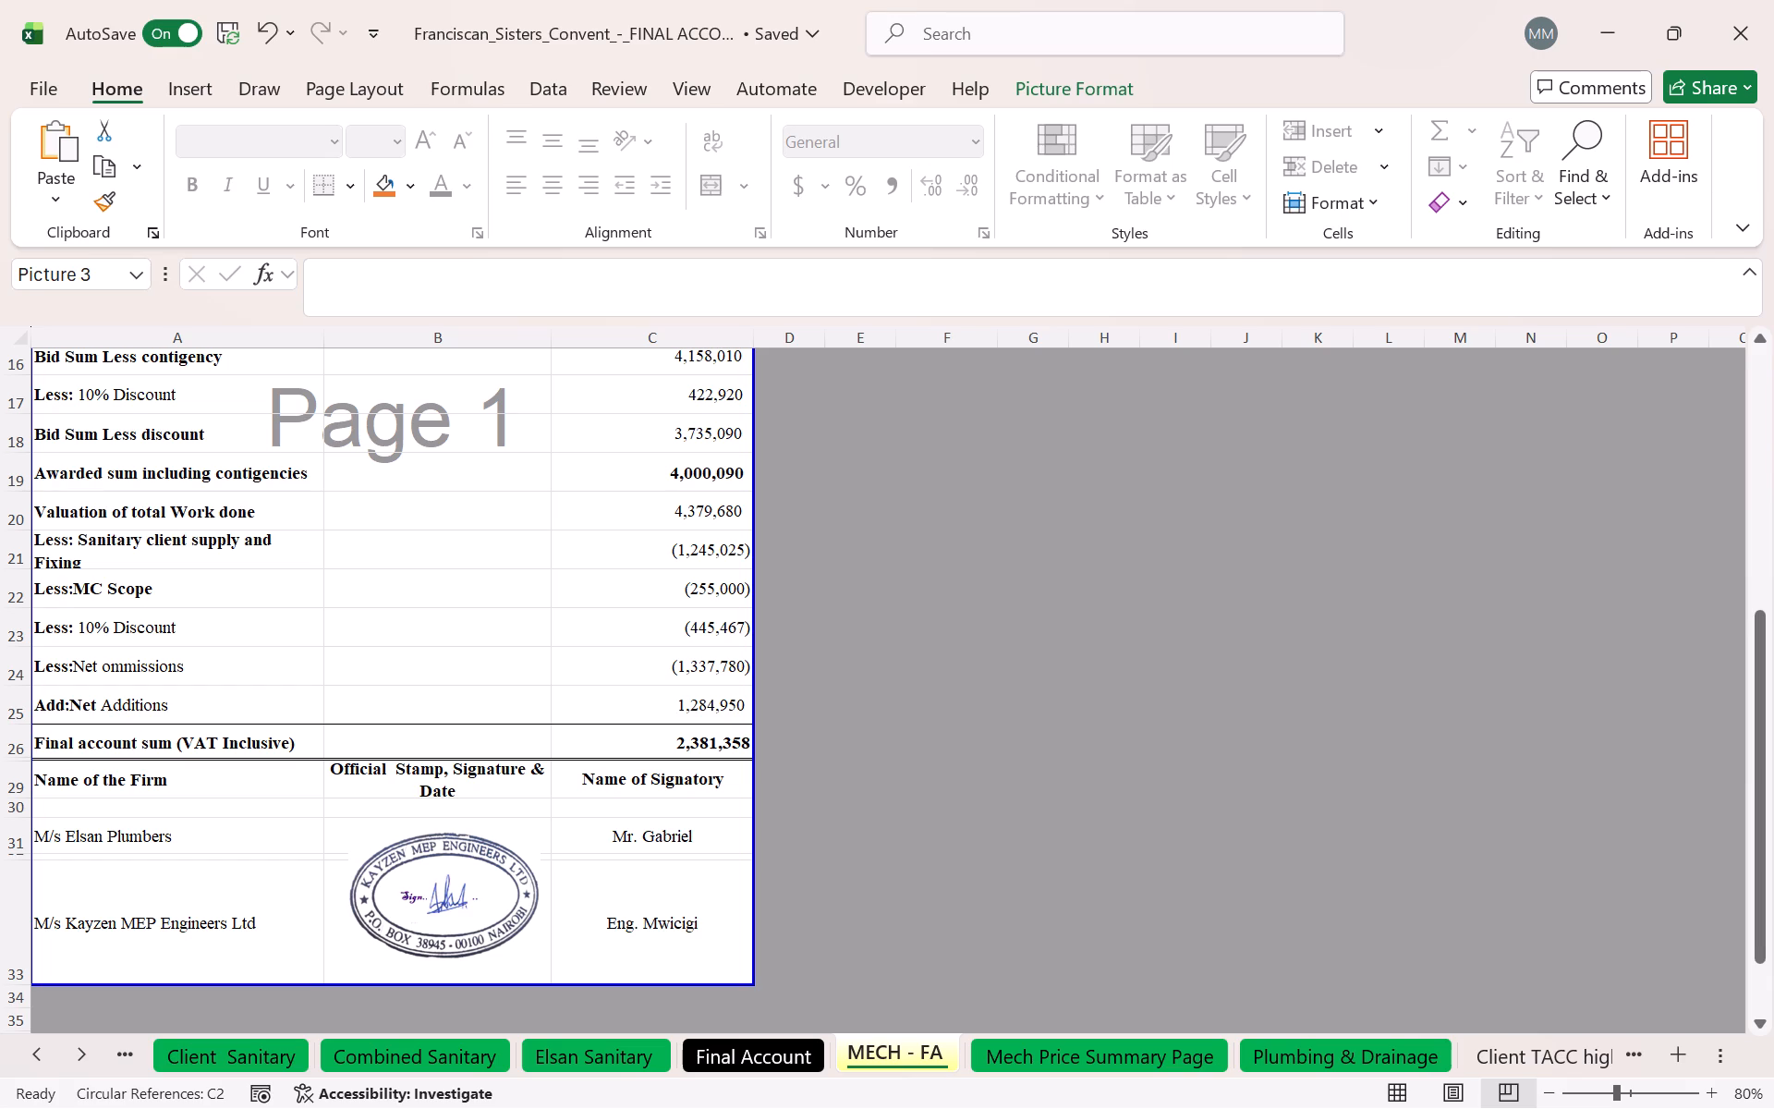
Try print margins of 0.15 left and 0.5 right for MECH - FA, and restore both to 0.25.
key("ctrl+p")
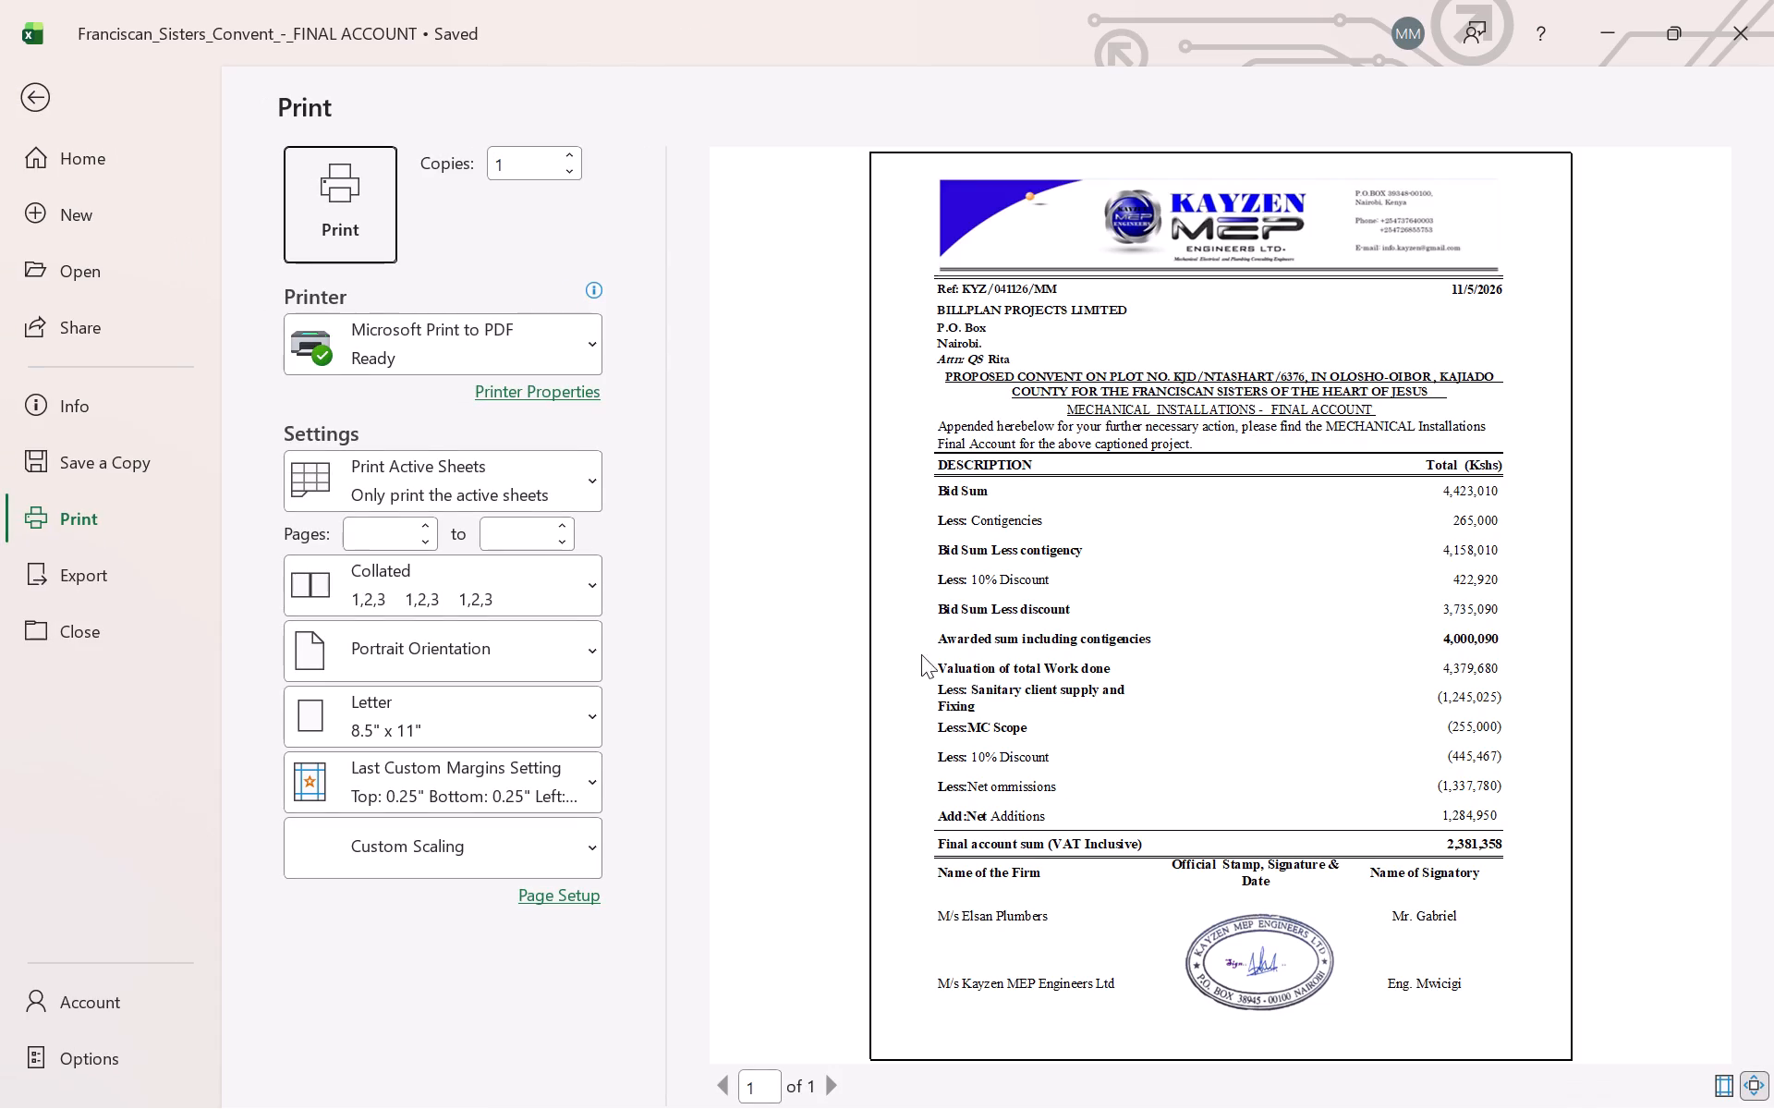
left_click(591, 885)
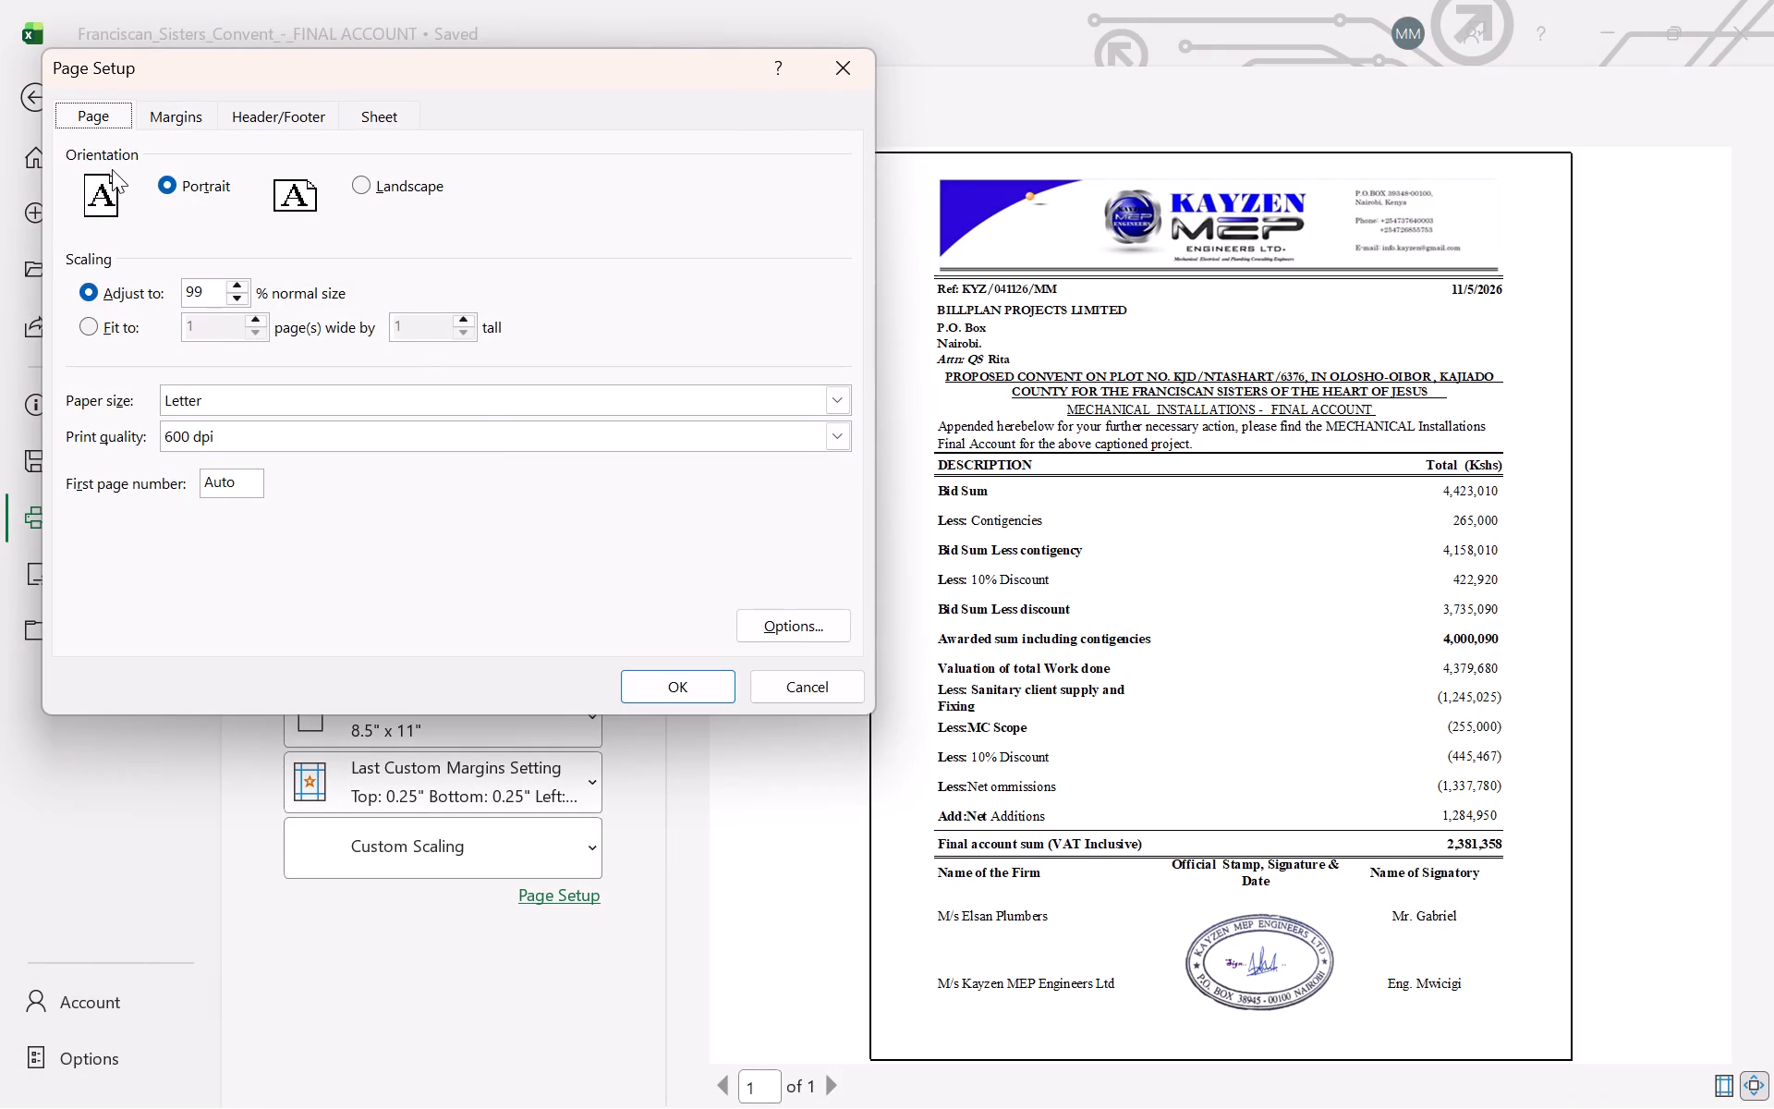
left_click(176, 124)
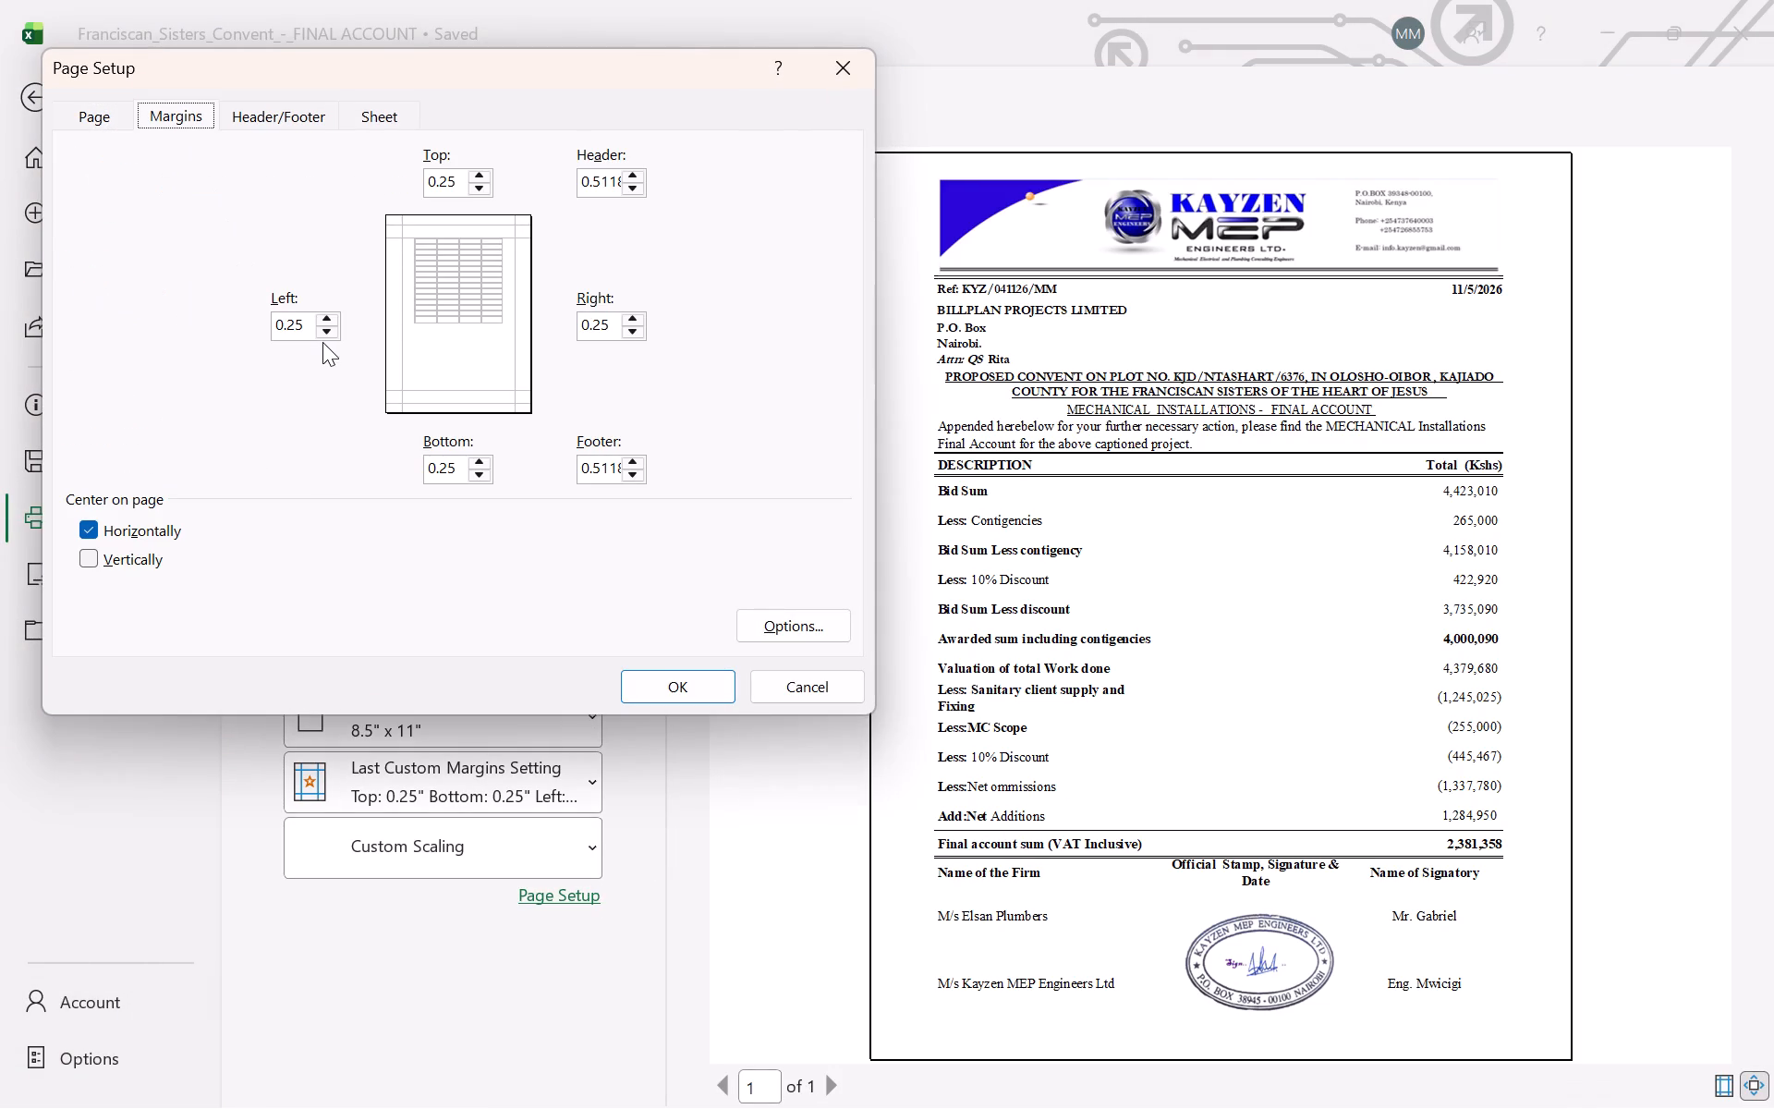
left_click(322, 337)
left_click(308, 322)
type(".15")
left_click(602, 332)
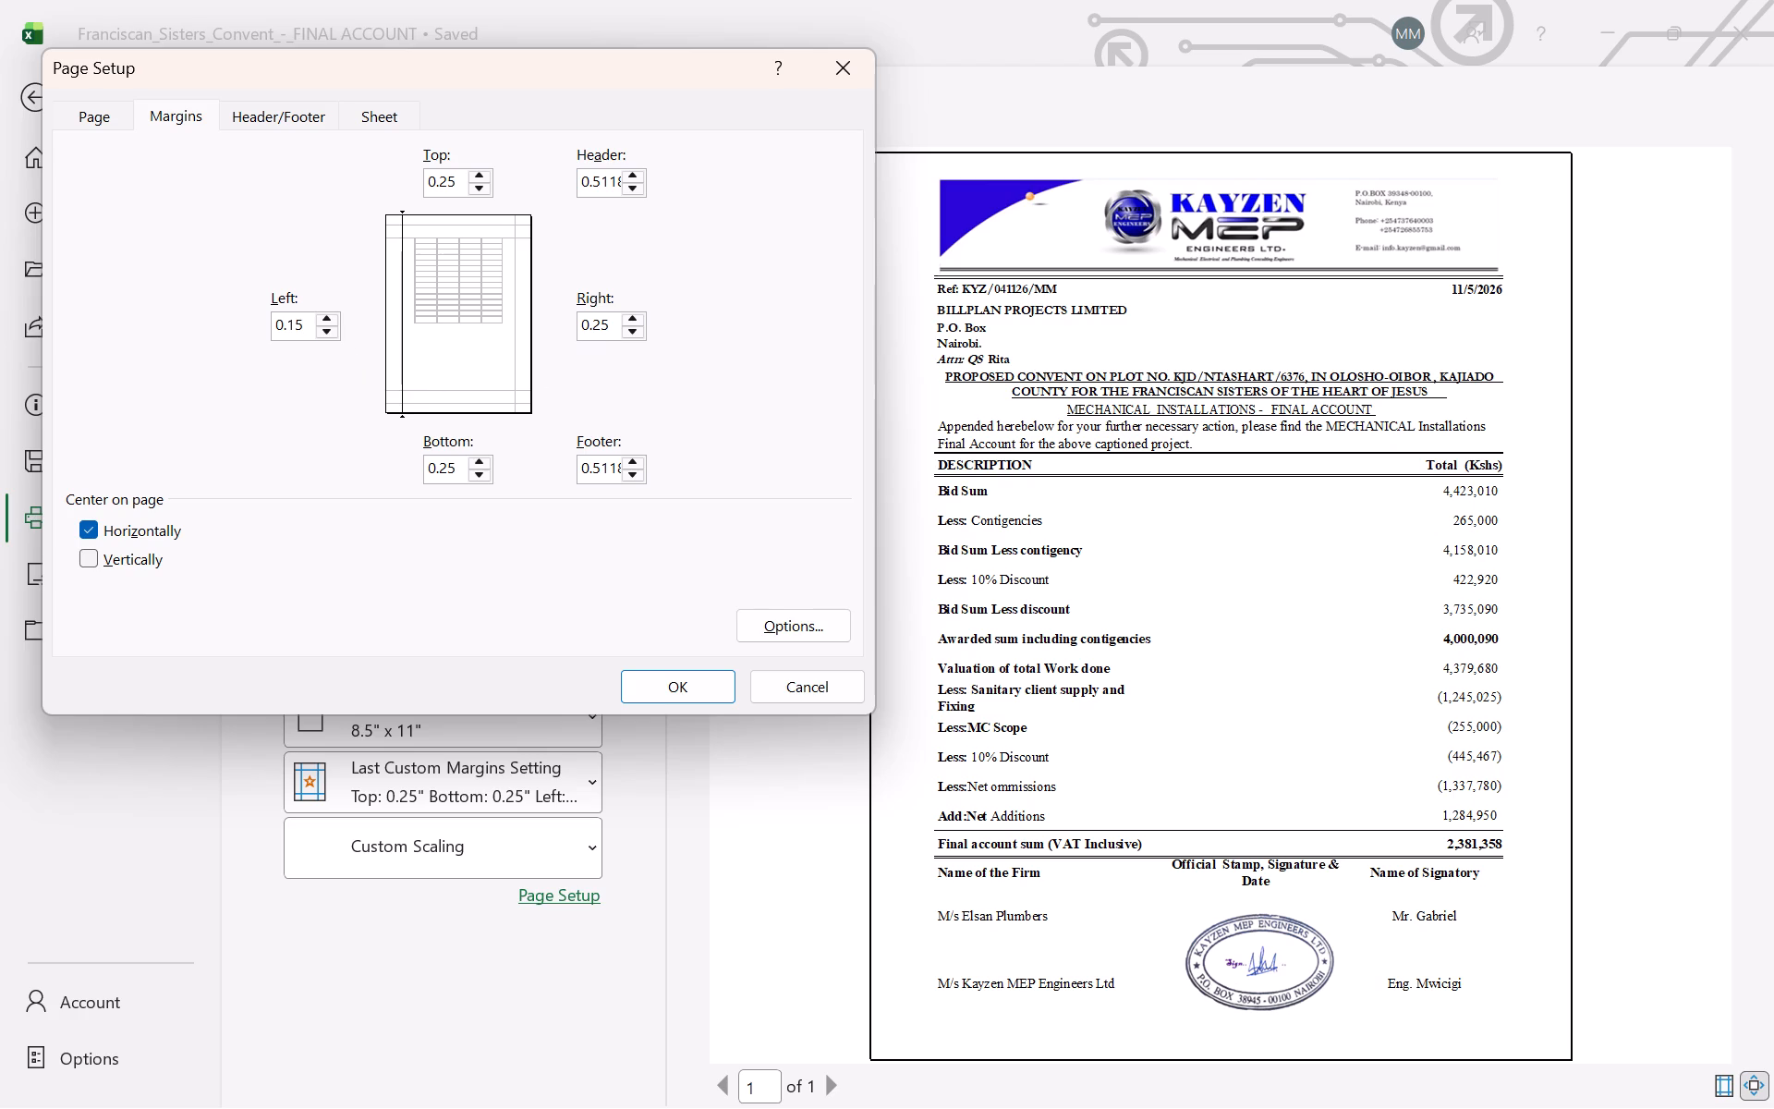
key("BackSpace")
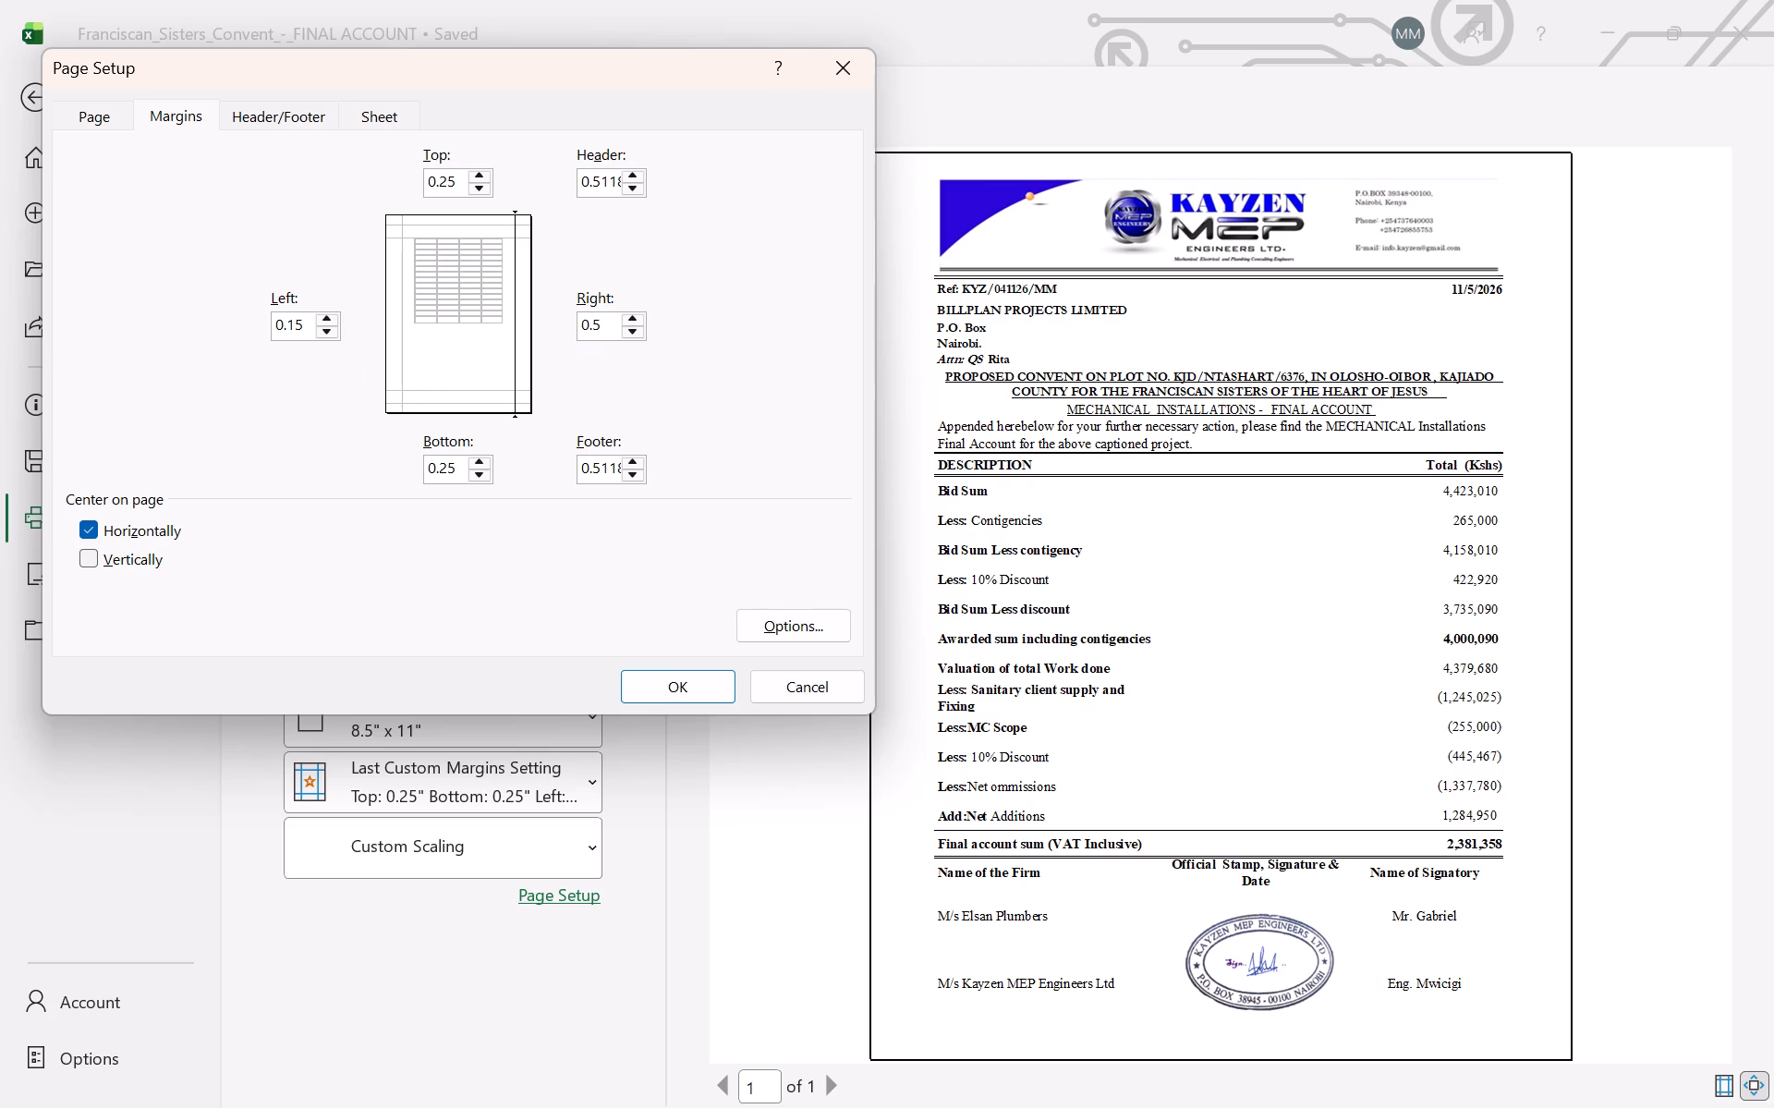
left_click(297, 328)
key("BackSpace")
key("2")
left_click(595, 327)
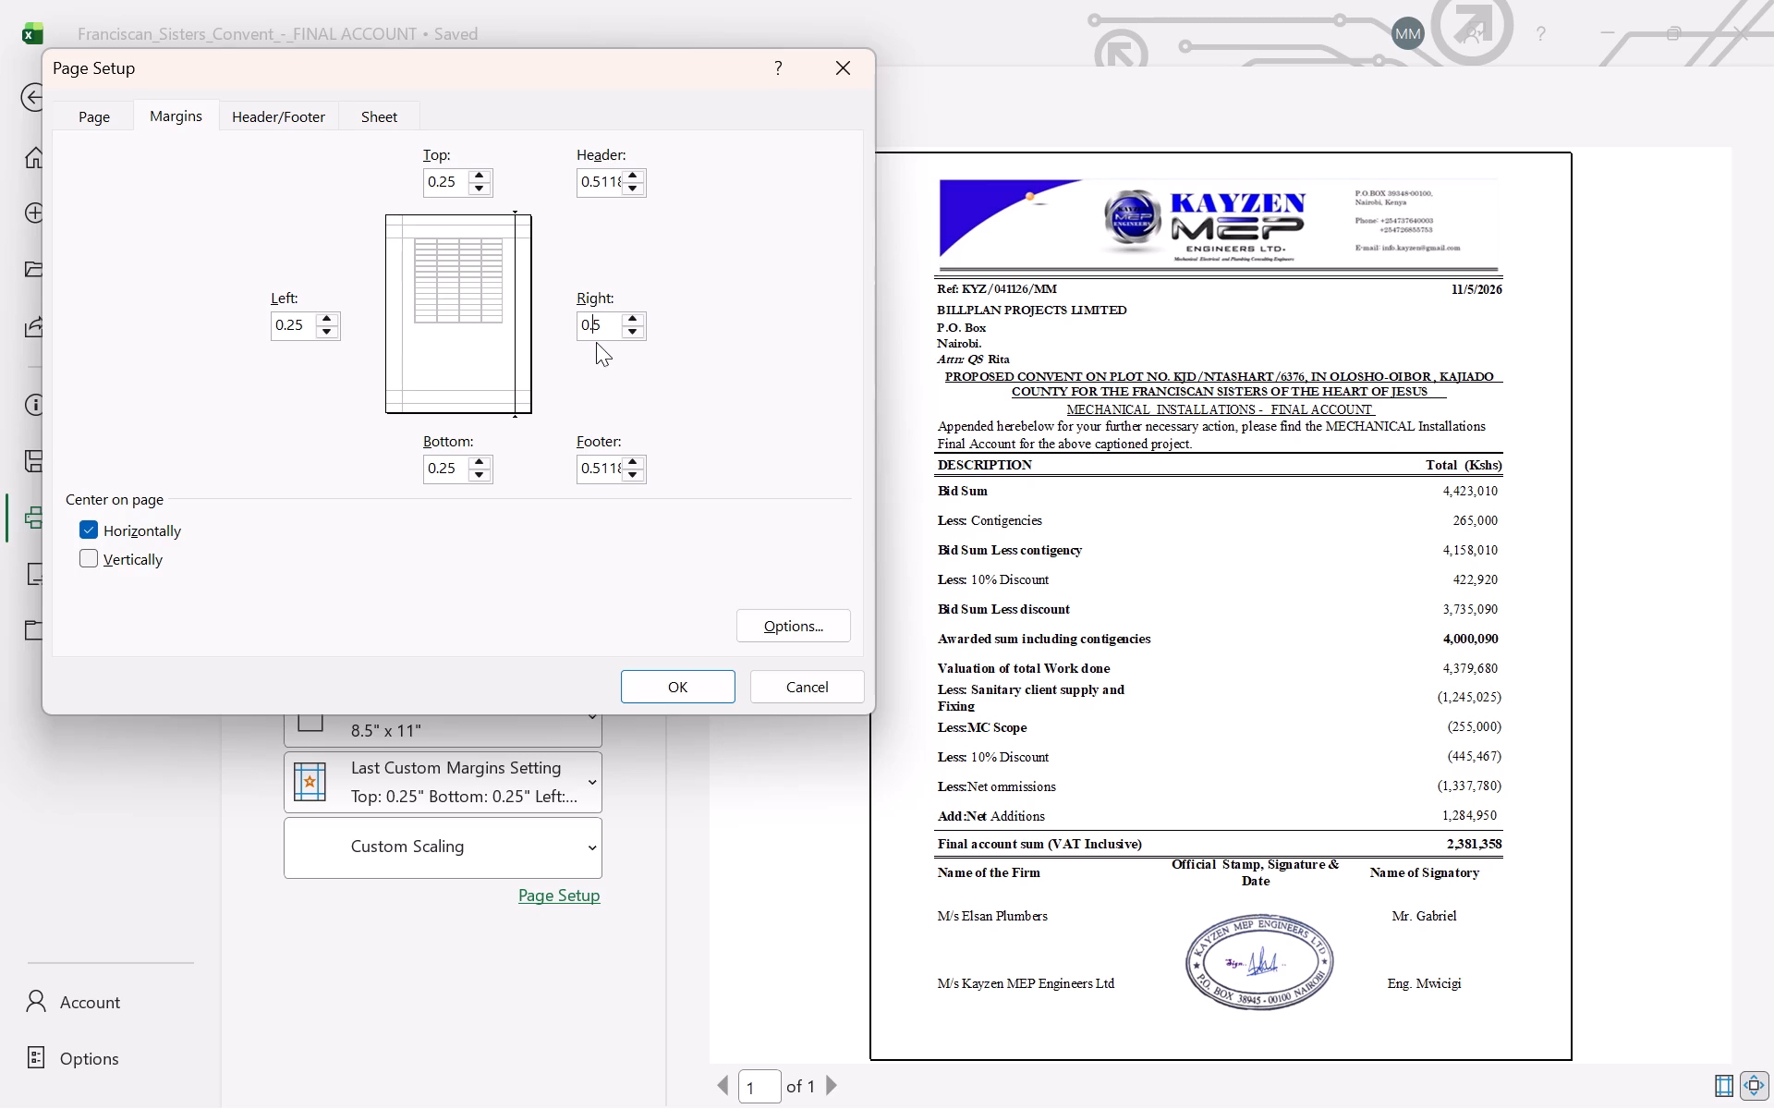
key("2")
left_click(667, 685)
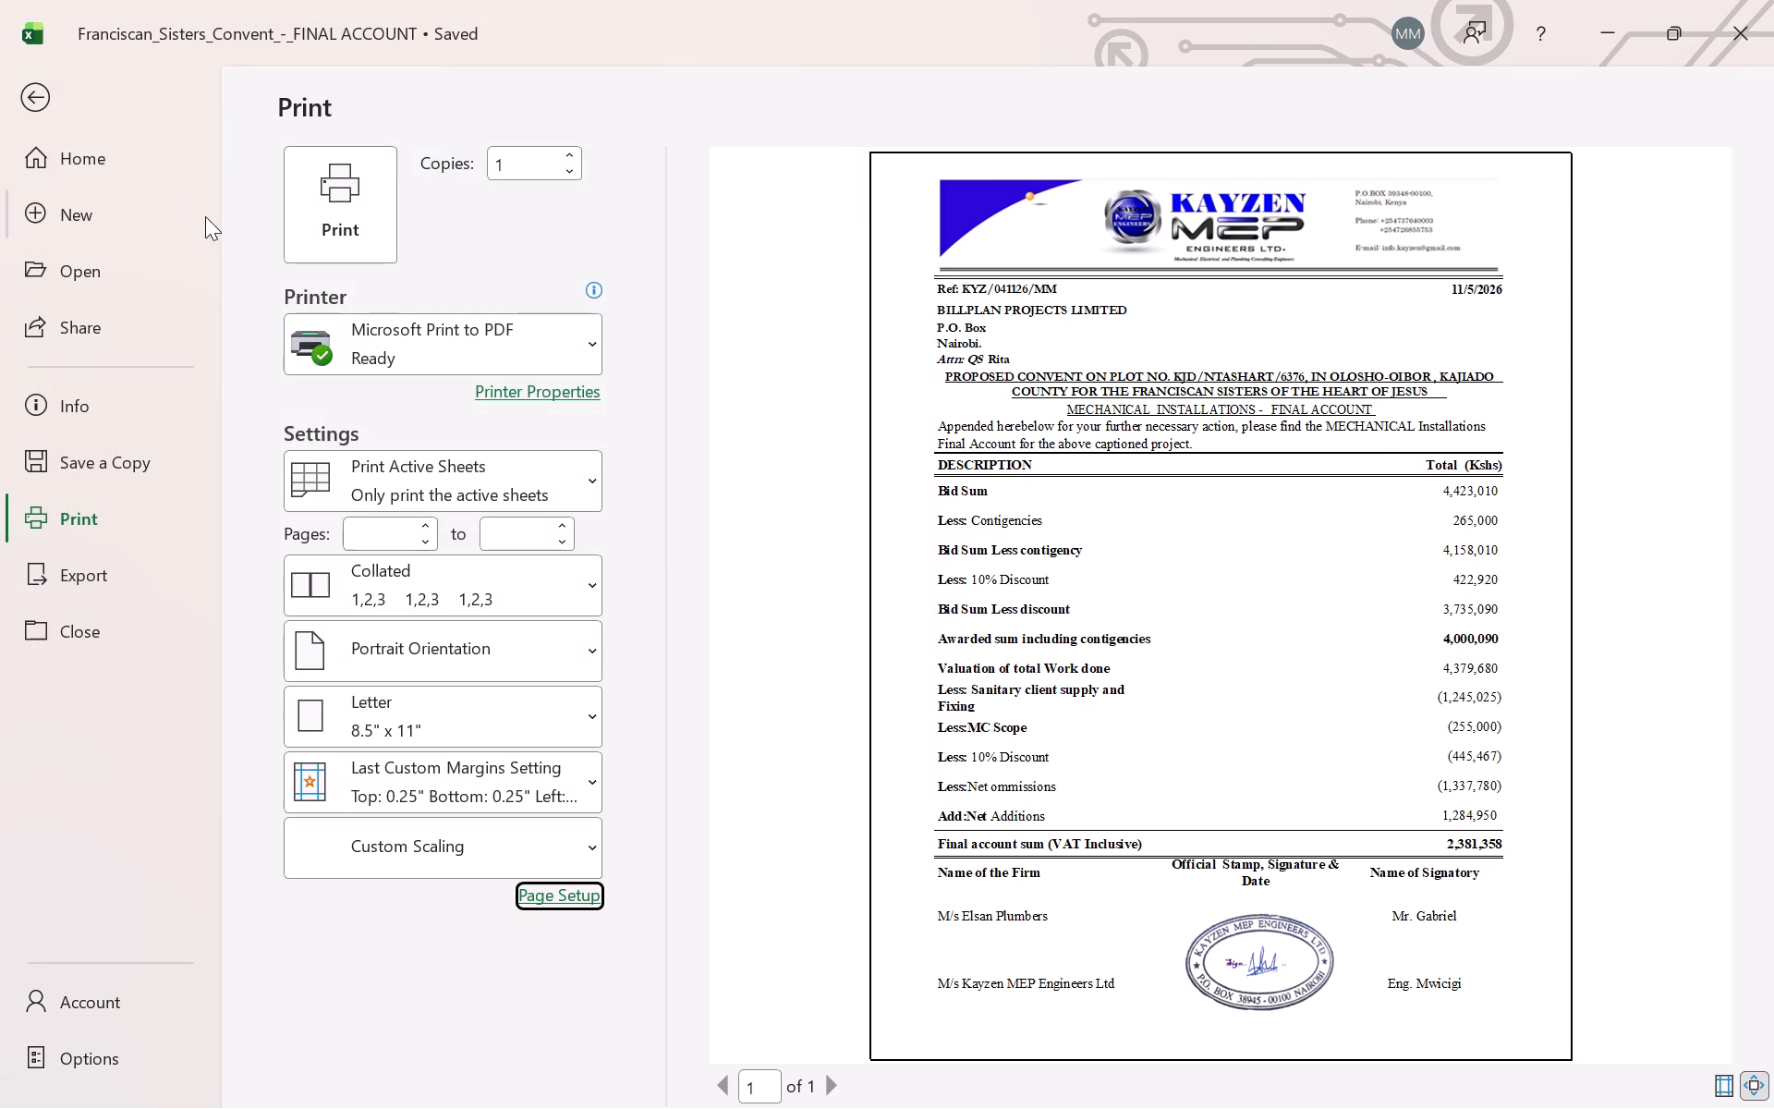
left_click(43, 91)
Widen column A in two stages so "Less: Sanitary client supply and Fixing" fits on one line with room to spare.
scroll(634, 507, "up", 6)
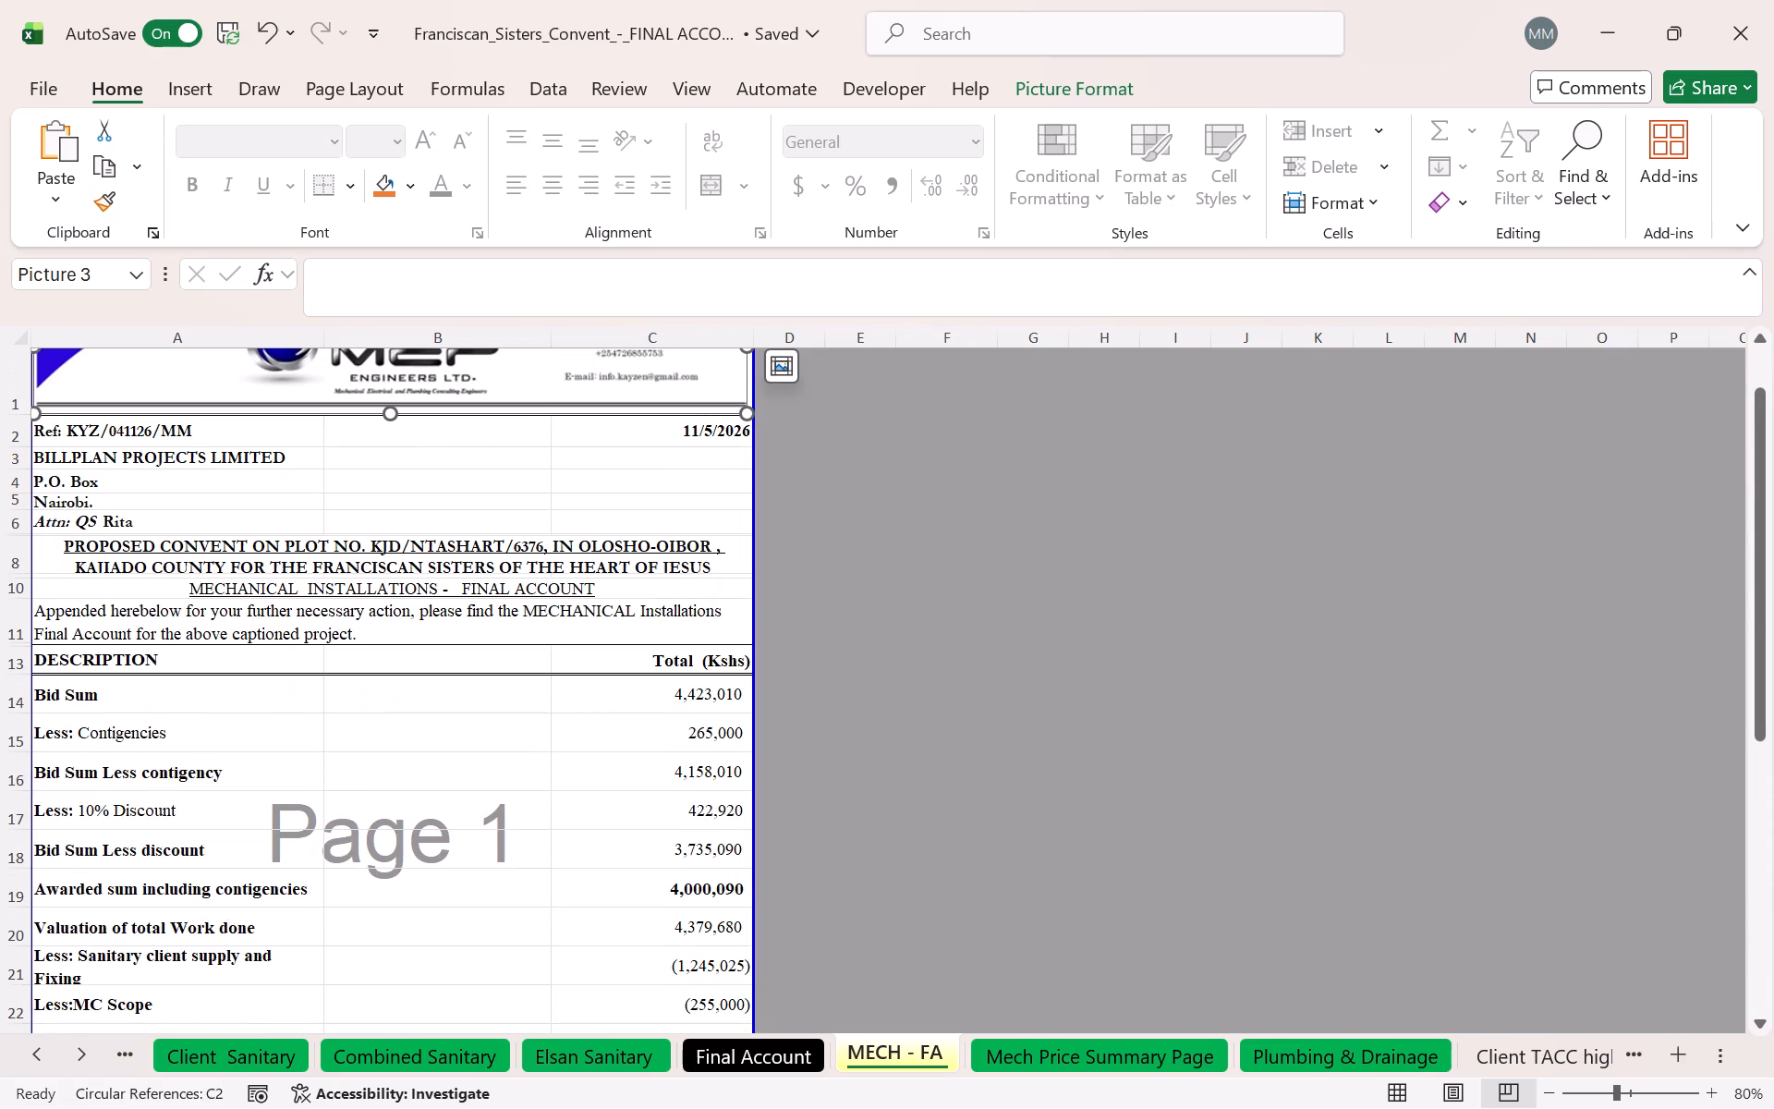
left_click_drag(327, 332, 365, 335)
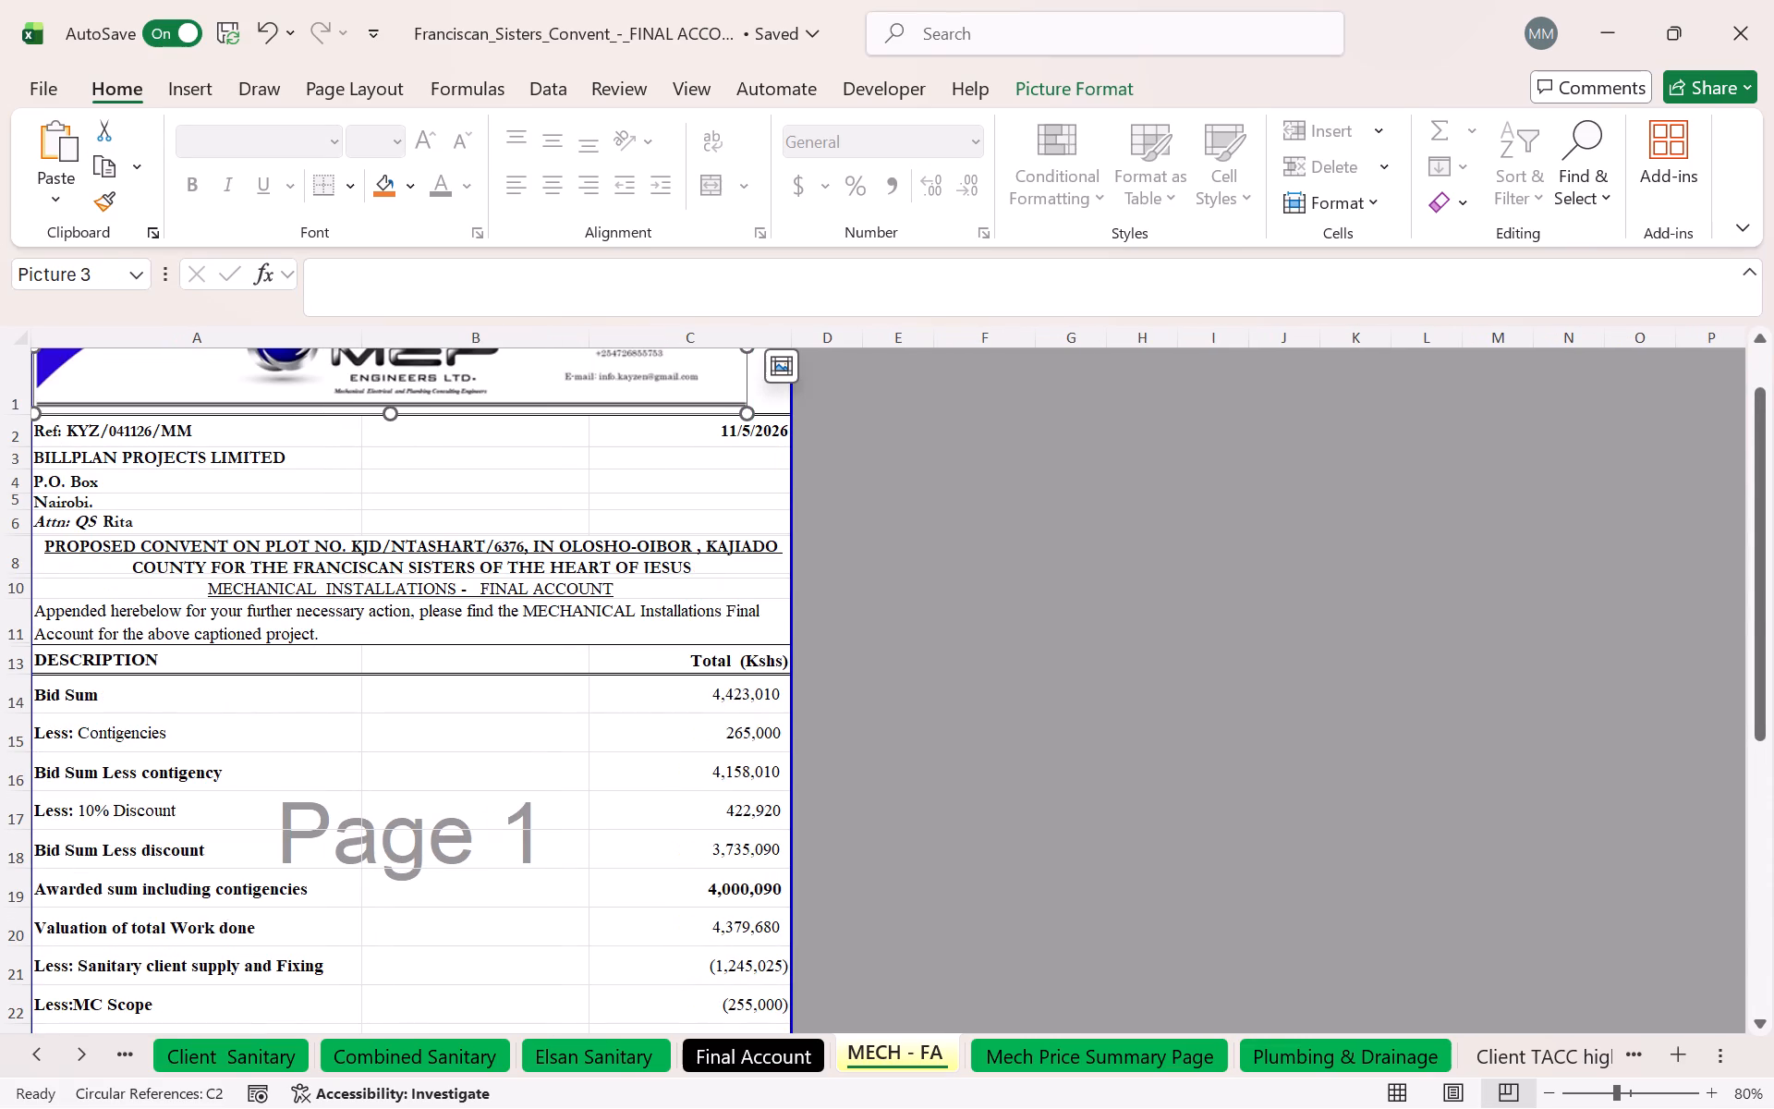
left_click_drag(358, 333, 385, 347)
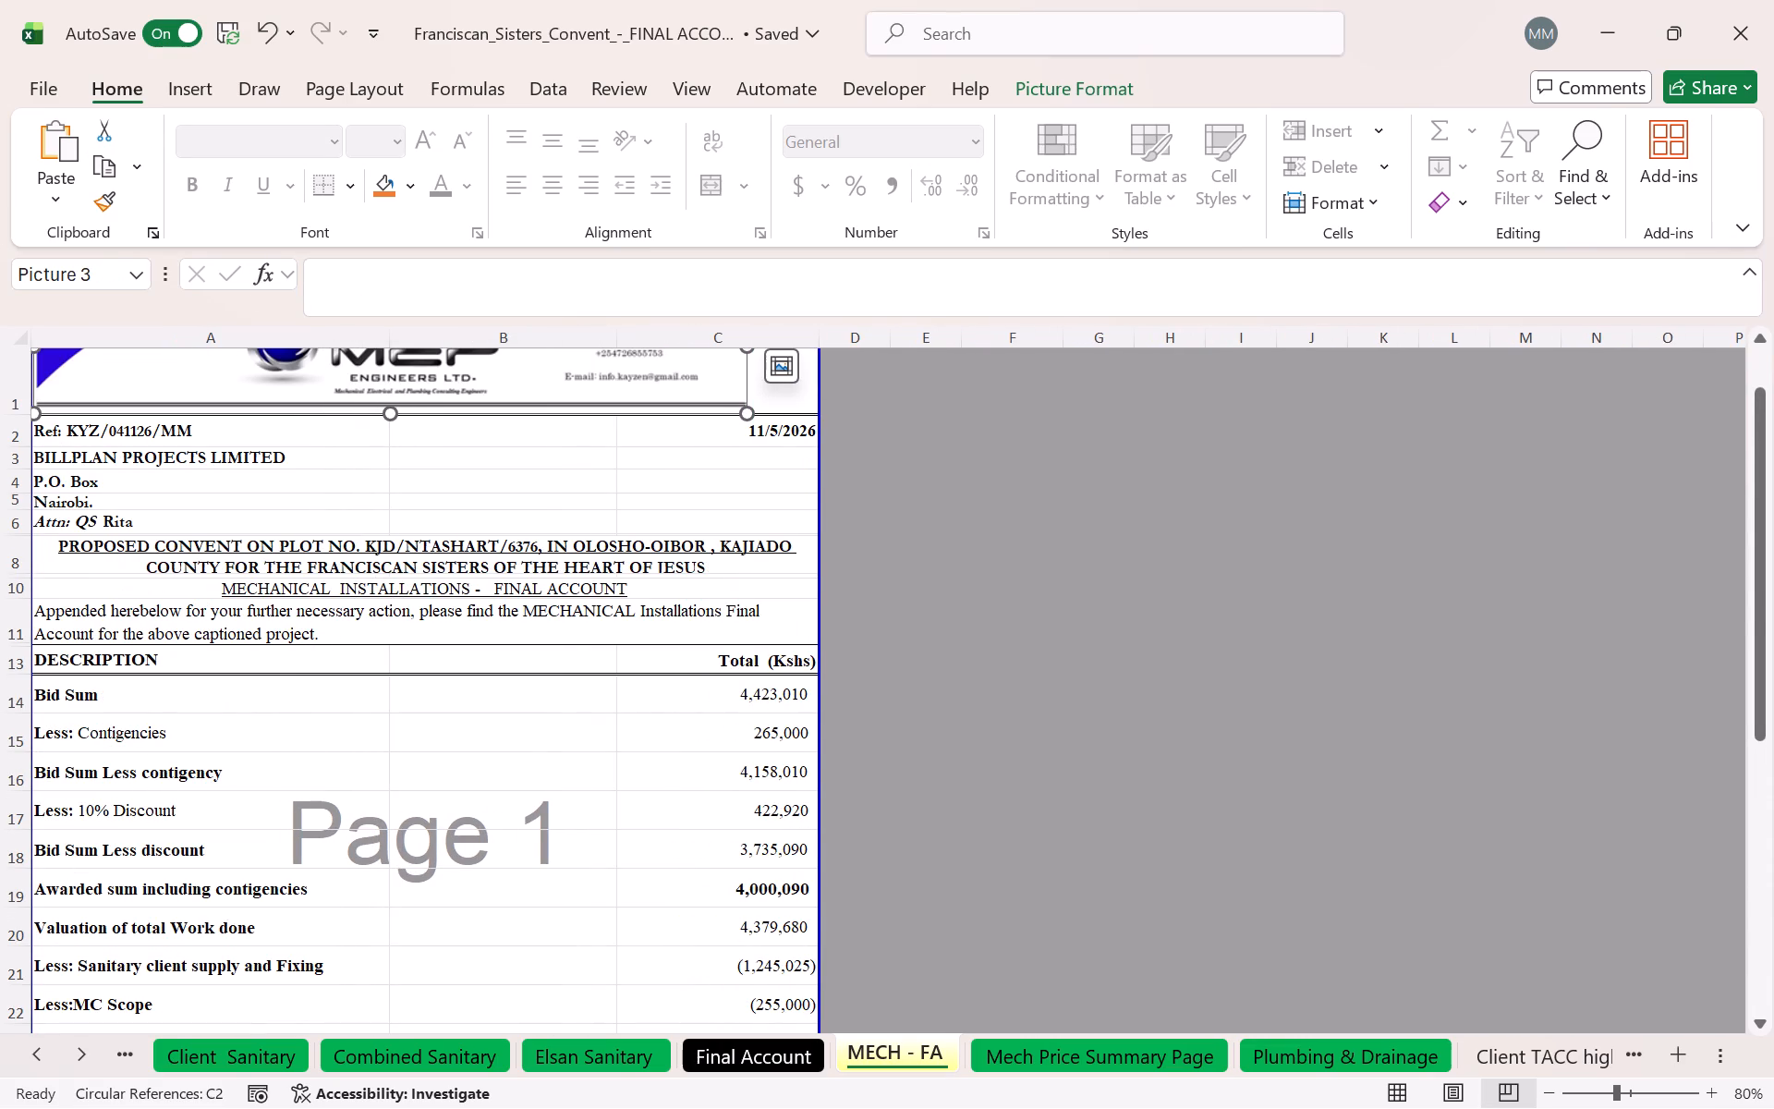
Enlarge the letterhead picture to nearly the width of the widened table and reposition it within row 1.
scroll(541, 678, "up", 5)
scroll(574, 586, "up", 4)
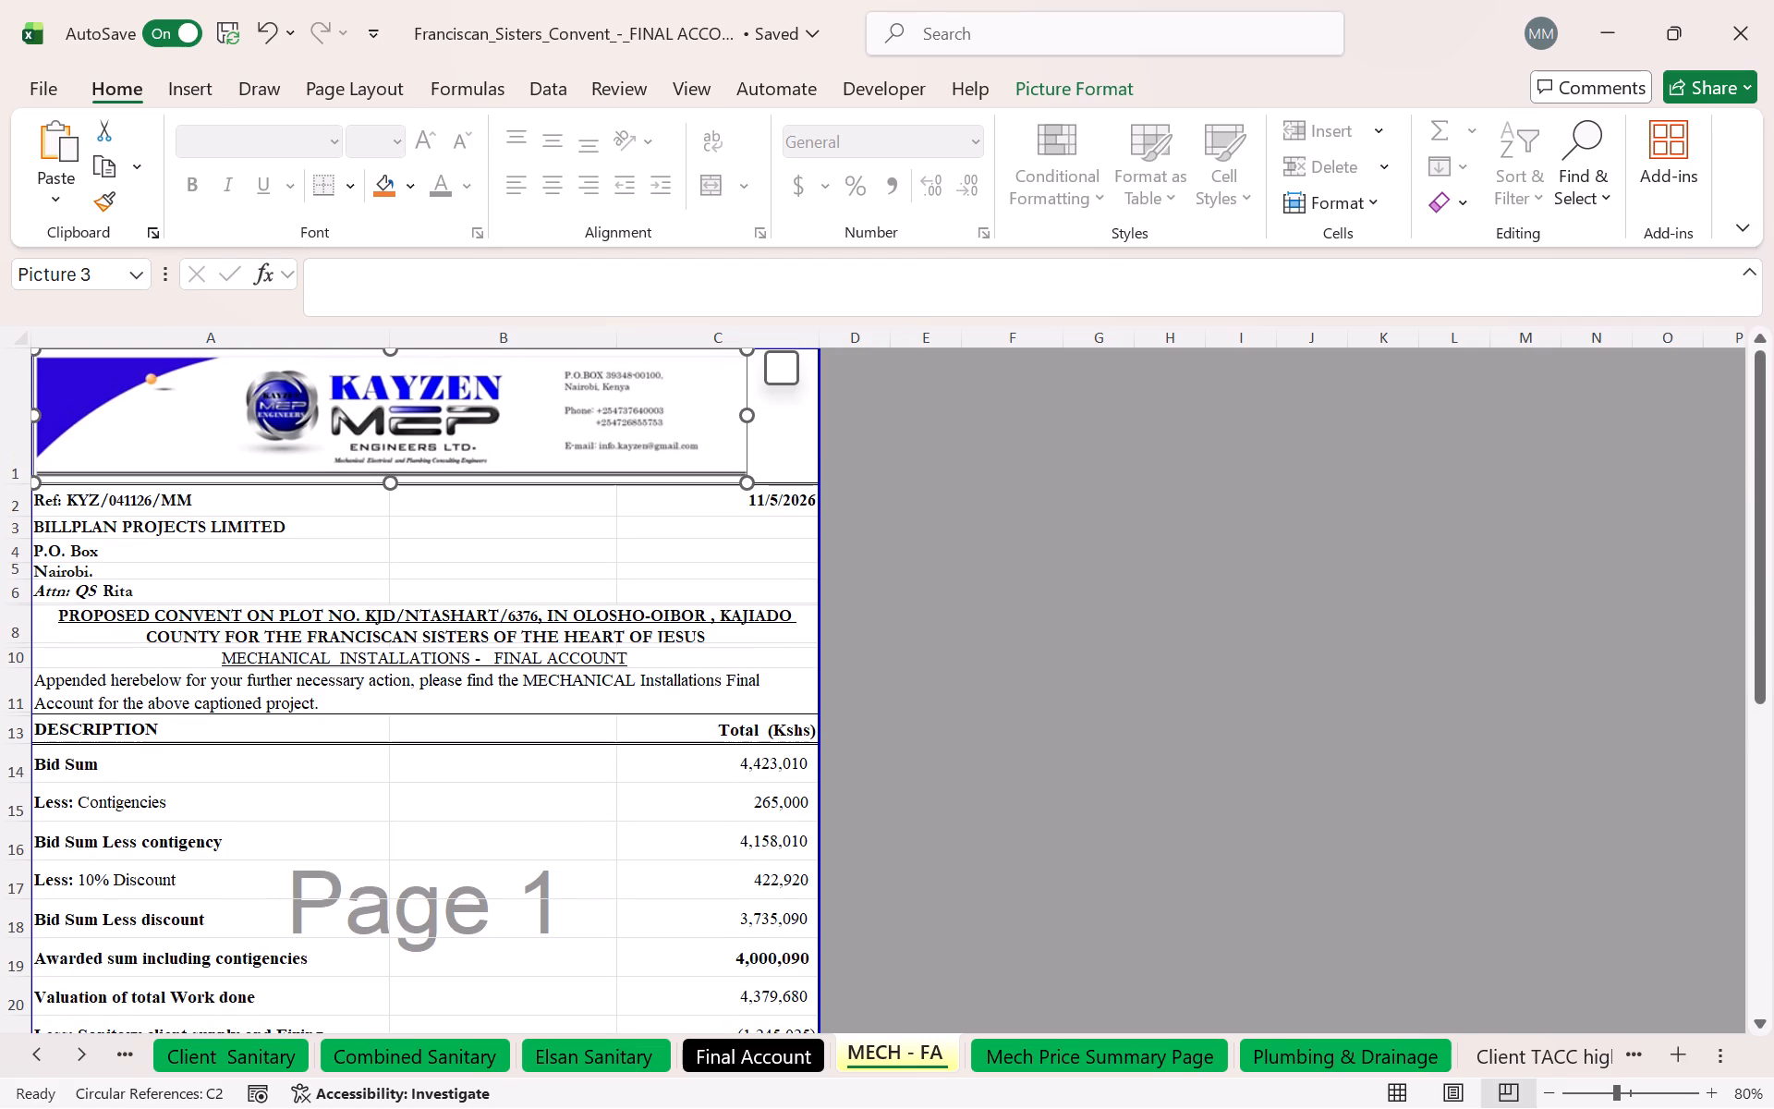
left_click_drag(747, 478, 778, 470)
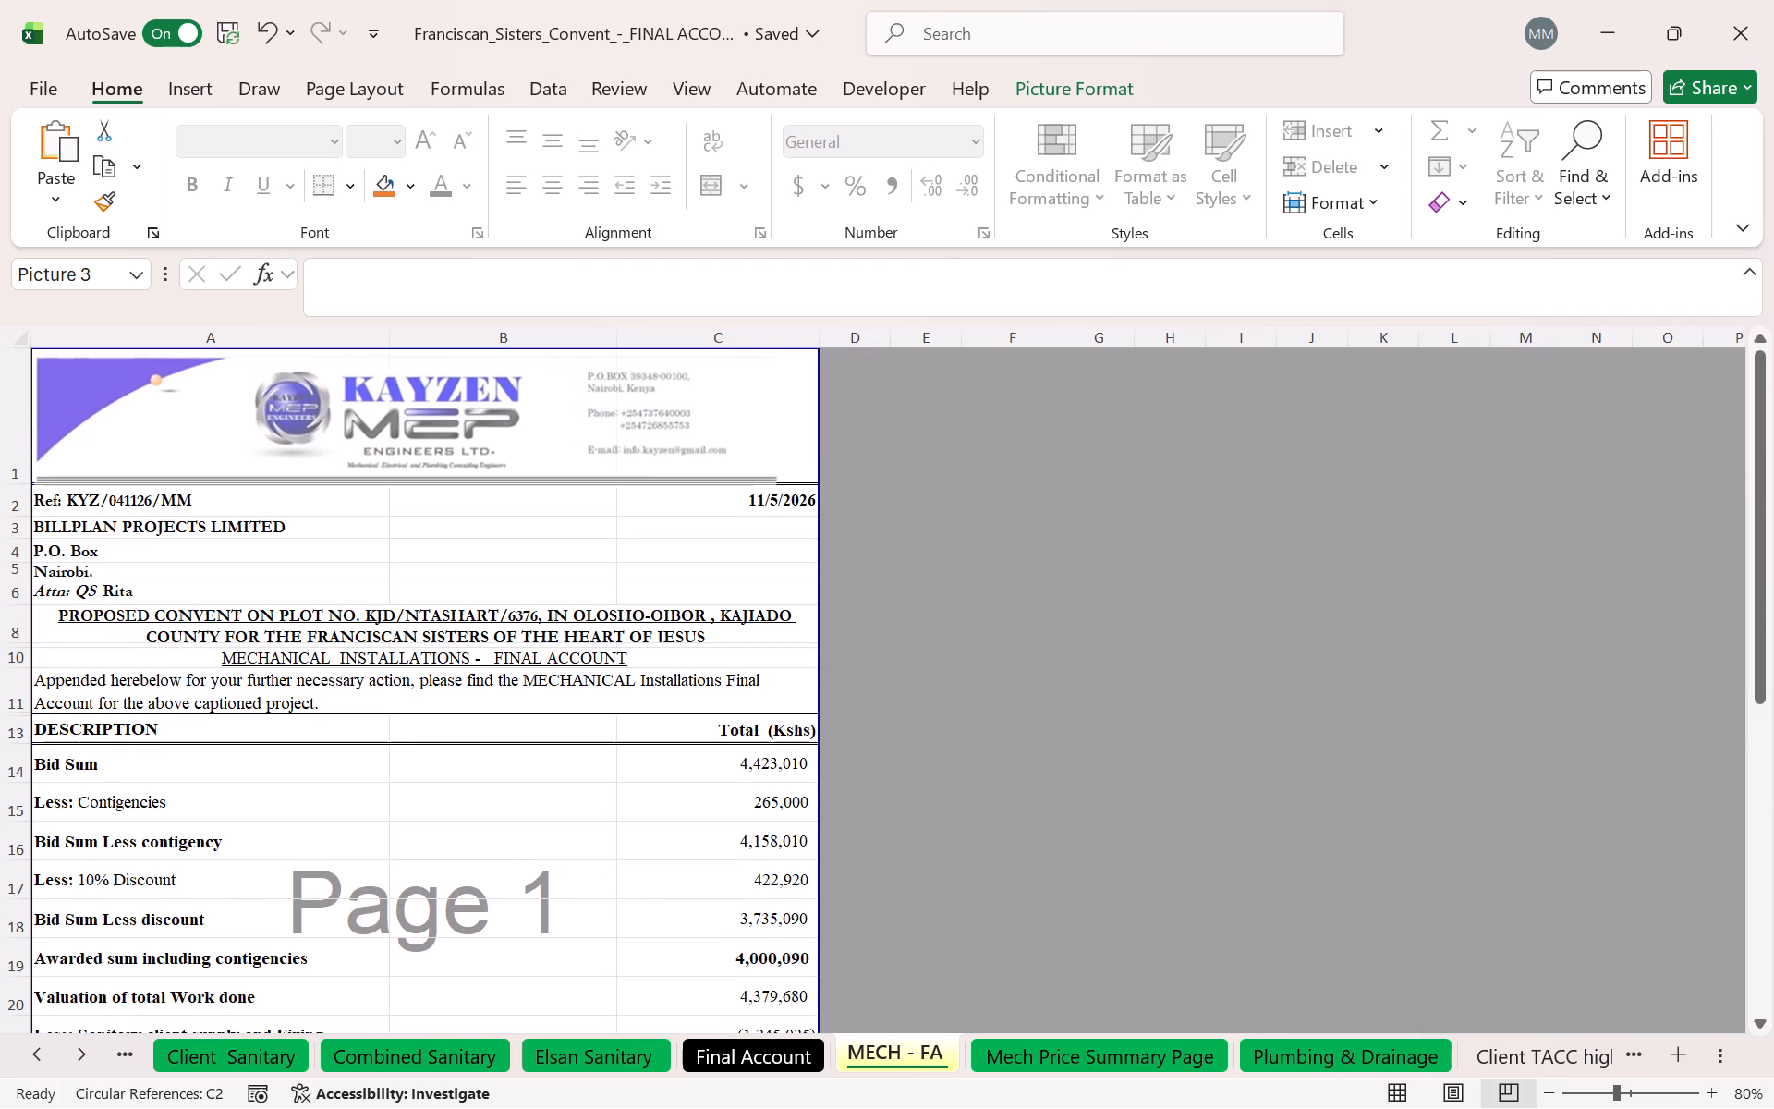
left_click_drag(778, 470, 791, 451)
left_click_drag(723, 442, 735, 437)
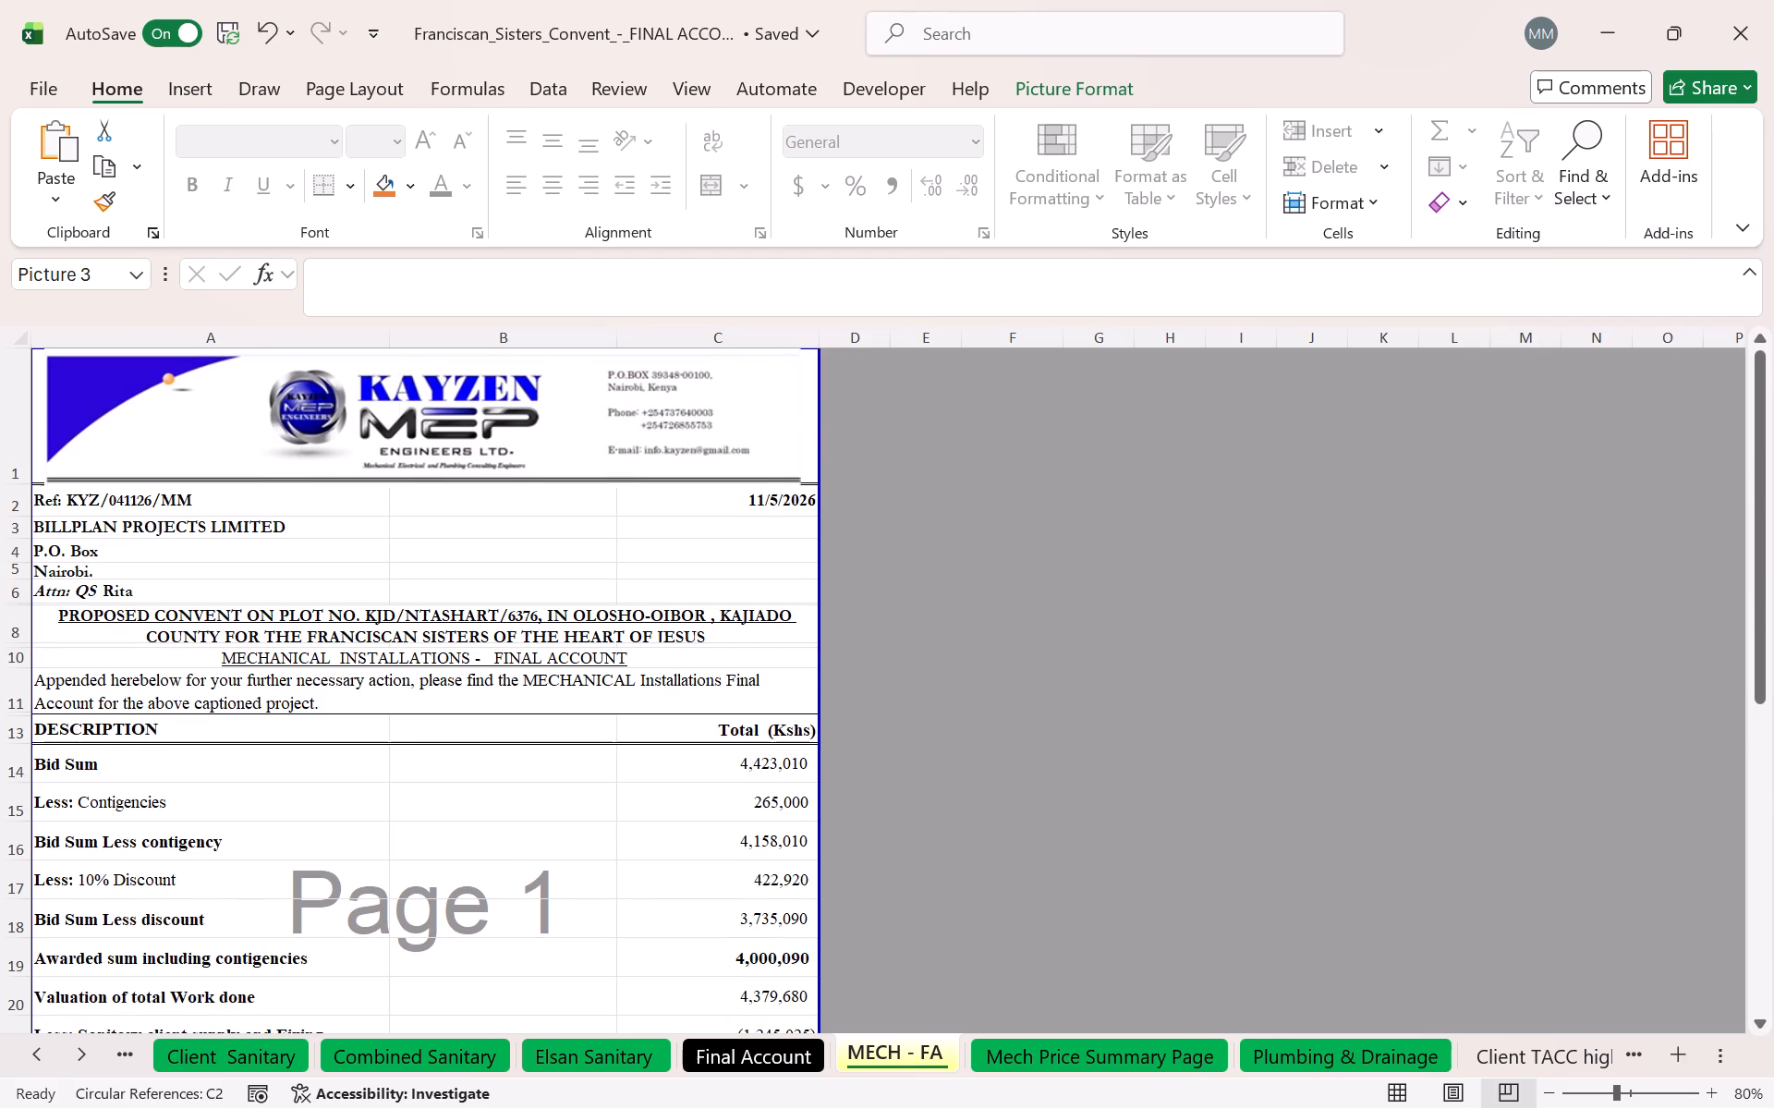
left_click_drag(735, 437, 730, 430)
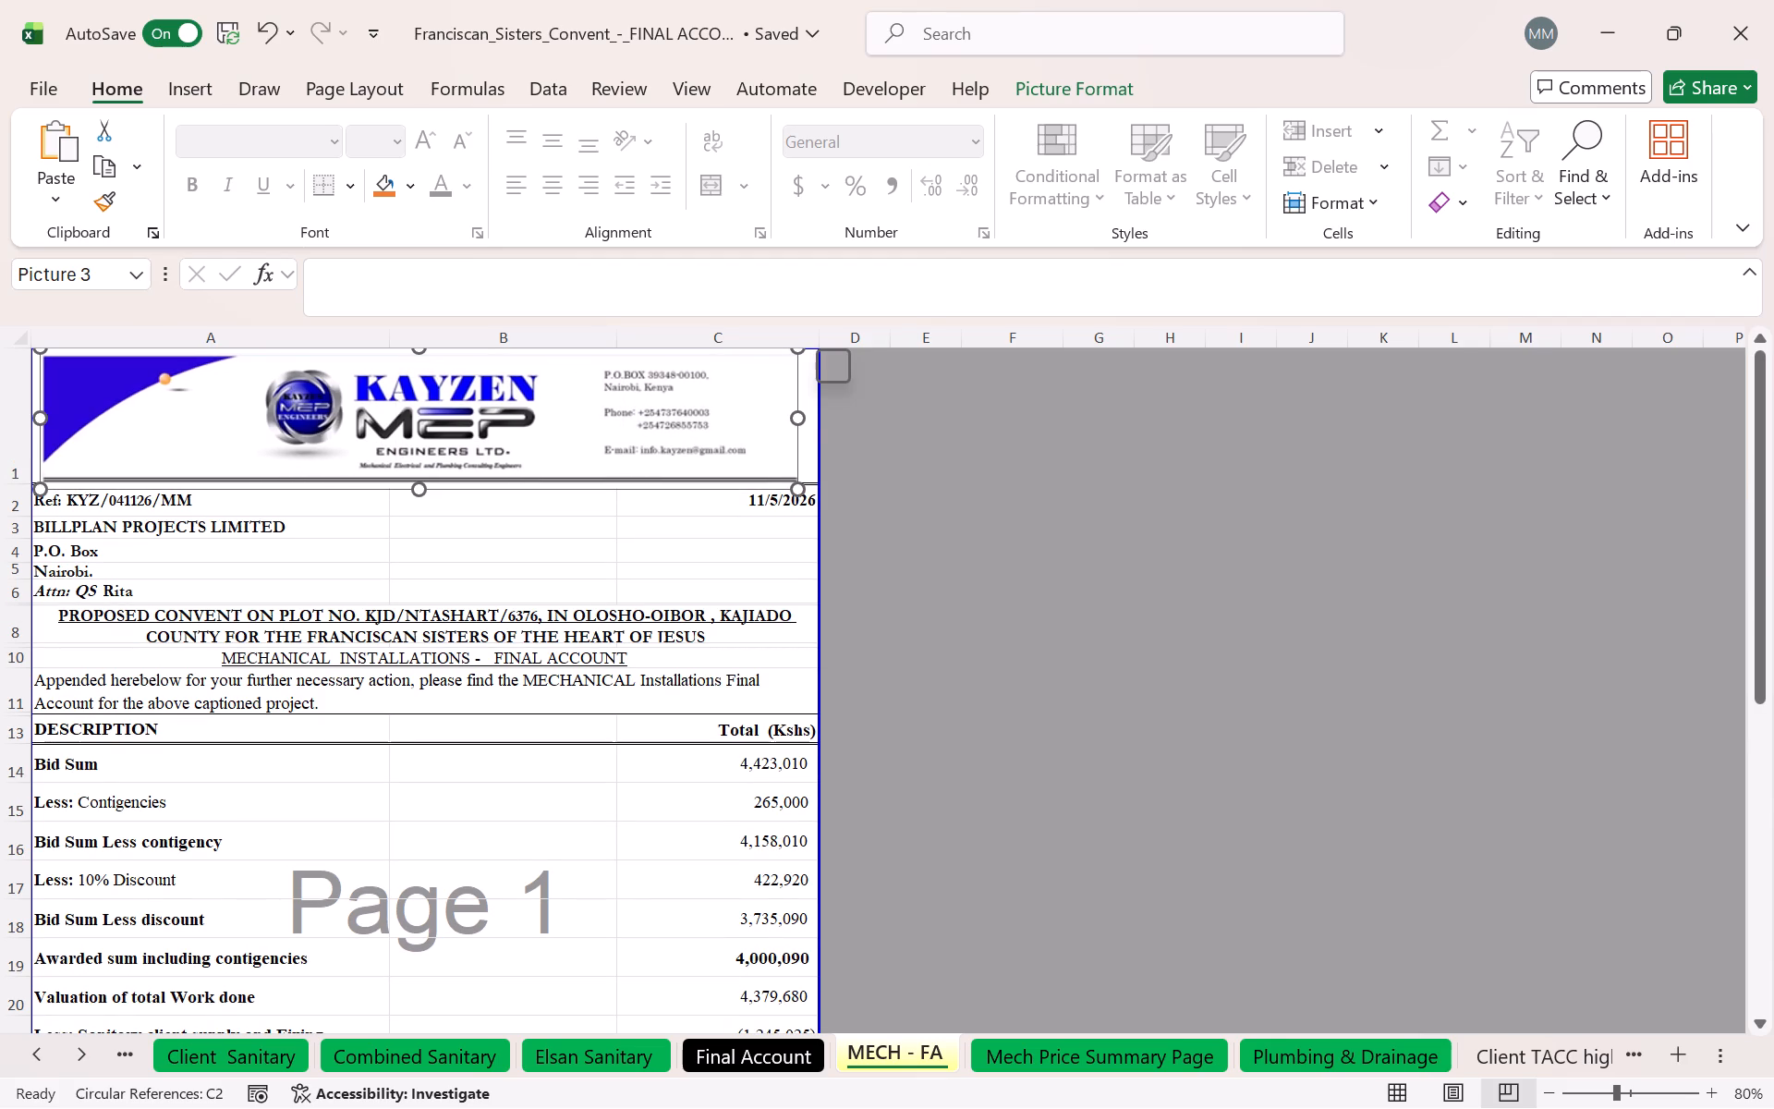
key("Up")
key("Up")
left_click(737, 566)
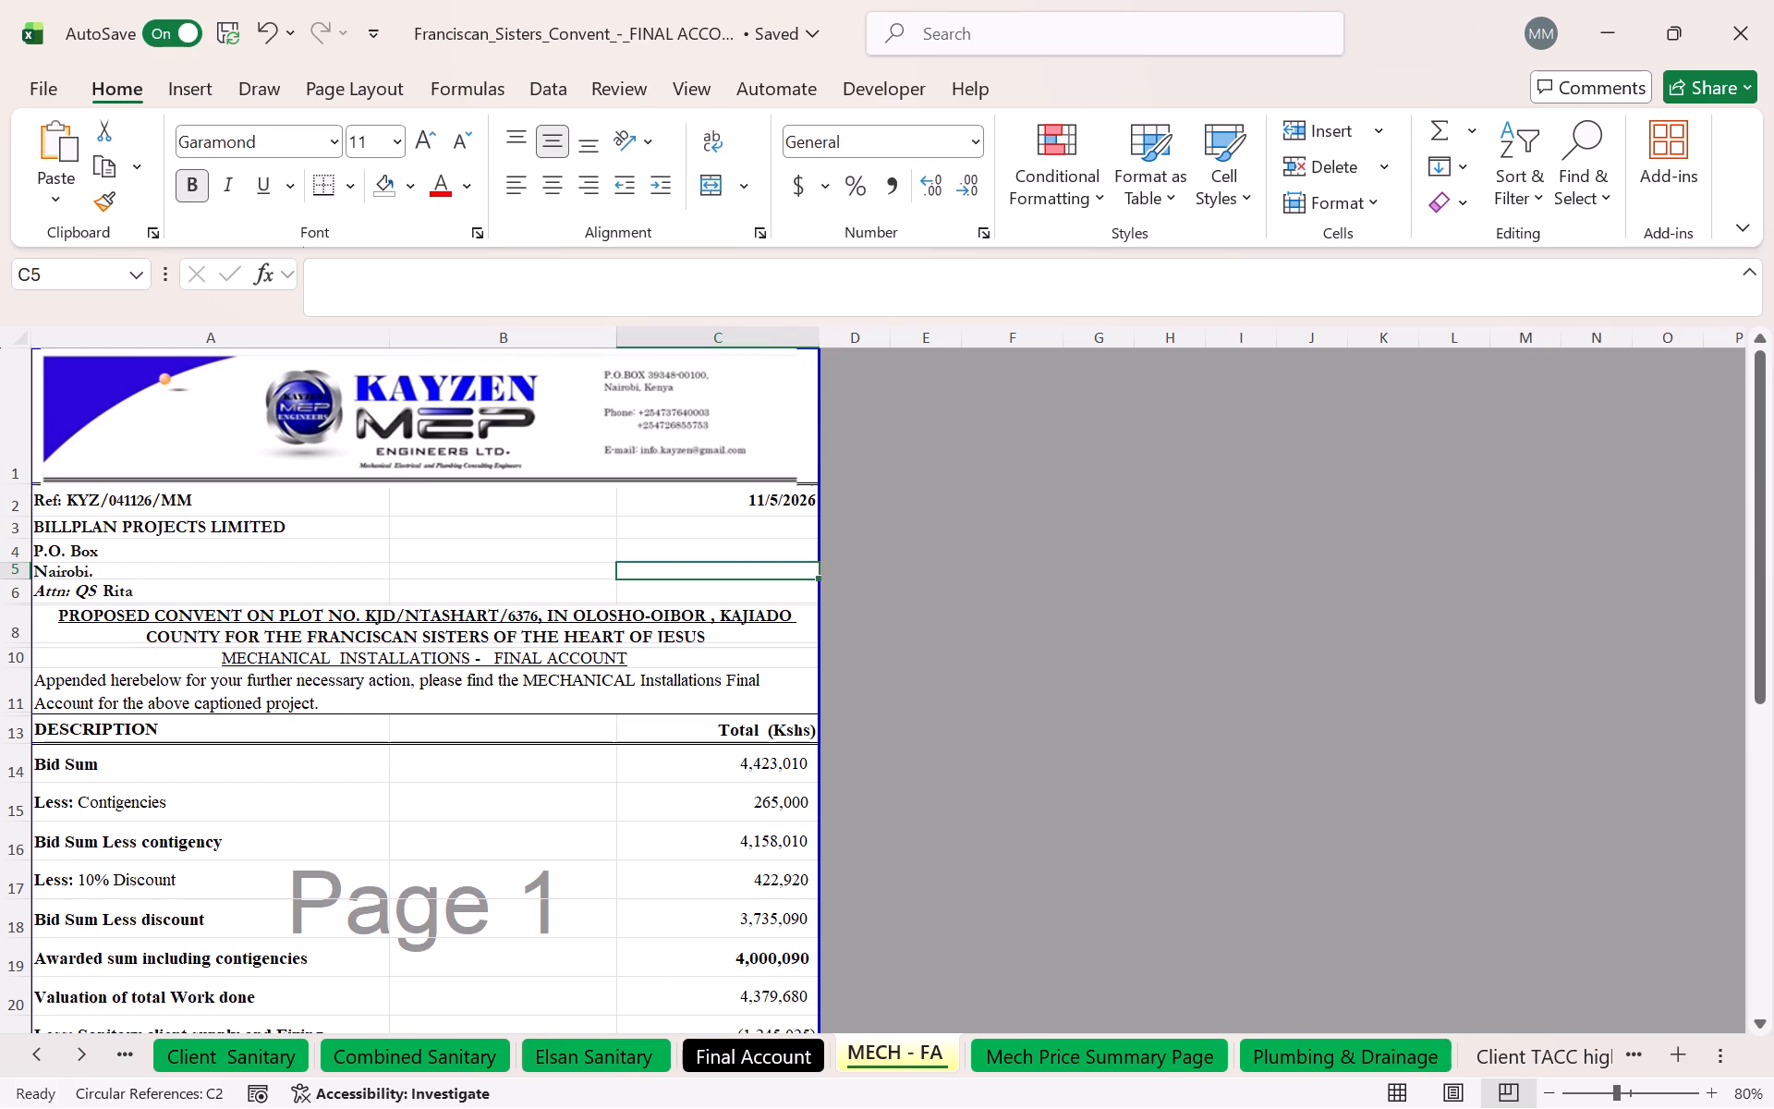
Shrink the letterhead picture slightly so its bottom rule sits just above the reference and date row.
left_click(568, 462)
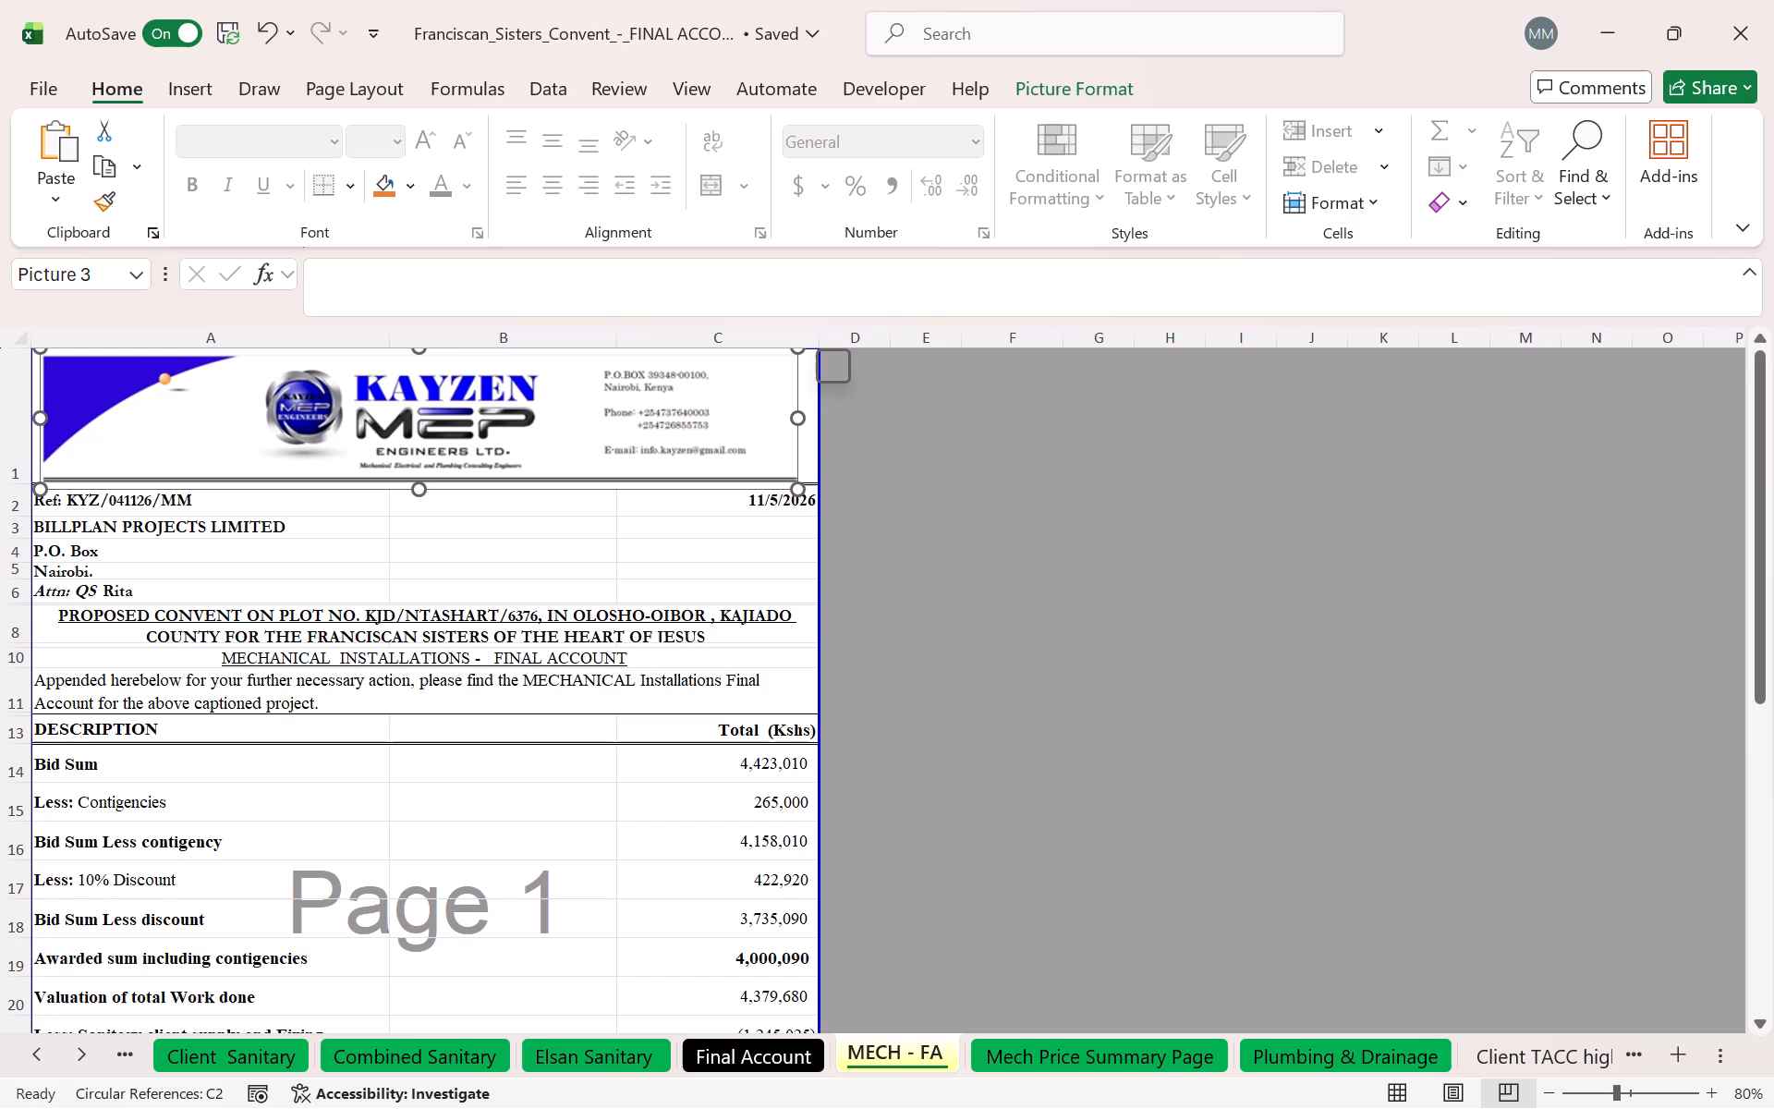
left_click(424, 483)
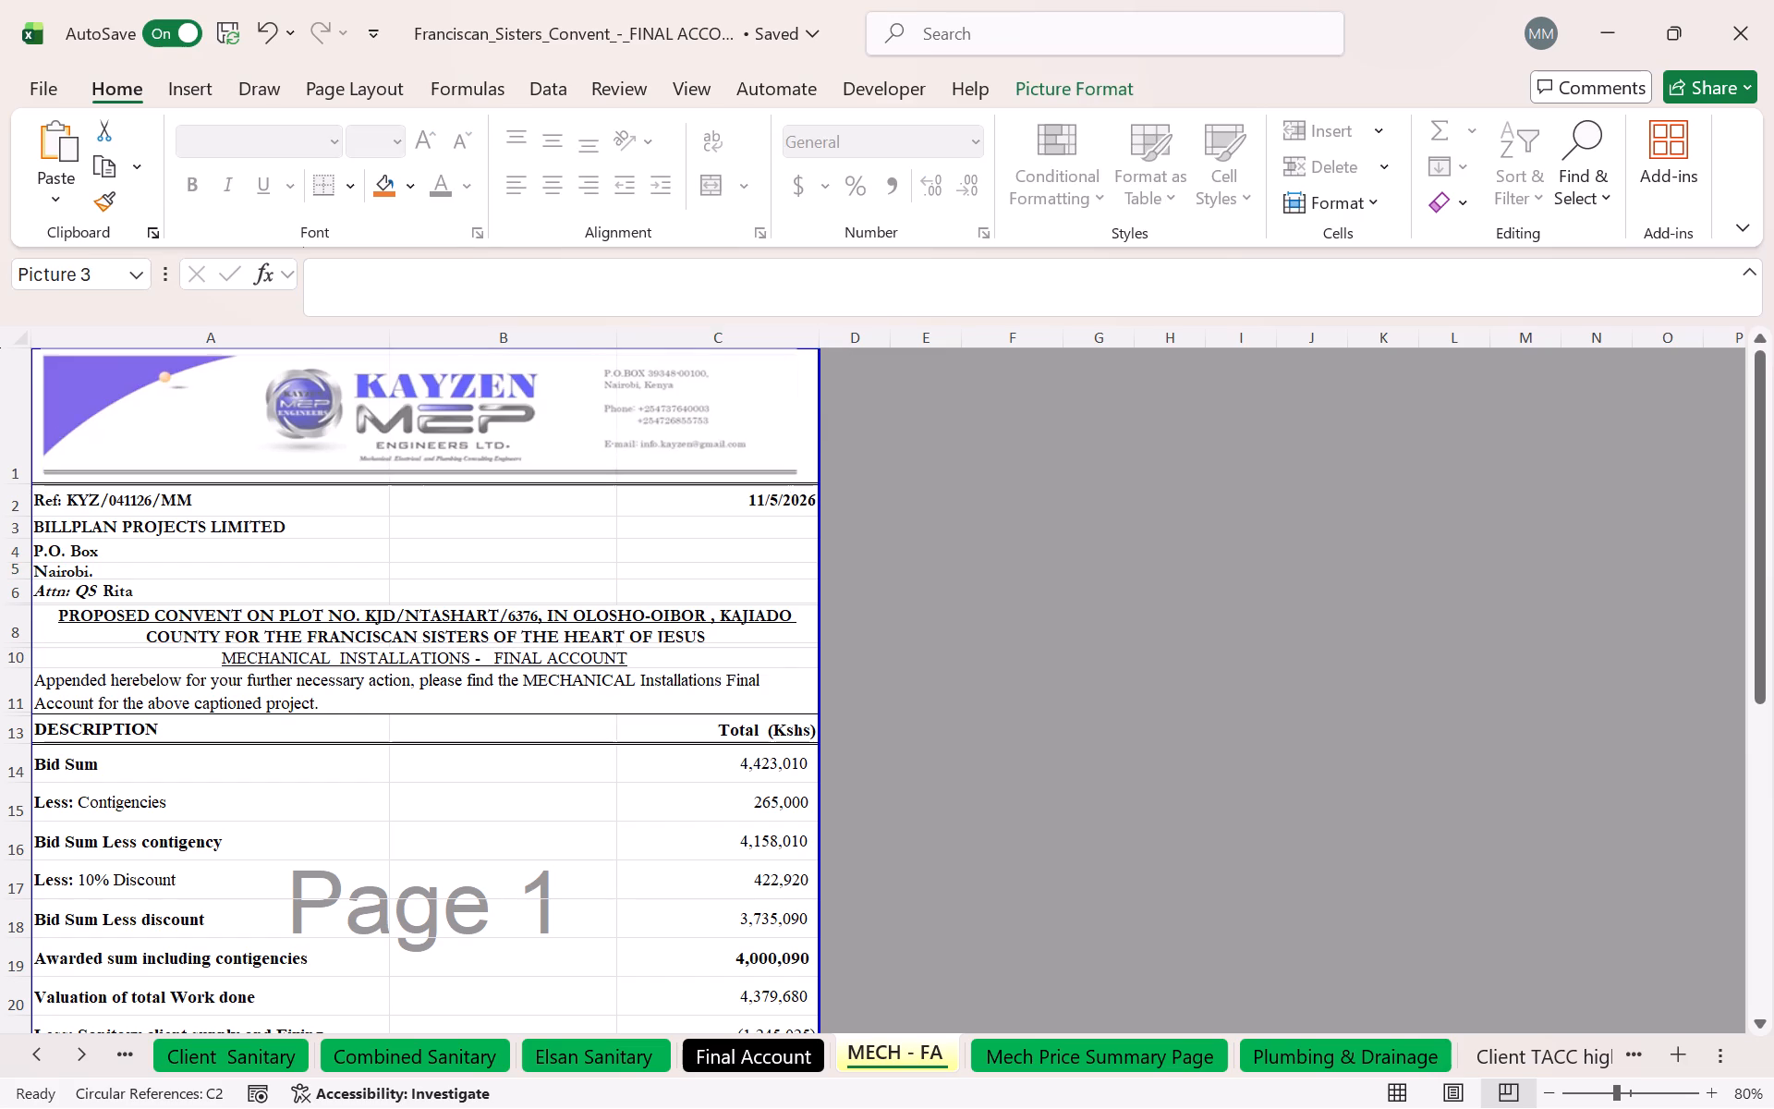
left_click(472, 561)
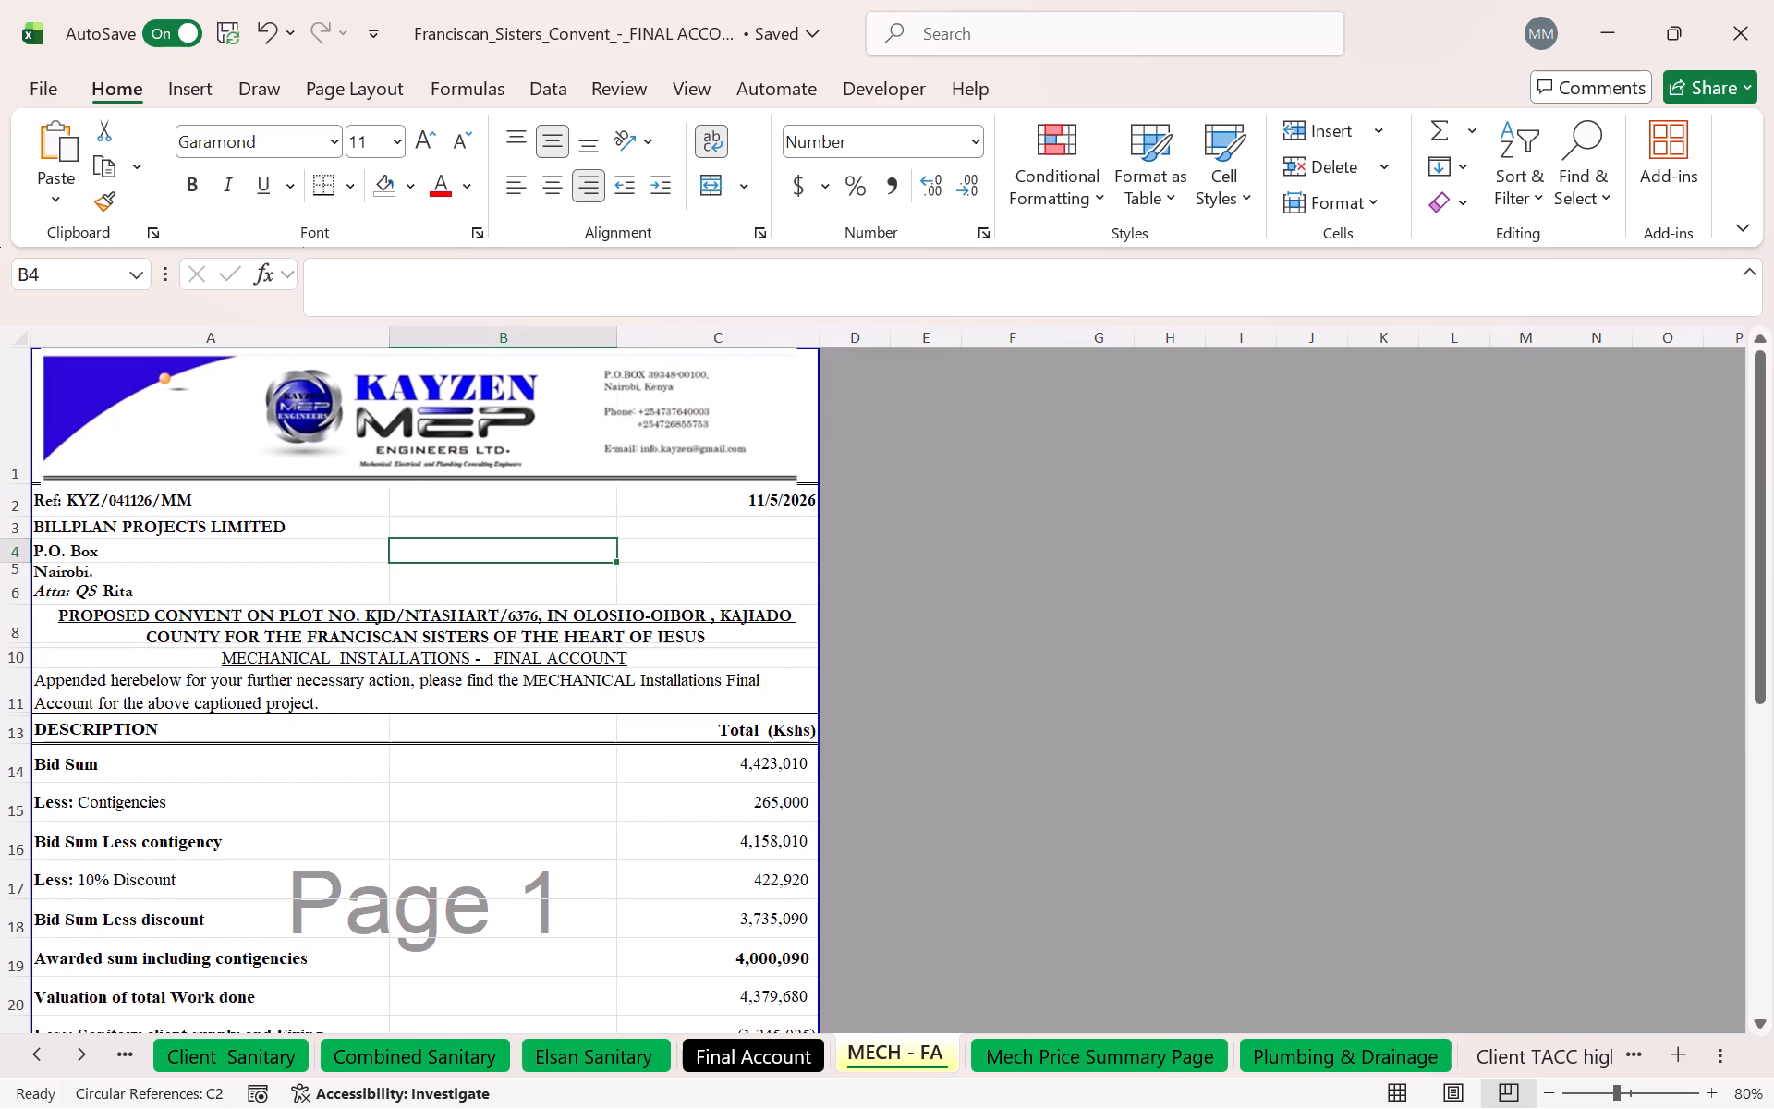
left_click(683, 445)
left_click(794, 486)
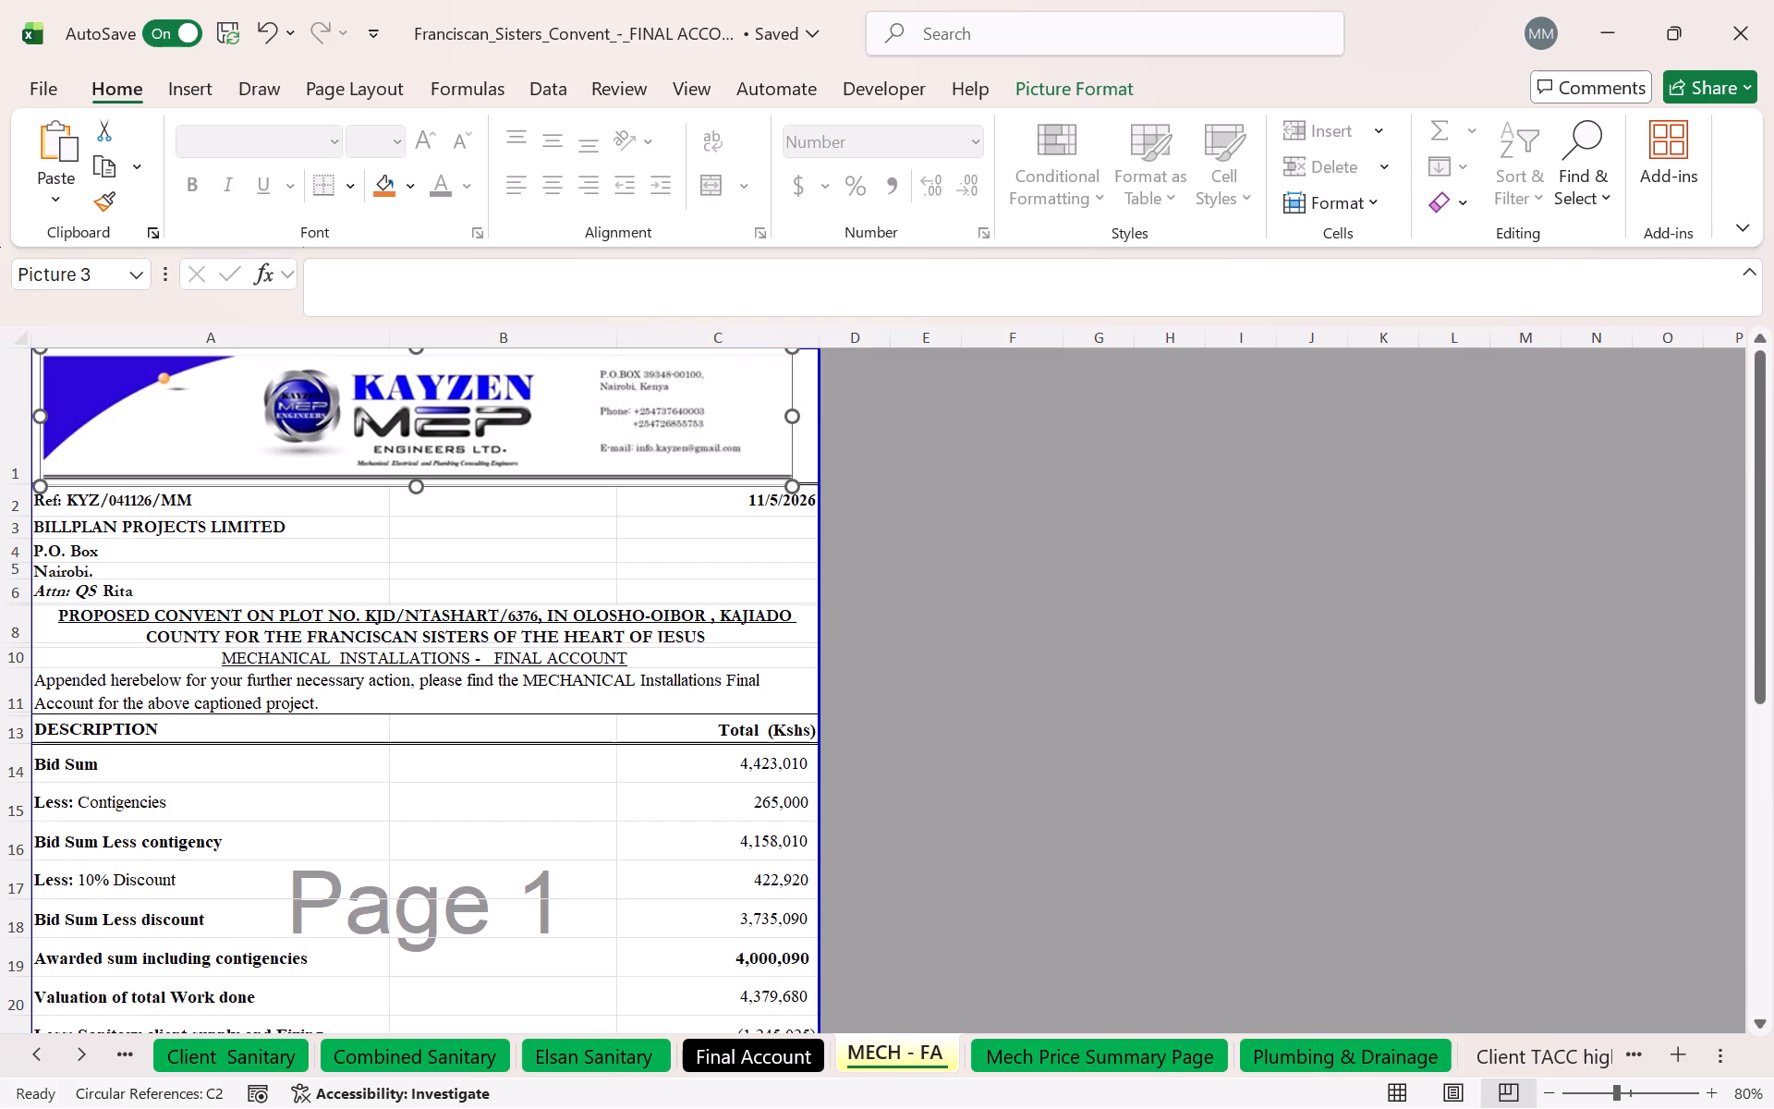
left_click_drag(784, 481, 782, 470)
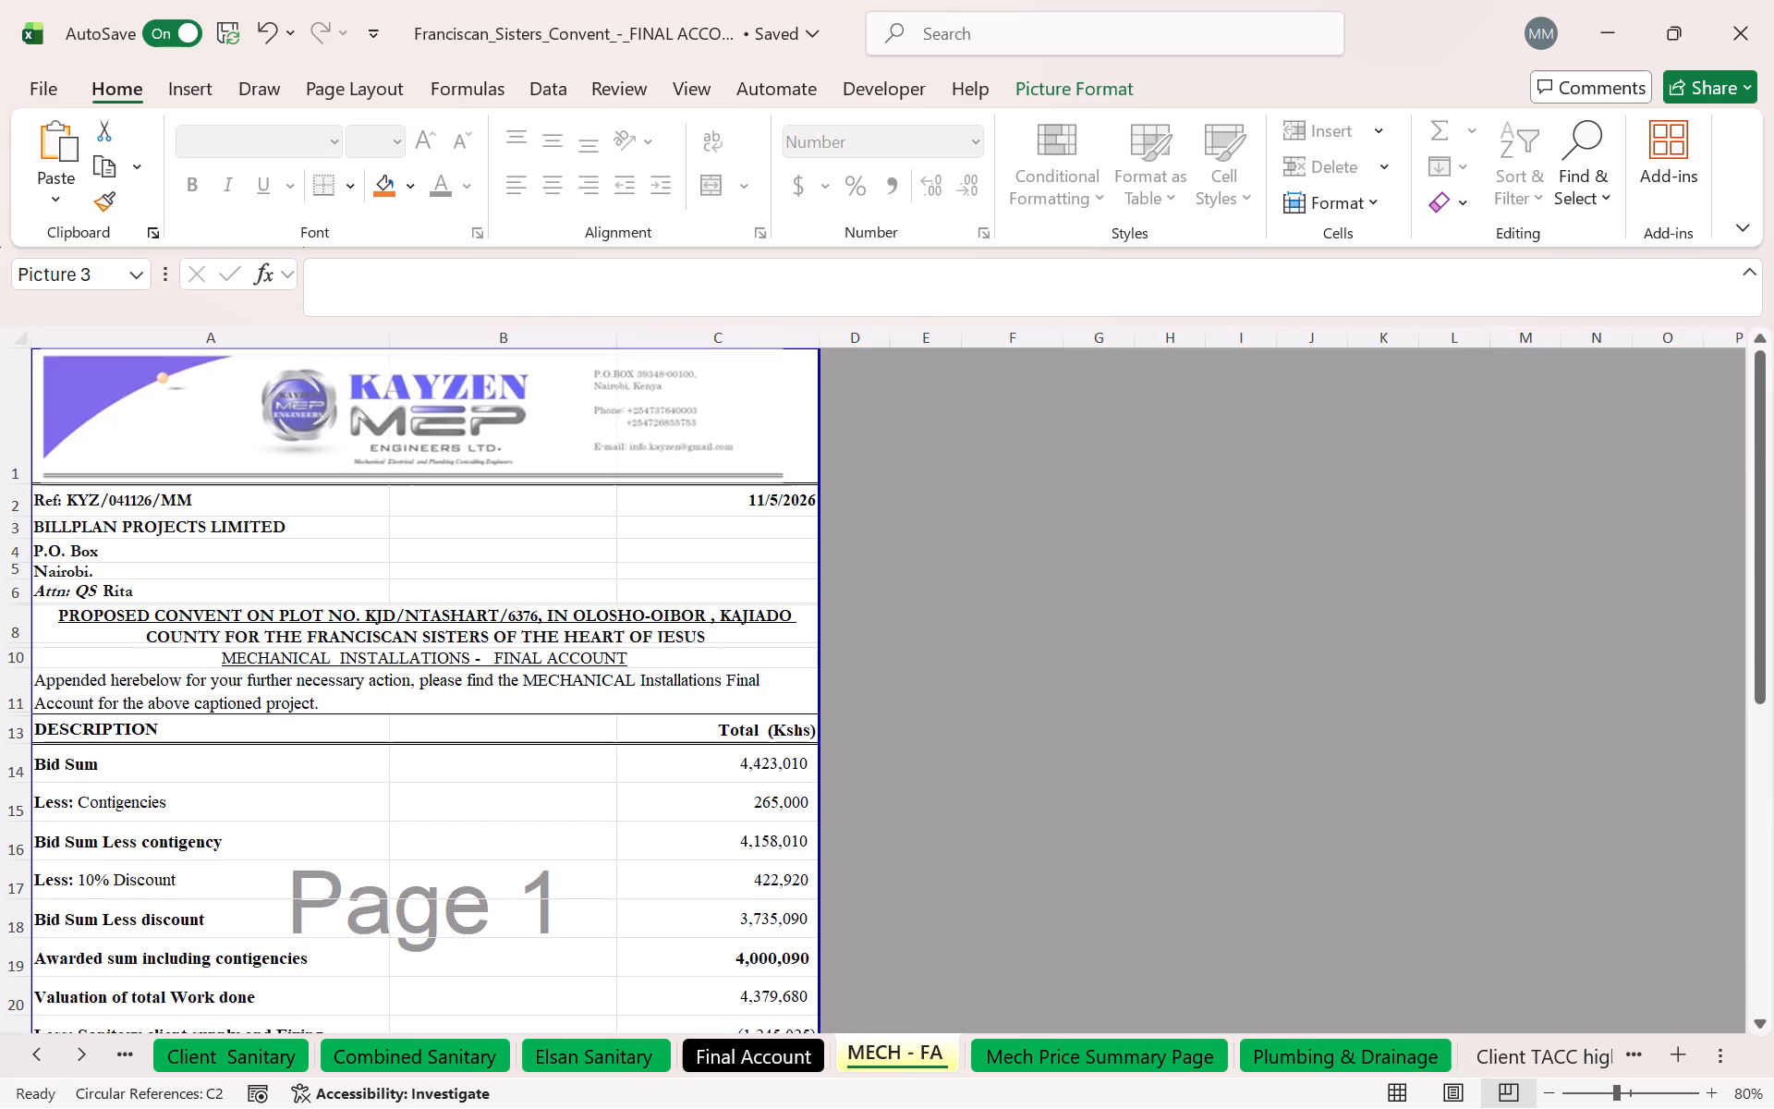
left_click_drag(782, 470, 782, 469)
Nudge the letterhead picture right to centre it across columns A to C and check the print preview.
key("Right")
key("Right")
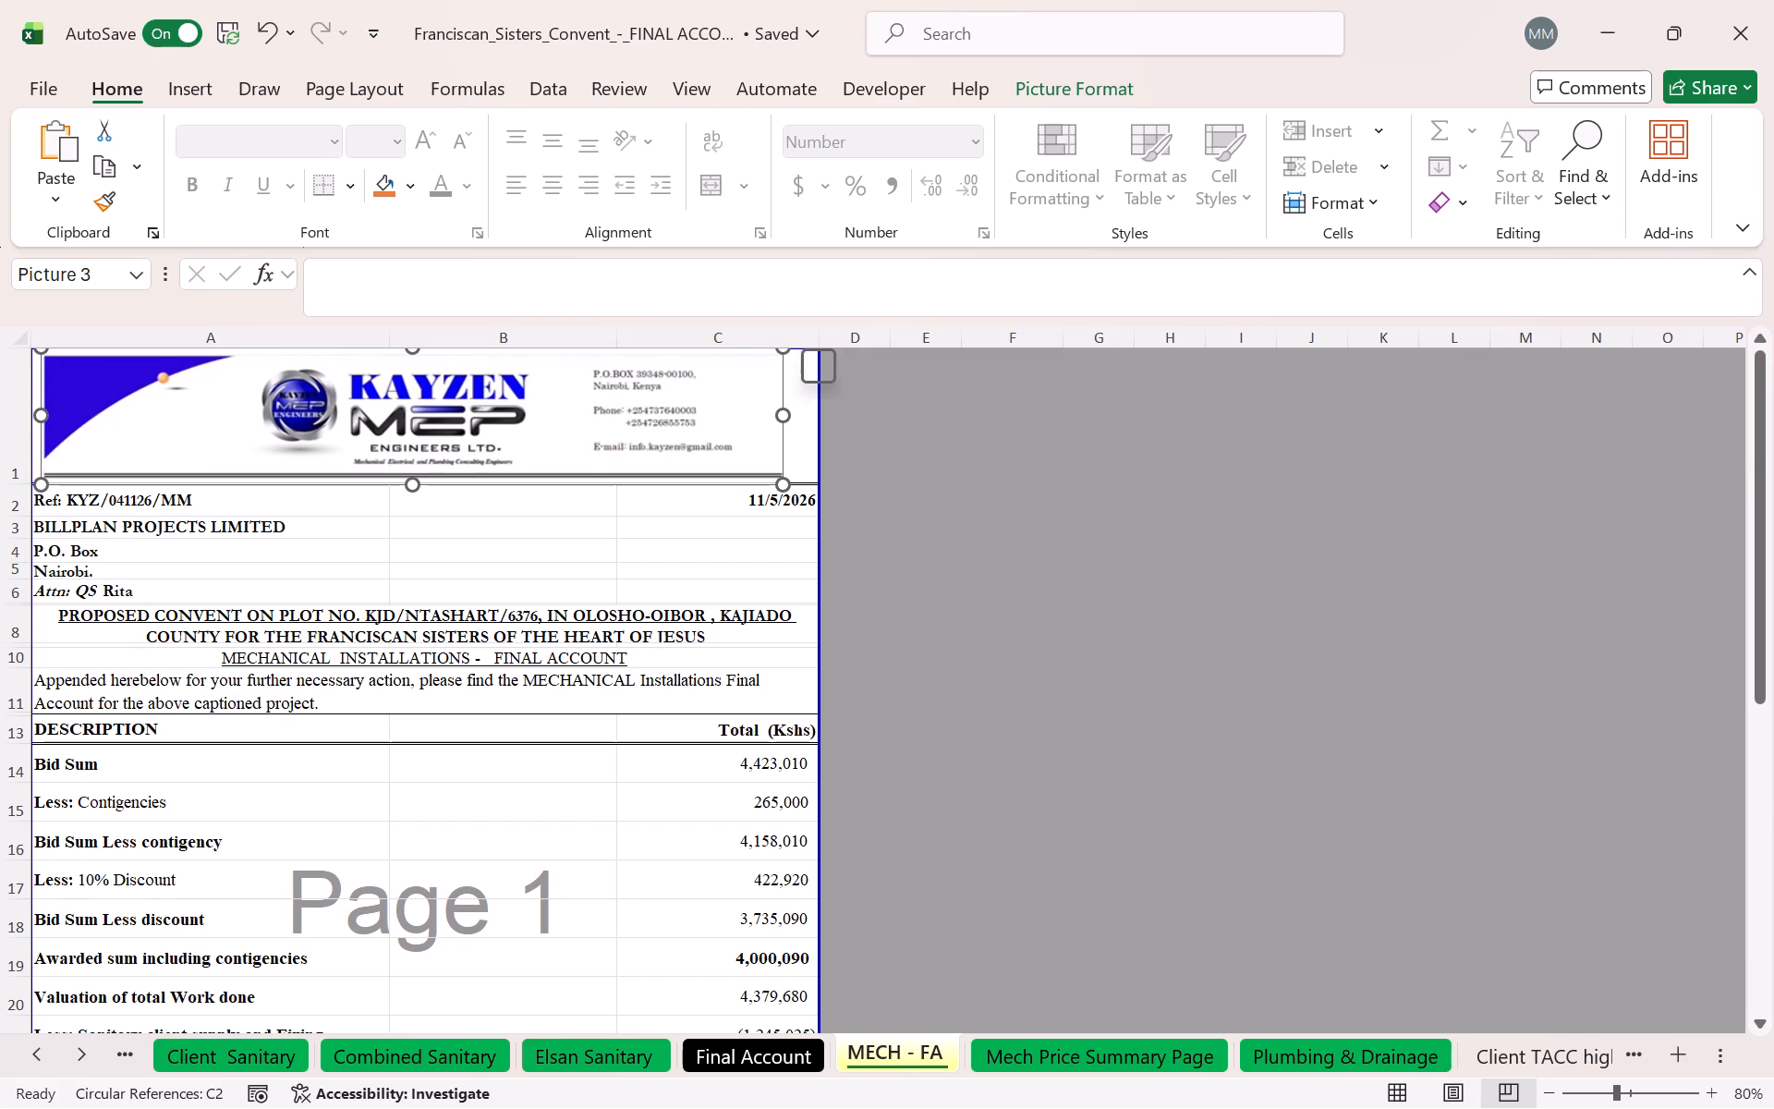
key("Right")
key("Right")
key("Right")
key("Right")
key("Right")
key("Right")
key("Right")
key("Right")
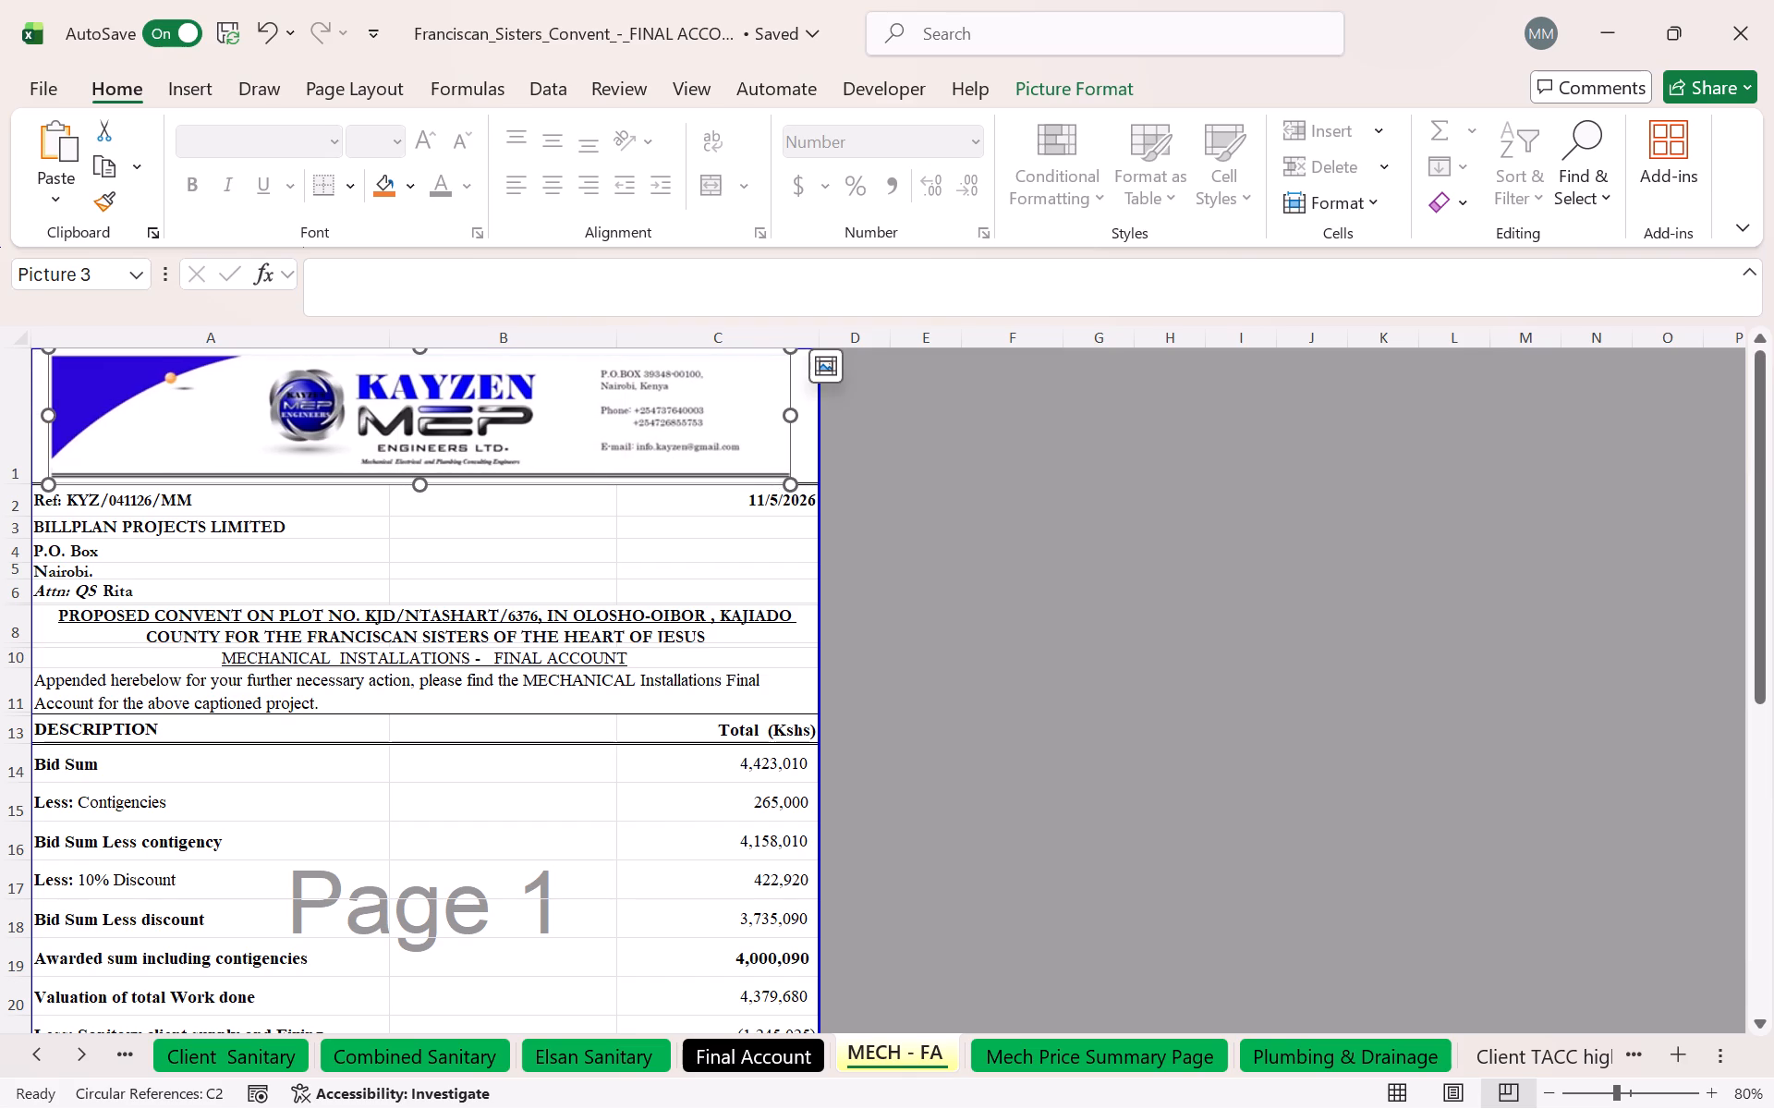
key("Right")
left_click(688, 536)
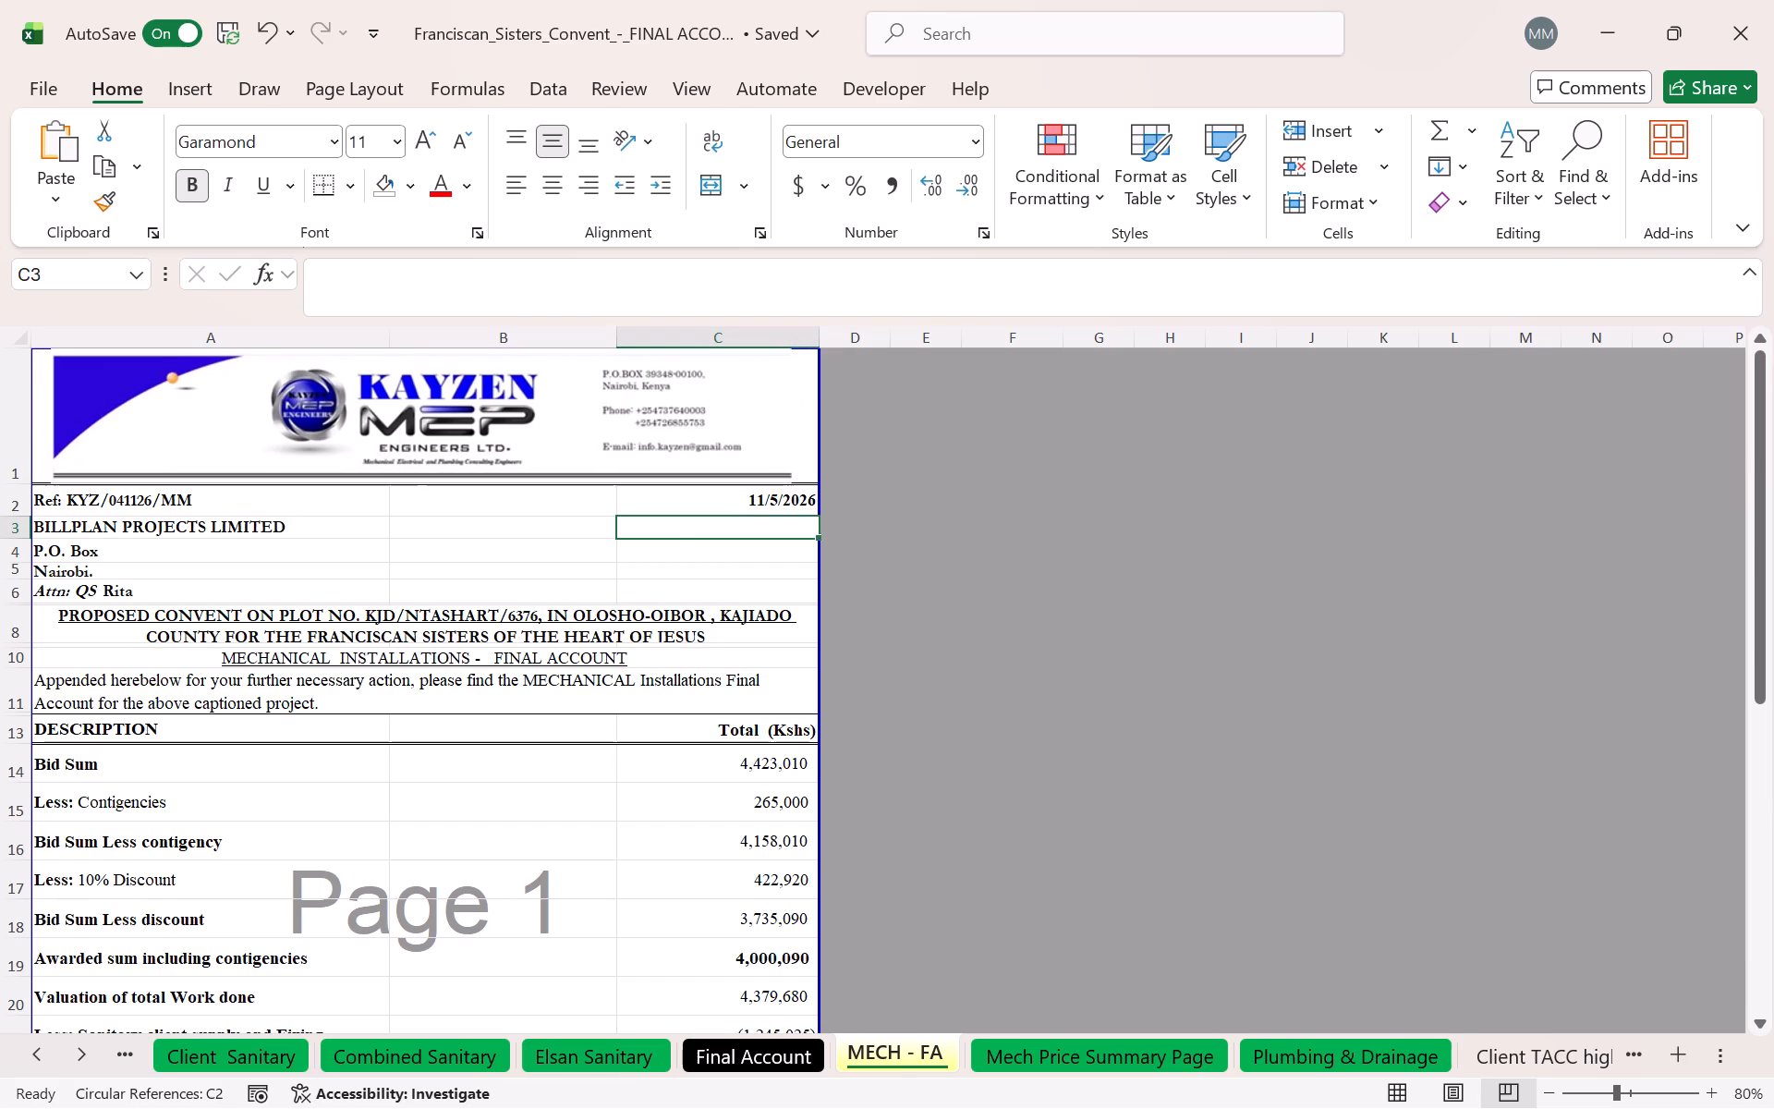
key("ctrl+p")
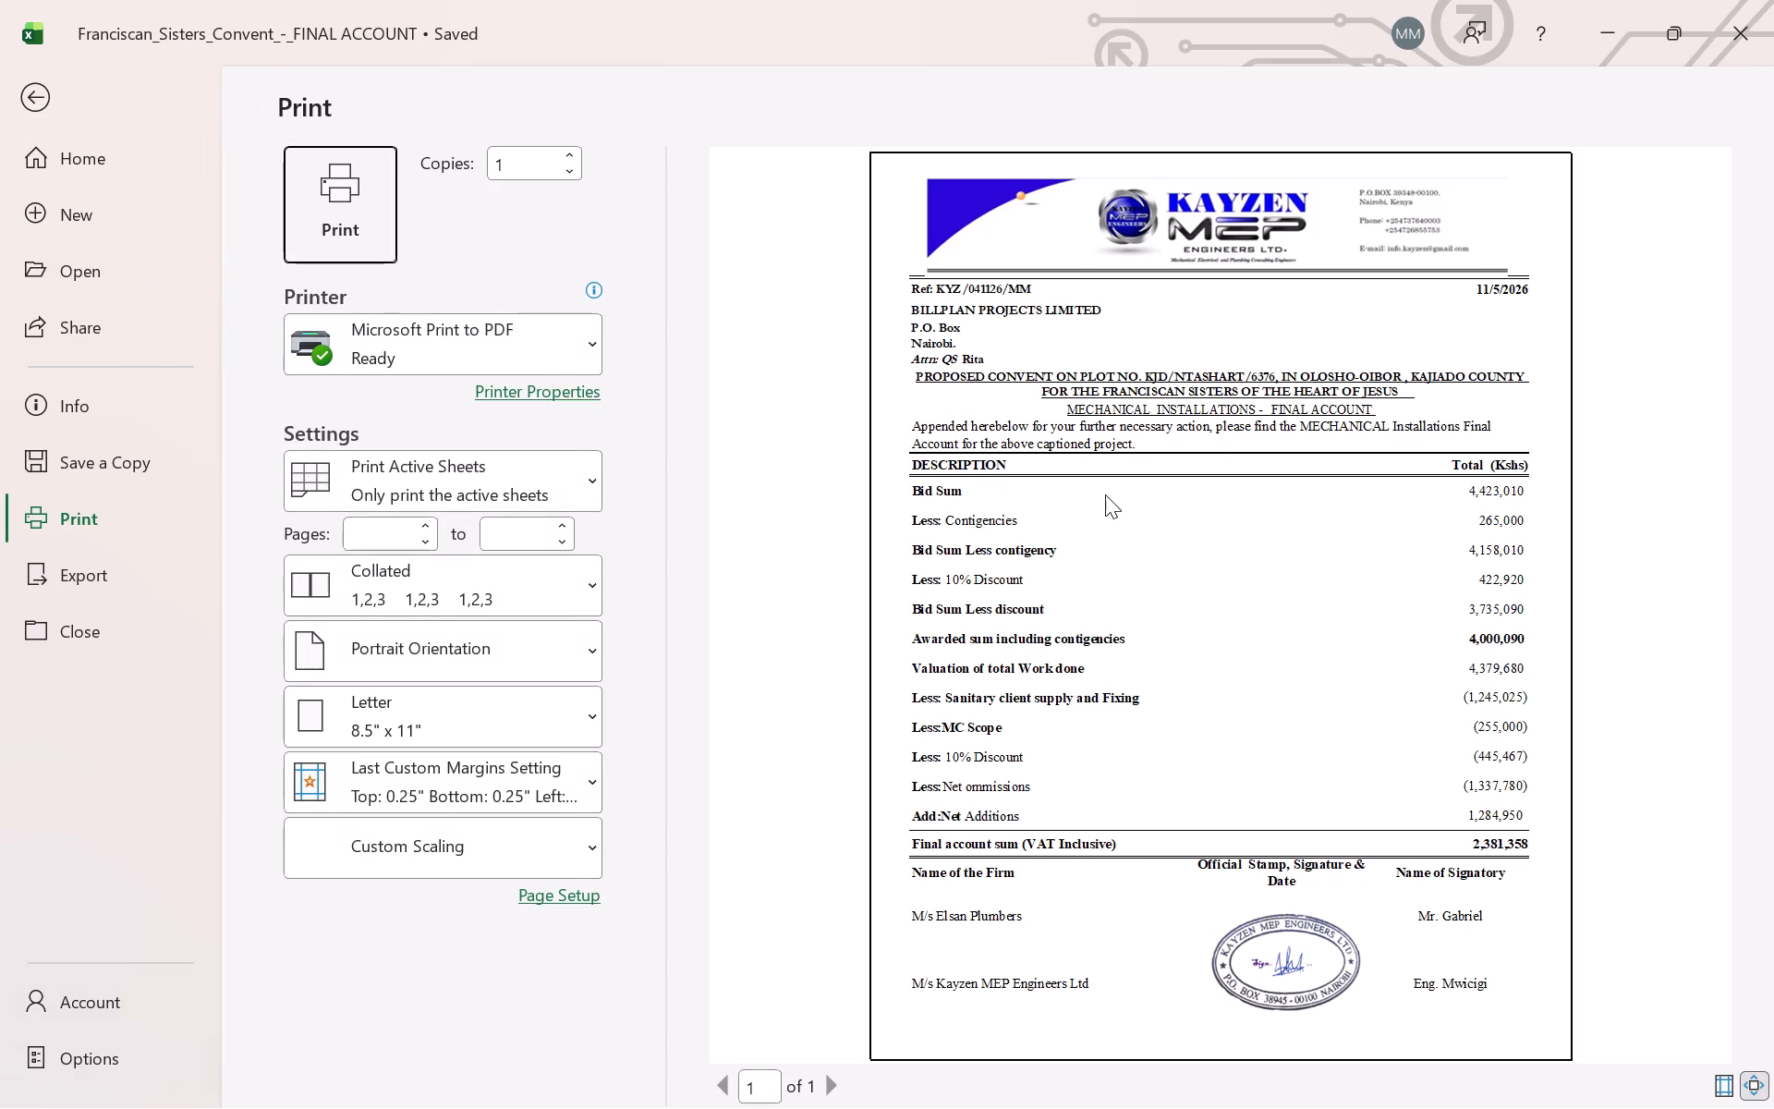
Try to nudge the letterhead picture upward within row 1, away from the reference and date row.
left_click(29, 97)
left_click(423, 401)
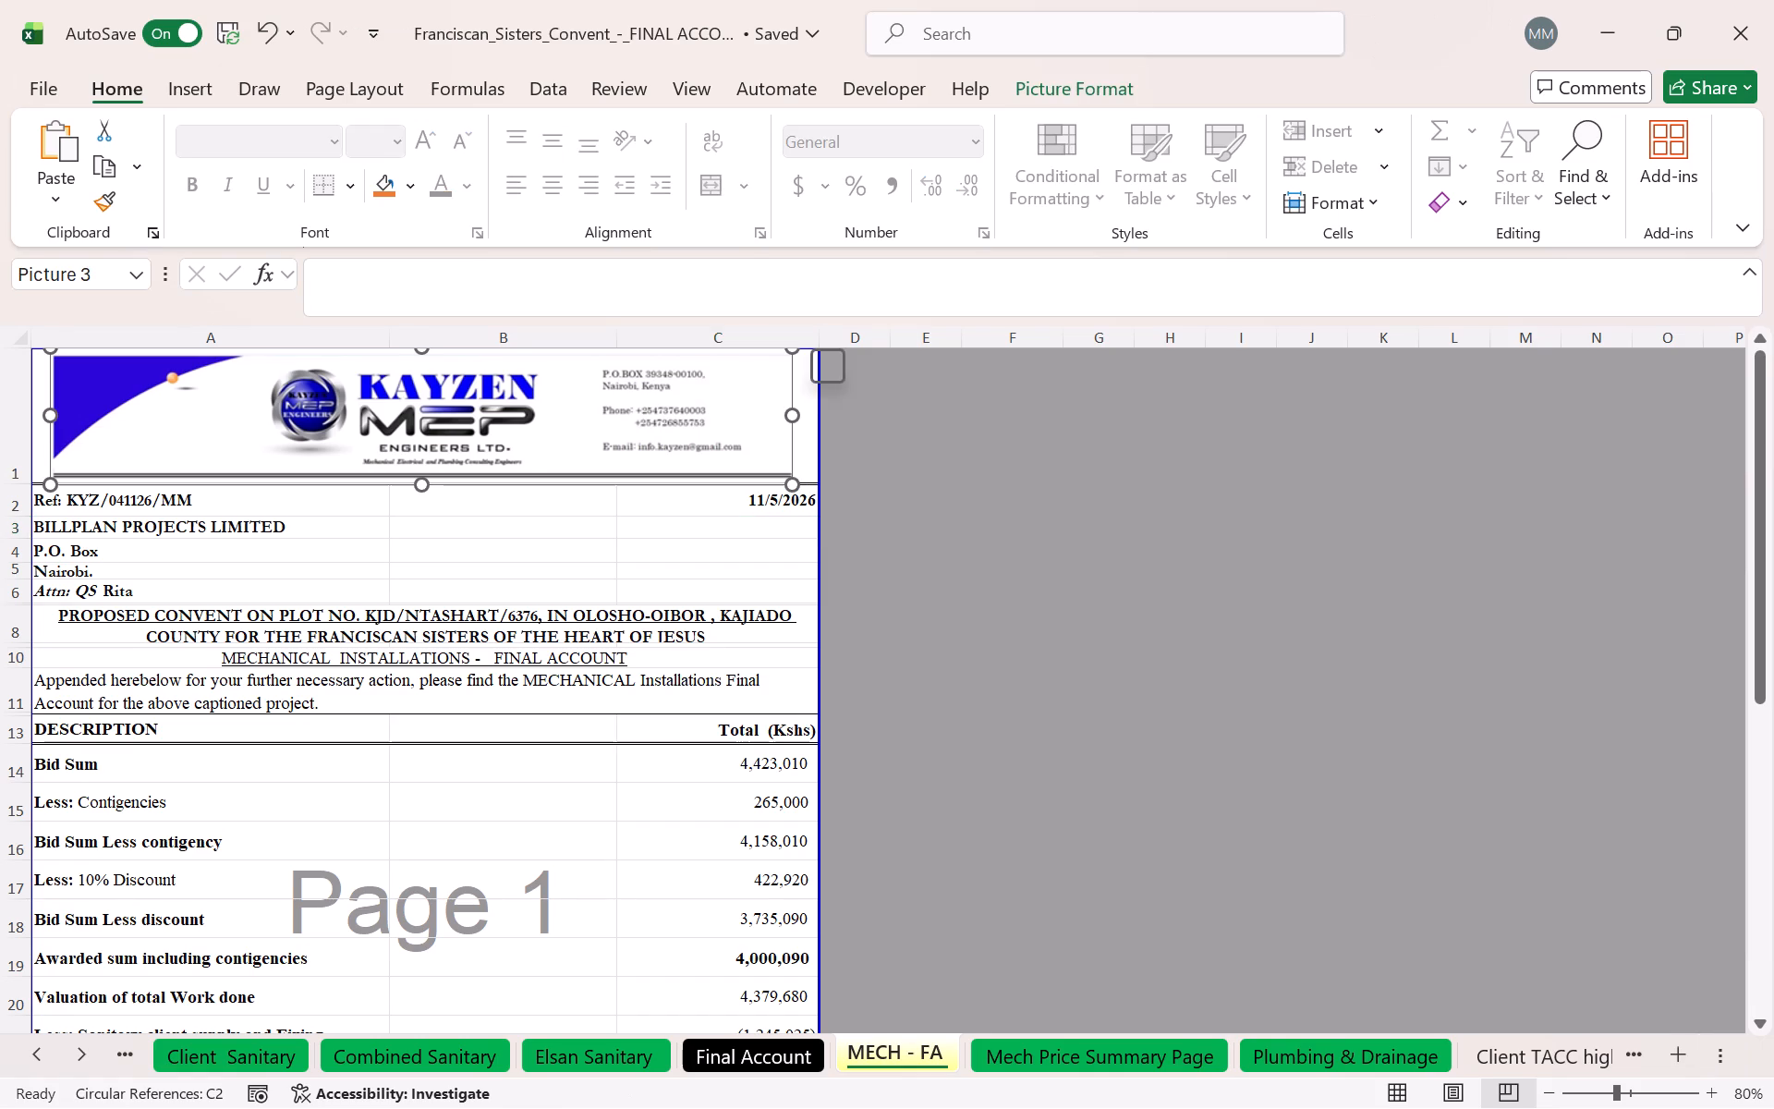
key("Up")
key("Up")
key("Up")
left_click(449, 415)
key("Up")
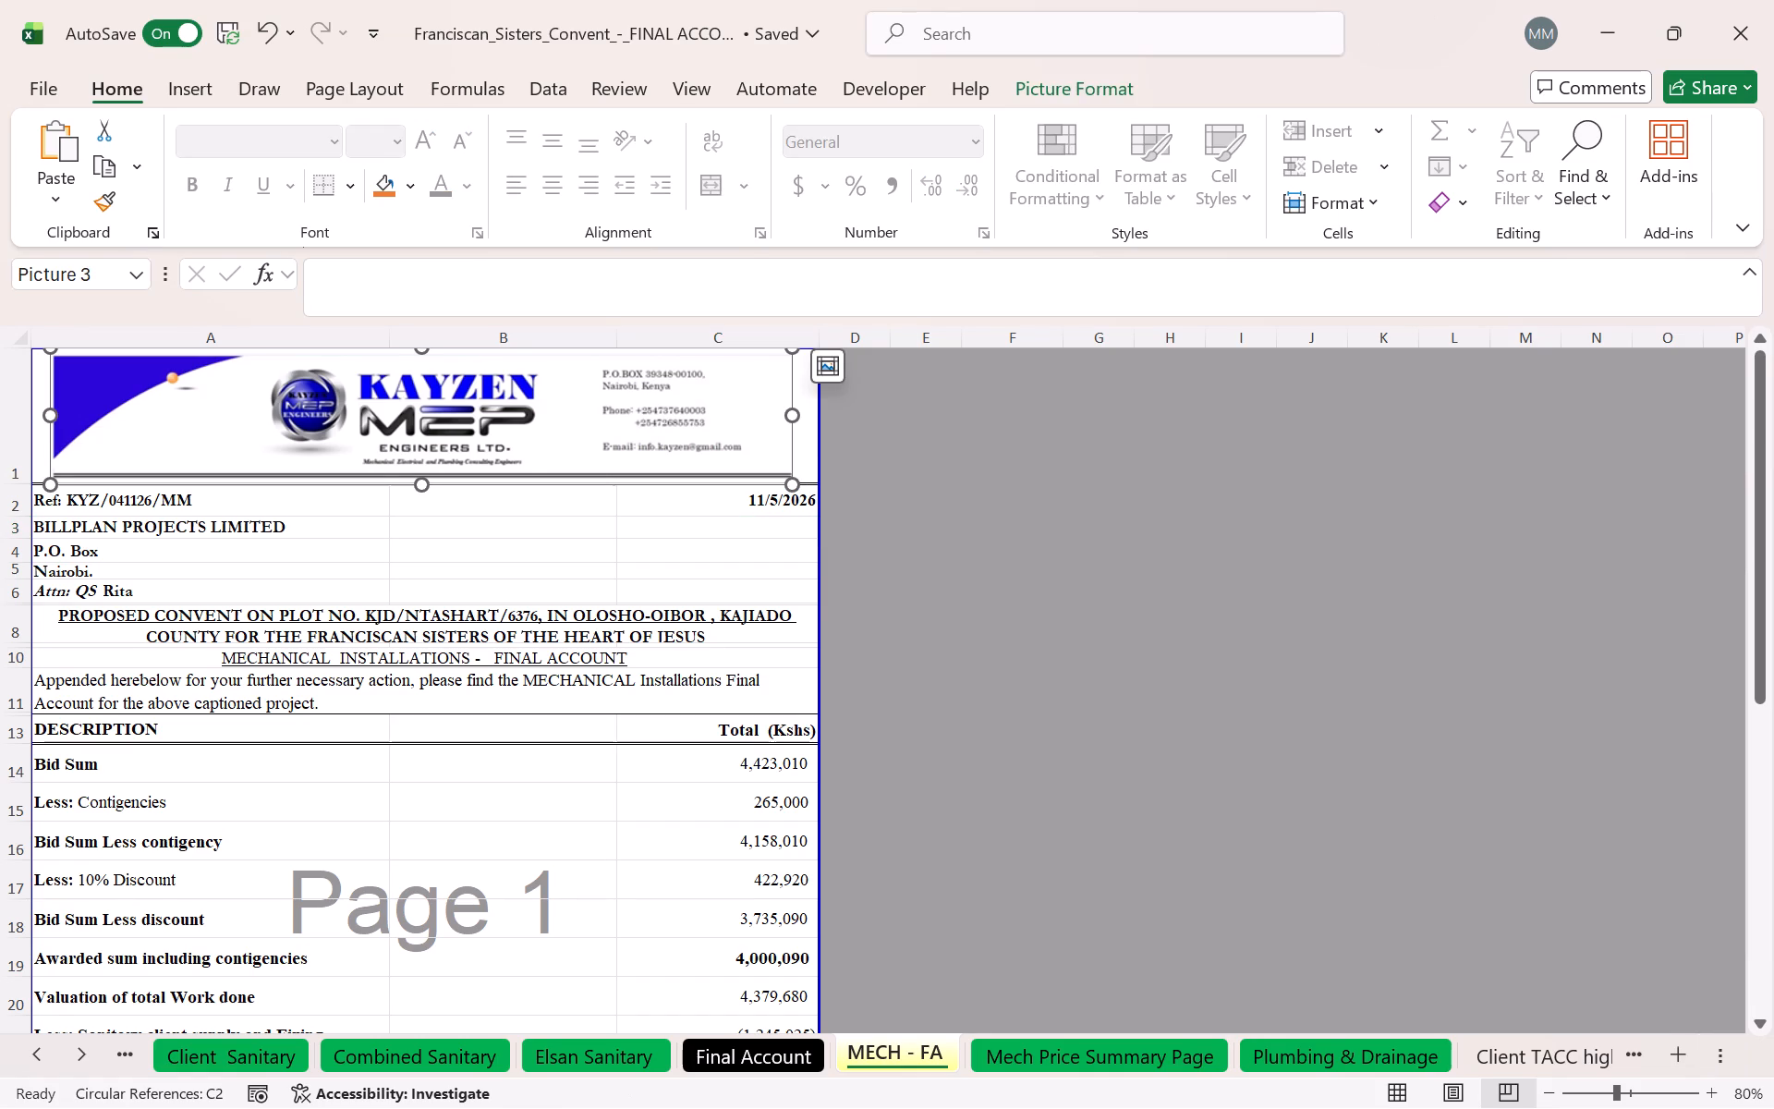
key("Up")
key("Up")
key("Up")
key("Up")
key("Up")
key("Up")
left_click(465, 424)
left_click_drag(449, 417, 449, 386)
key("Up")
Make row 1 slightly taller to leave a gap below the letterhead's bottom rule, and check the print preview.
left_click_drag(18, 481, 16, 490)
left_click(406, 627)
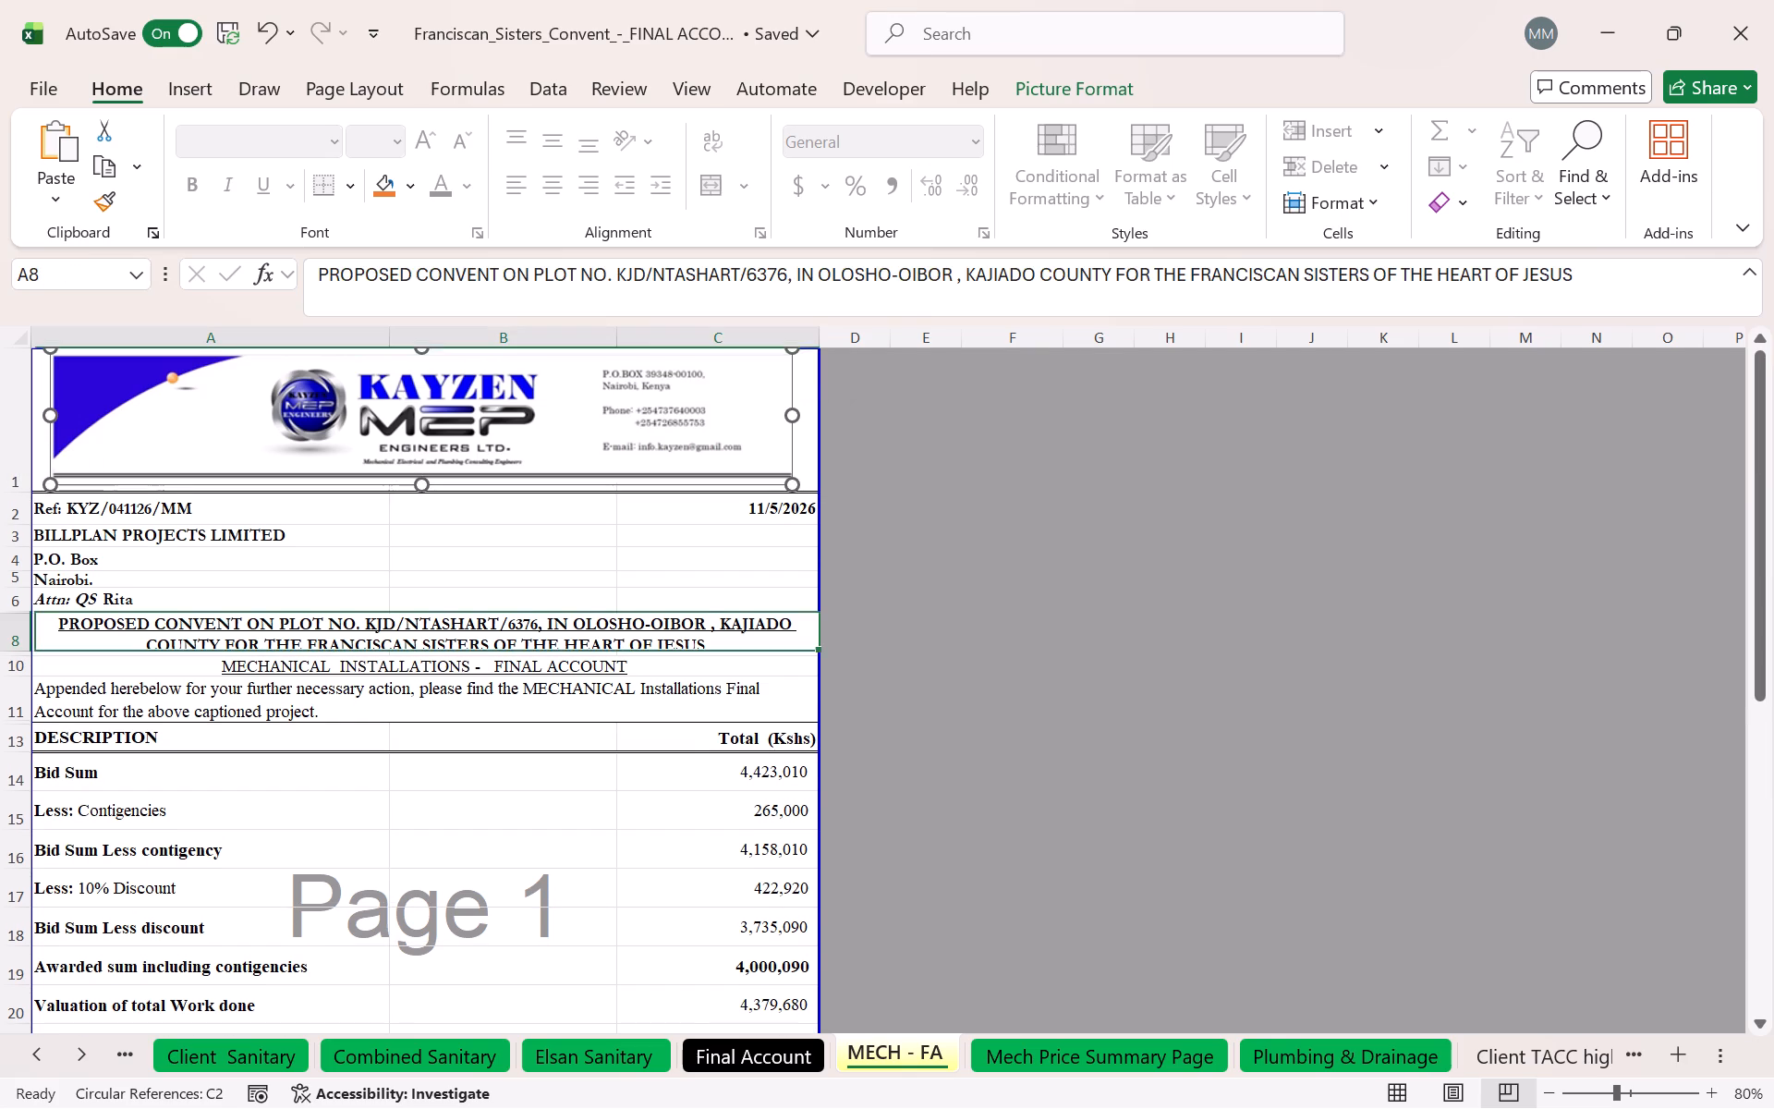
key("ctrl+p")
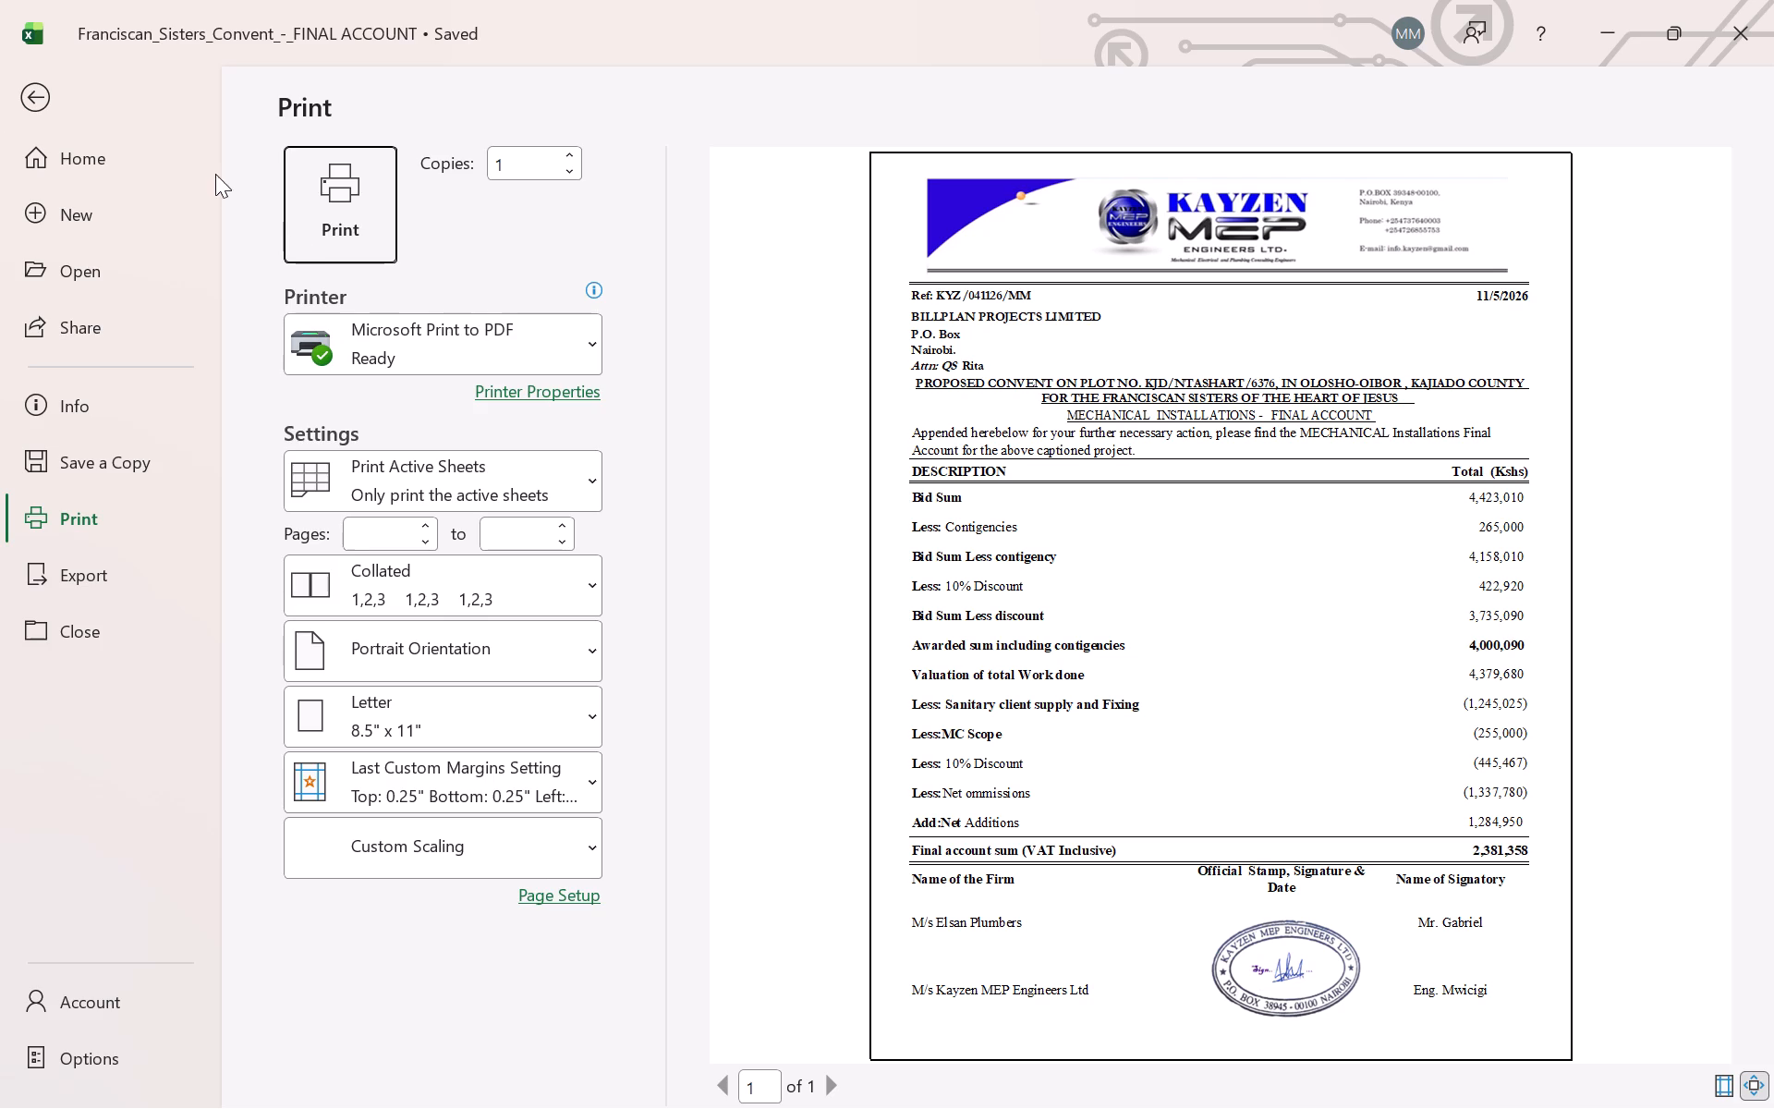
left_click(42, 98)
Shade columns A to C light blue from "Bid Sum" down to "Awarded sum including contigencies".
scroll(282, 592, "down", 1)
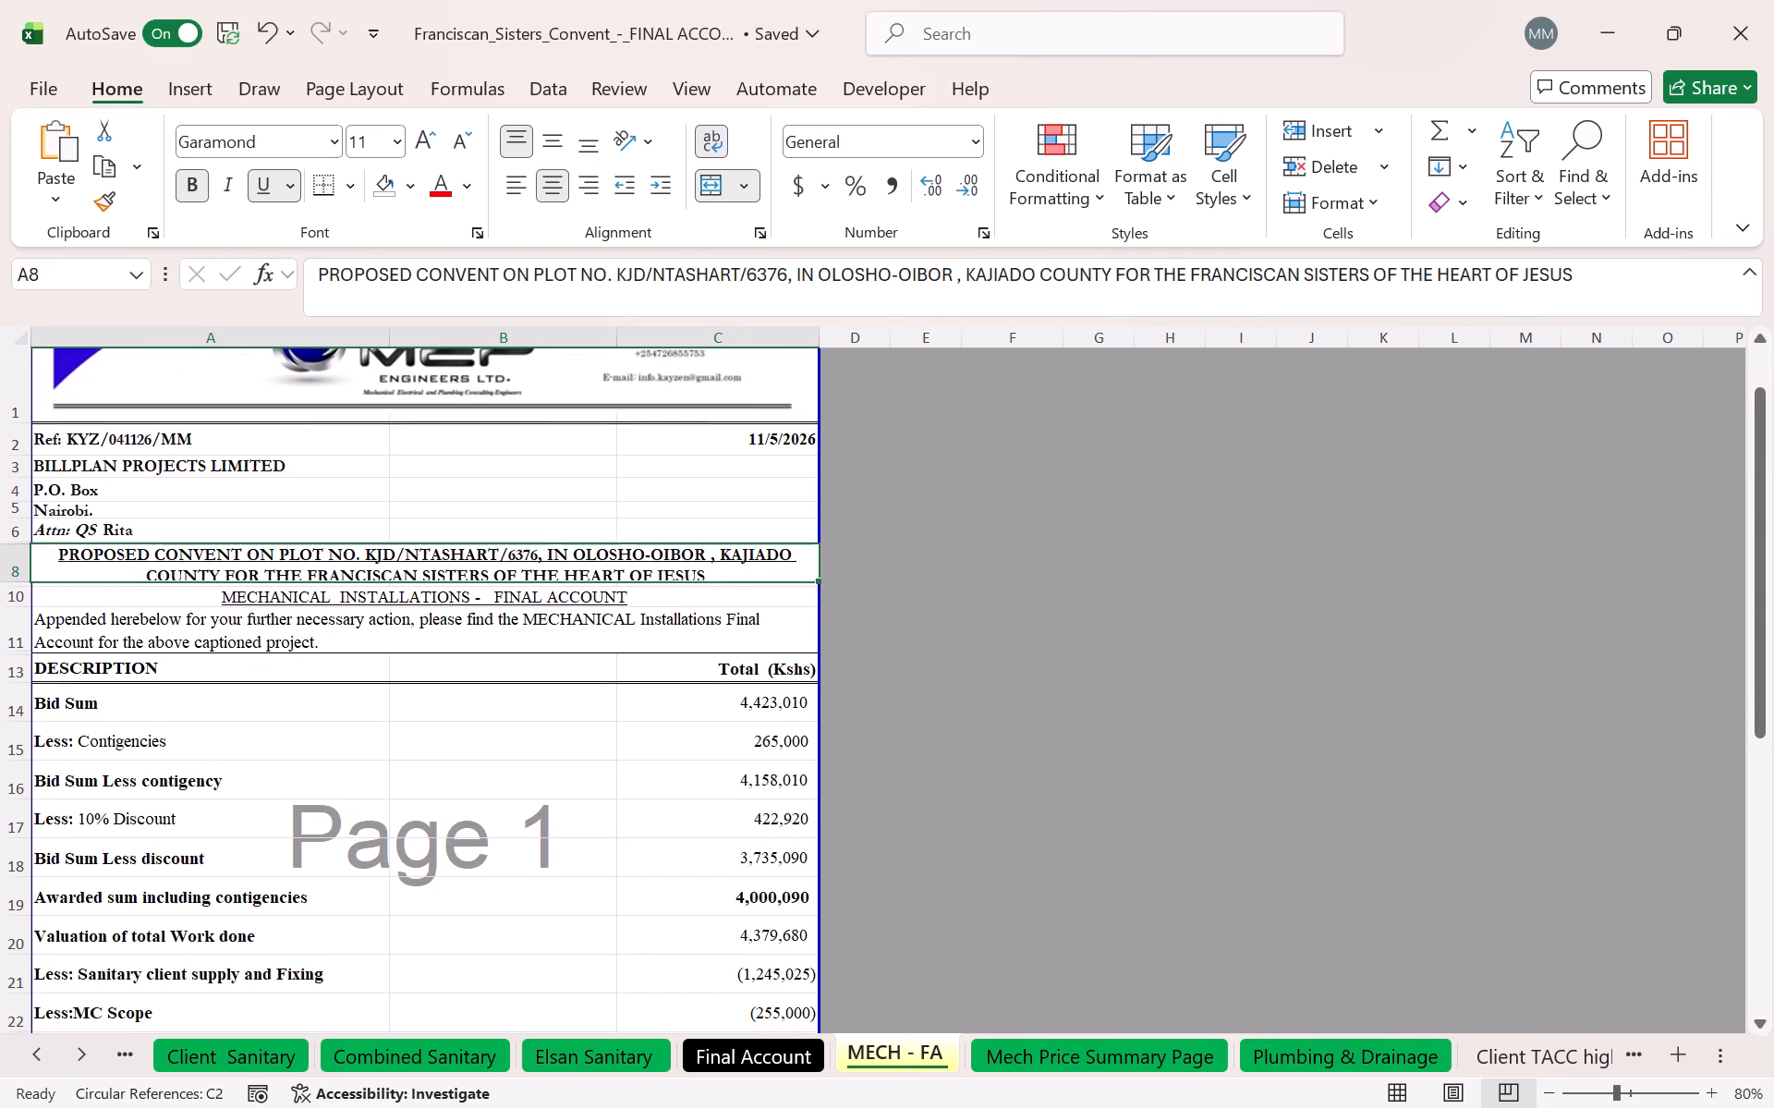
left_click_drag(65, 701, 754, 924)
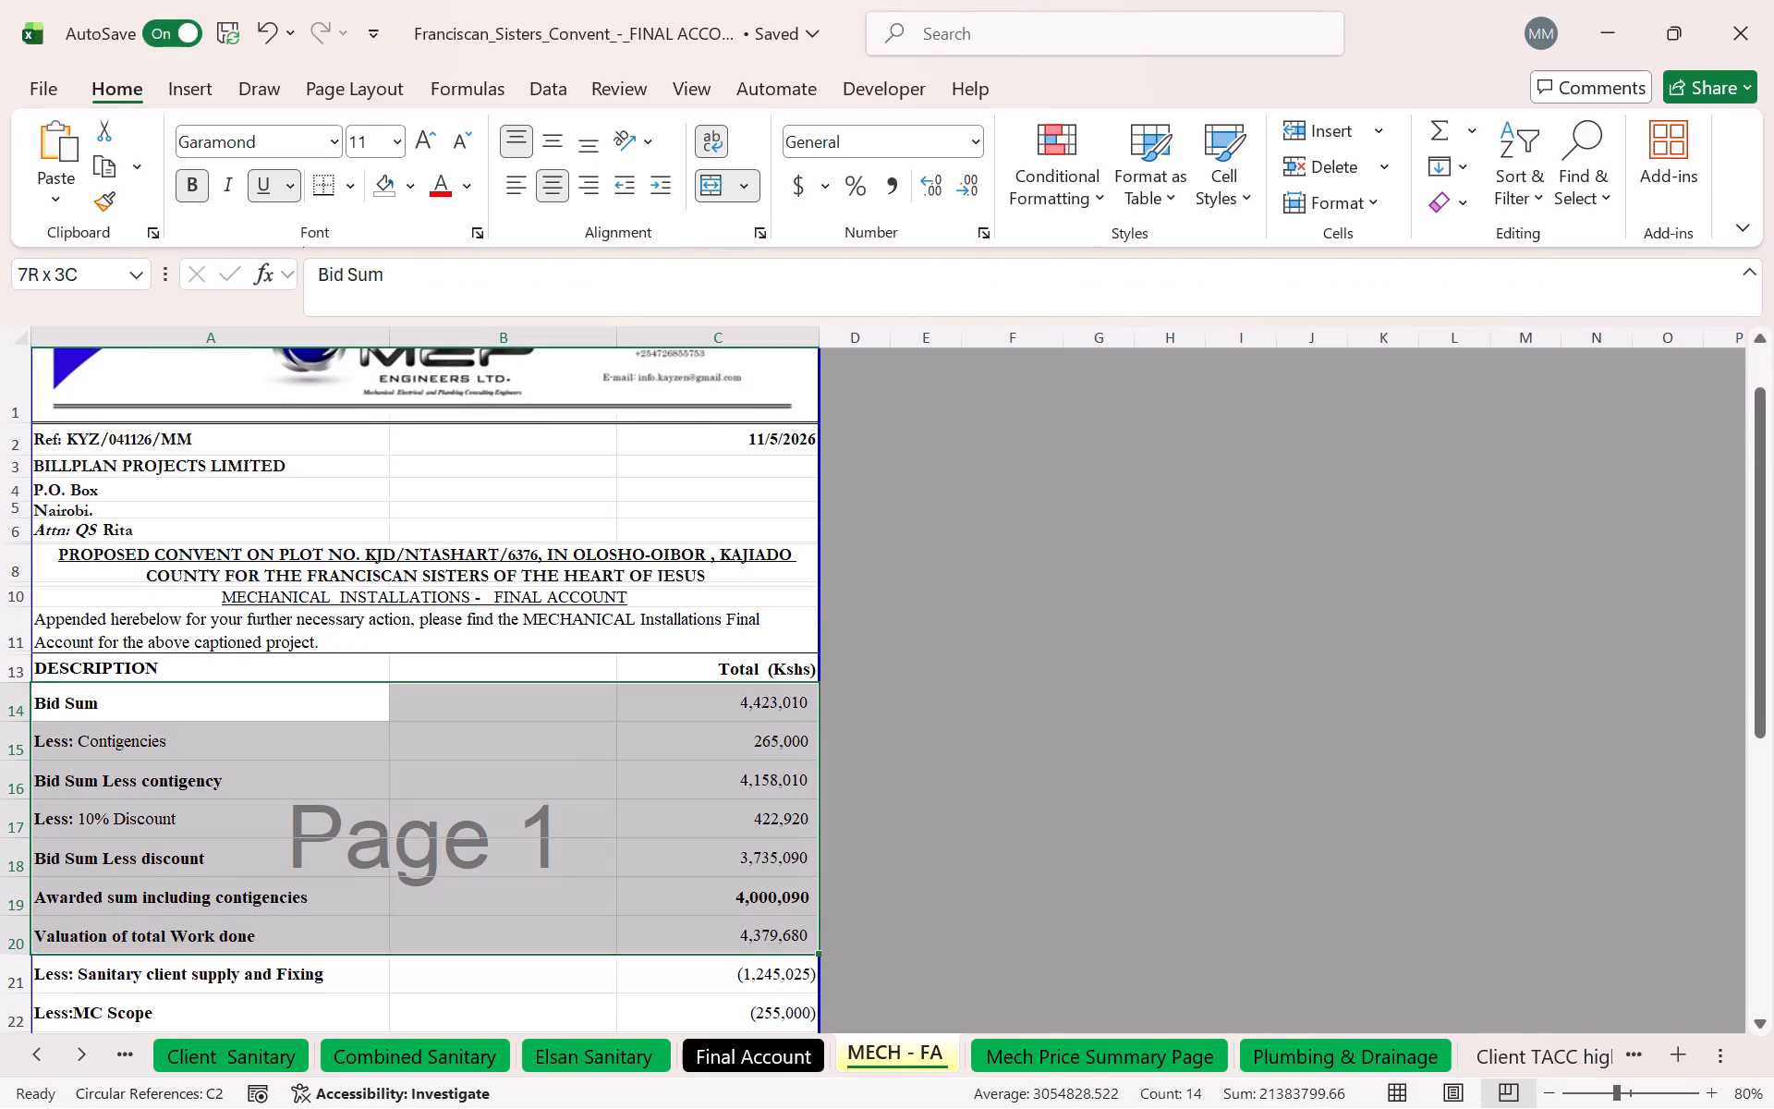
left_click_drag(754, 924, 759, 877)
left_click(419, 177)
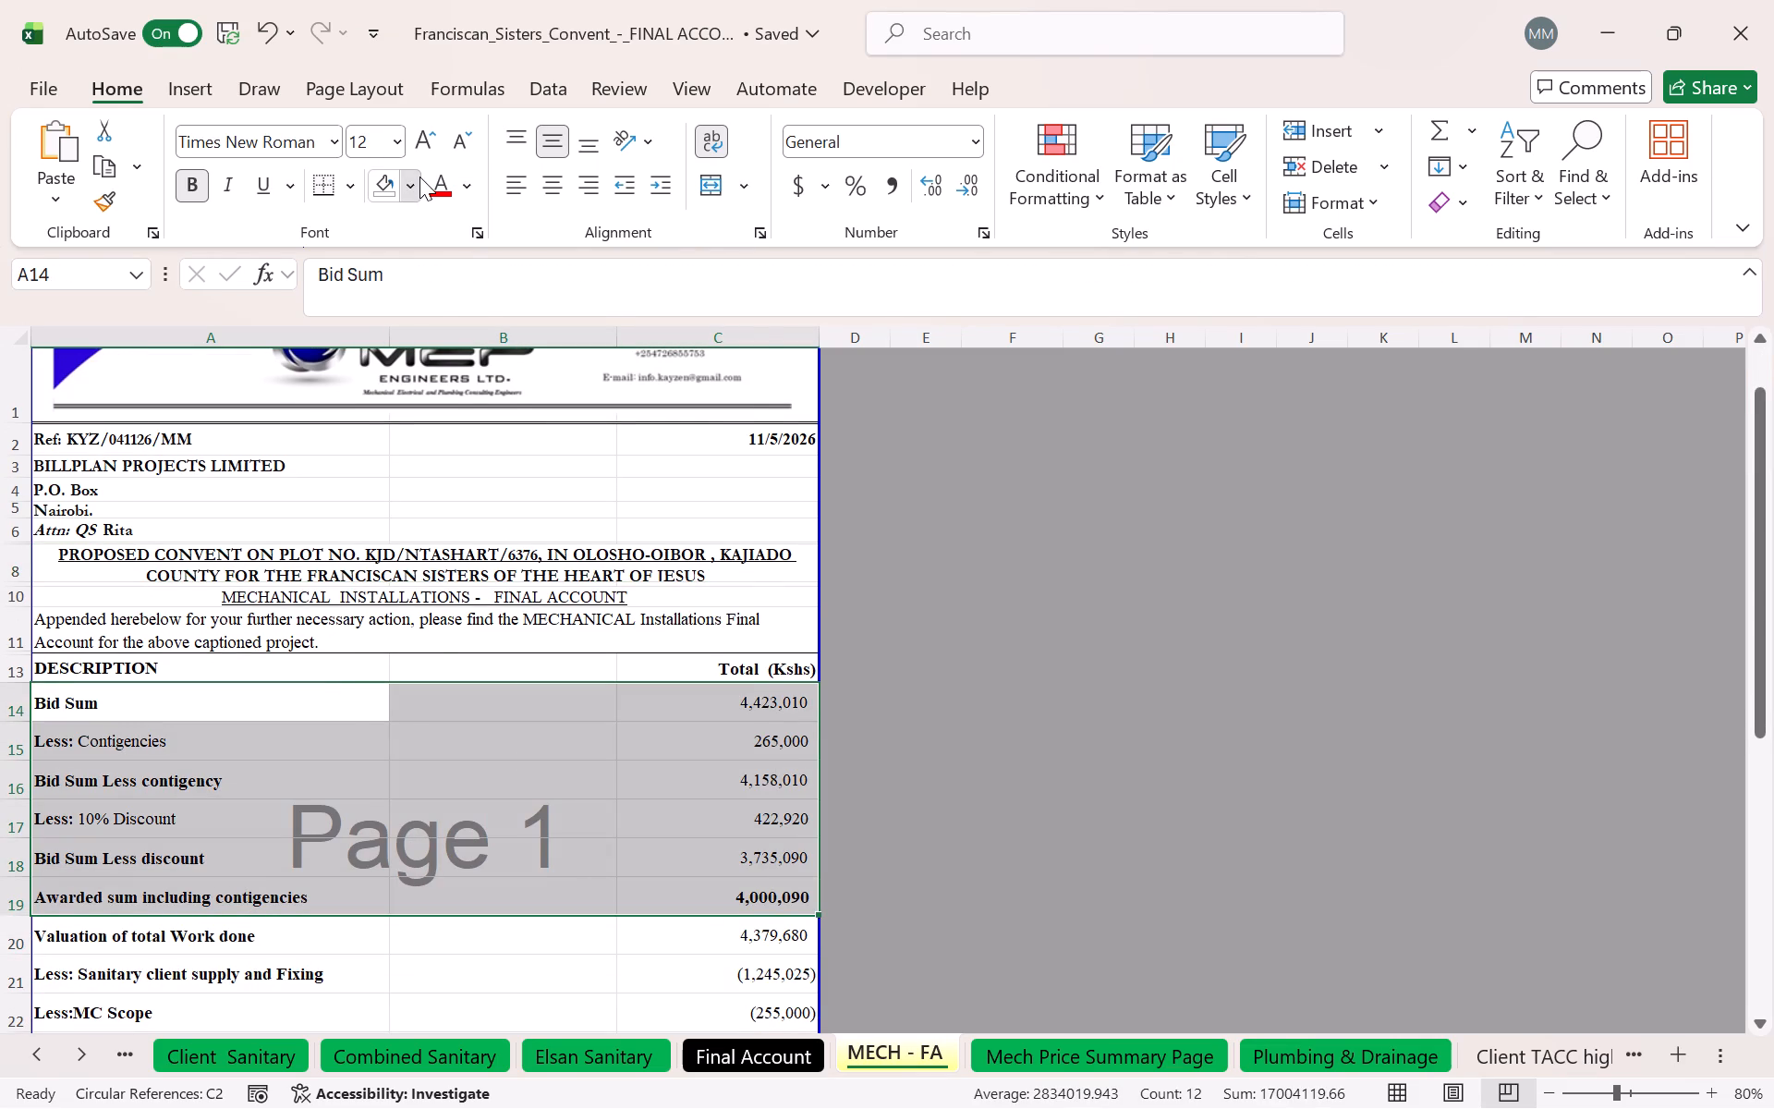
left_click(691, 369)
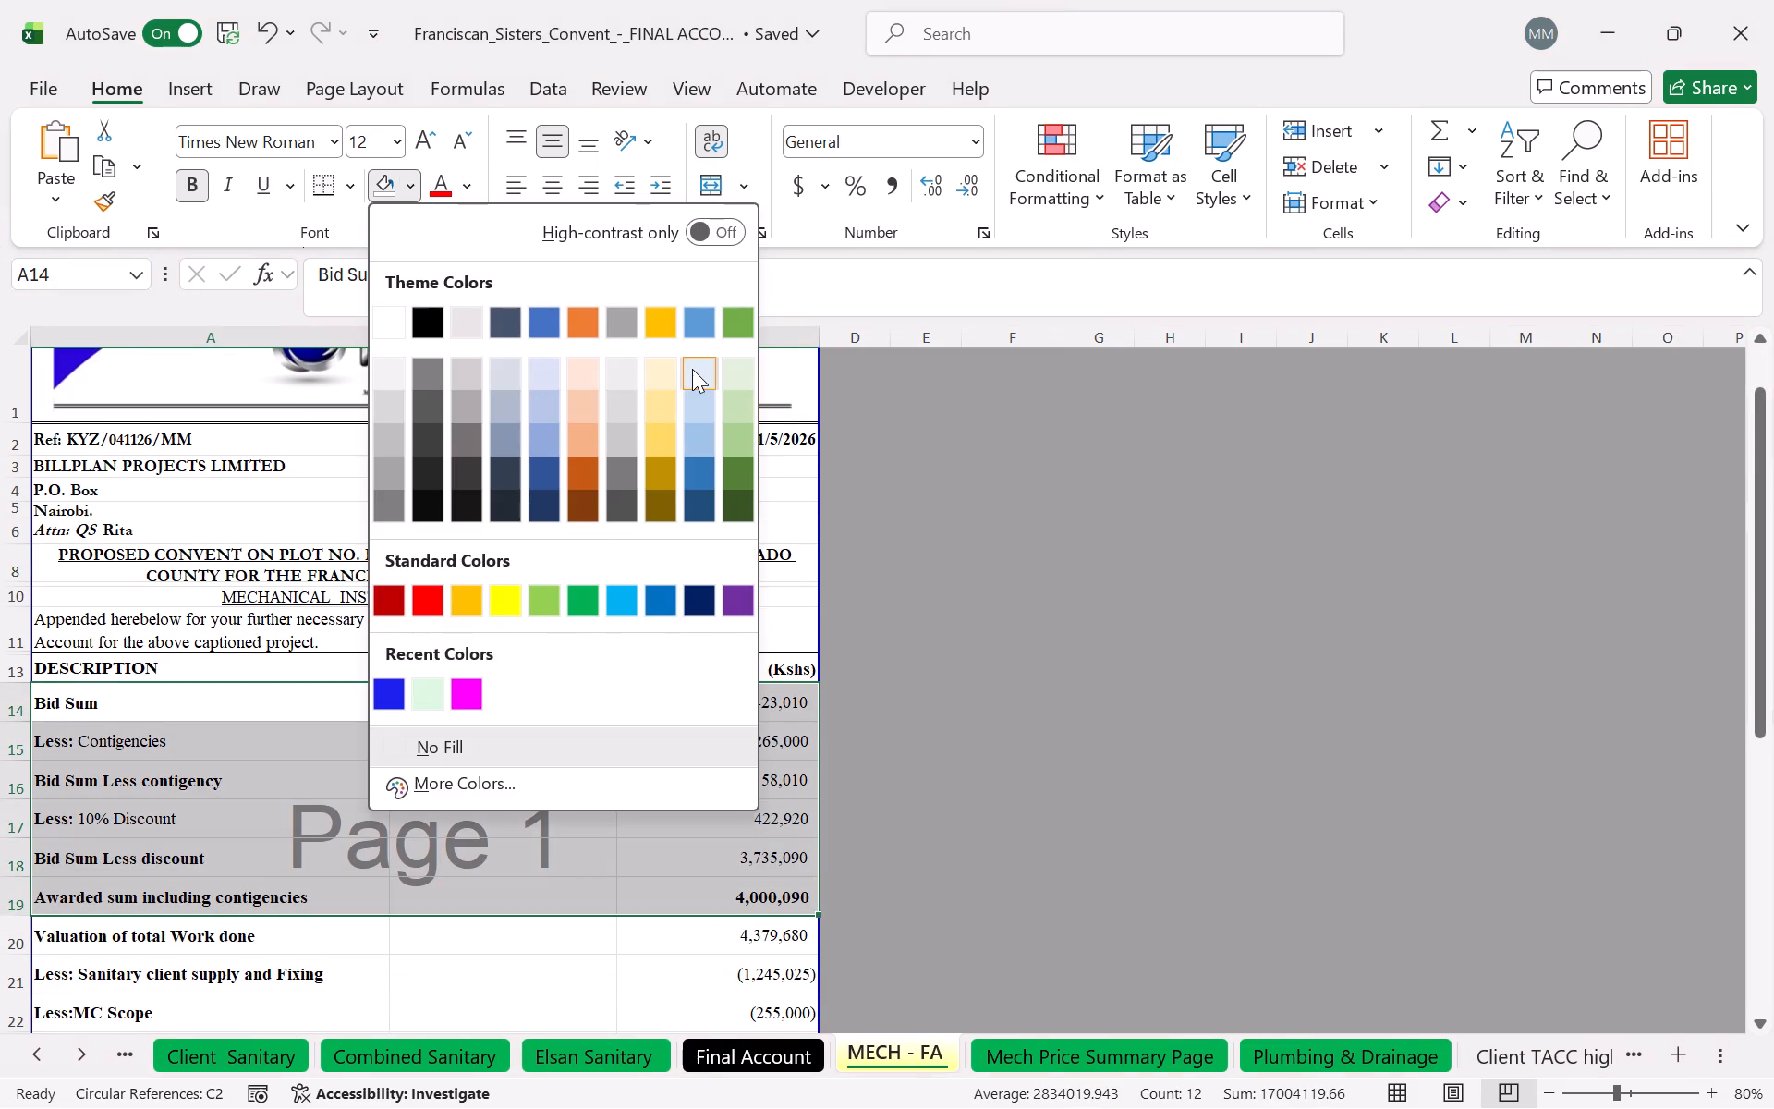
left_click(599, 713)
Shade columns A to C light orange from "Valuation of total Work done" to "Final account sum (VAT Inclusive)" and check the print preview.
scroll(523, 408, "down", 3)
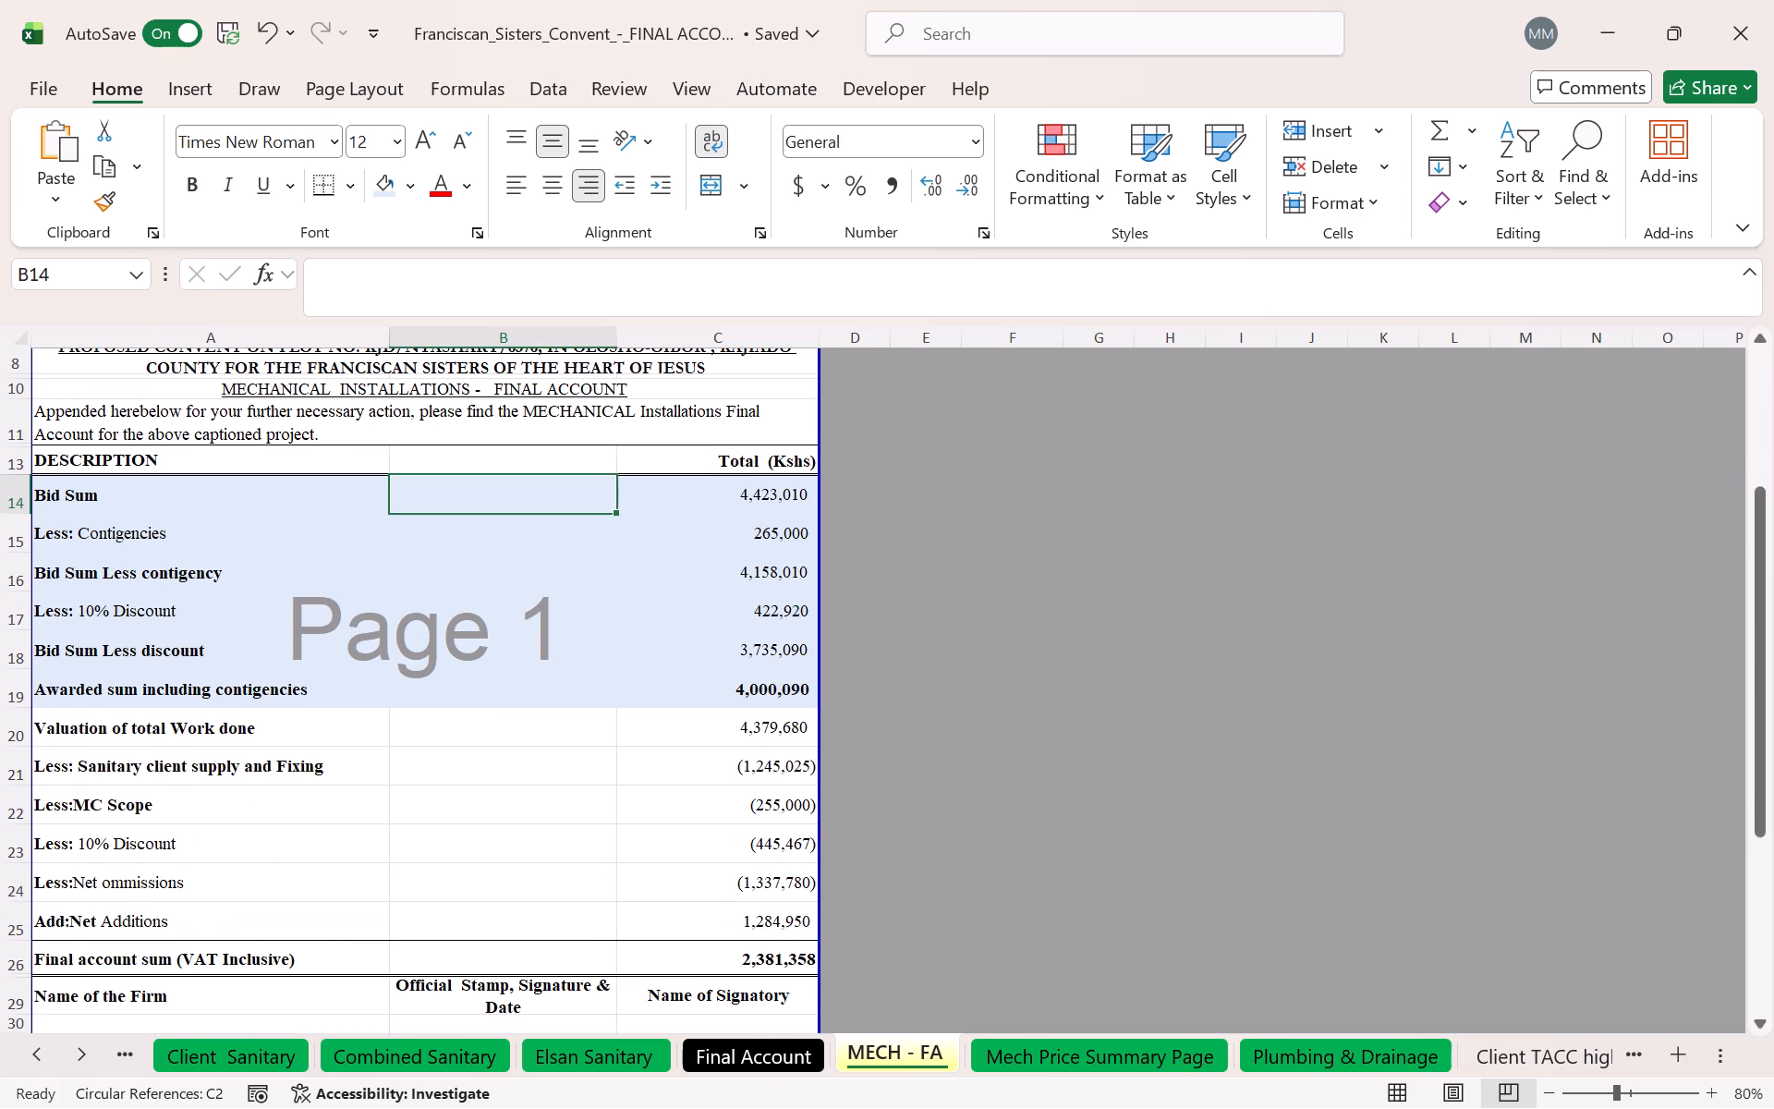
left_click_drag(86, 735, 697, 961)
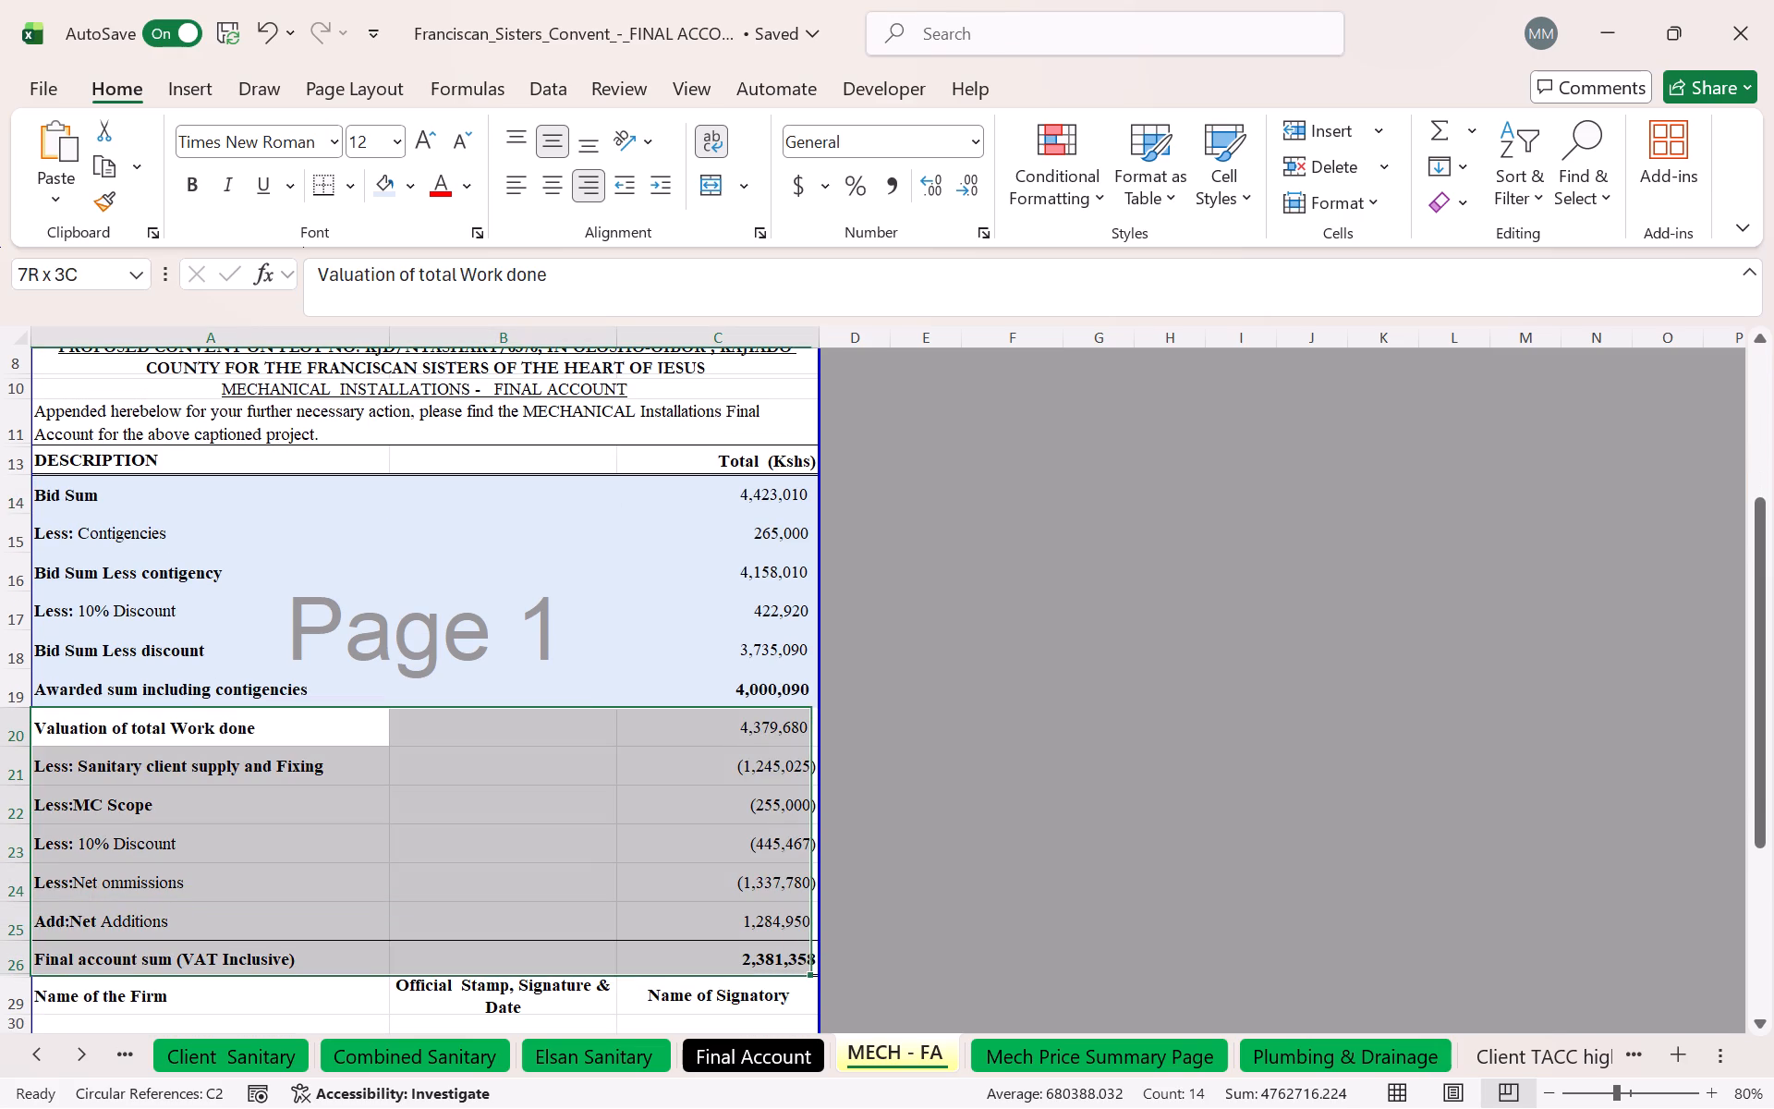
left_click_drag(697, 961, 714, 943)
left_click(411, 187)
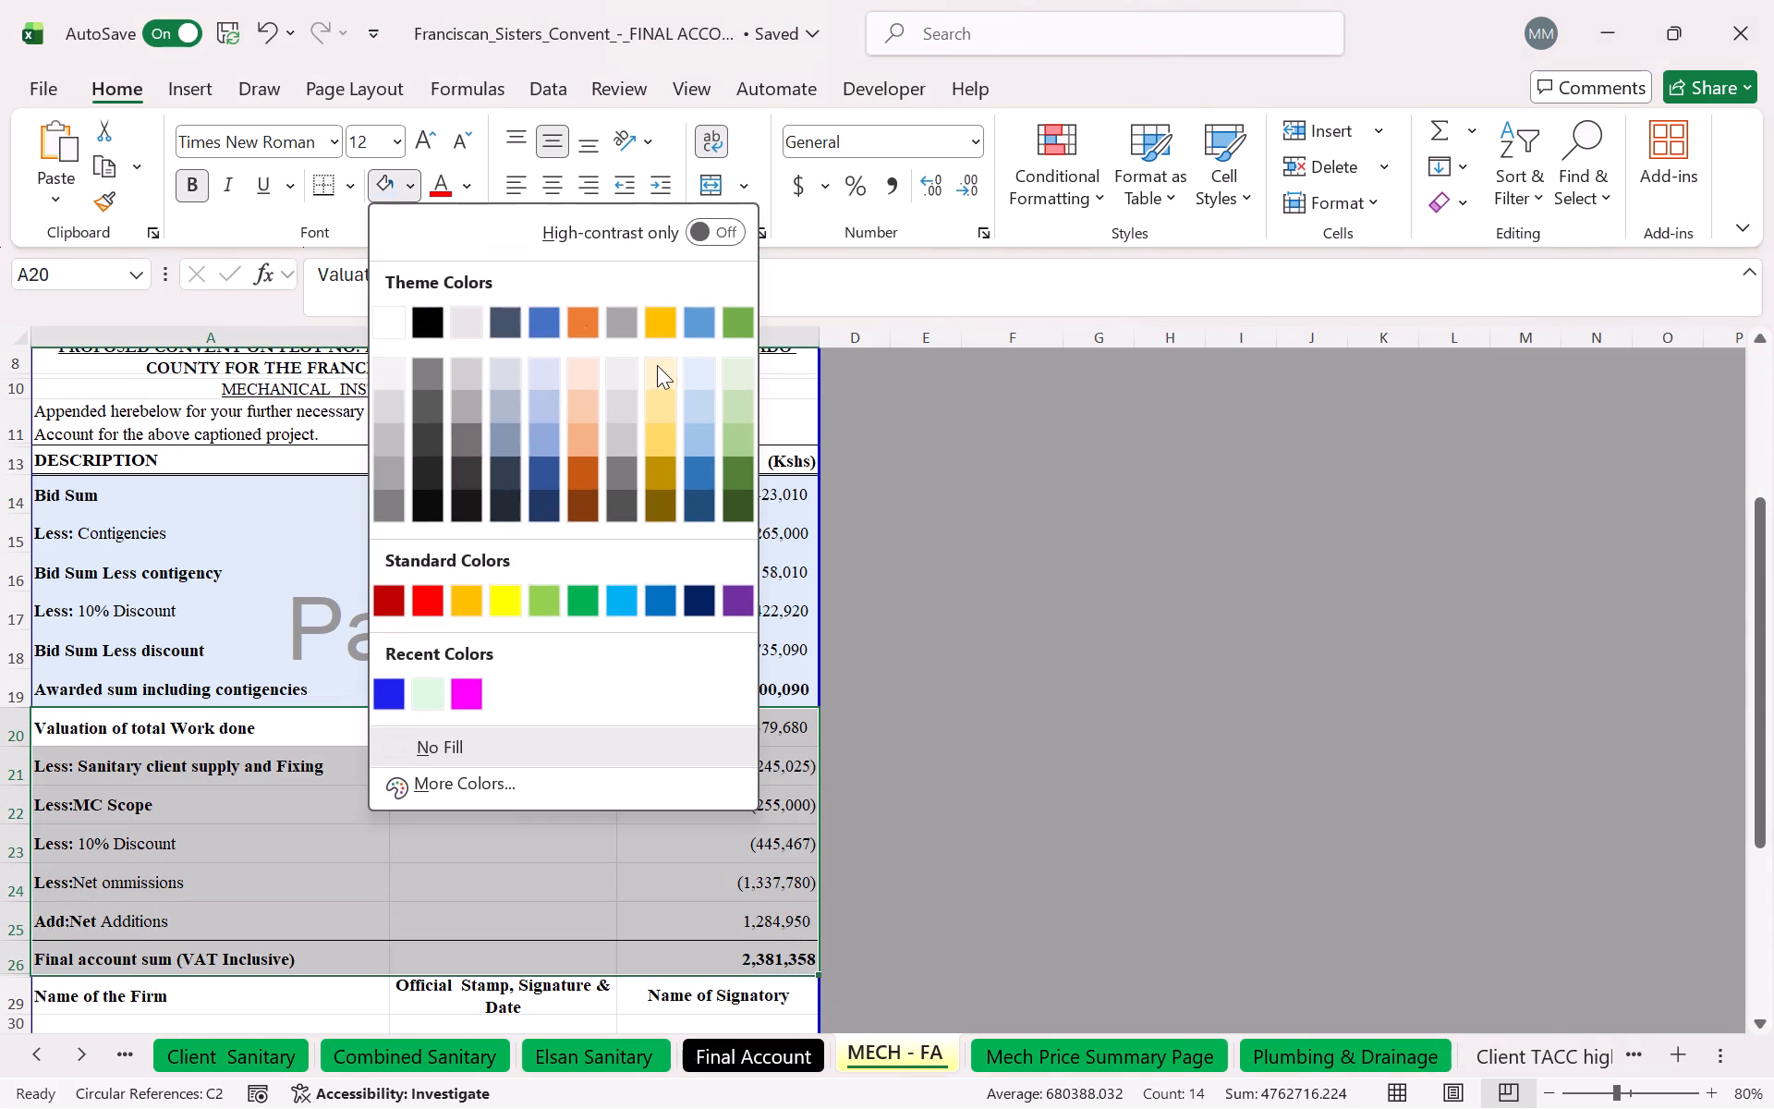
left_click(576, 372)
left_click(612, 626)
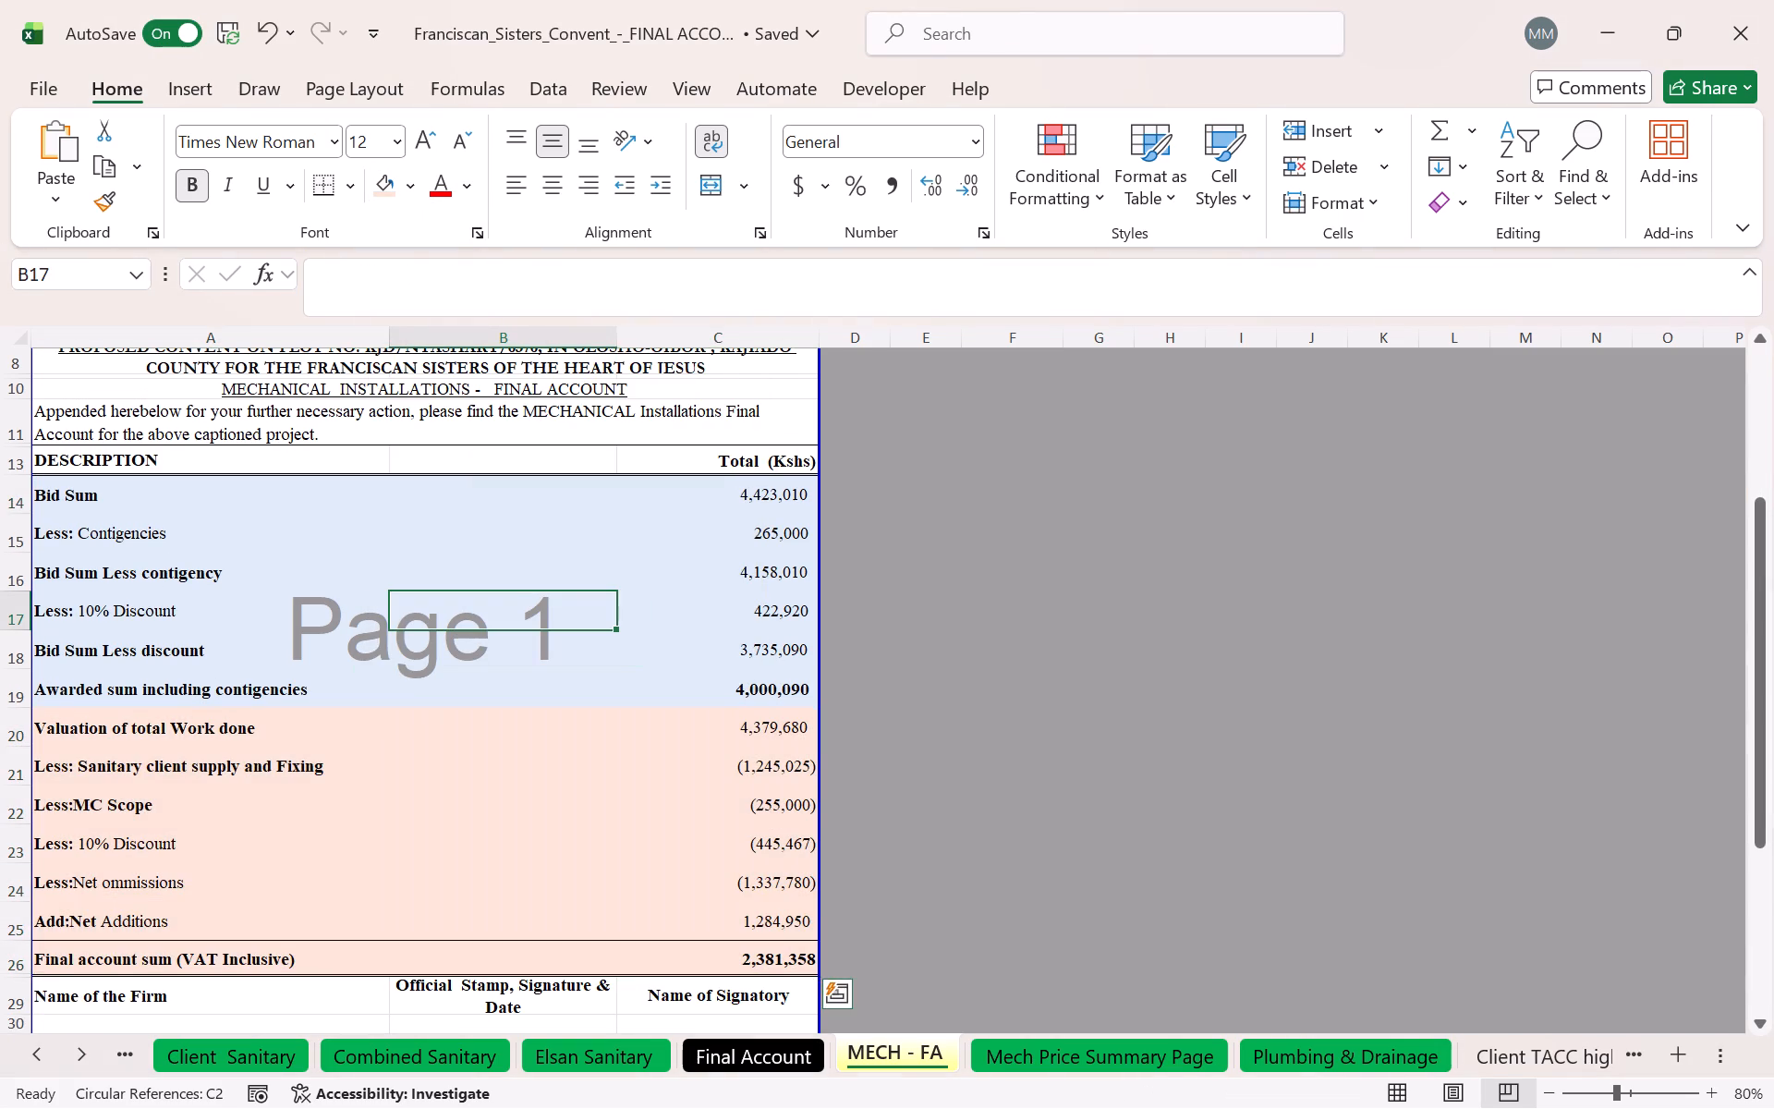
key("ctrl+p")
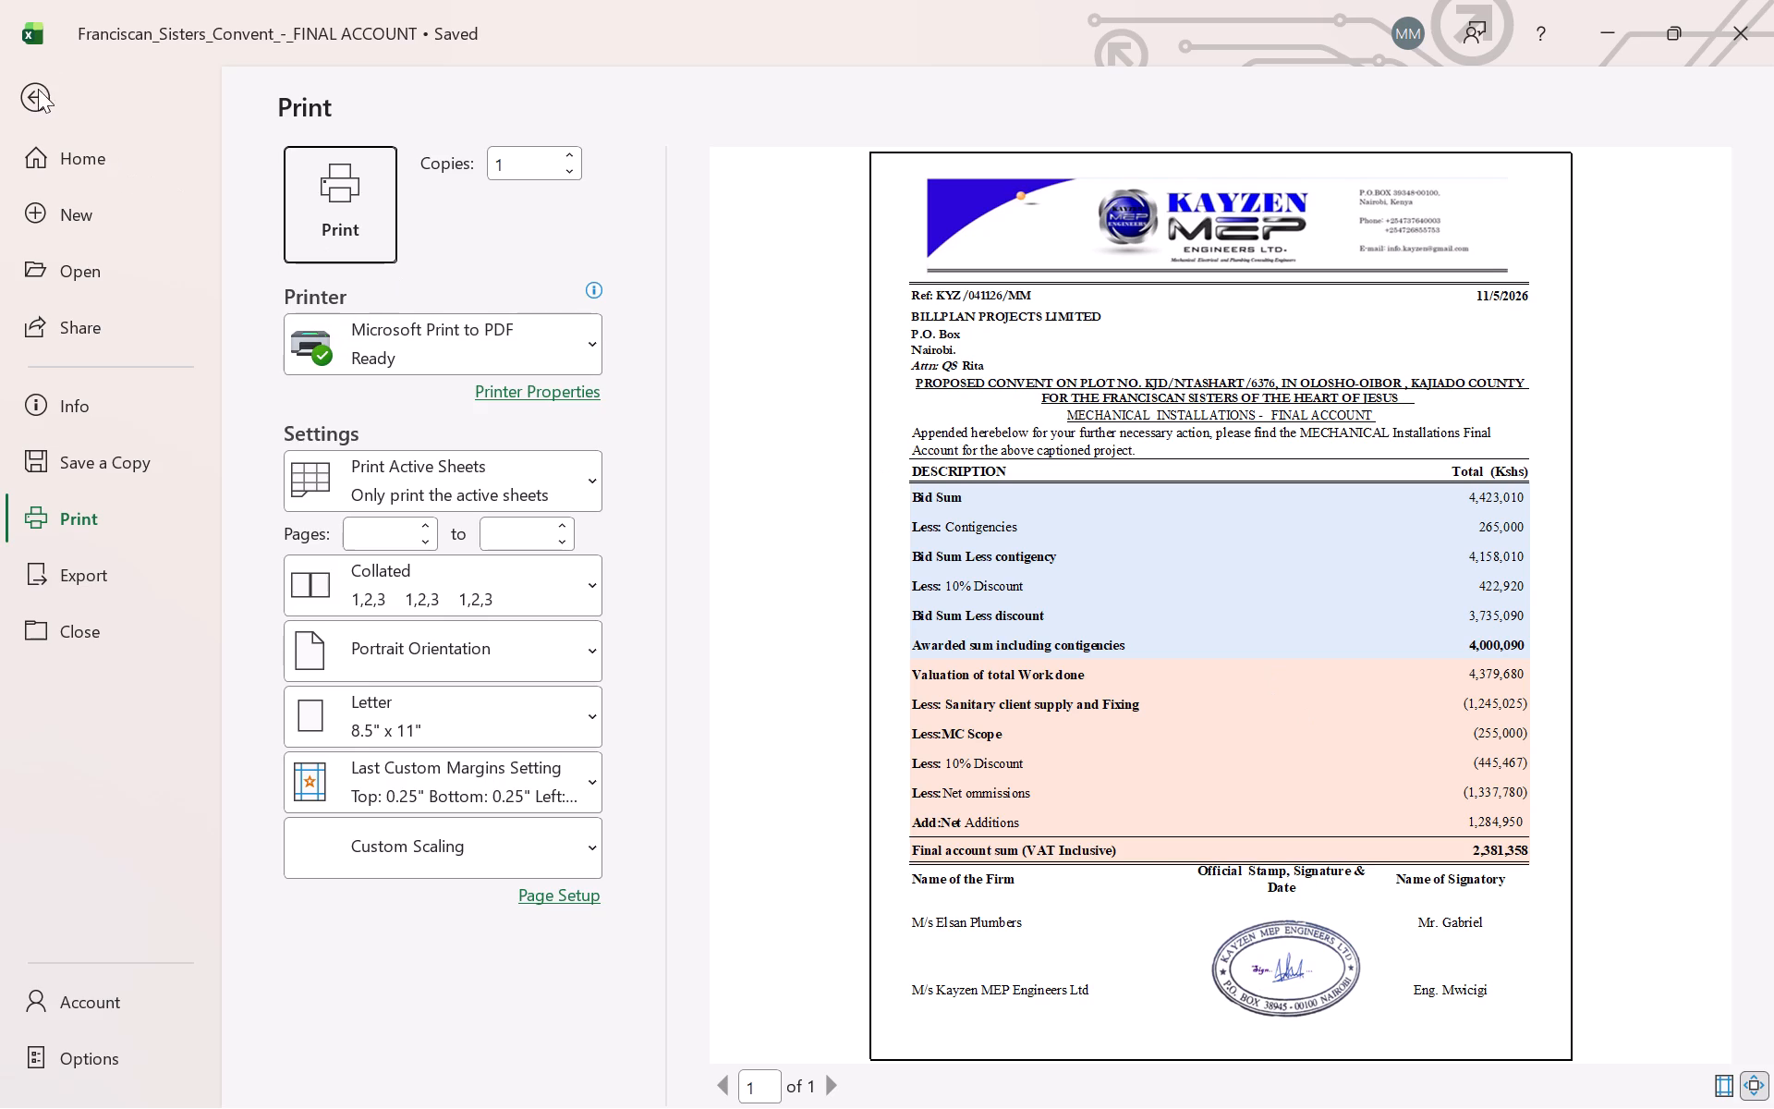
left_click_drag(38, 89, 37, 102)
On the Mech Price Summary Page, insert a blank row between "Total Less Contigency" and "Discount".
left_click(1063, 1051)
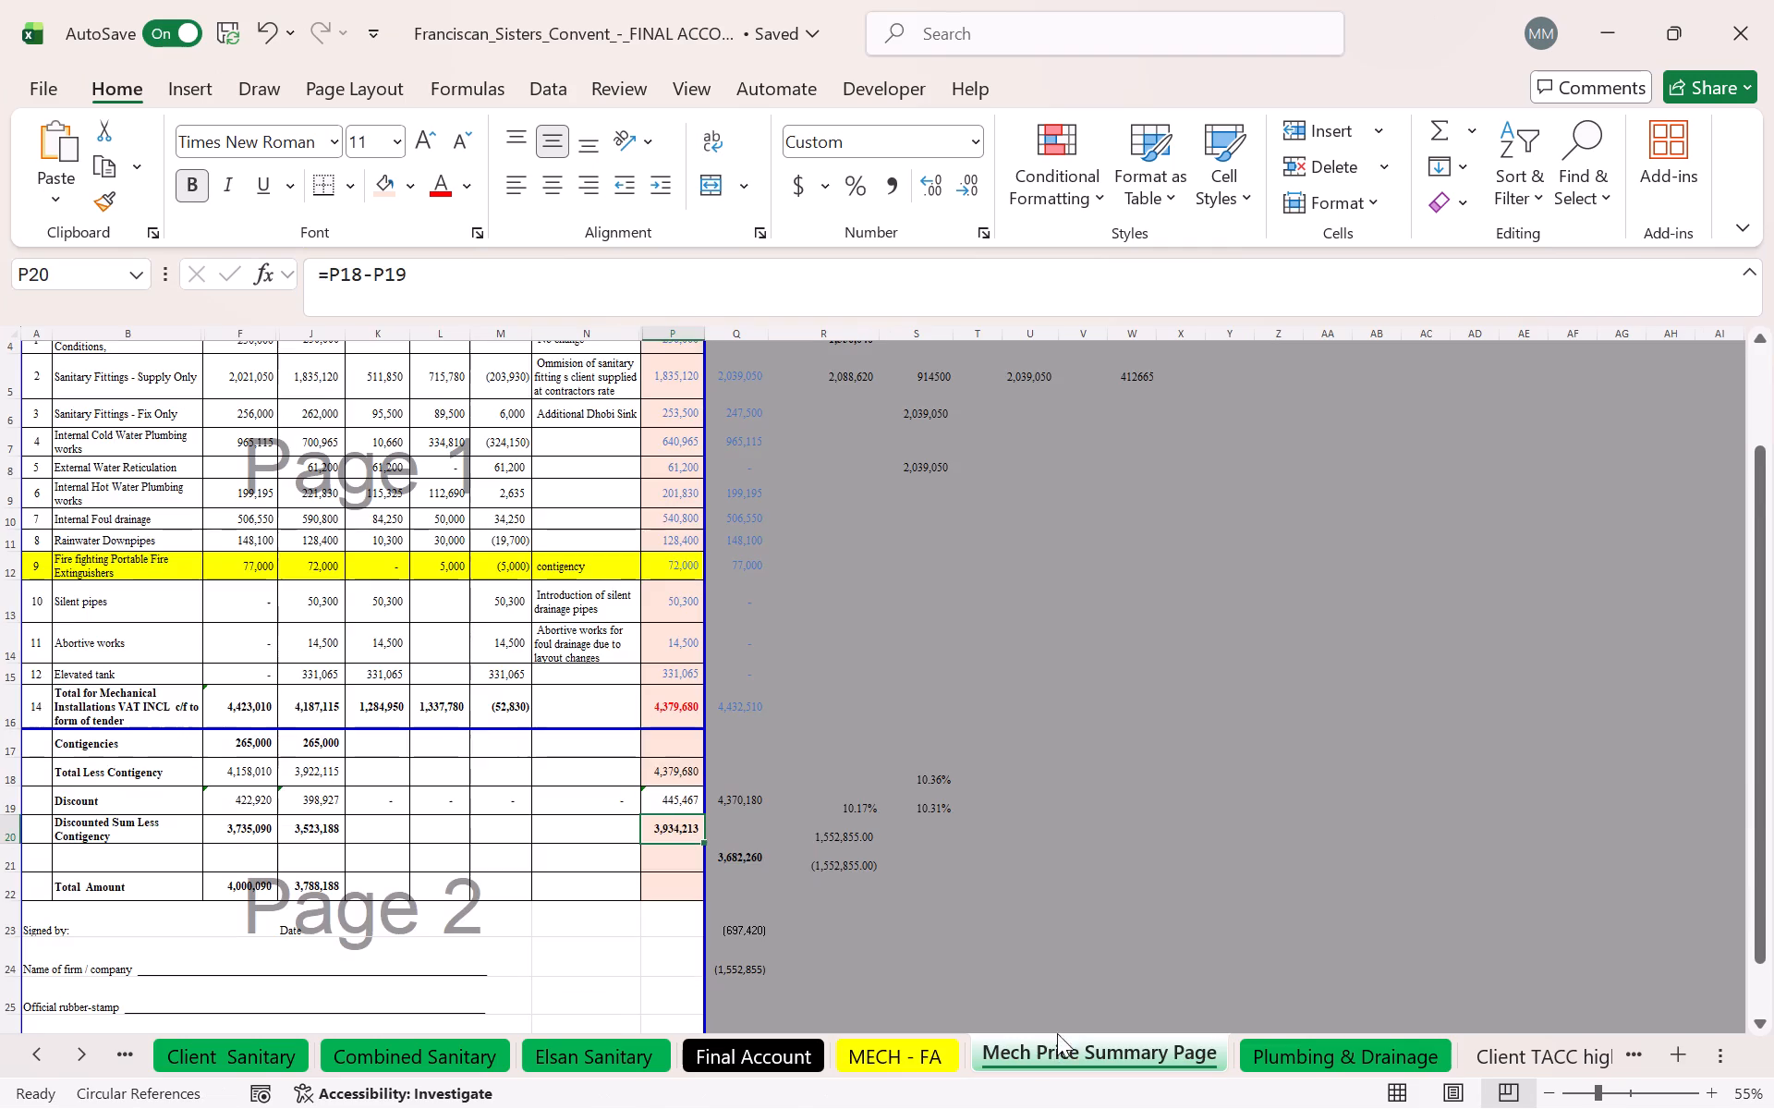
scroll(736, 674, "down", 1)
double_click(662, 734)
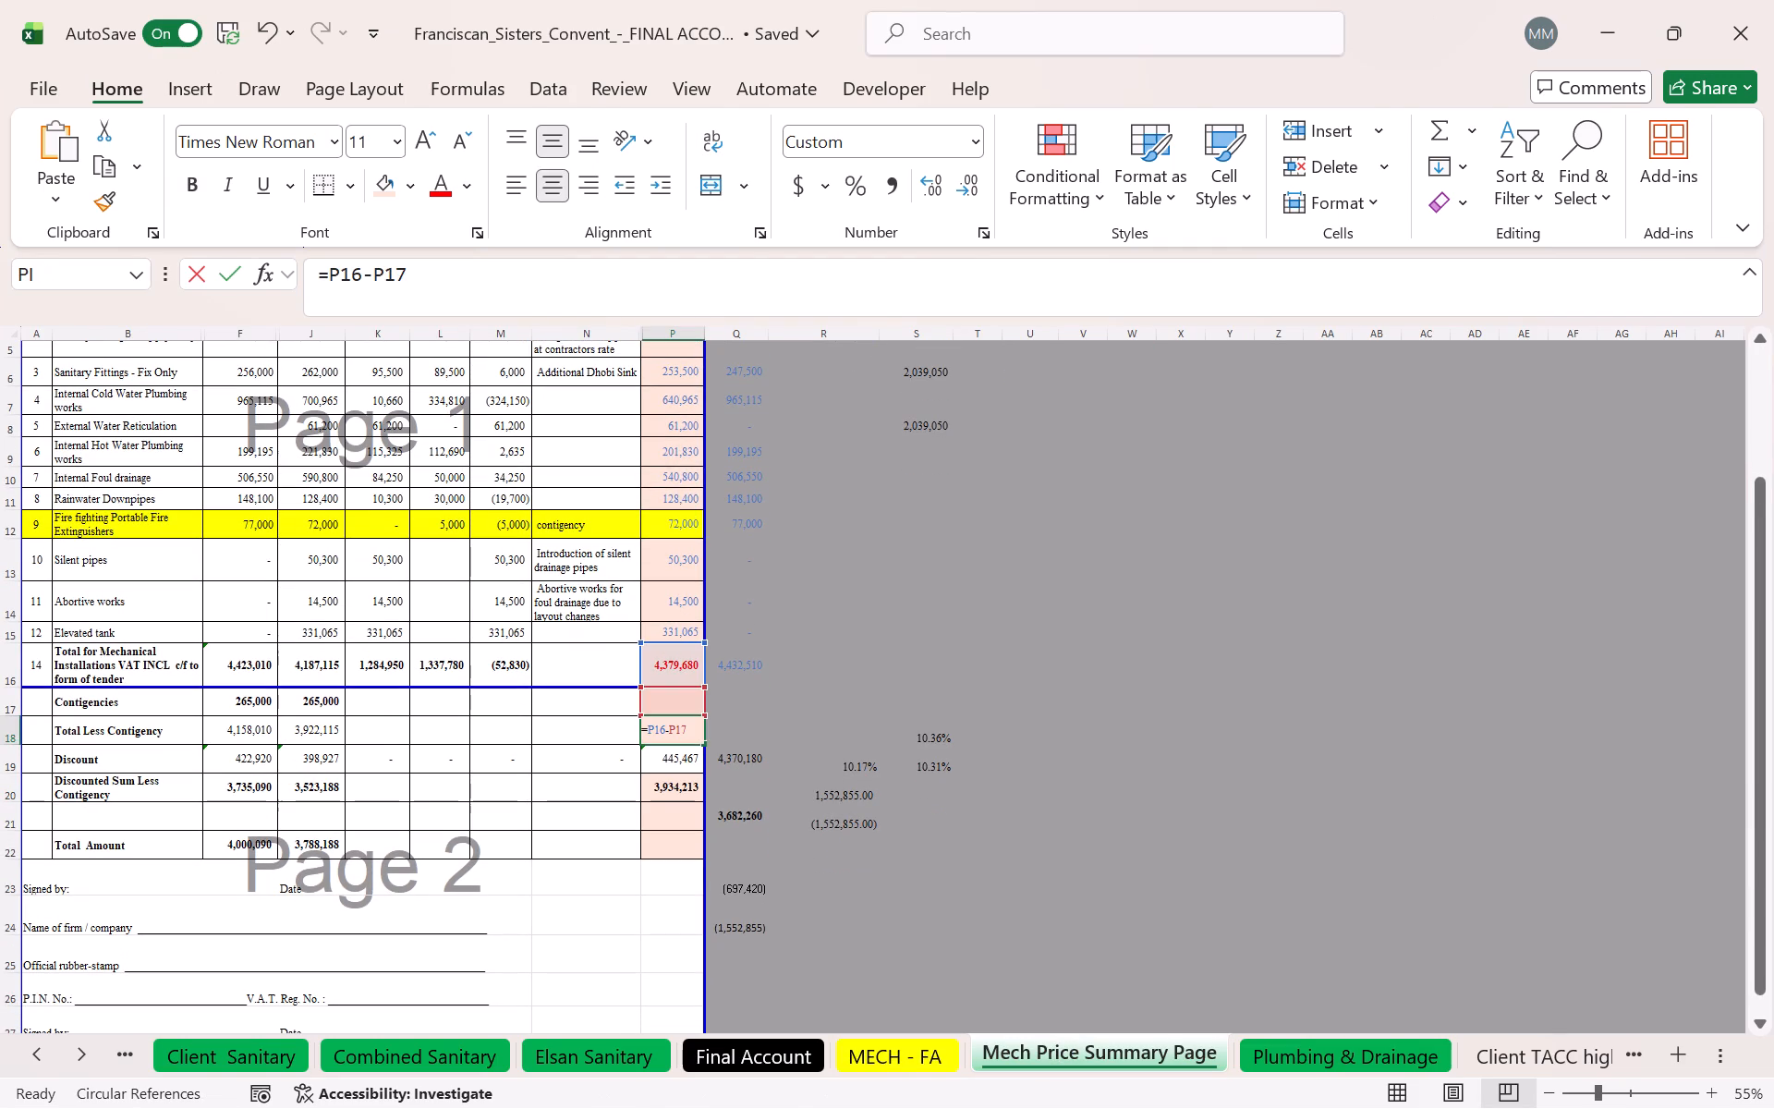
key("Escape")
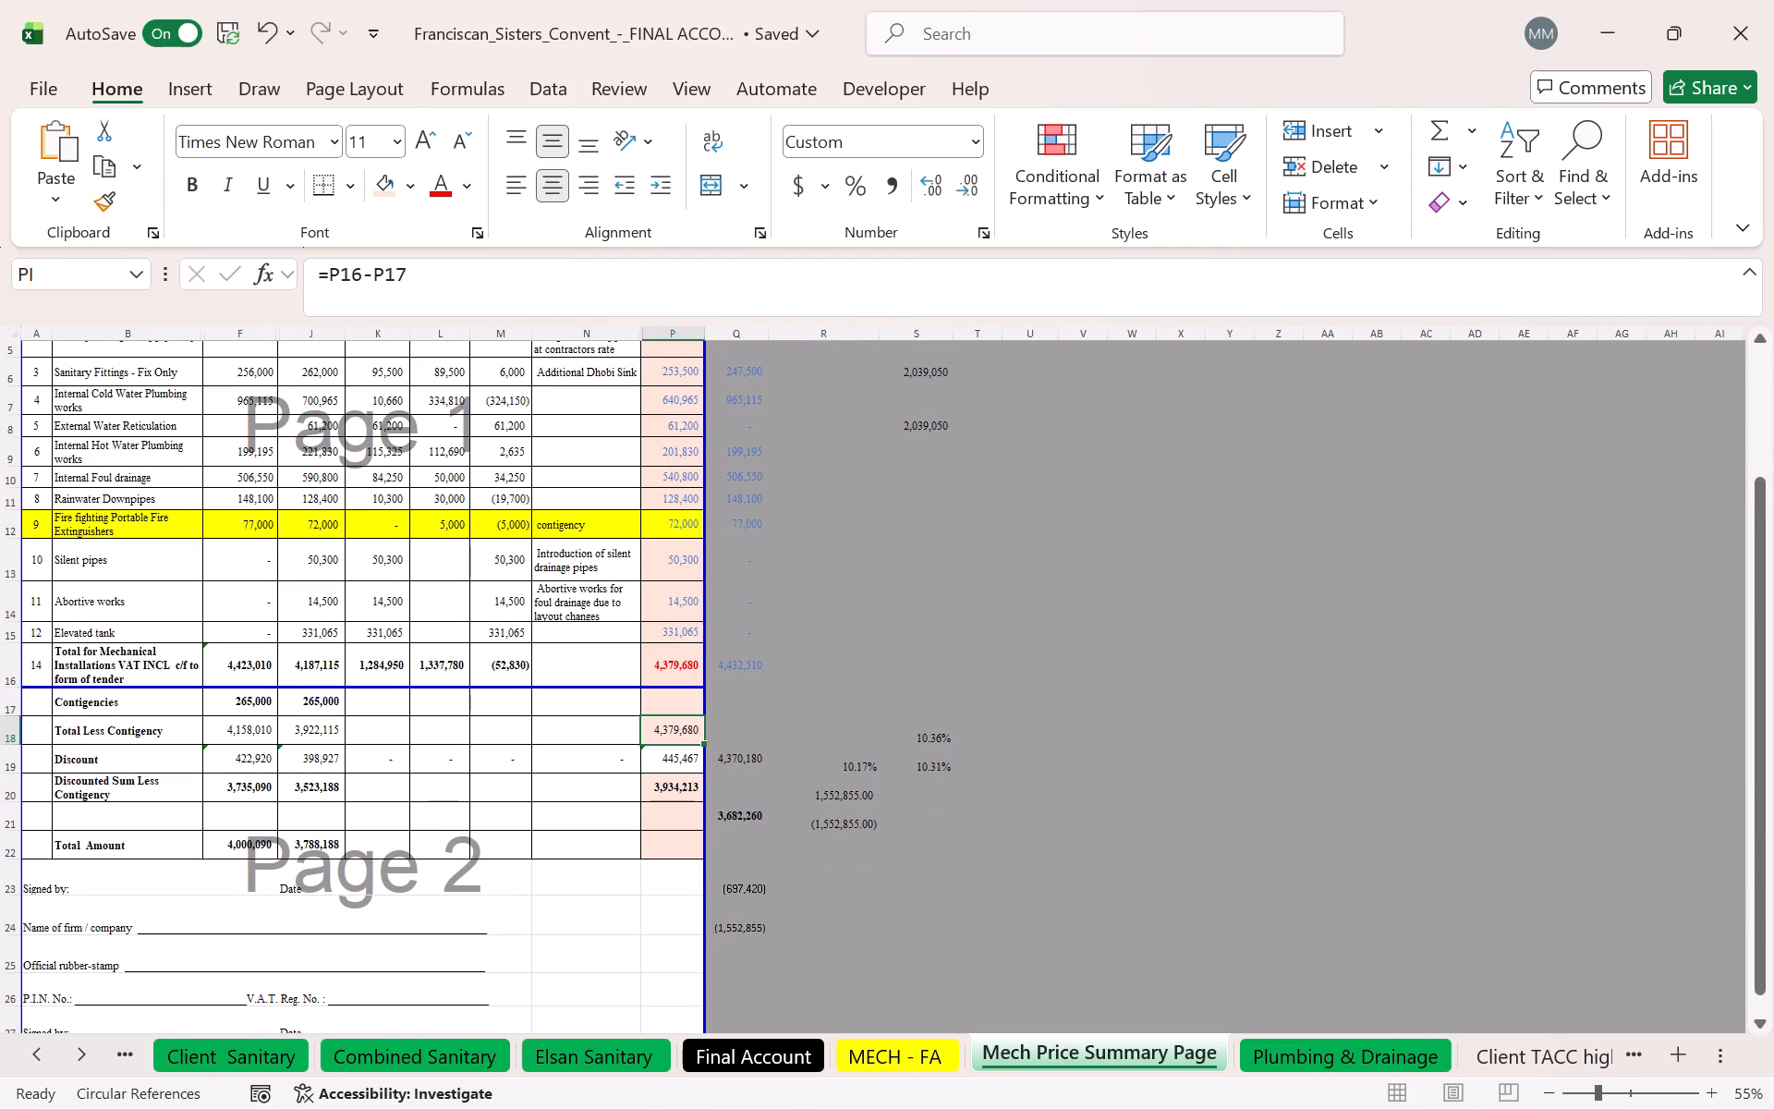
left_click(17, 756)
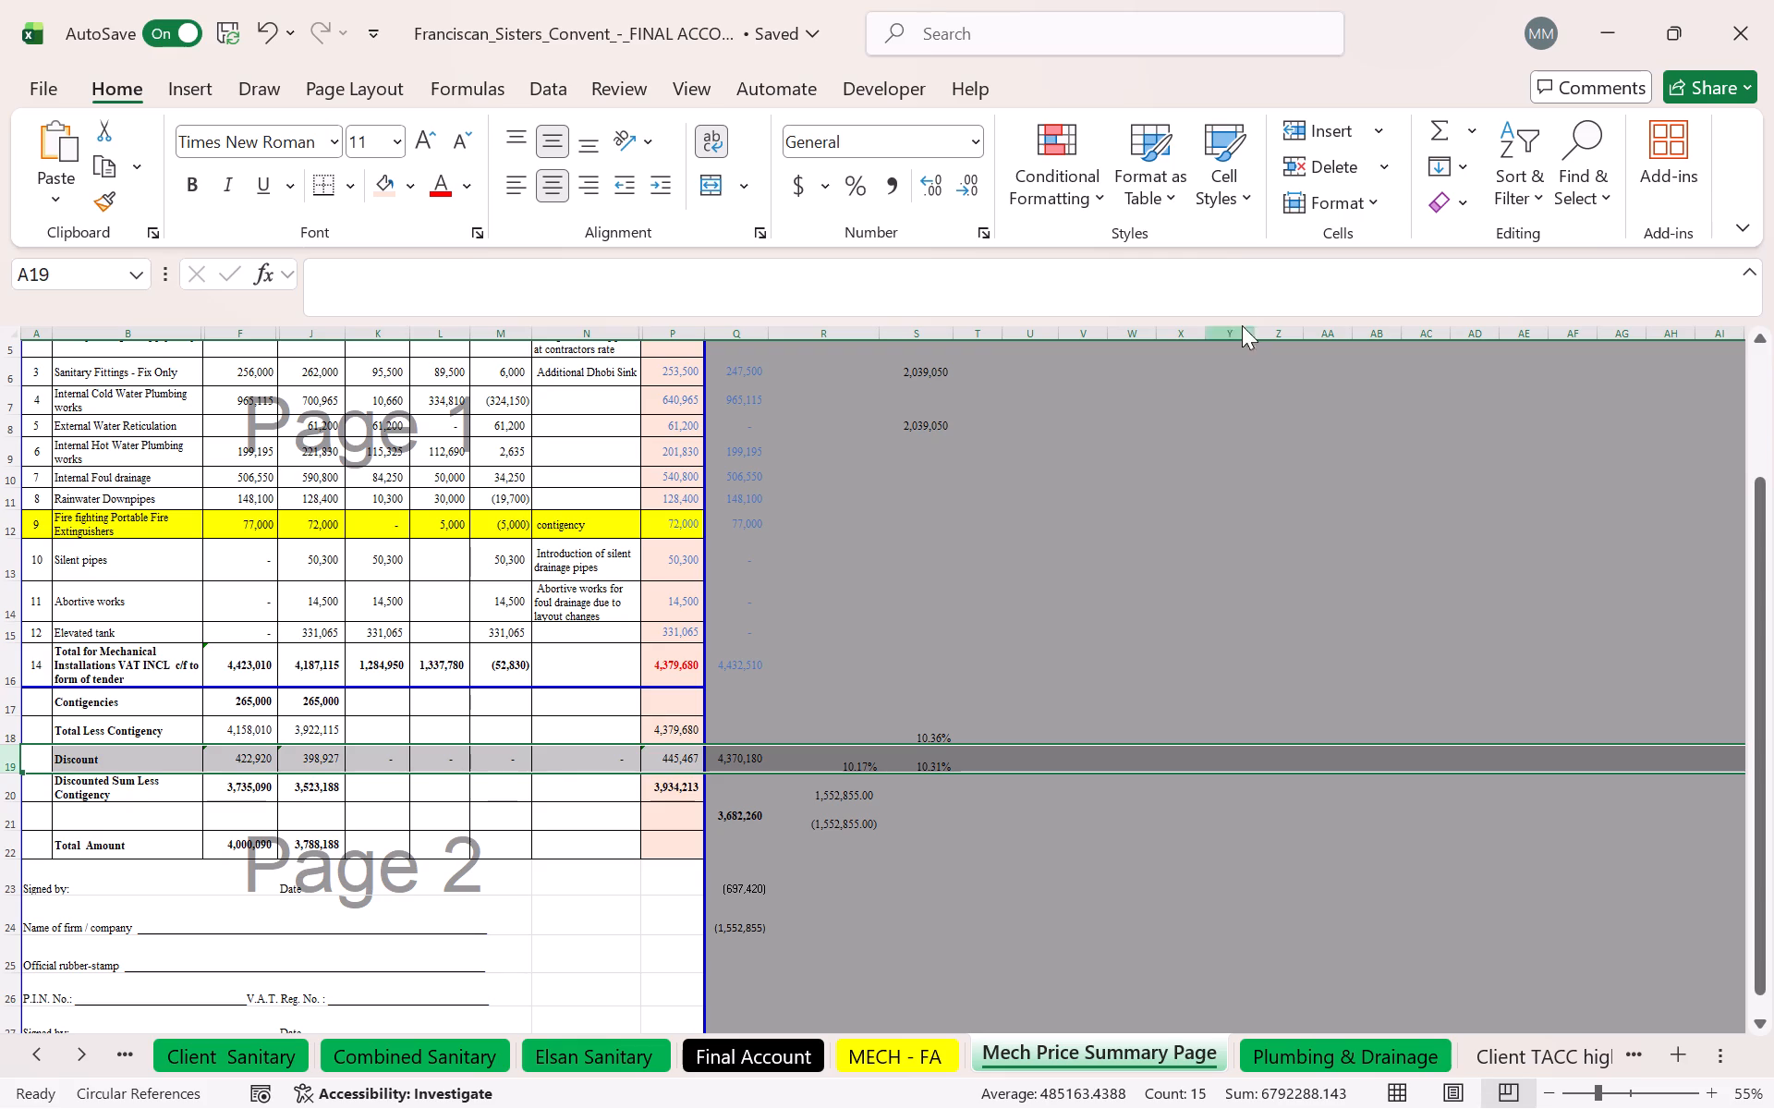
left_click(1338, 121)
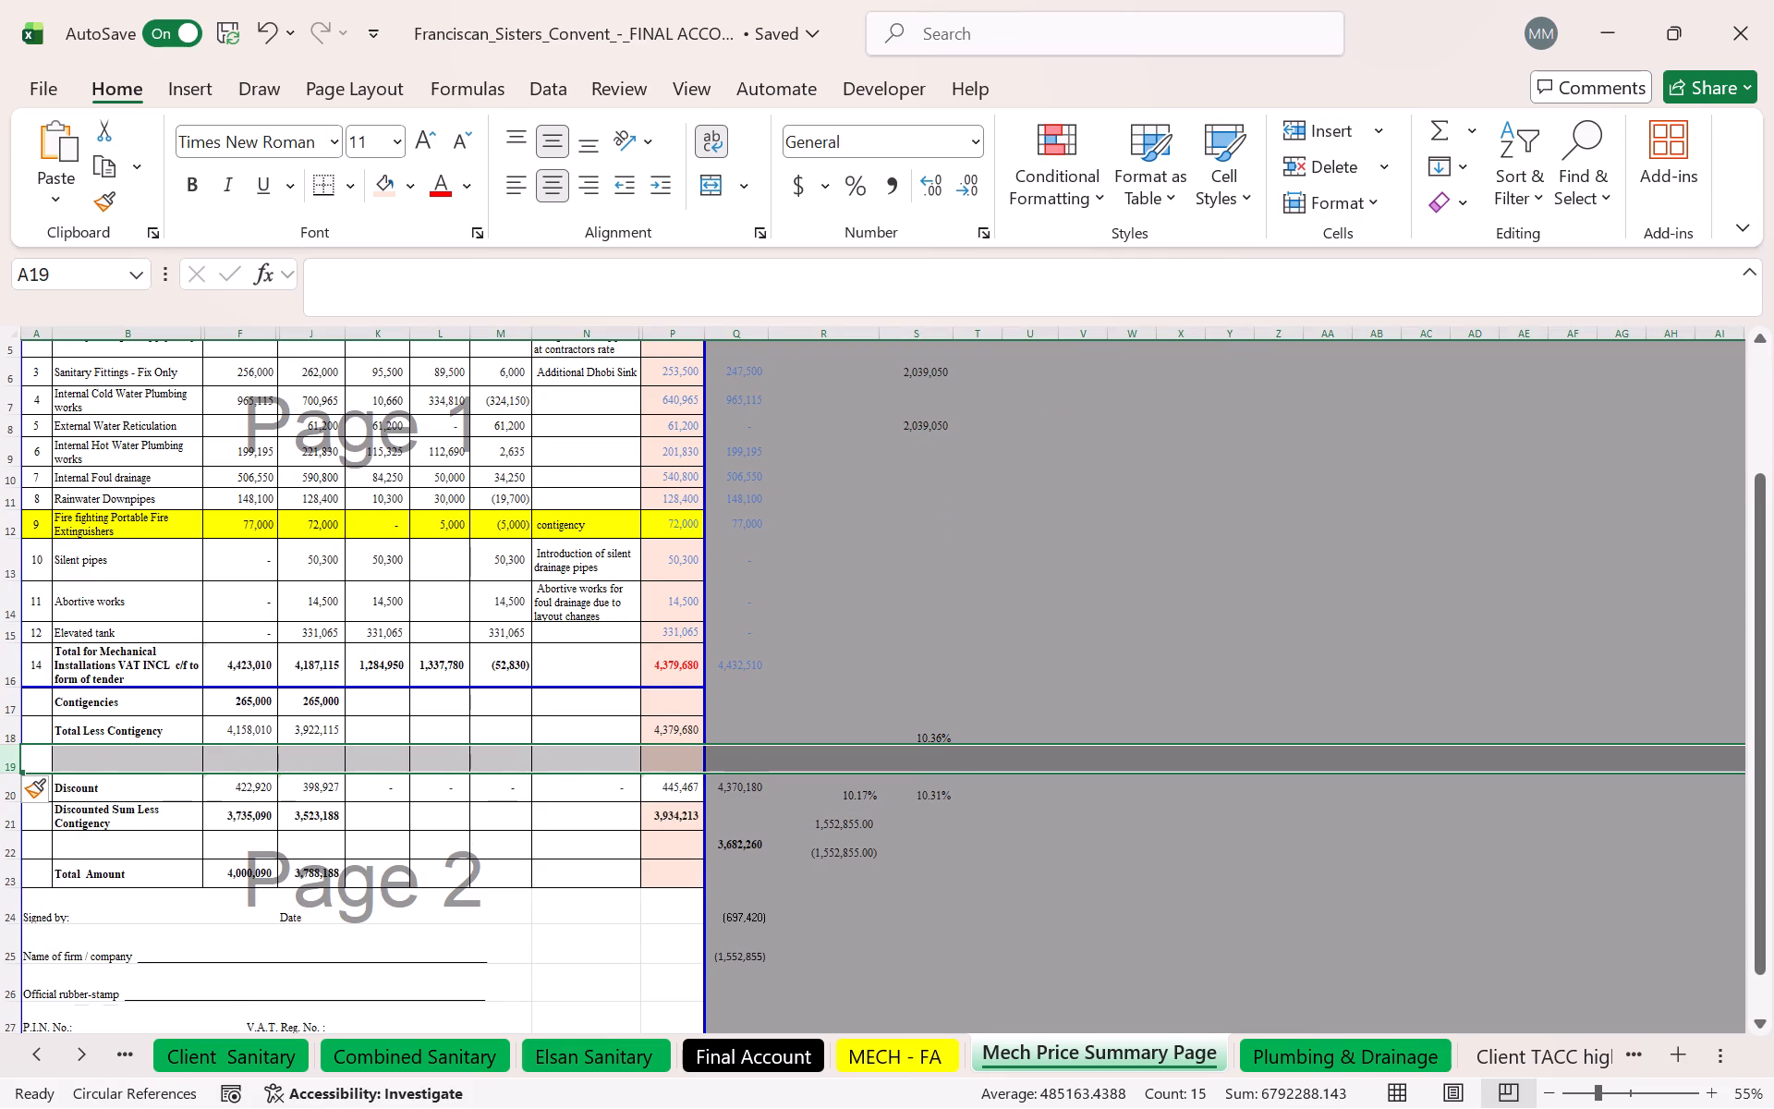
key("Escape")
key("Escape")
In P19 of the new row, enter a formula subtracting the sum of MECH - FA cells C21 and C22 from P18.
left_click(680, 748)
left_click(678, 750)
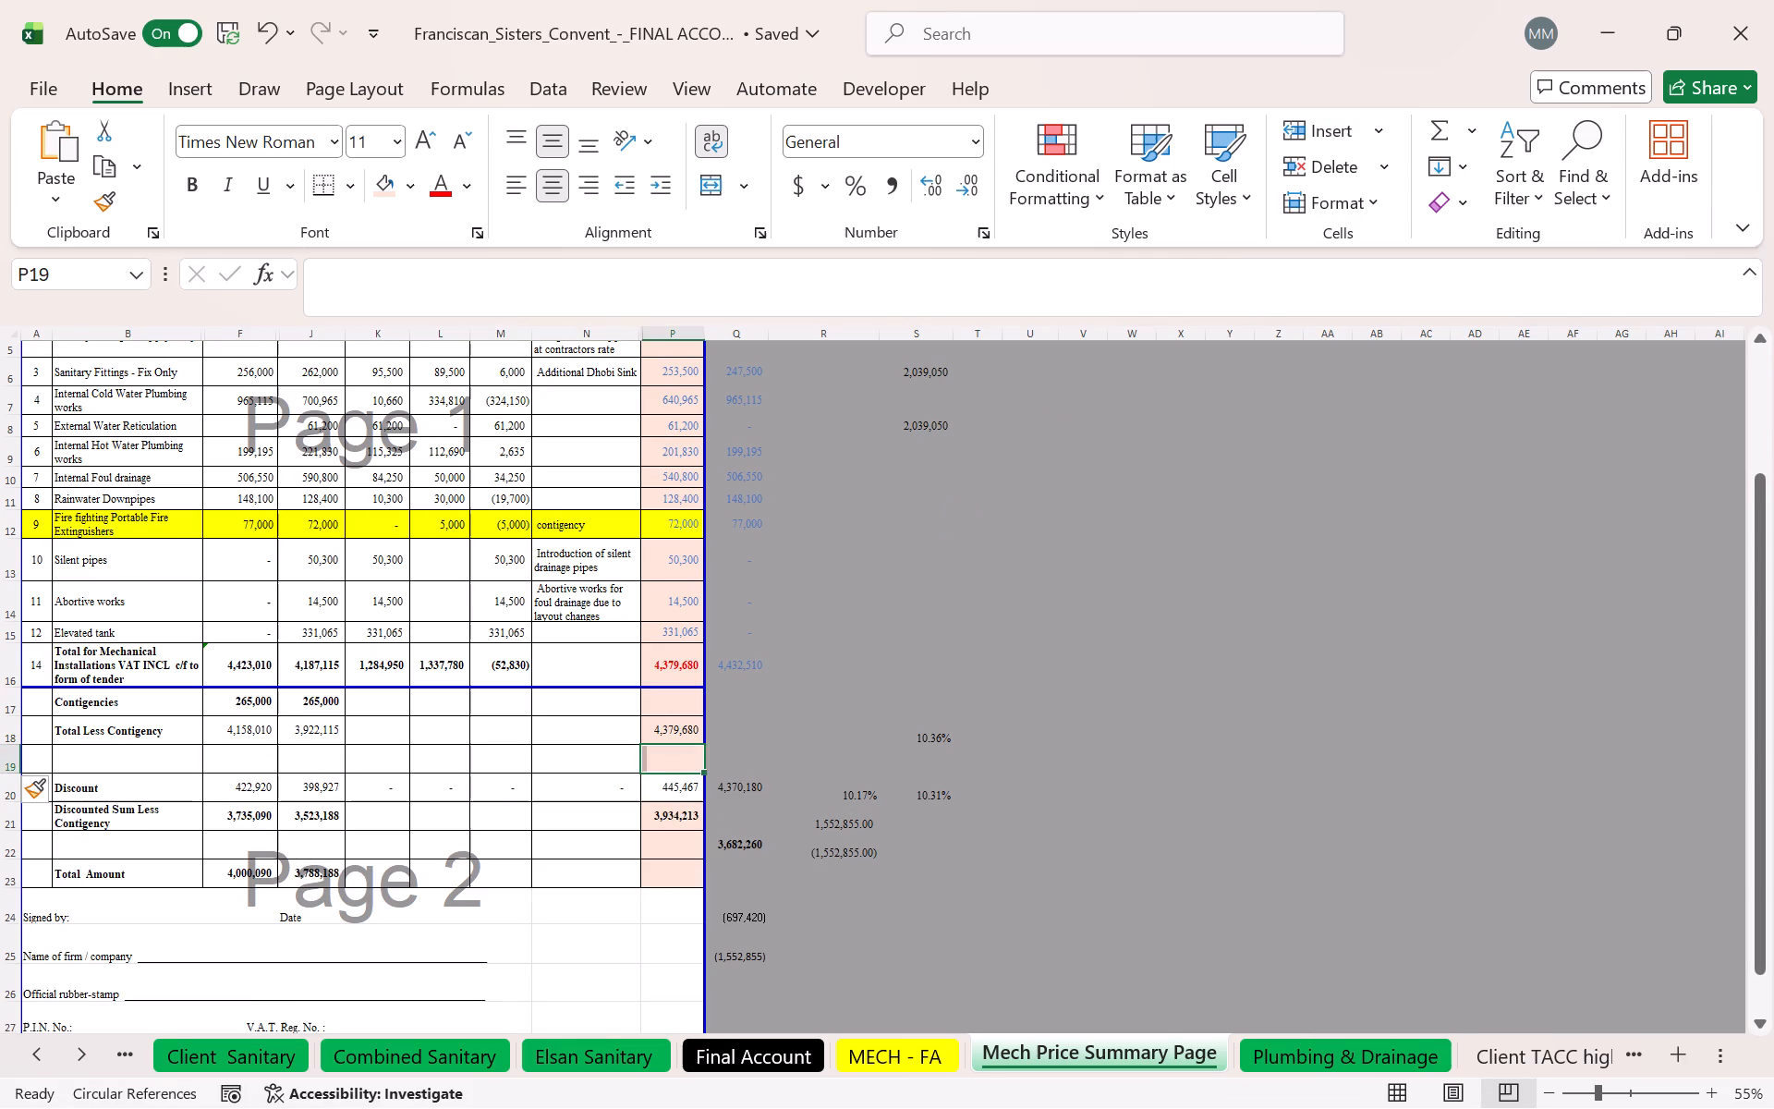
key("equal")
left_click(670, 730)
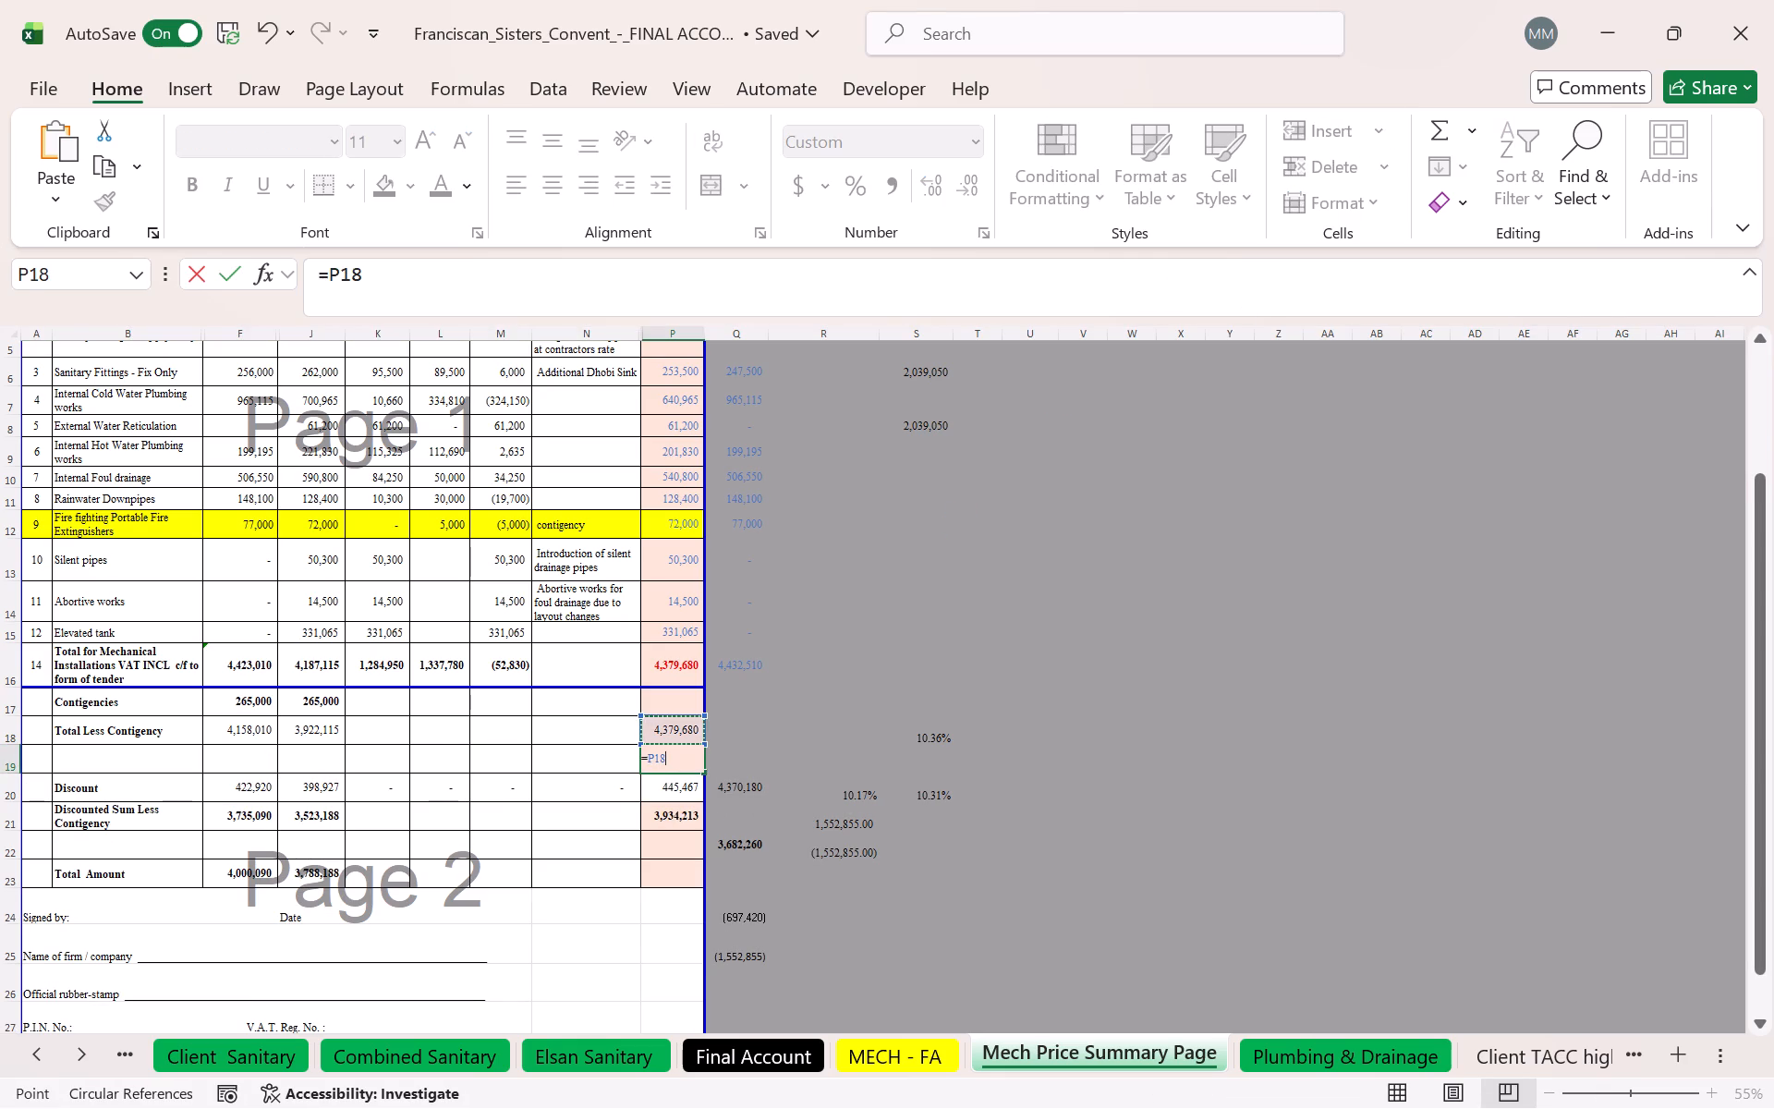
key("minus")
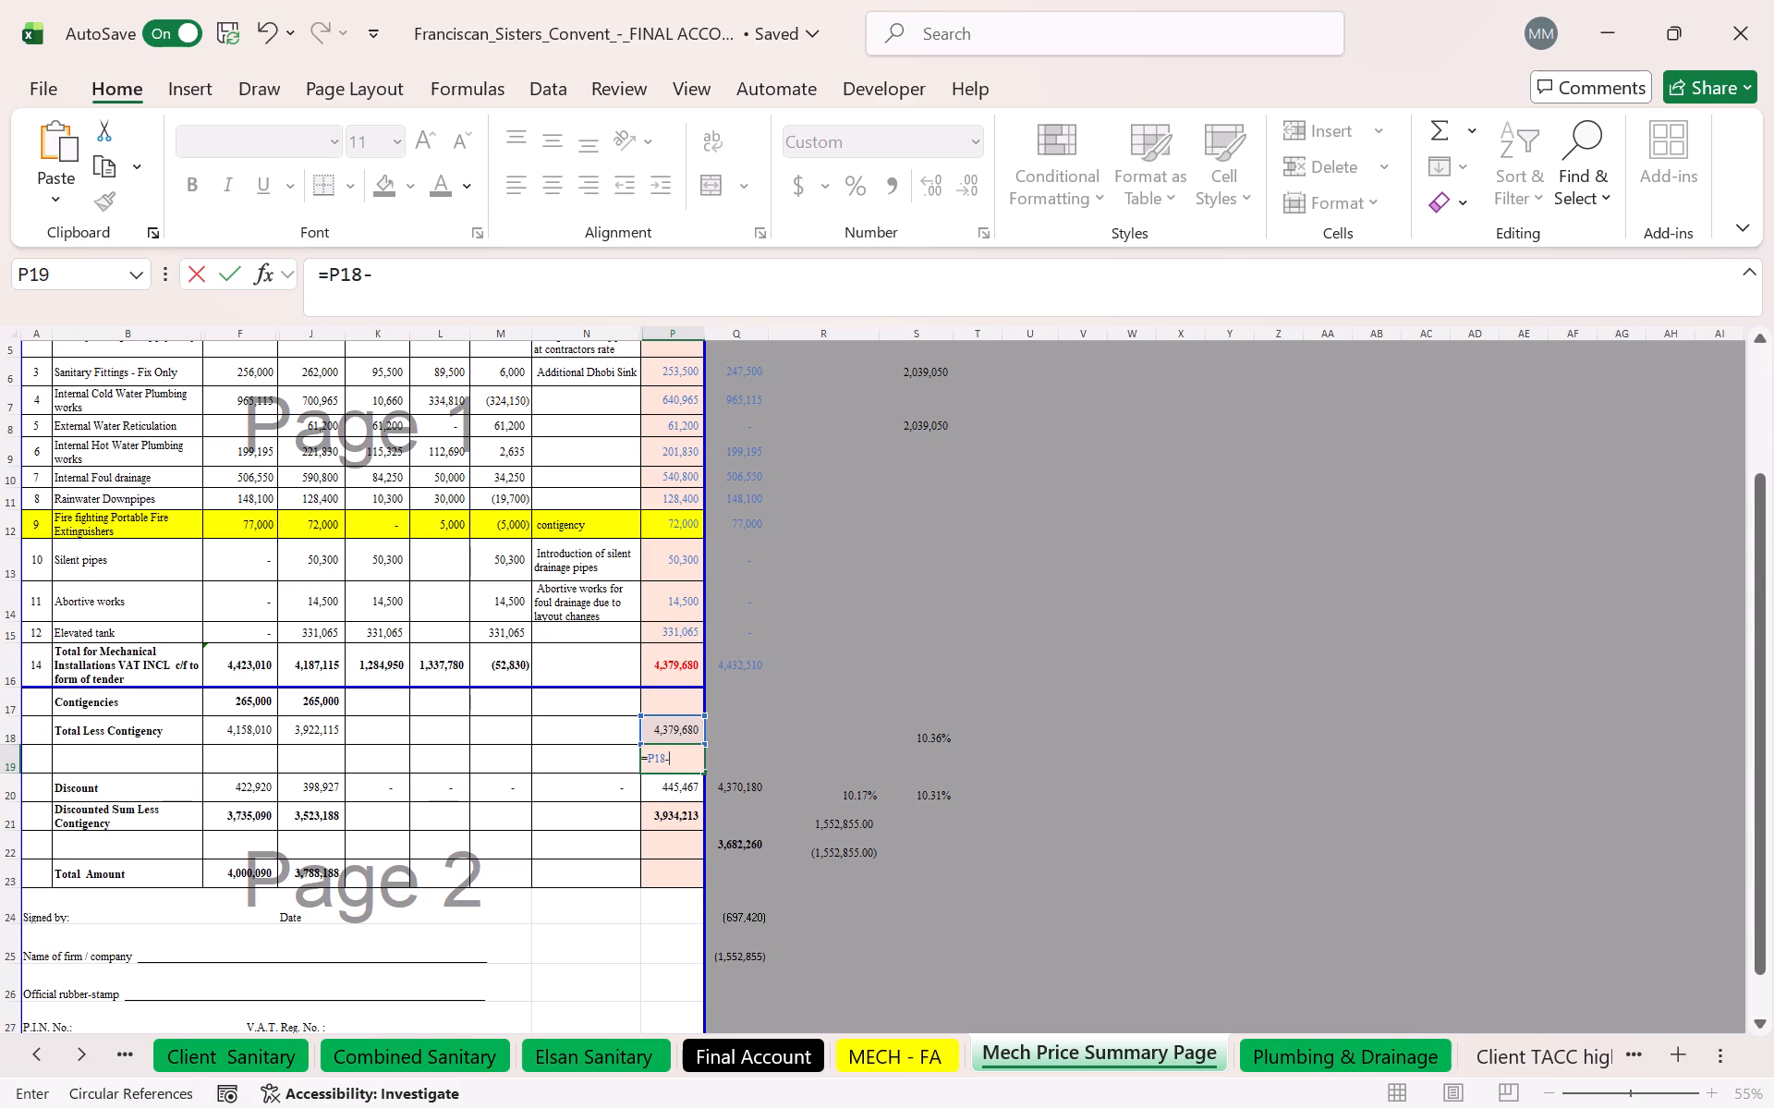
key("shift+parenleft")
left_click(881, 1051)
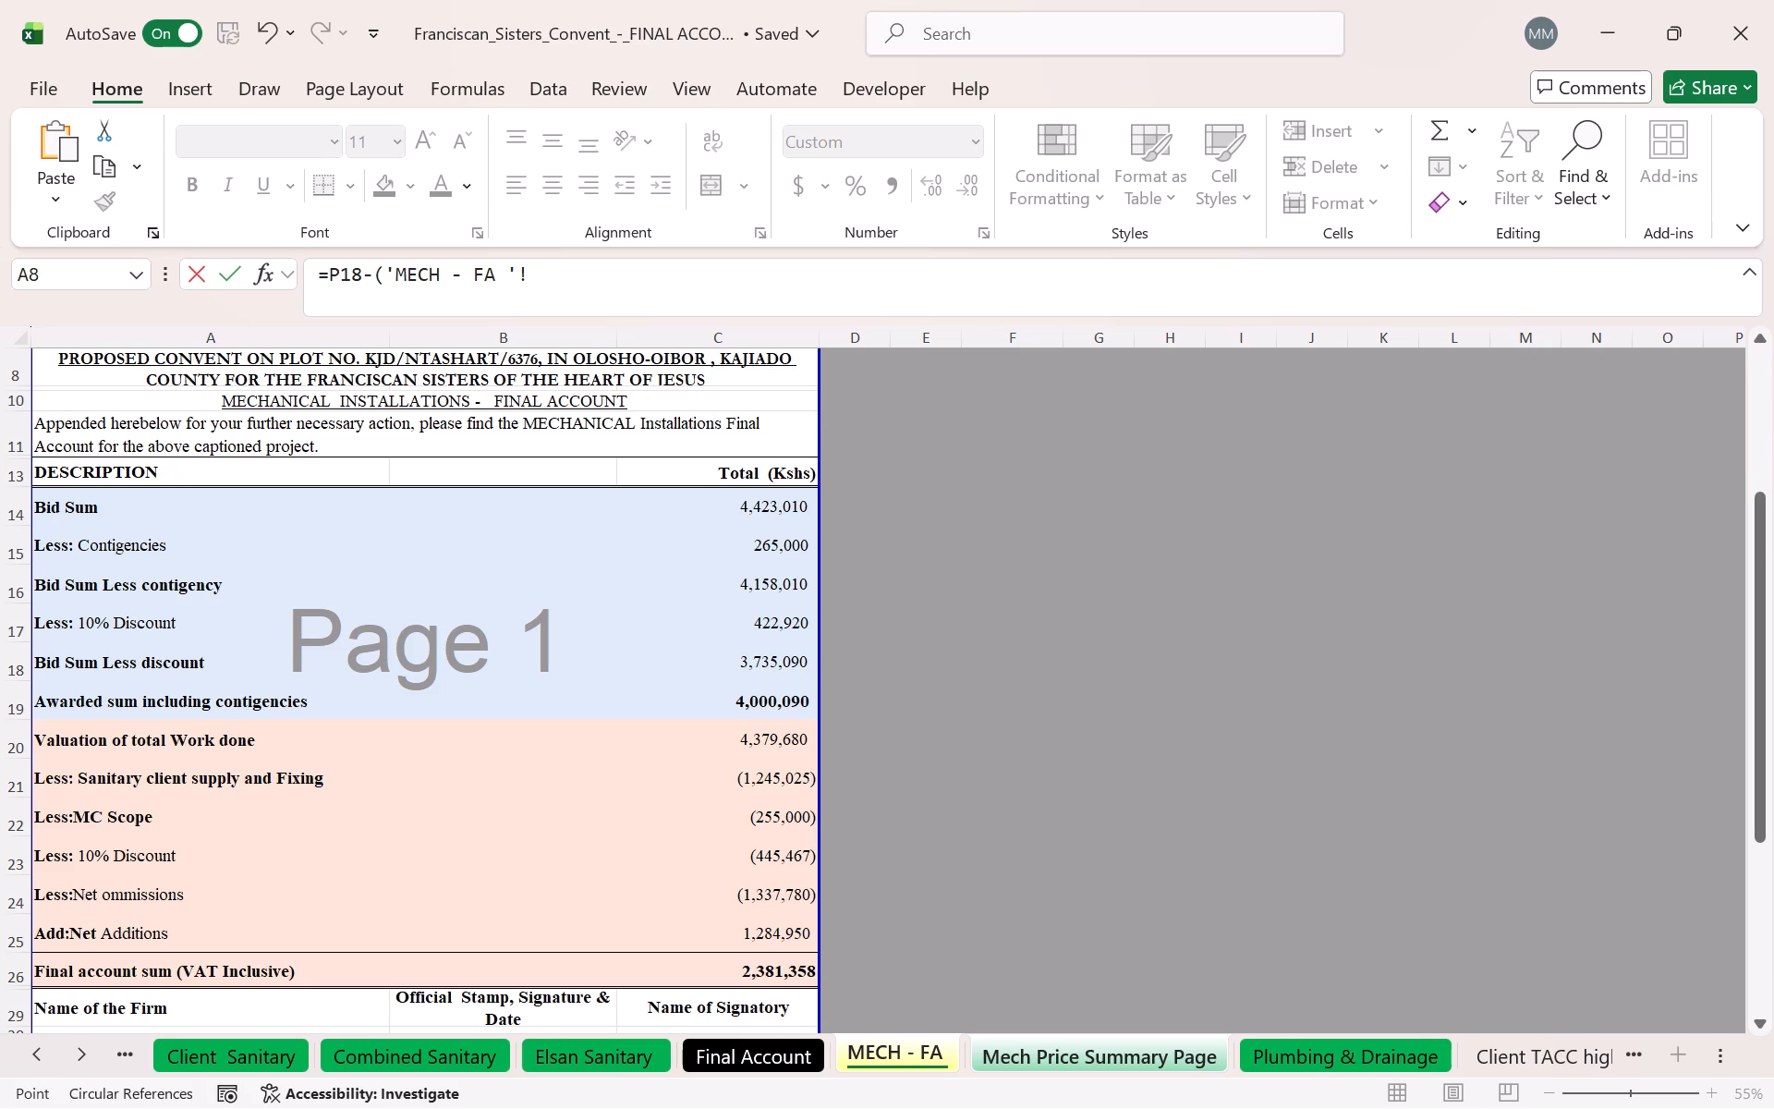
left_click(740, 791)
key("plus")
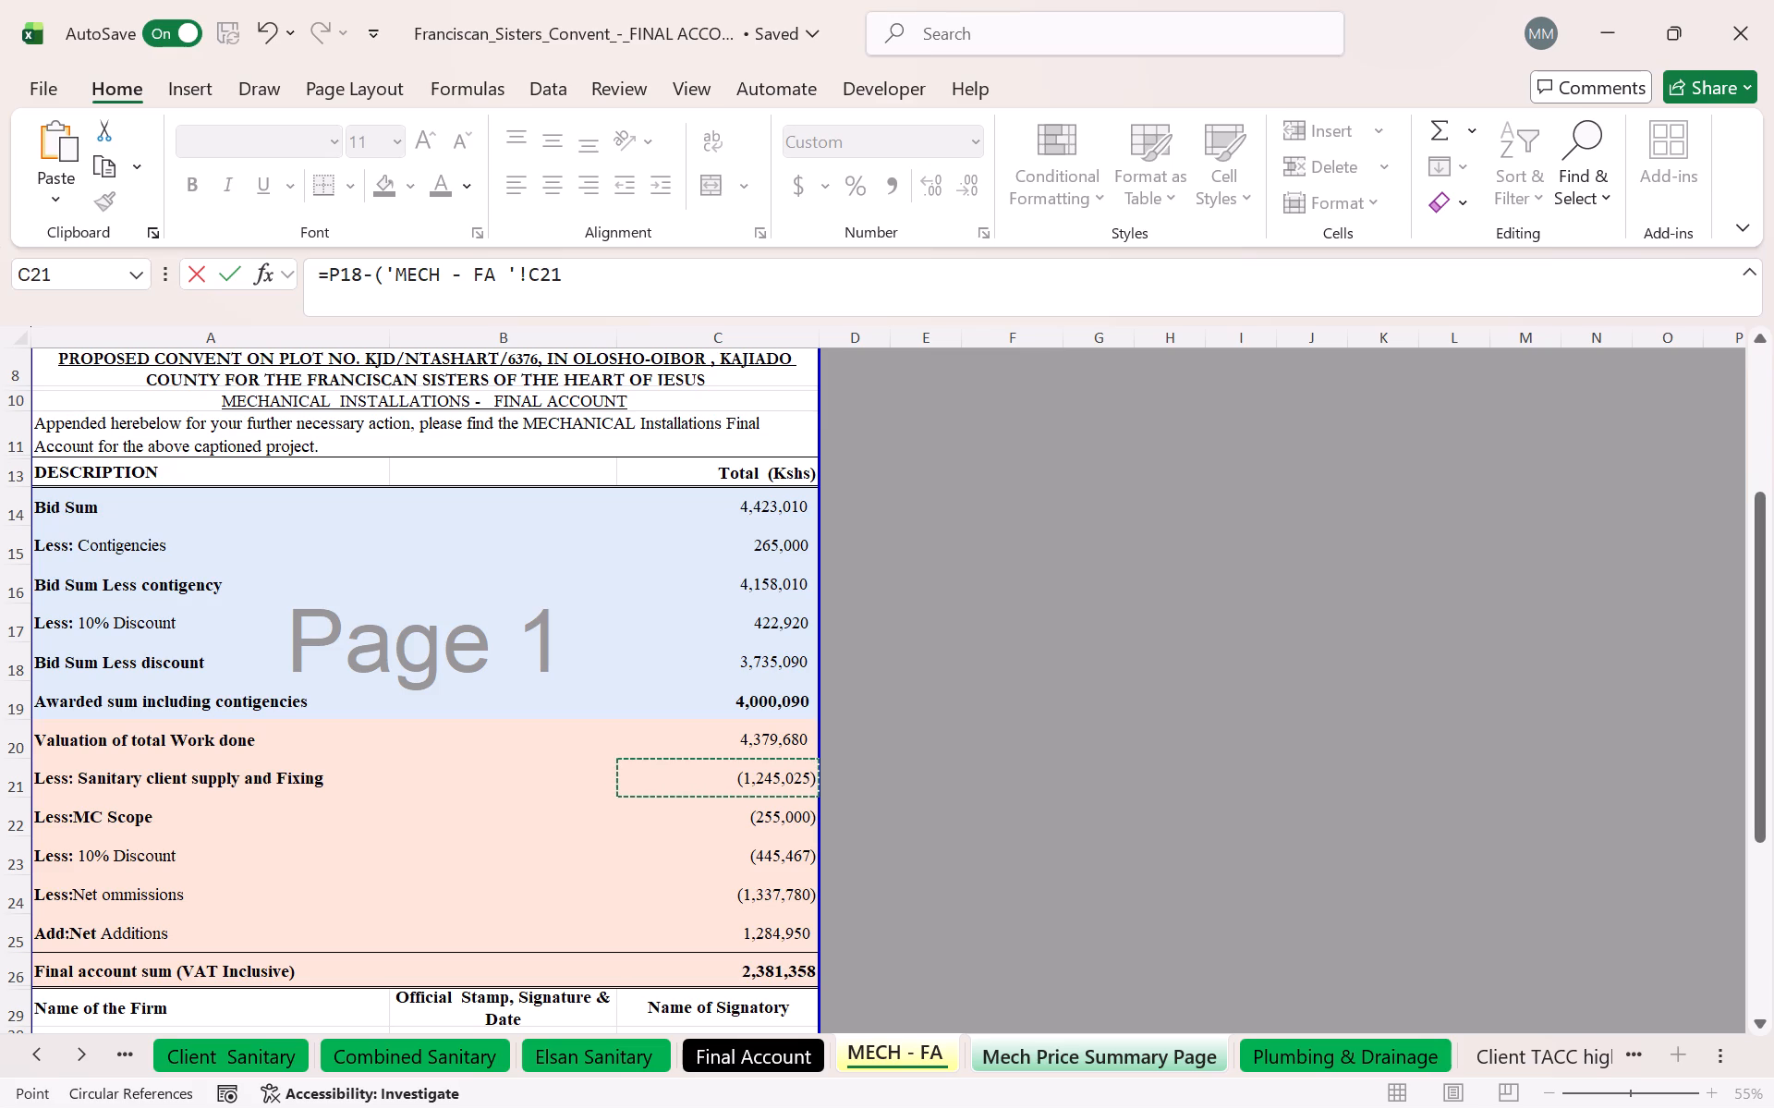
left_click(750, 825)
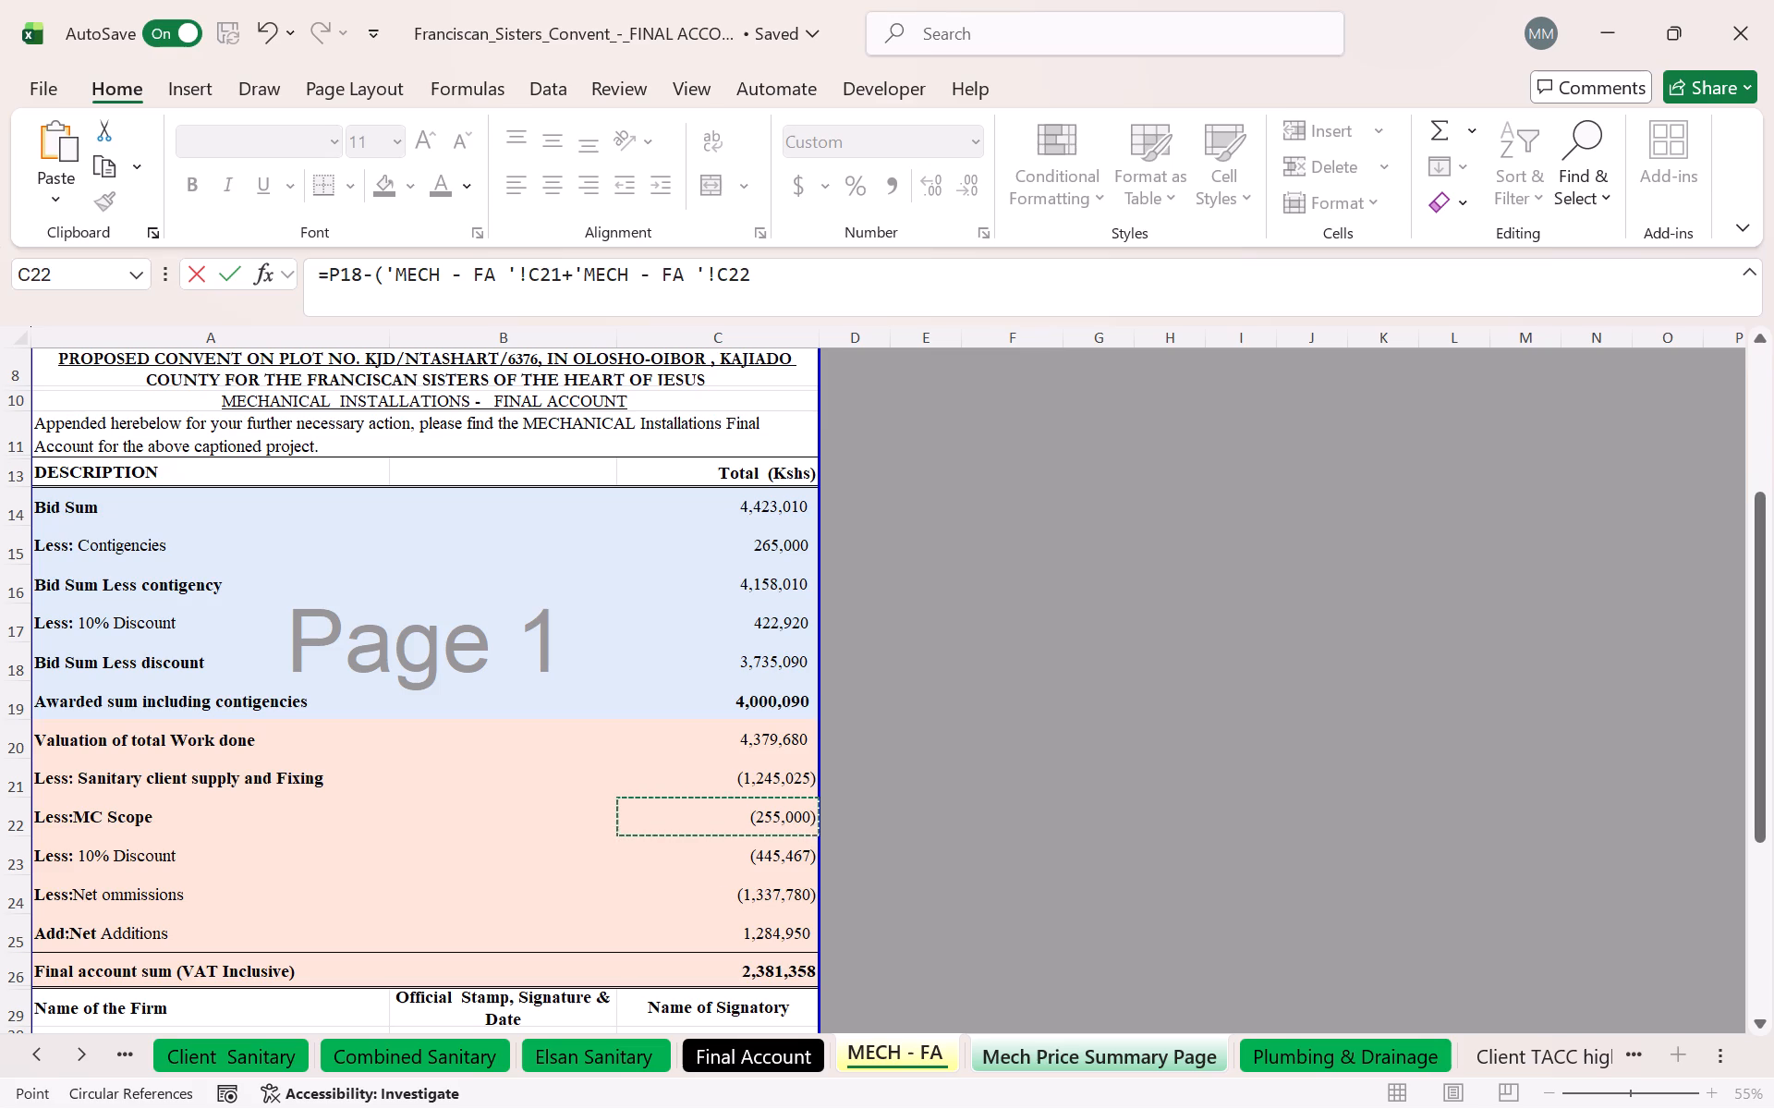
key("shift+parenright")
key("Return")
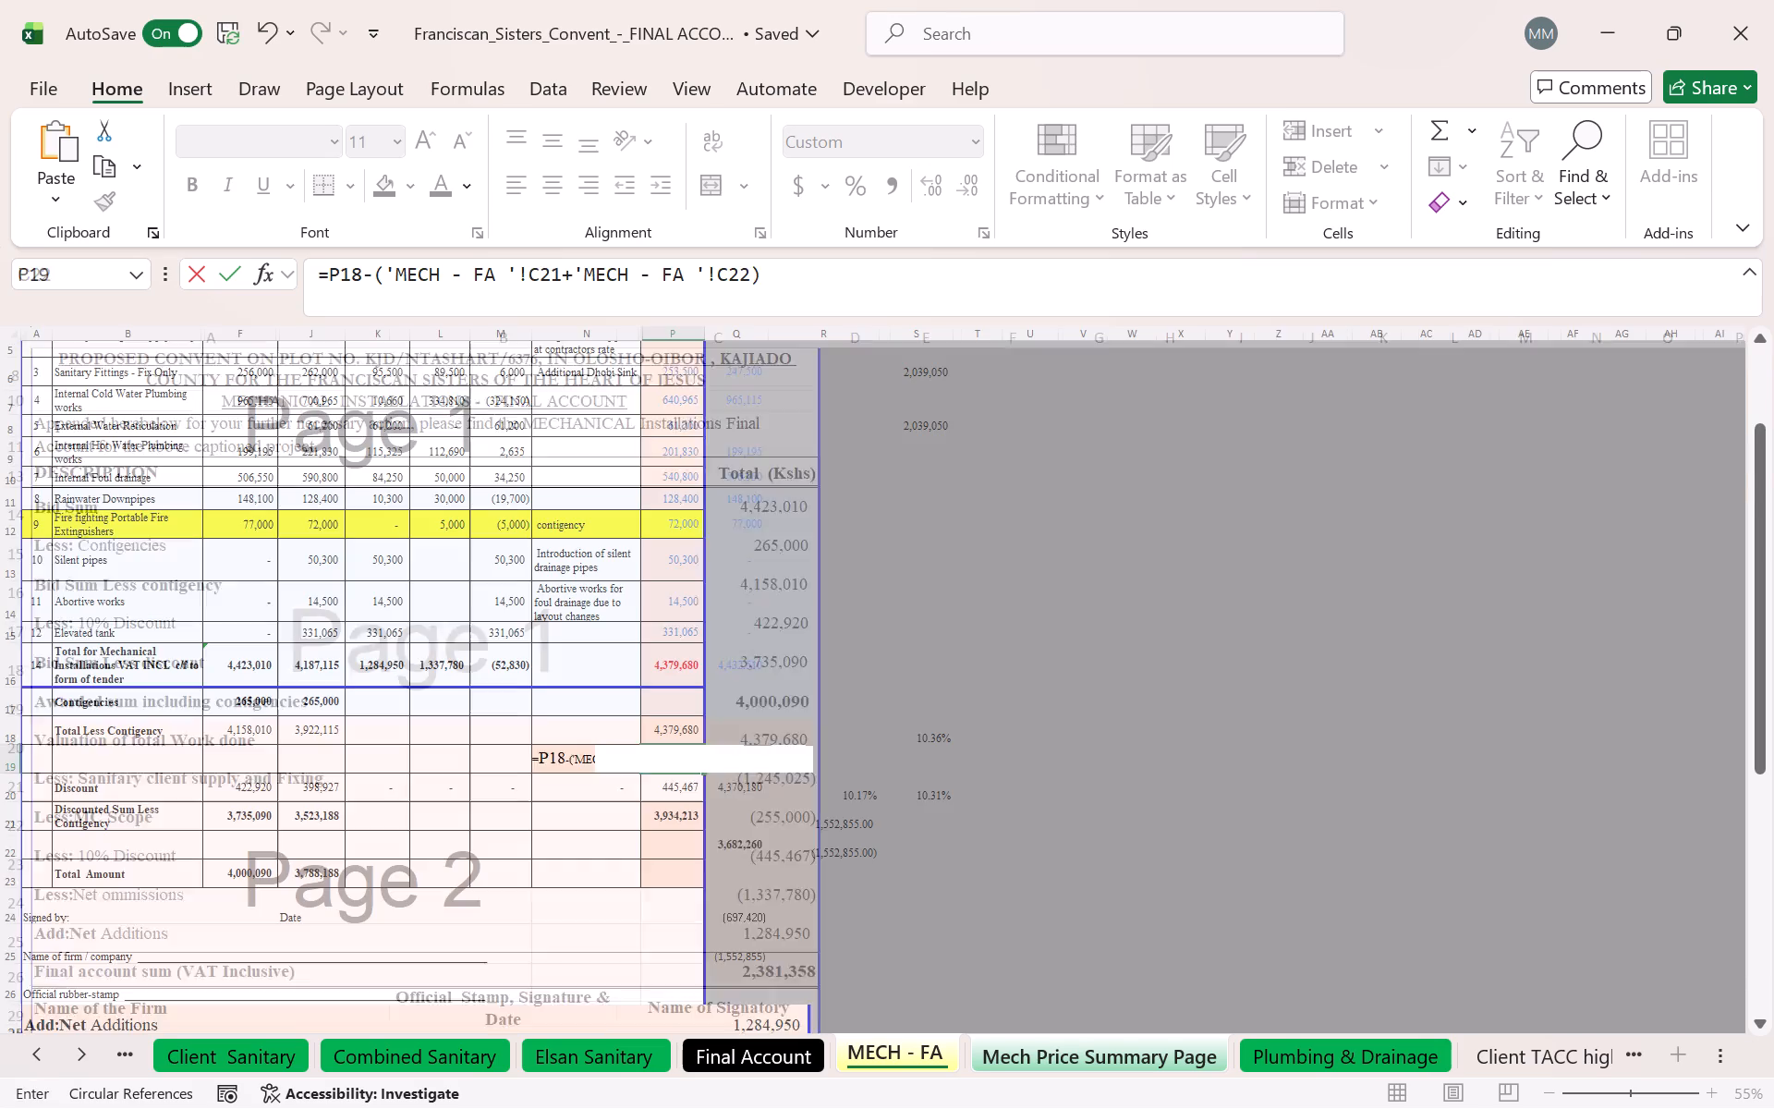
Change the minus in P19 to a plus, giving =P18+('MECH - FA '!C21+'MECH - FA '!C22).
double_click(686, 760)
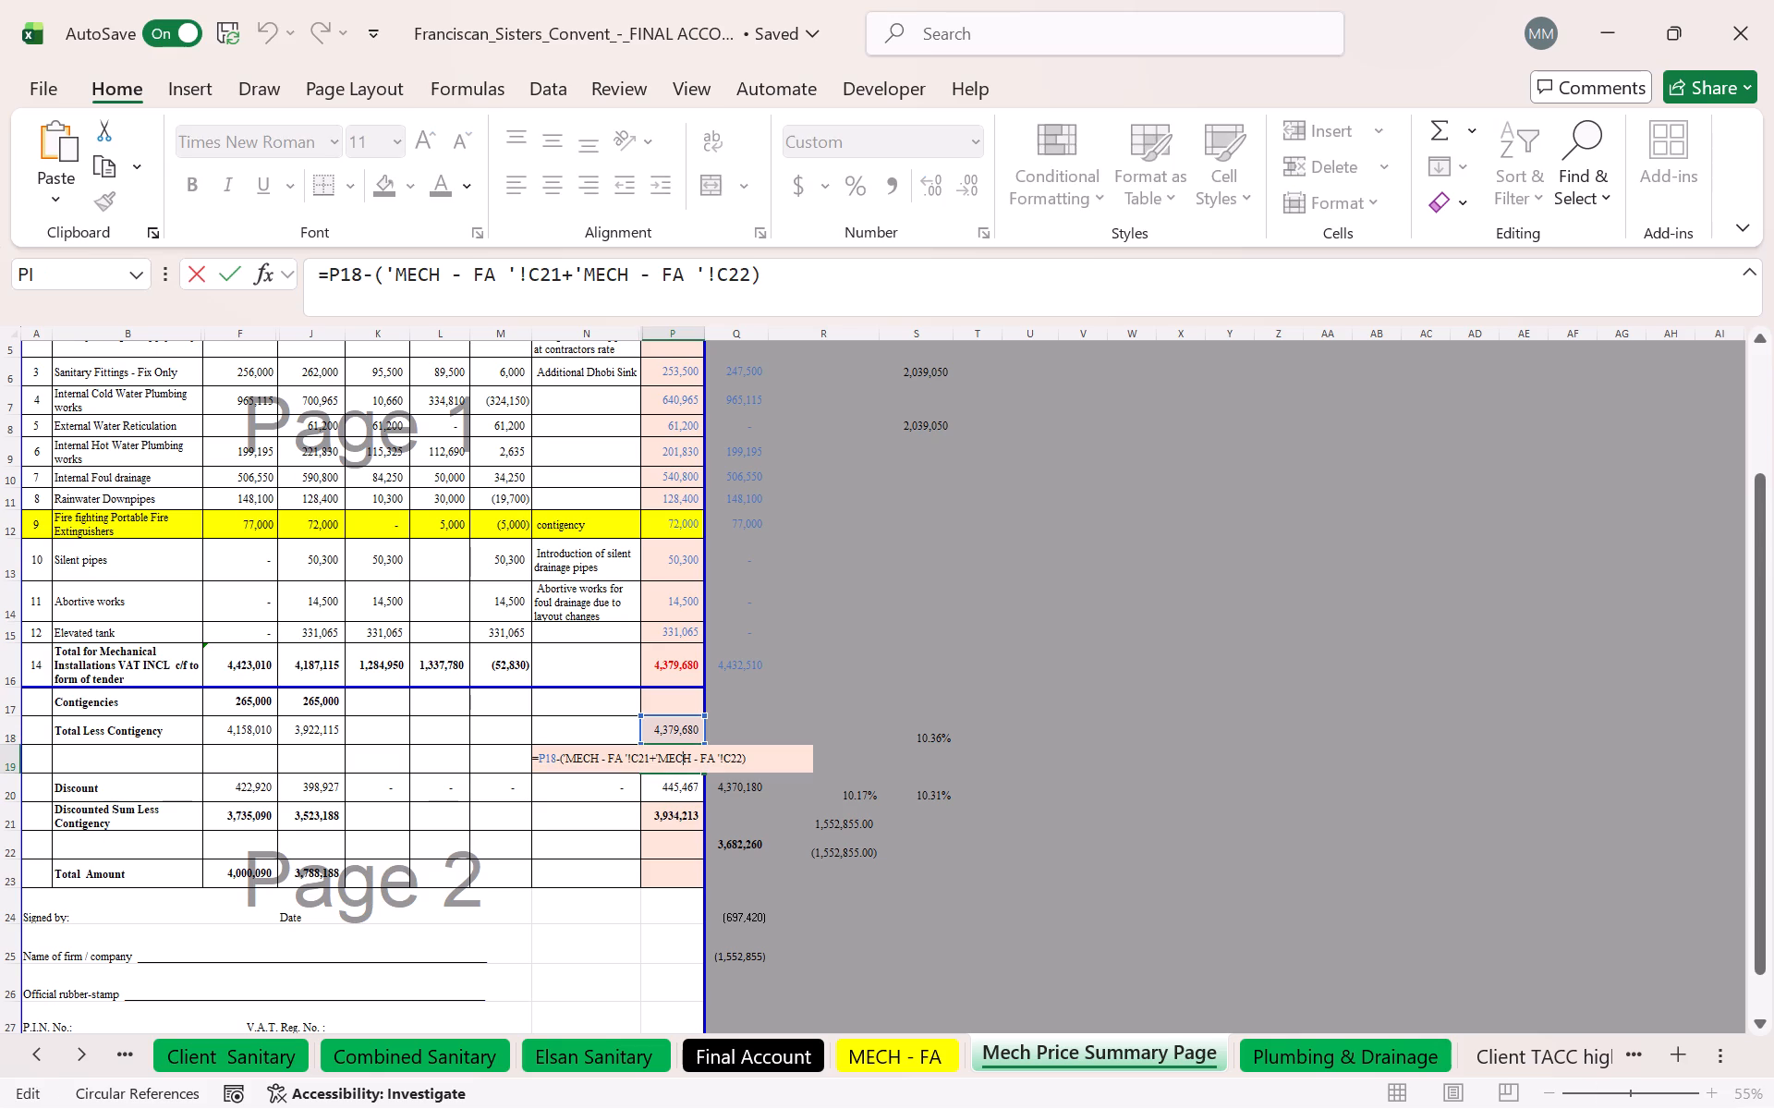
left_click(375, 272)
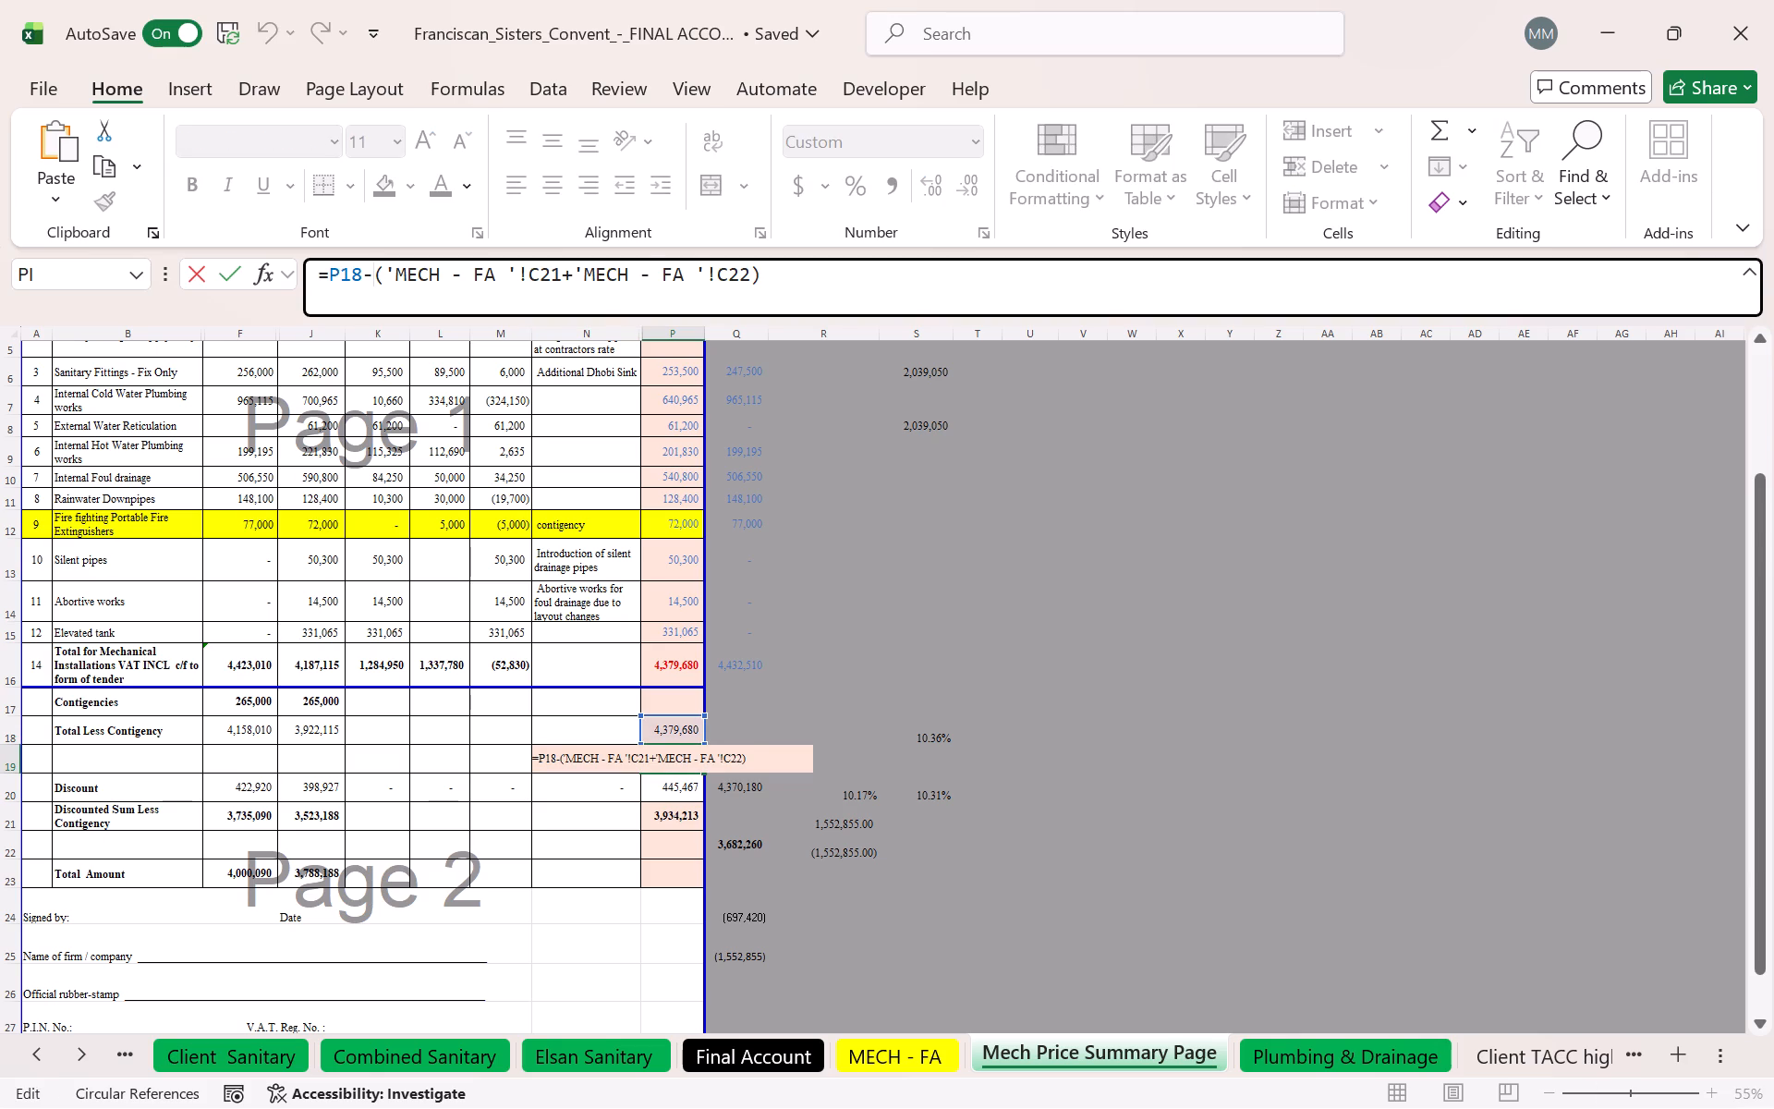
key("BackSpace")
key("shift+plus")
key("Return")
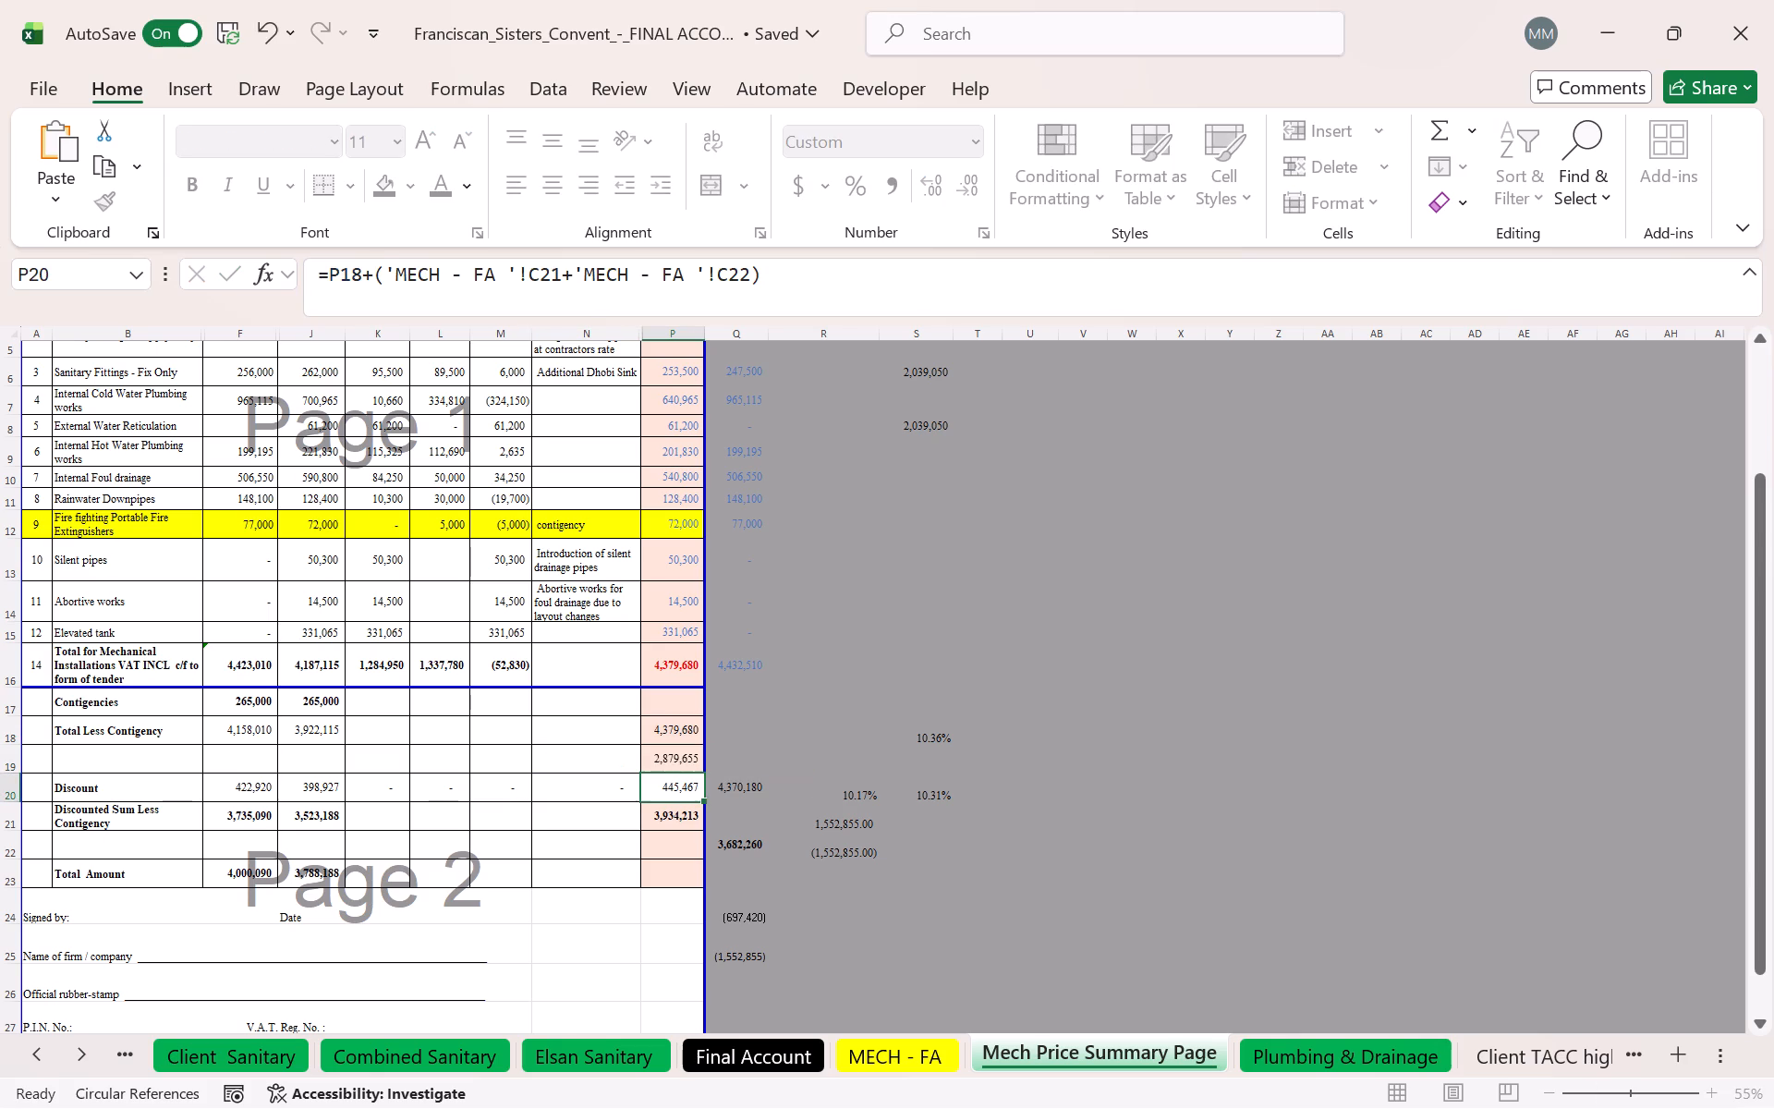
Repoint the Discount formula in P20 from P18 to P19, keeping the $R$20 rate.
left_click(660, 762)
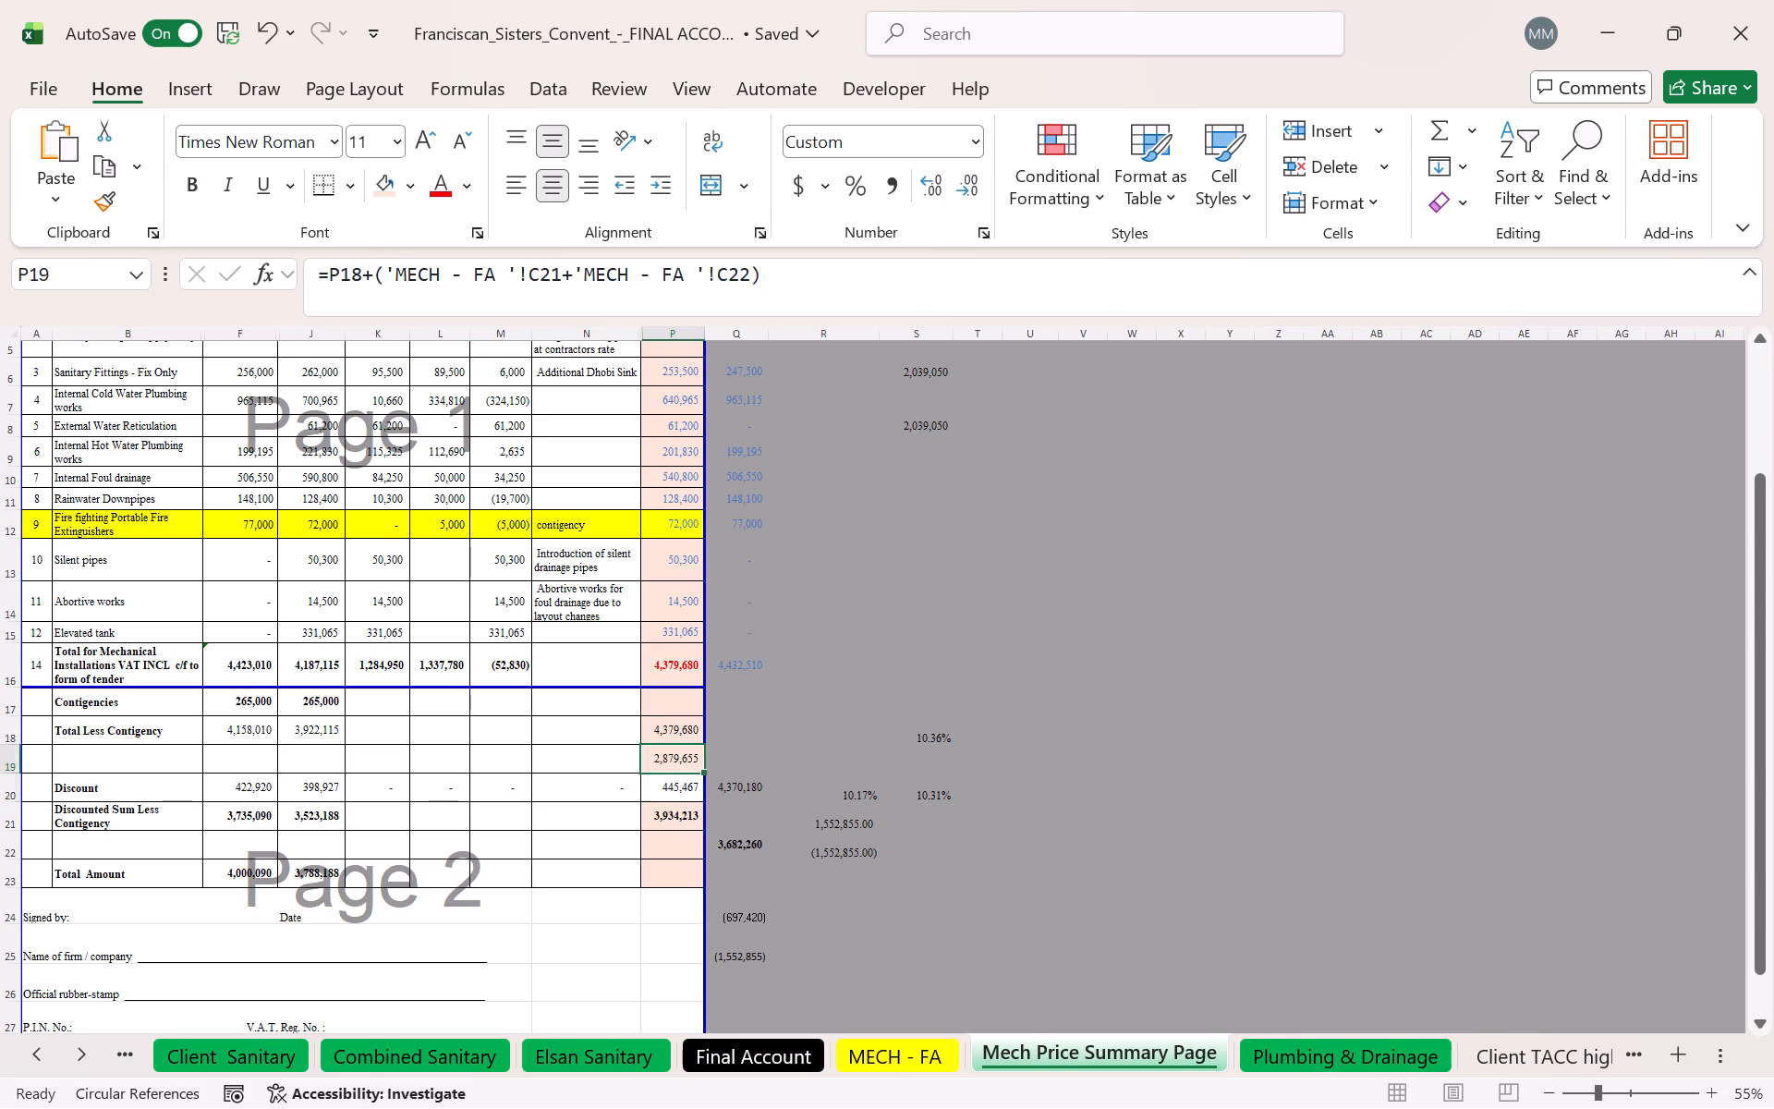
double_click(679, 787)
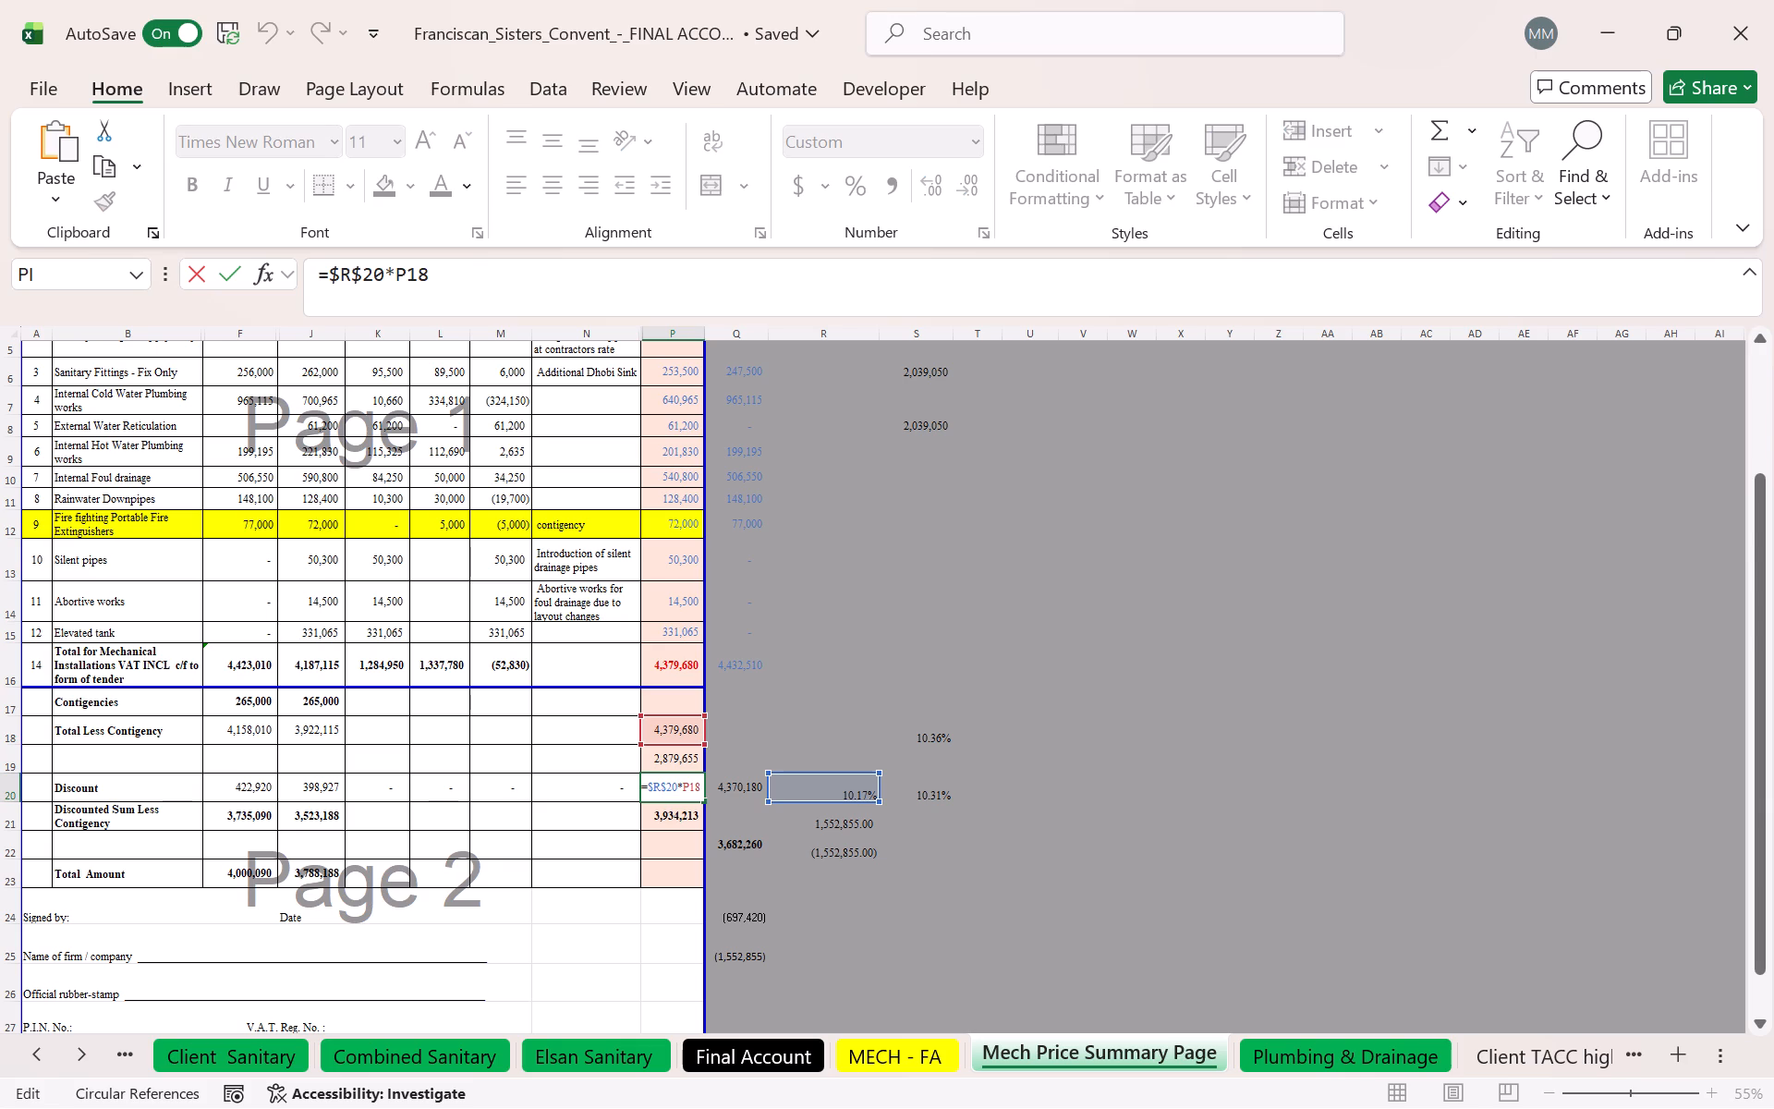
left_click_drag(681, 747, 681, 757)
key("Return")
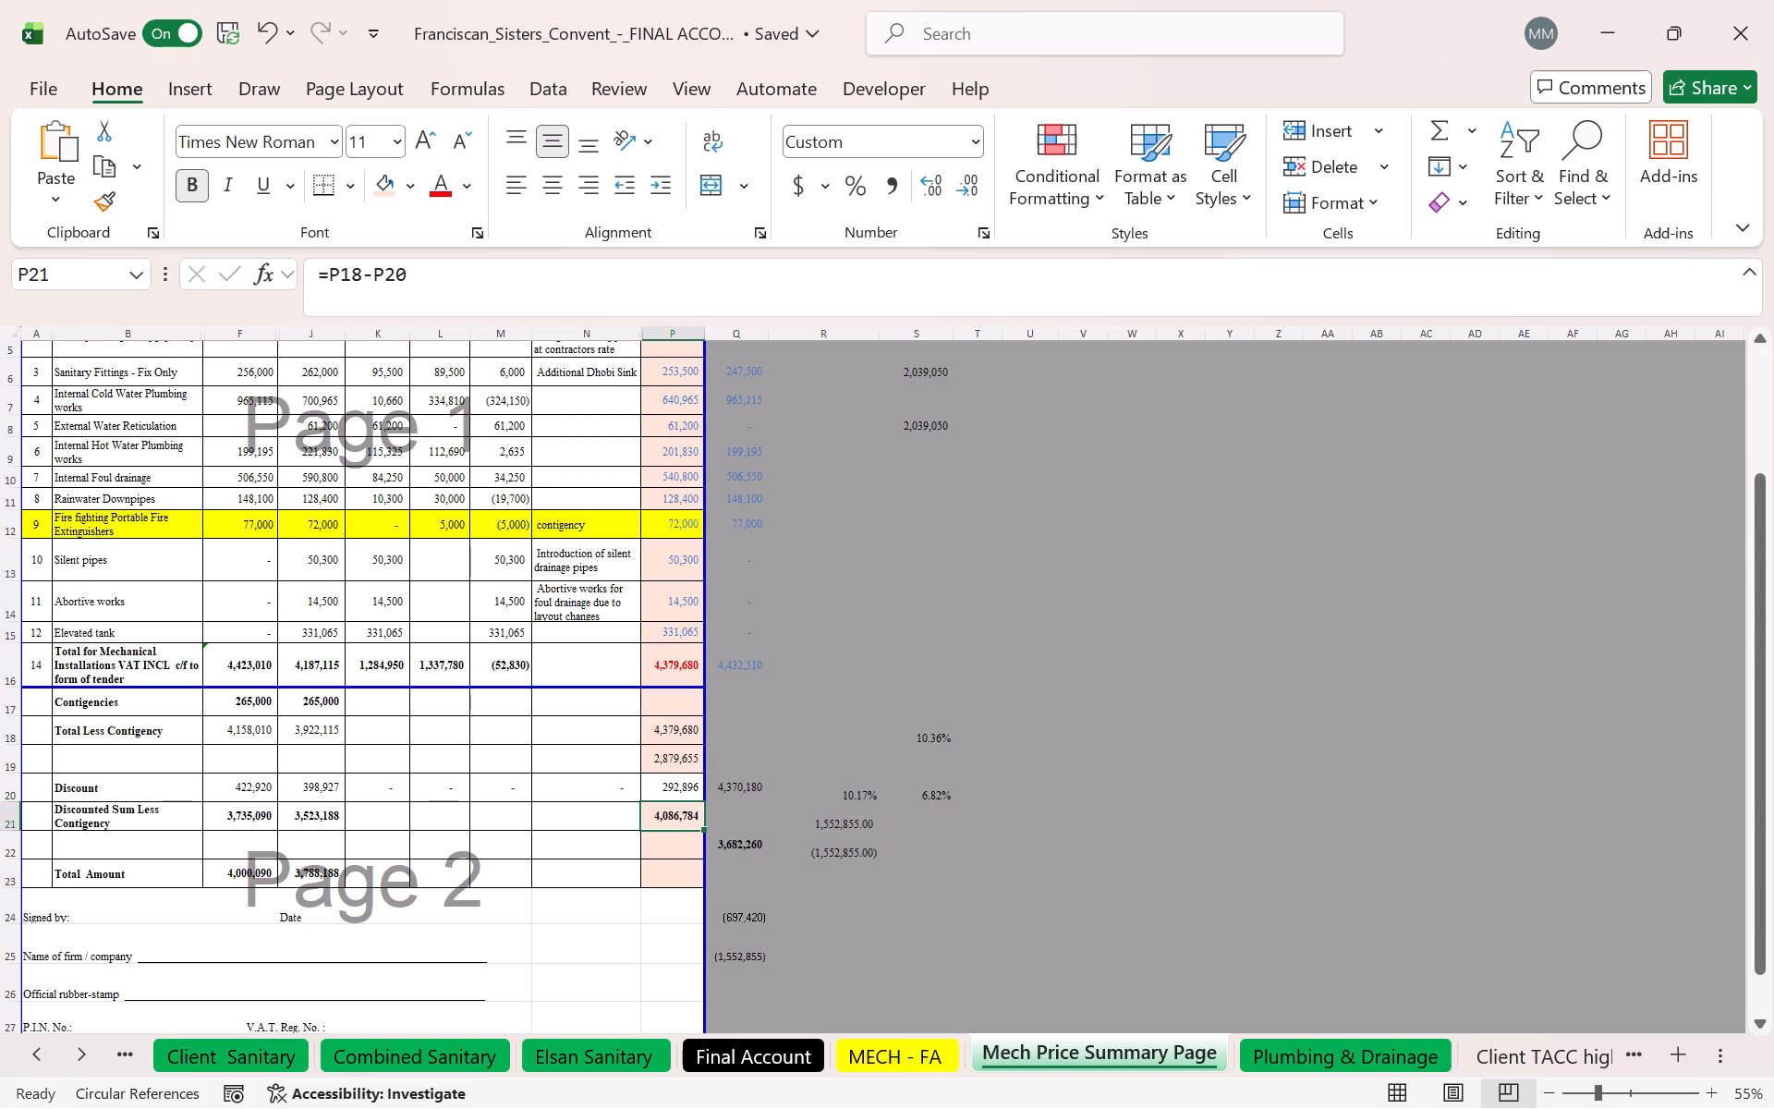
On MECH - FA, check the formulas behind the 10% discount, net omissions and net additions in C23 to C25.
left_click(764, 1066)
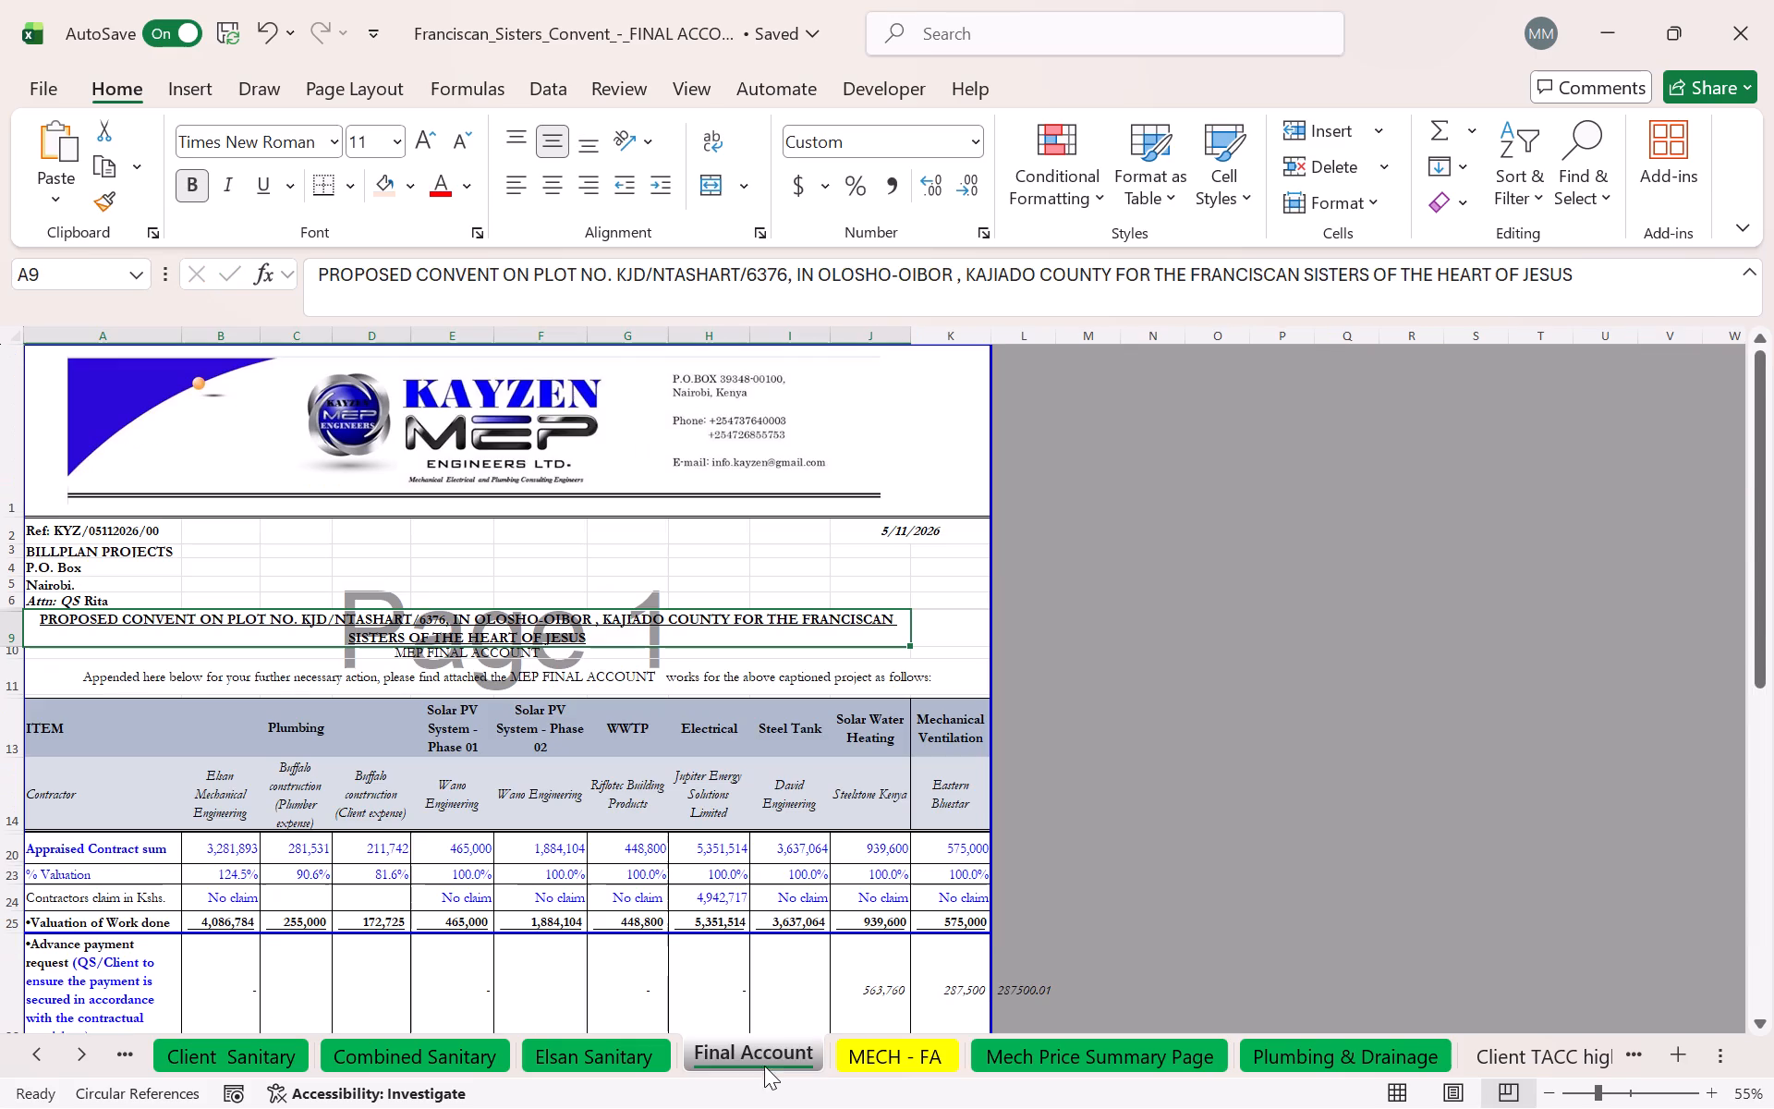
left_click(926, 1054)
scroll(820, 586, "down", 2)
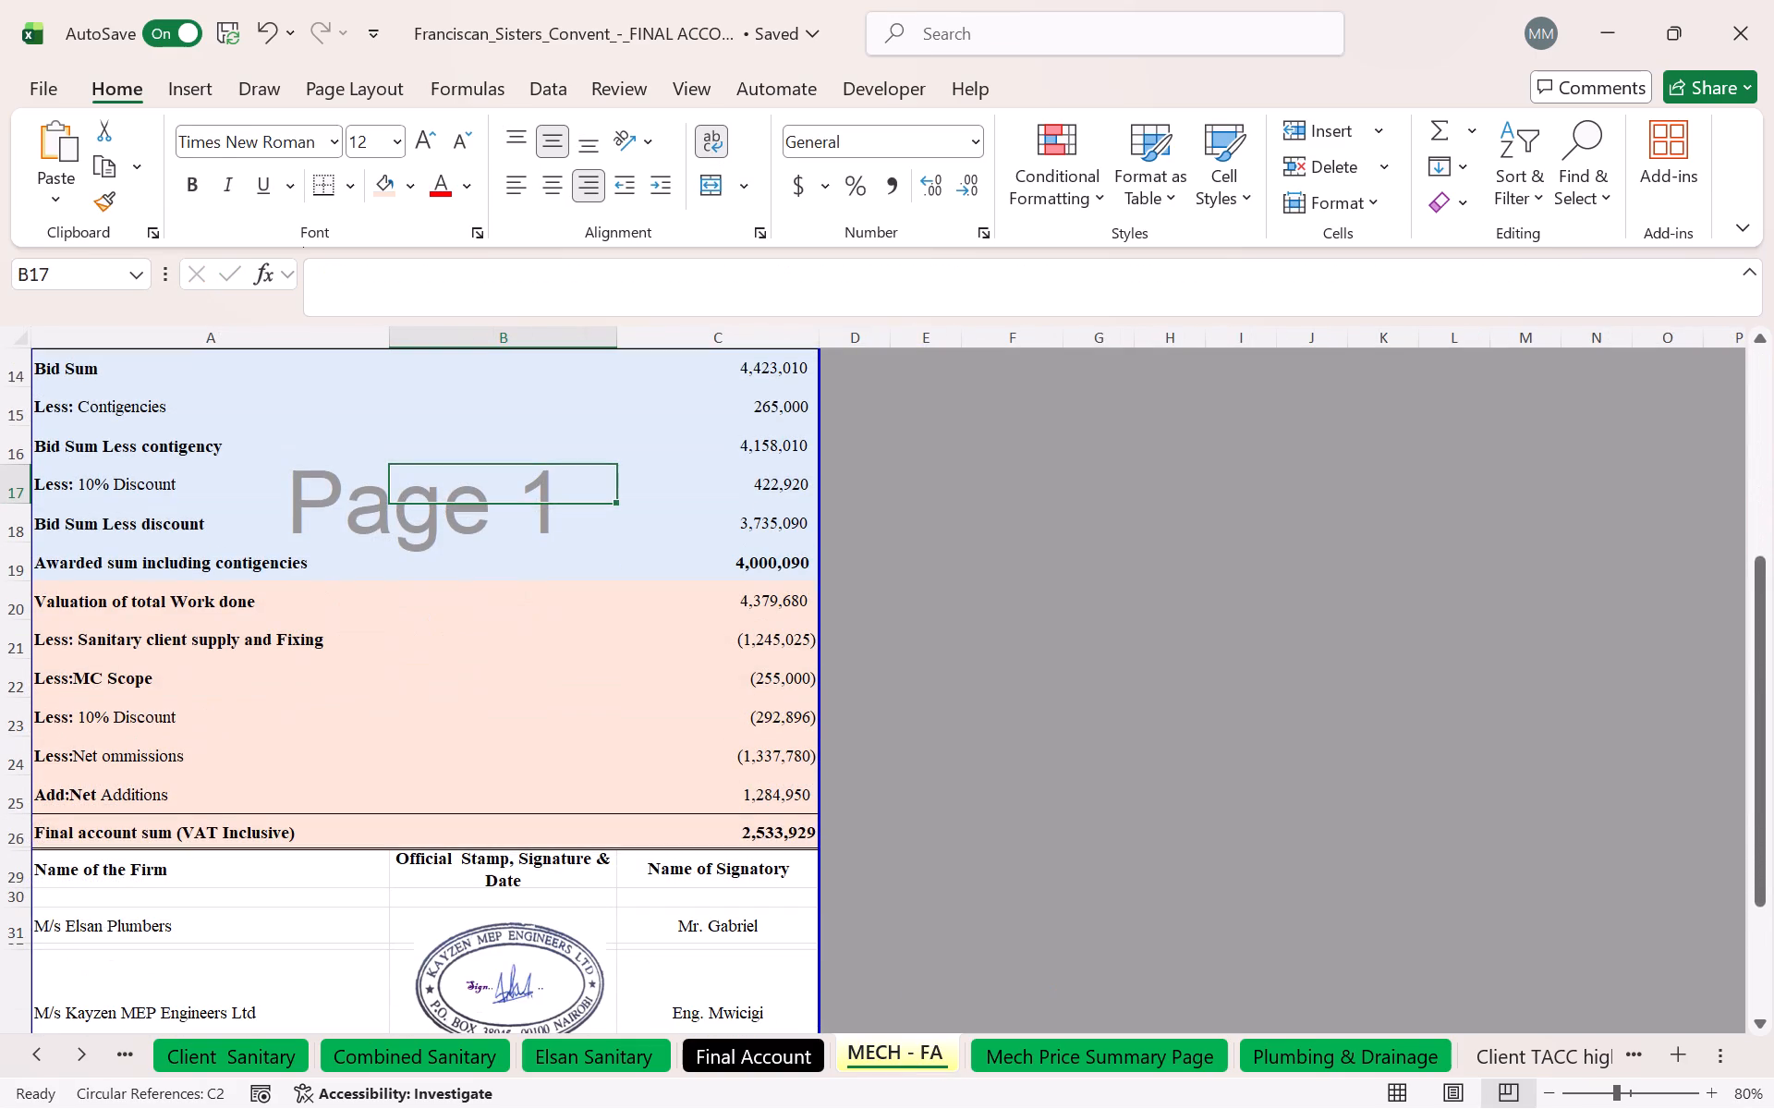
left_click(775, 729)
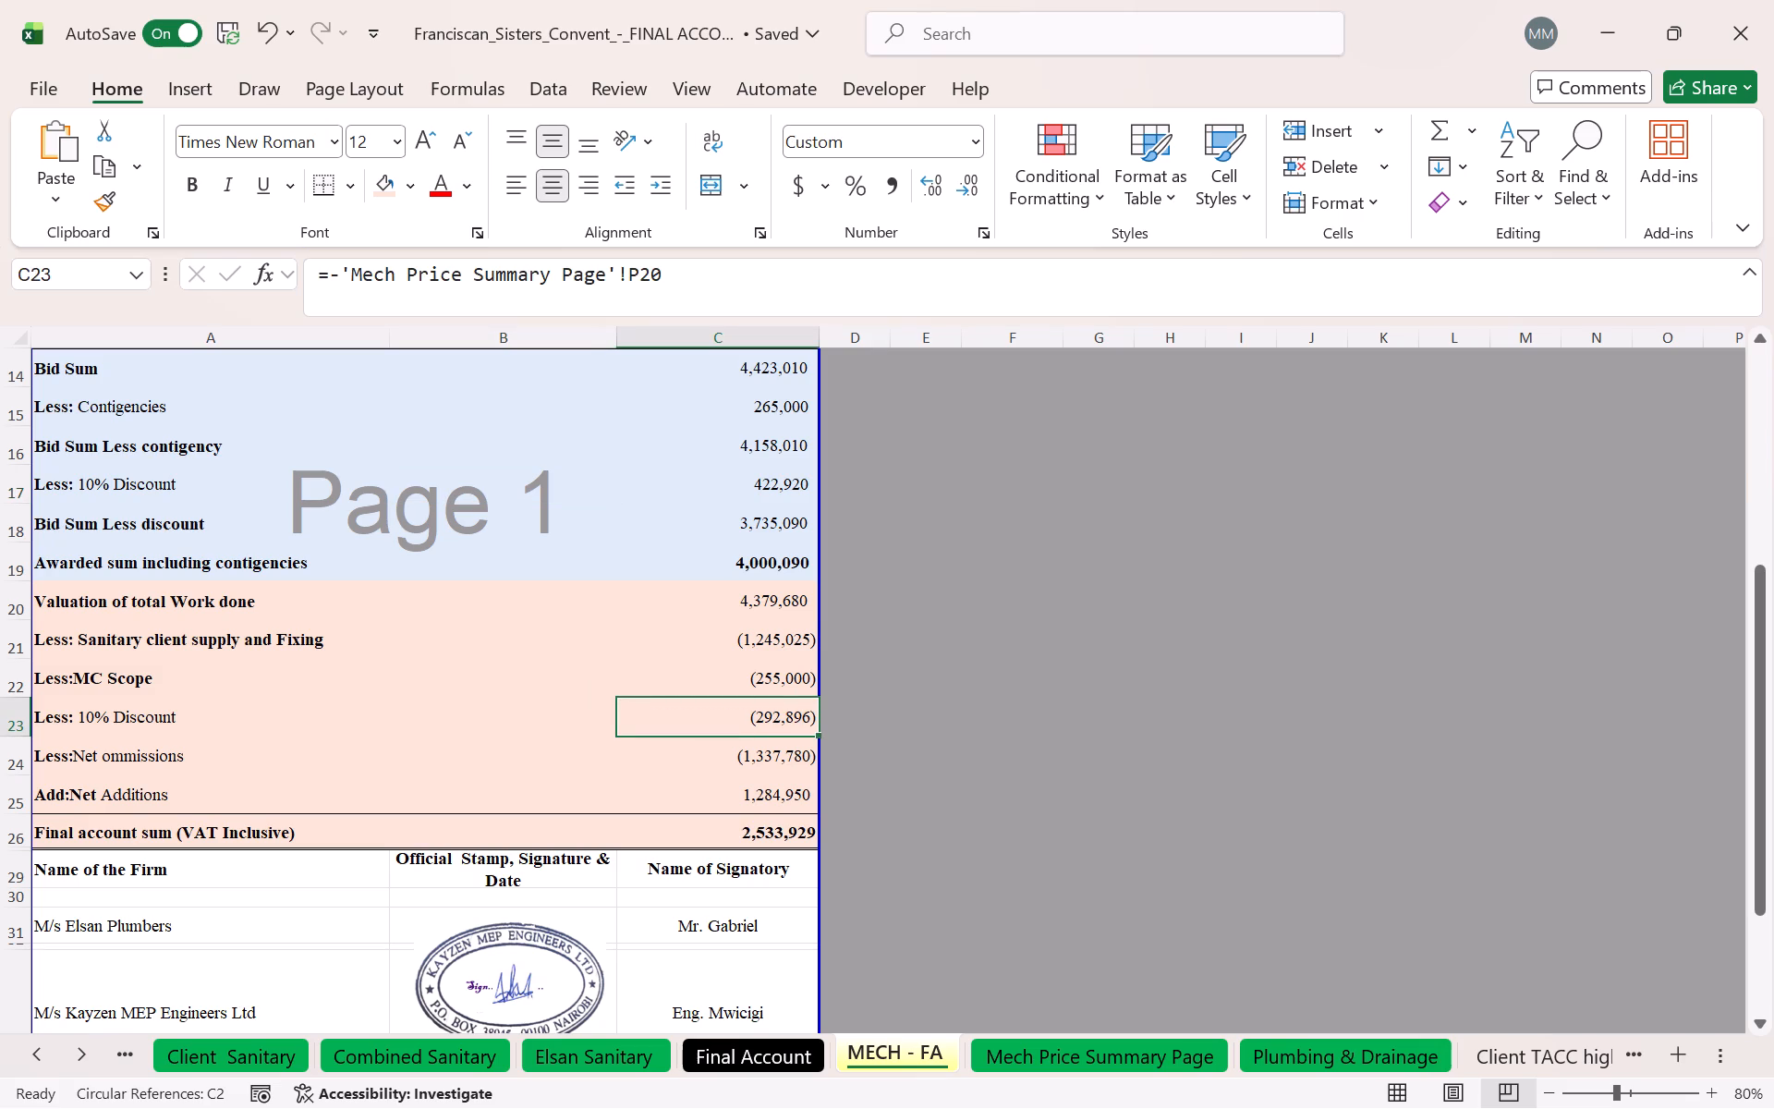
left_click(779, 763)
left_click(780, 798)
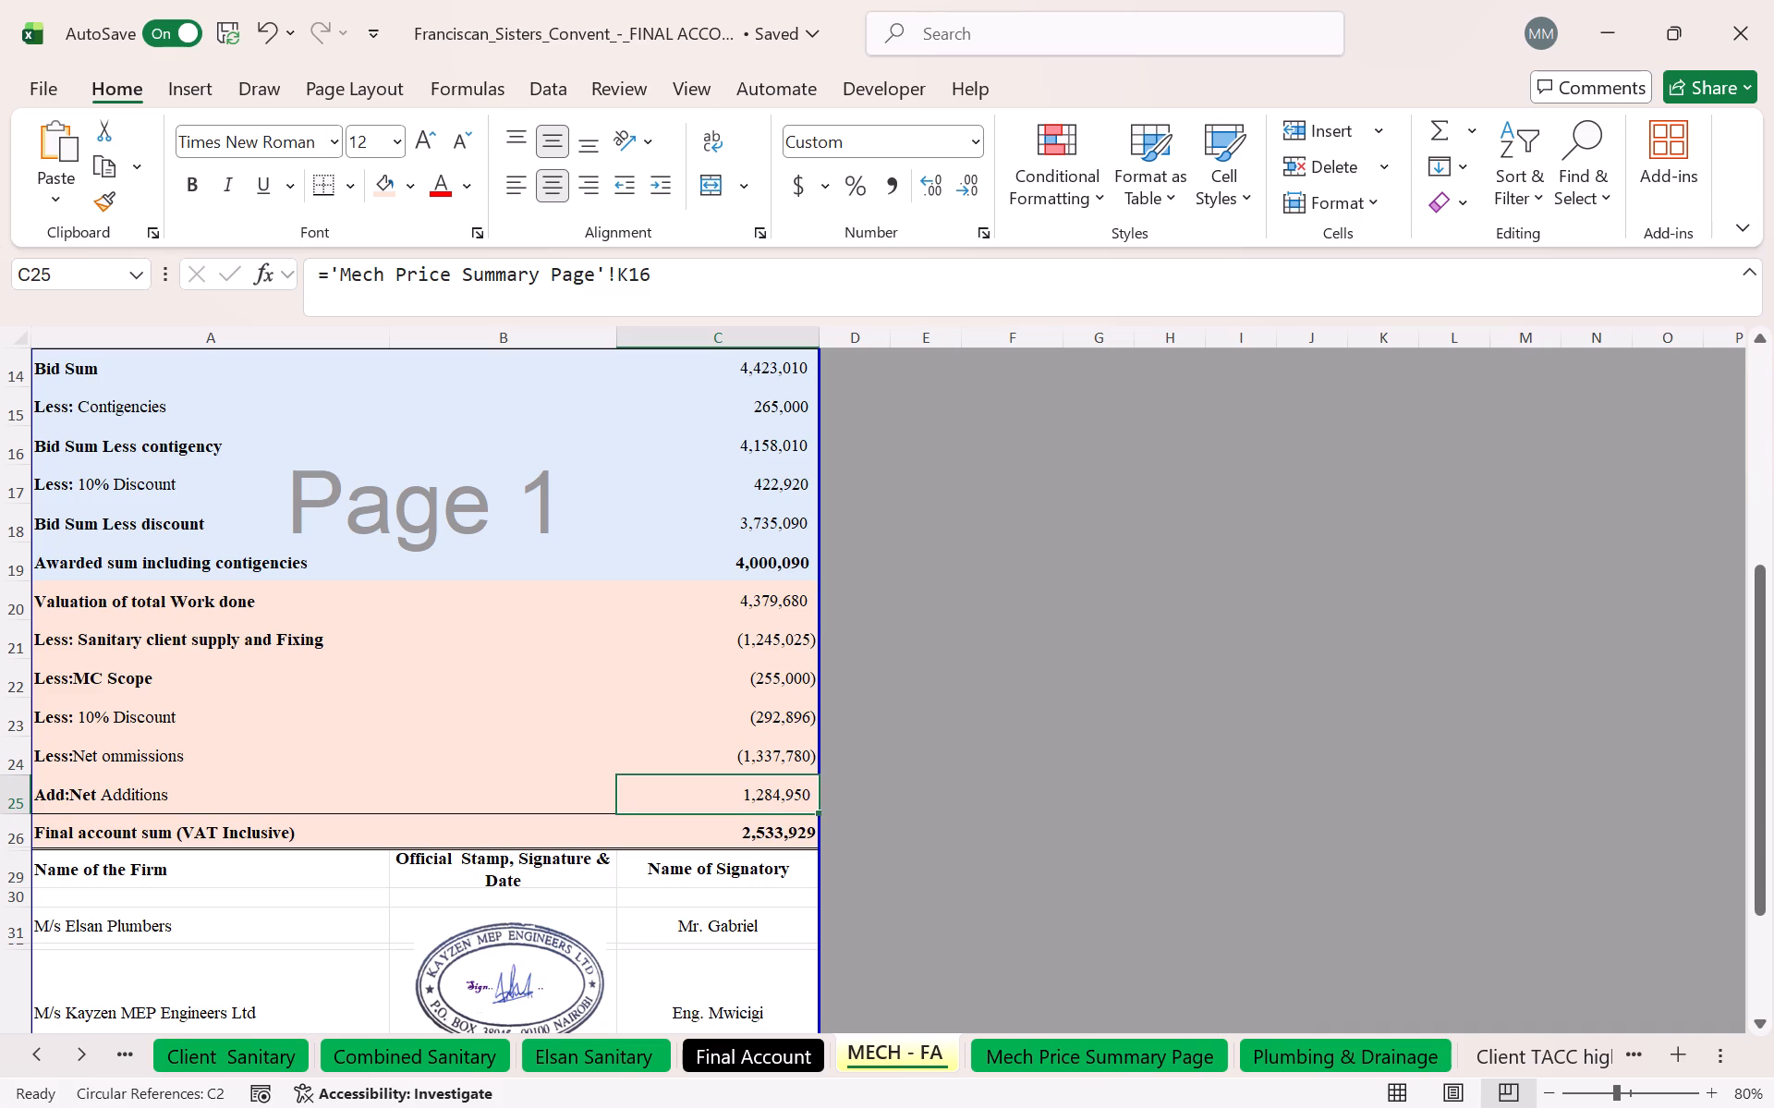
Compare the Elsan plumbing valuation and deductions on Final Account with the figures on Mech Price Summary Page and MECH - FA.
left_click(760, 1061)
scroll(608, 767, "down", 6)
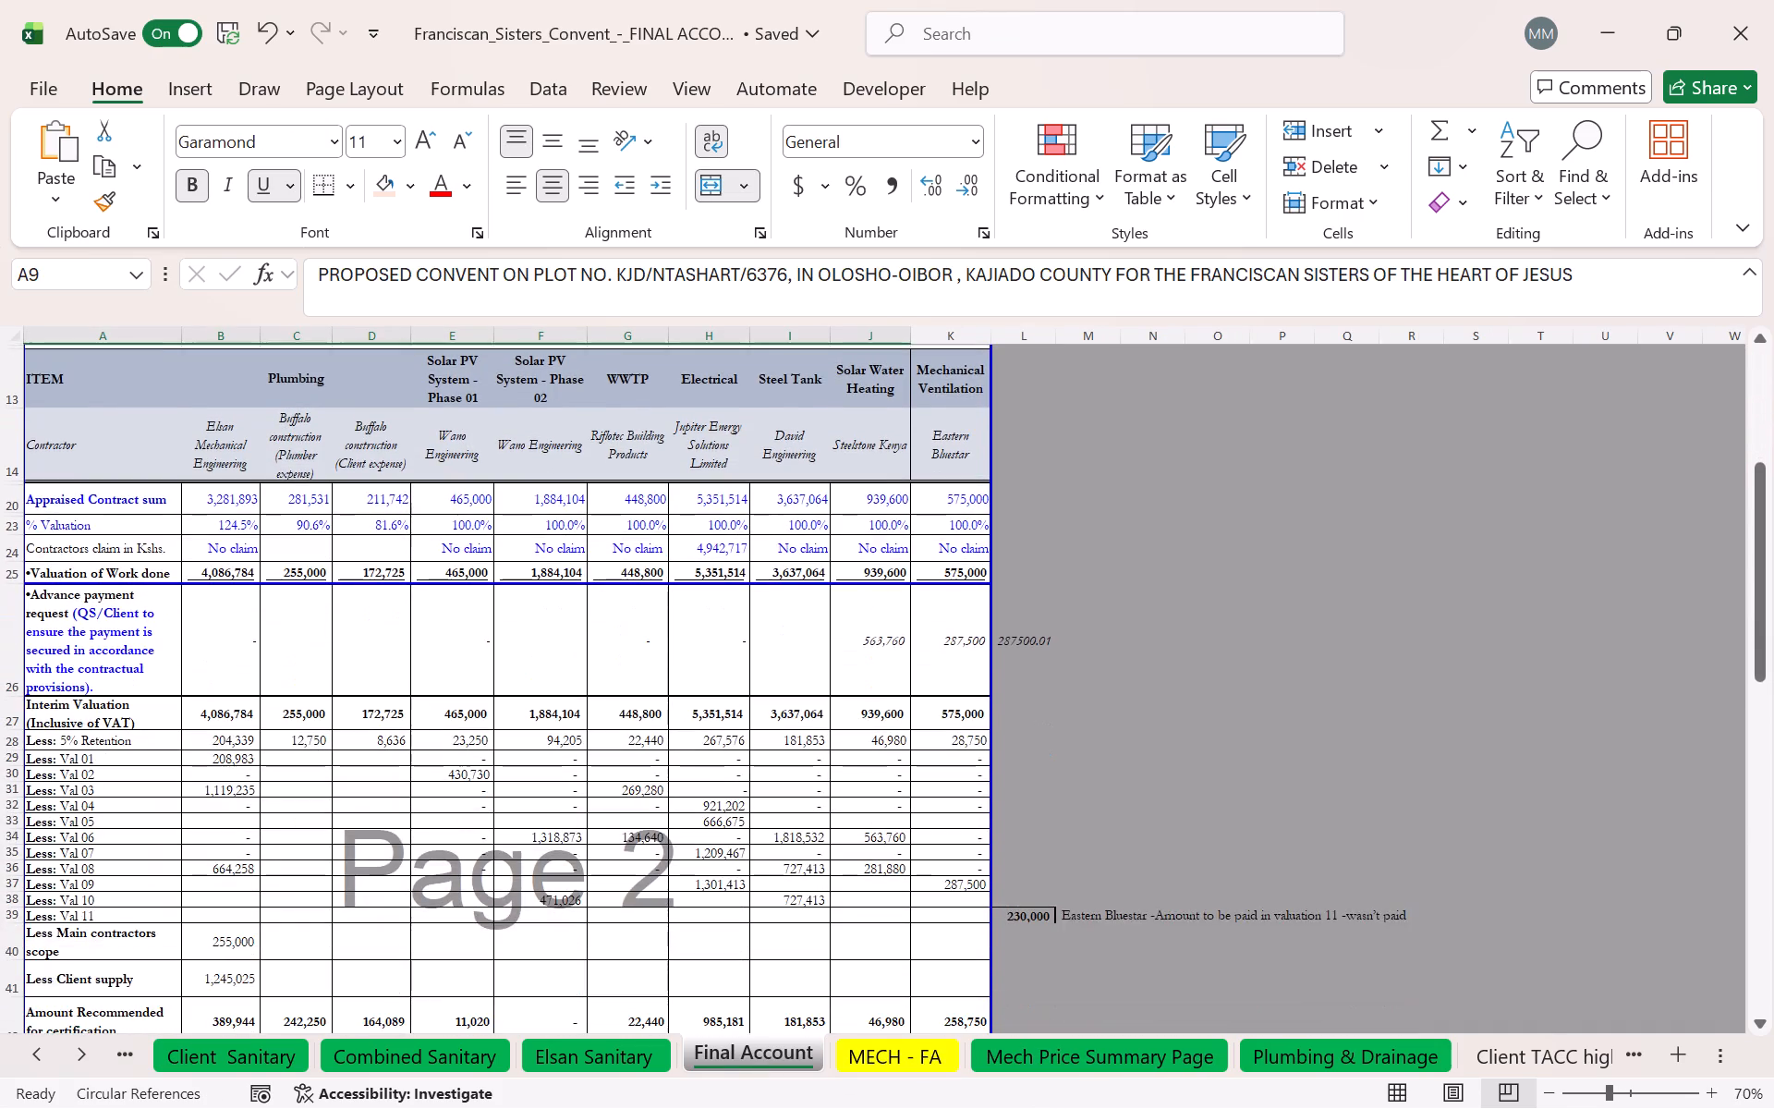
scroll(605, 770, "down", 1)
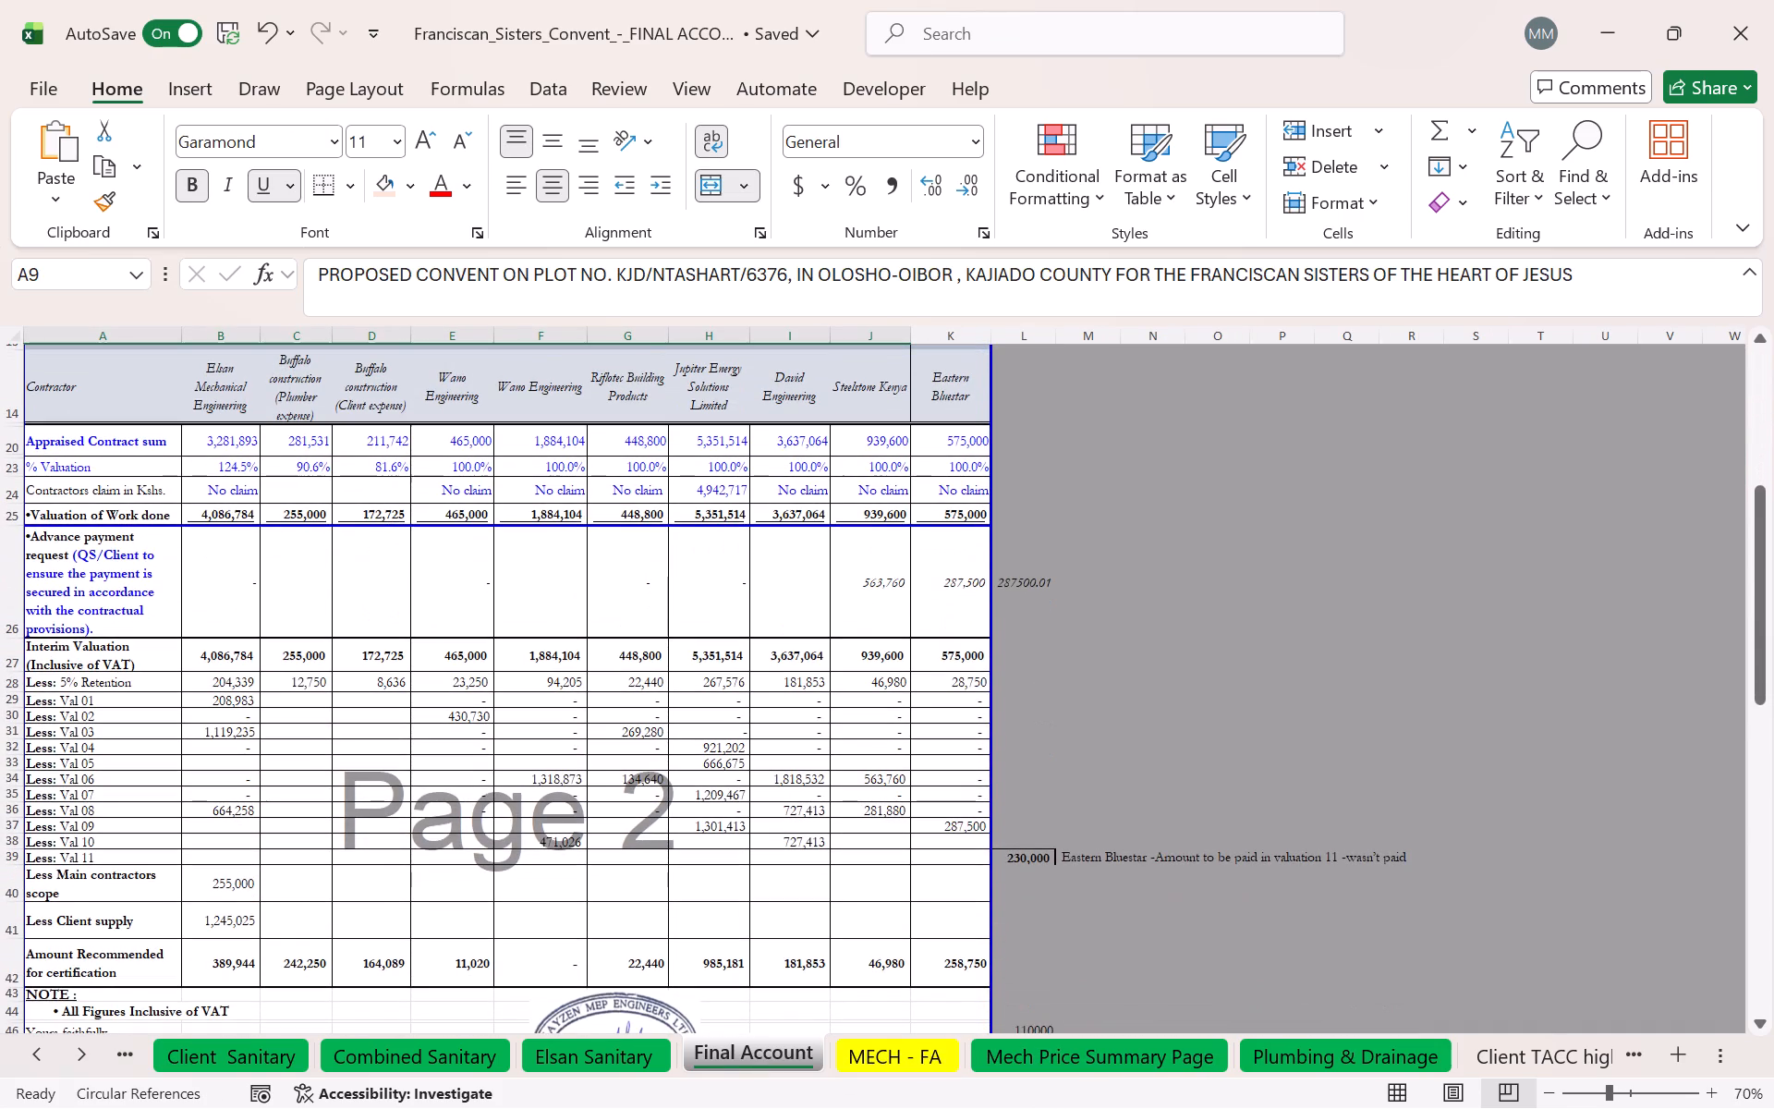
left_click(1051, 1061)
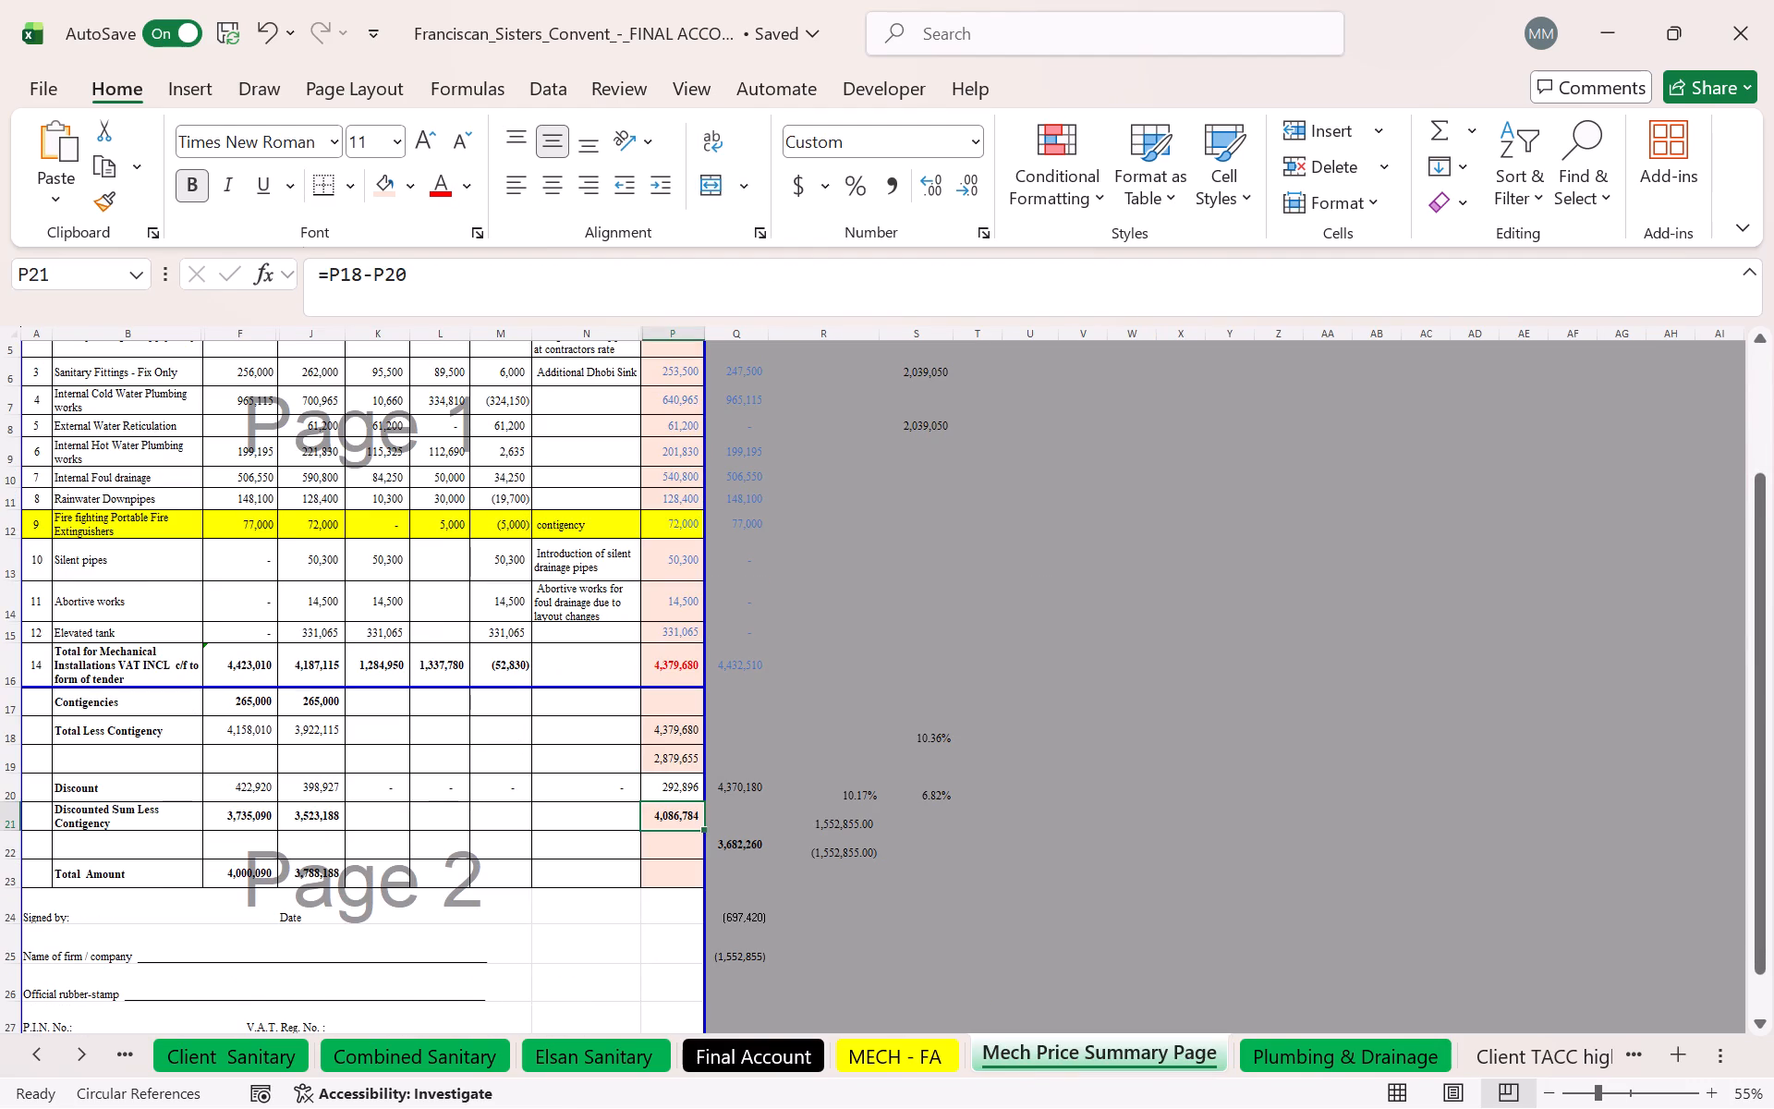
left_click(902, 1059)
left_click(1031, 1059)
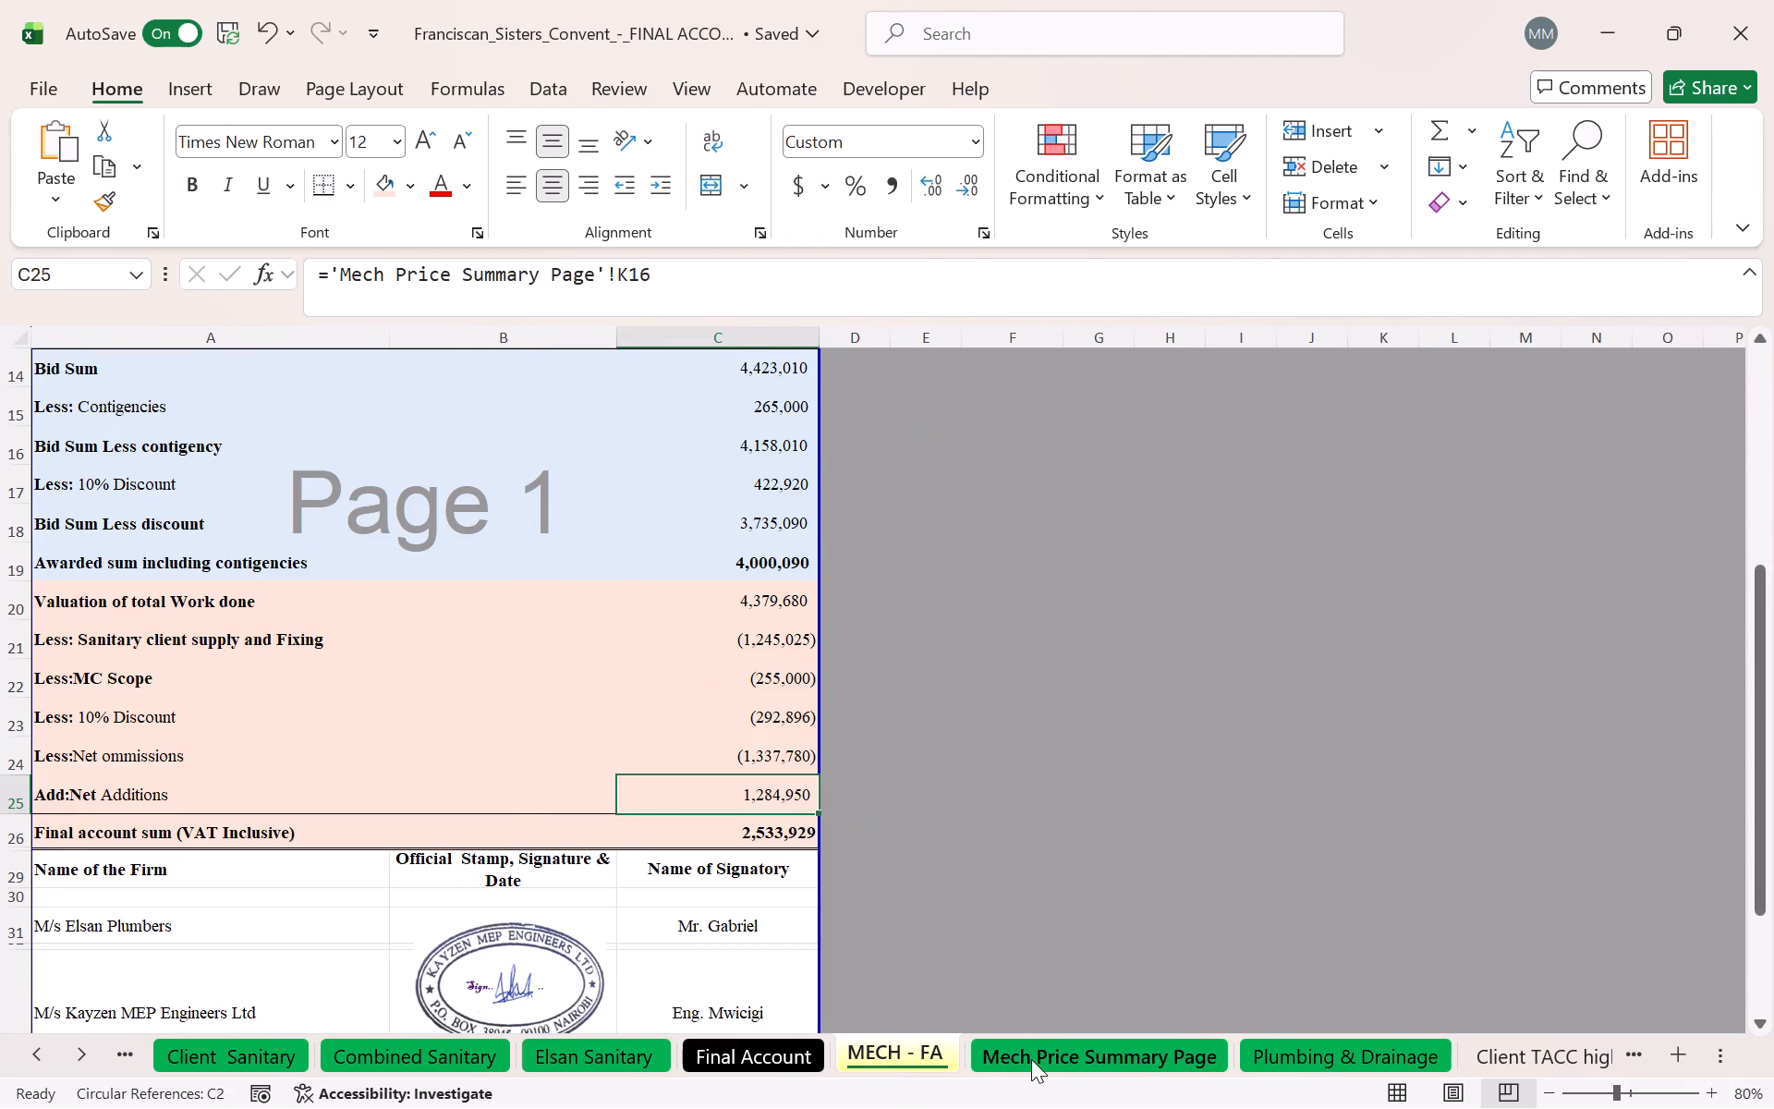
scroll(492, 688, "down", 1)
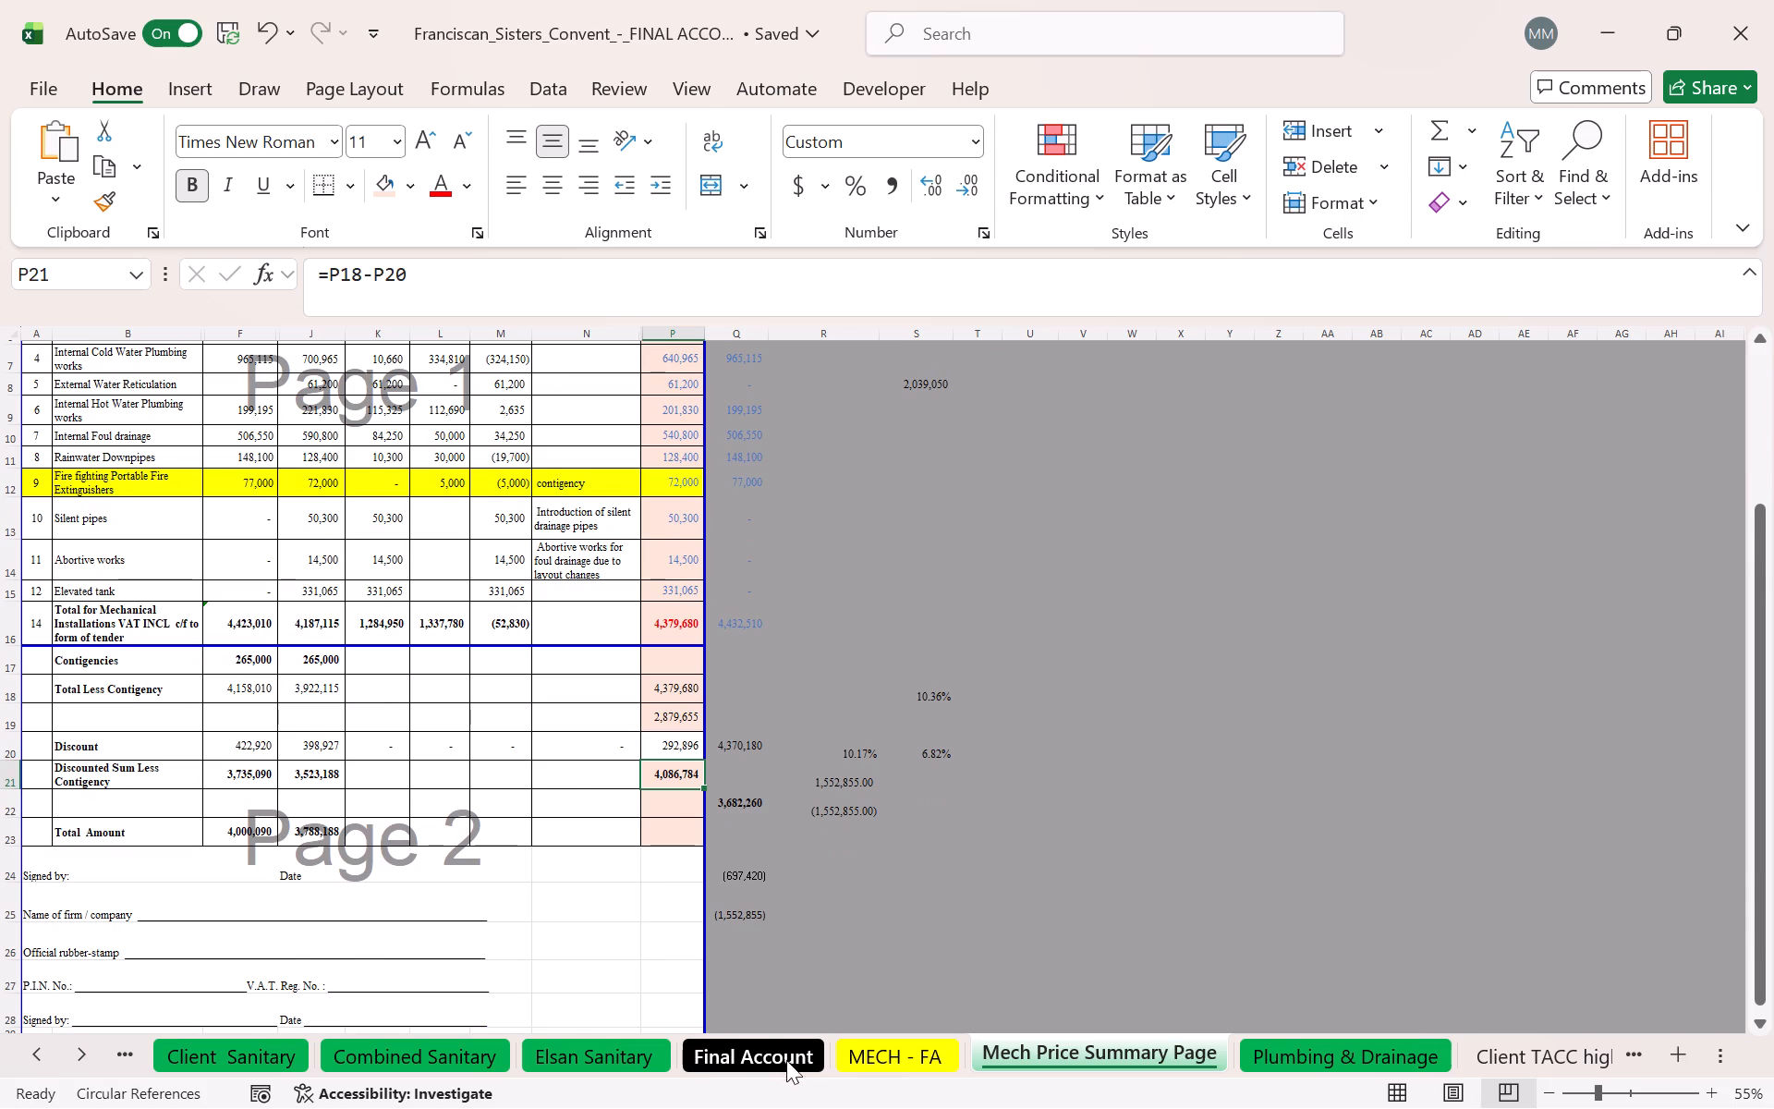
left_click(786, 1067)
scroll(389, 745, "down", 1)
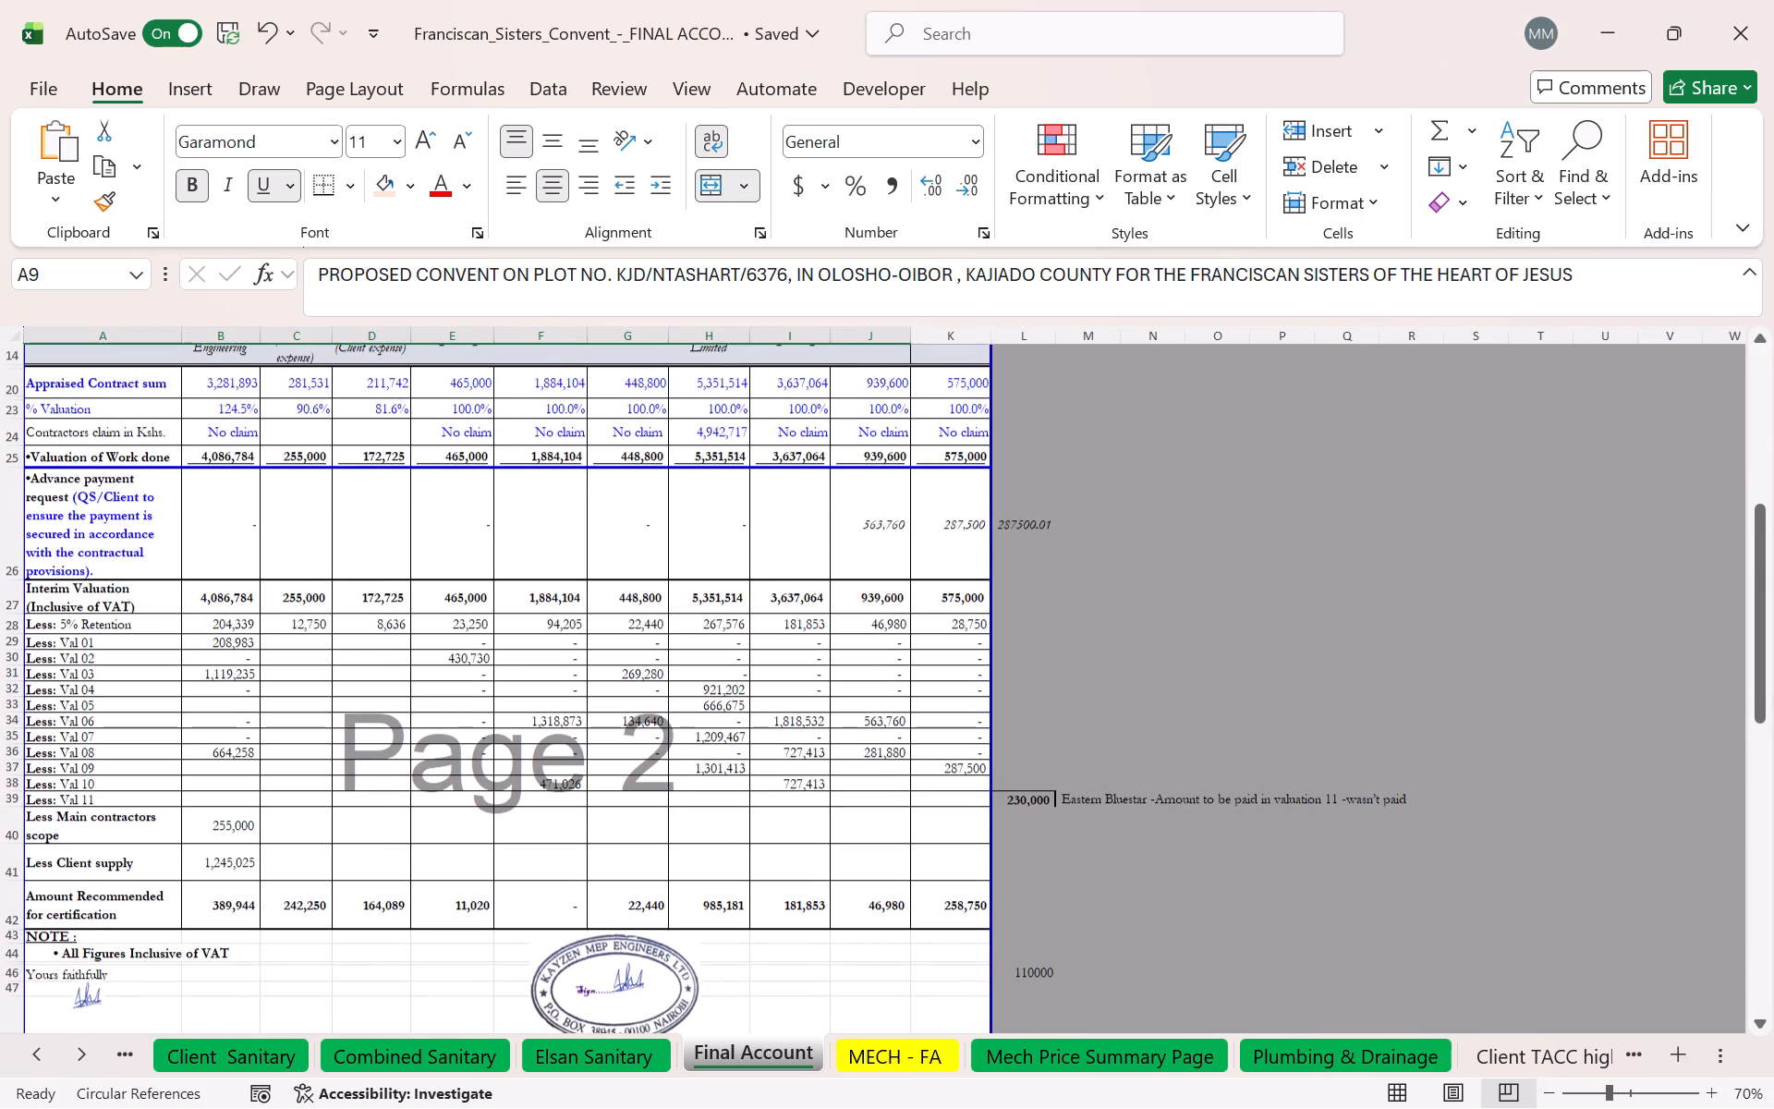
Review the MECH - FA sheet from letterhead to final account sum and open its print preview.
left_click(938, 1051)
scroll(581, 488, "up", 9)
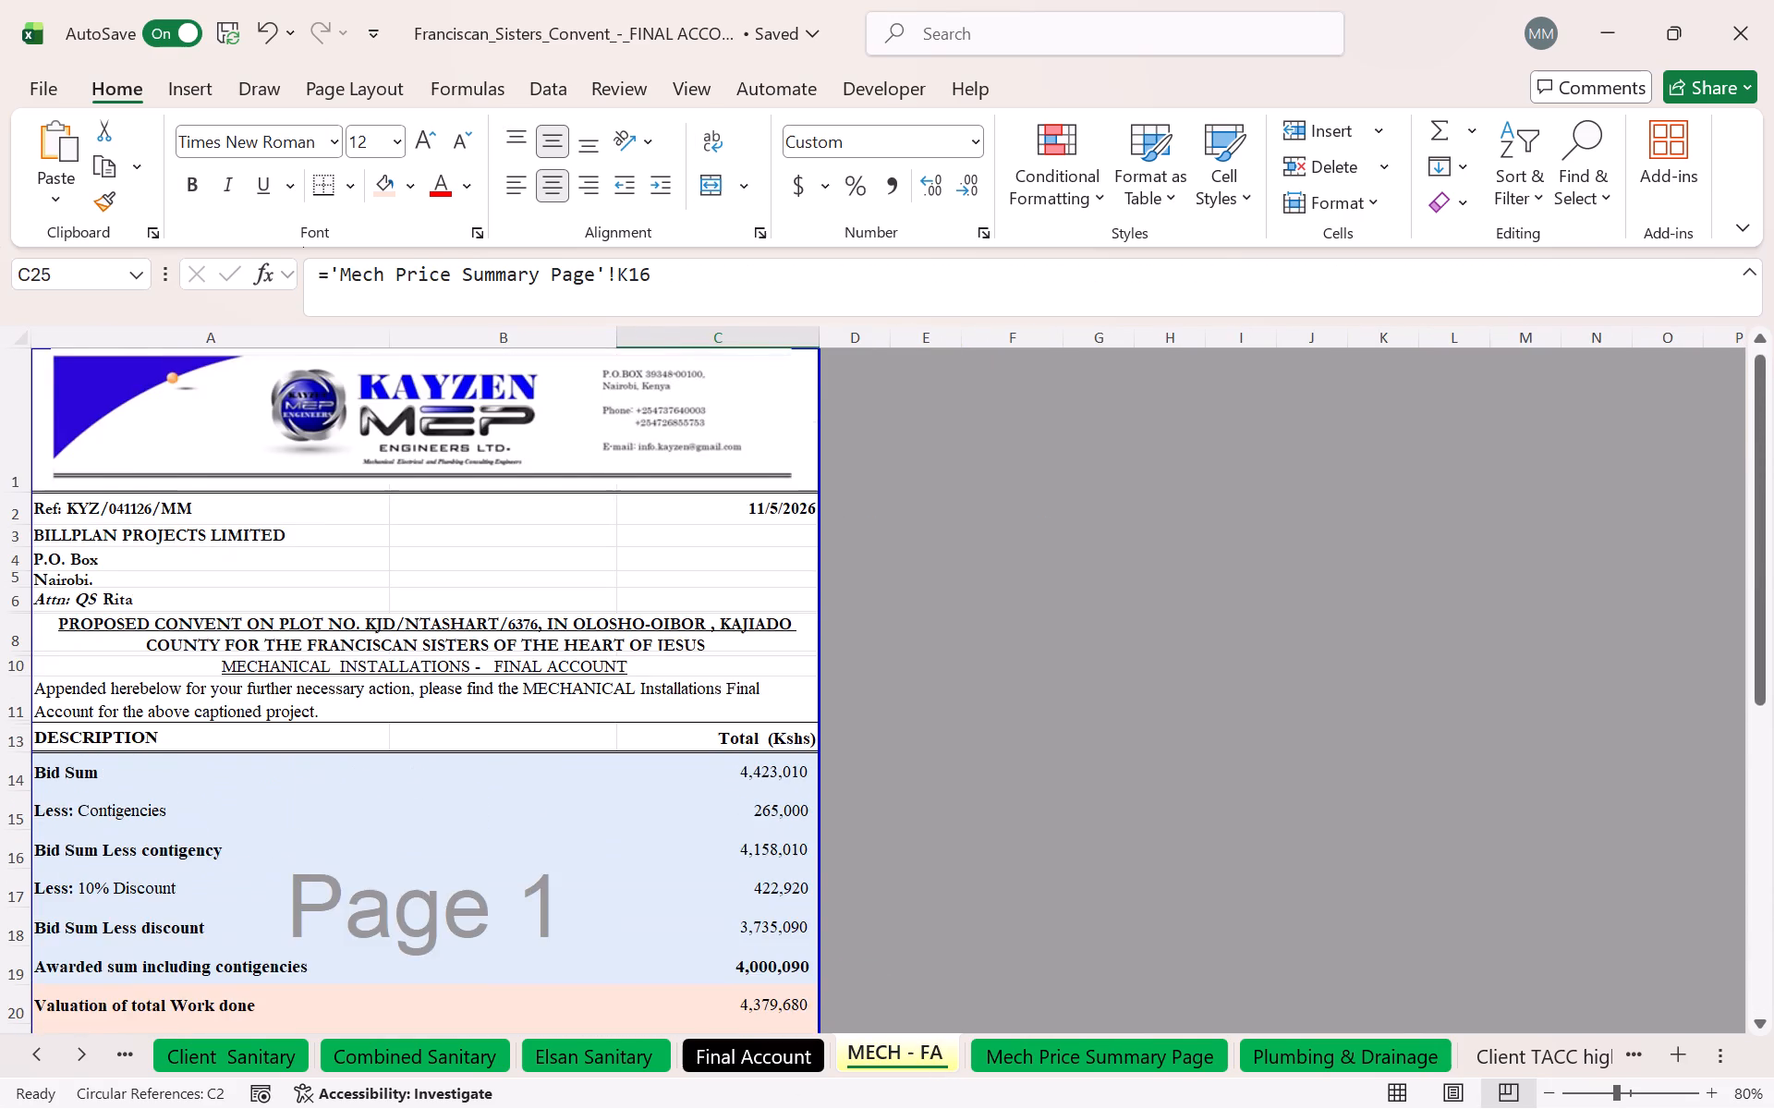
scroll(599, 486, "down", 4)
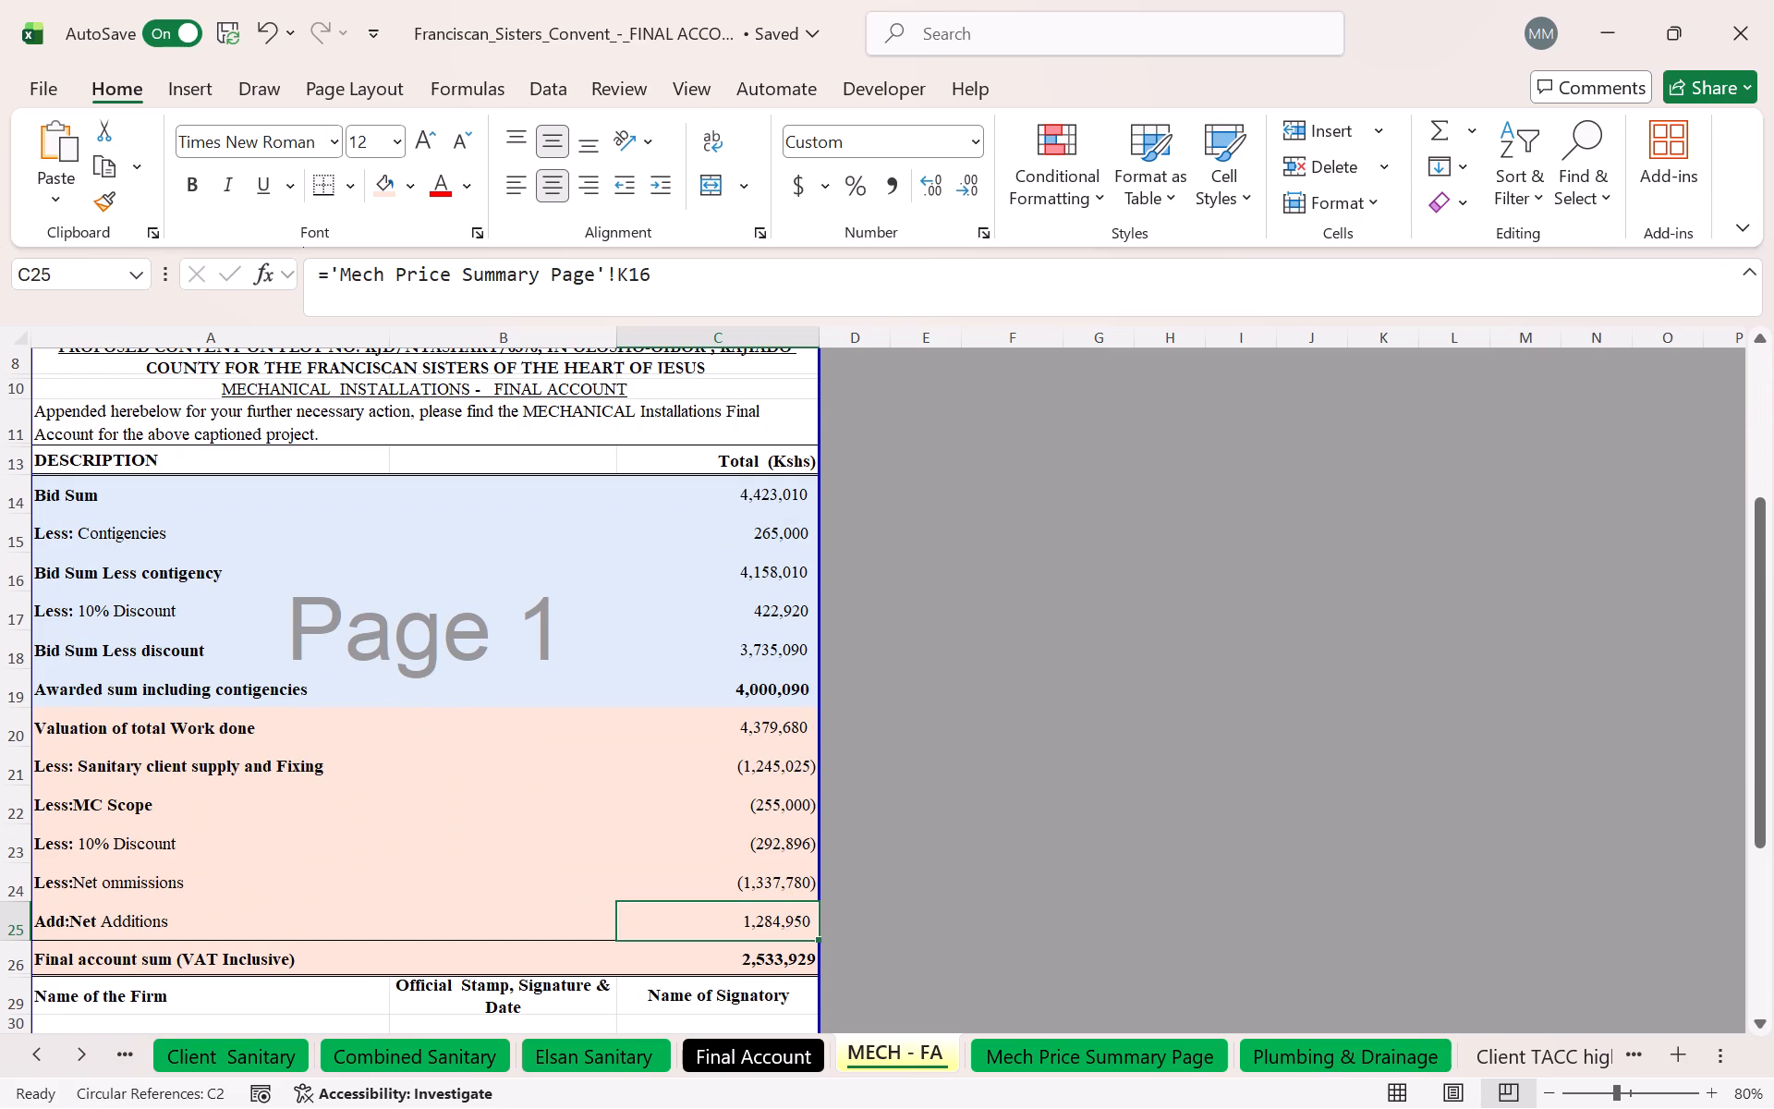
key("ctrl+p")
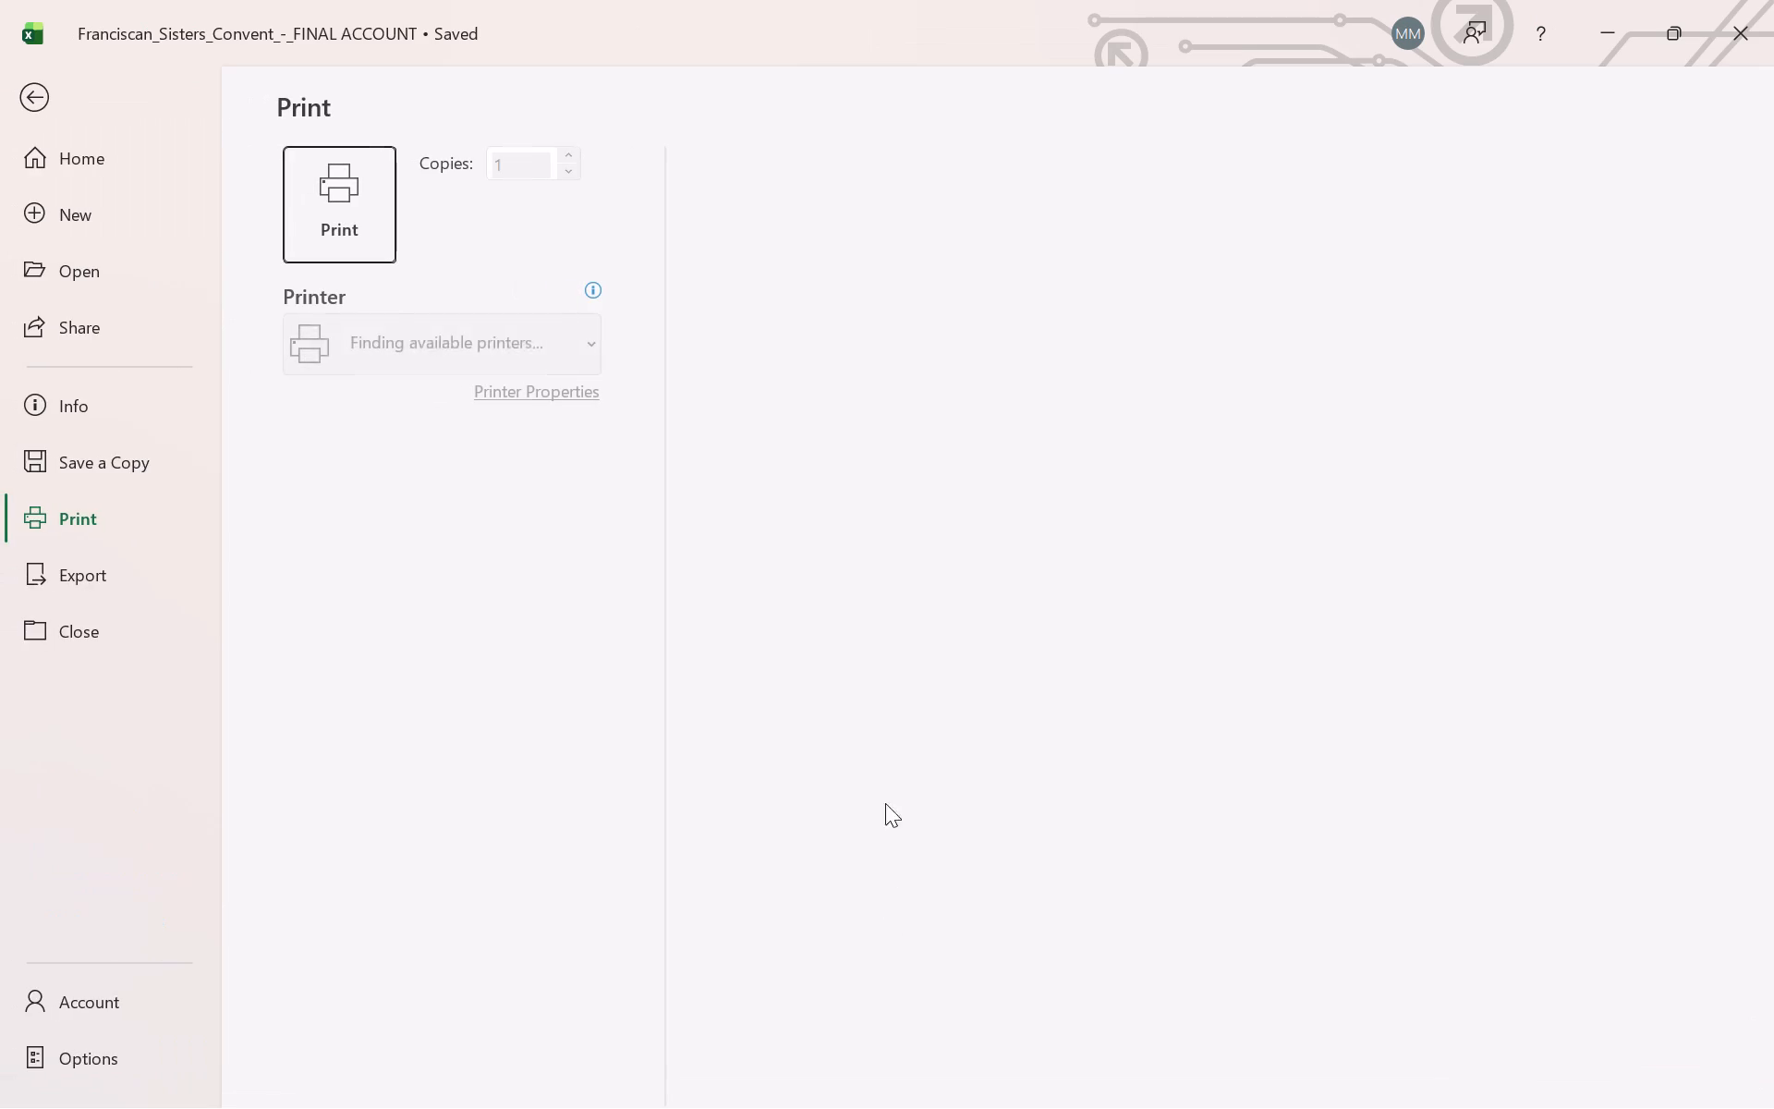
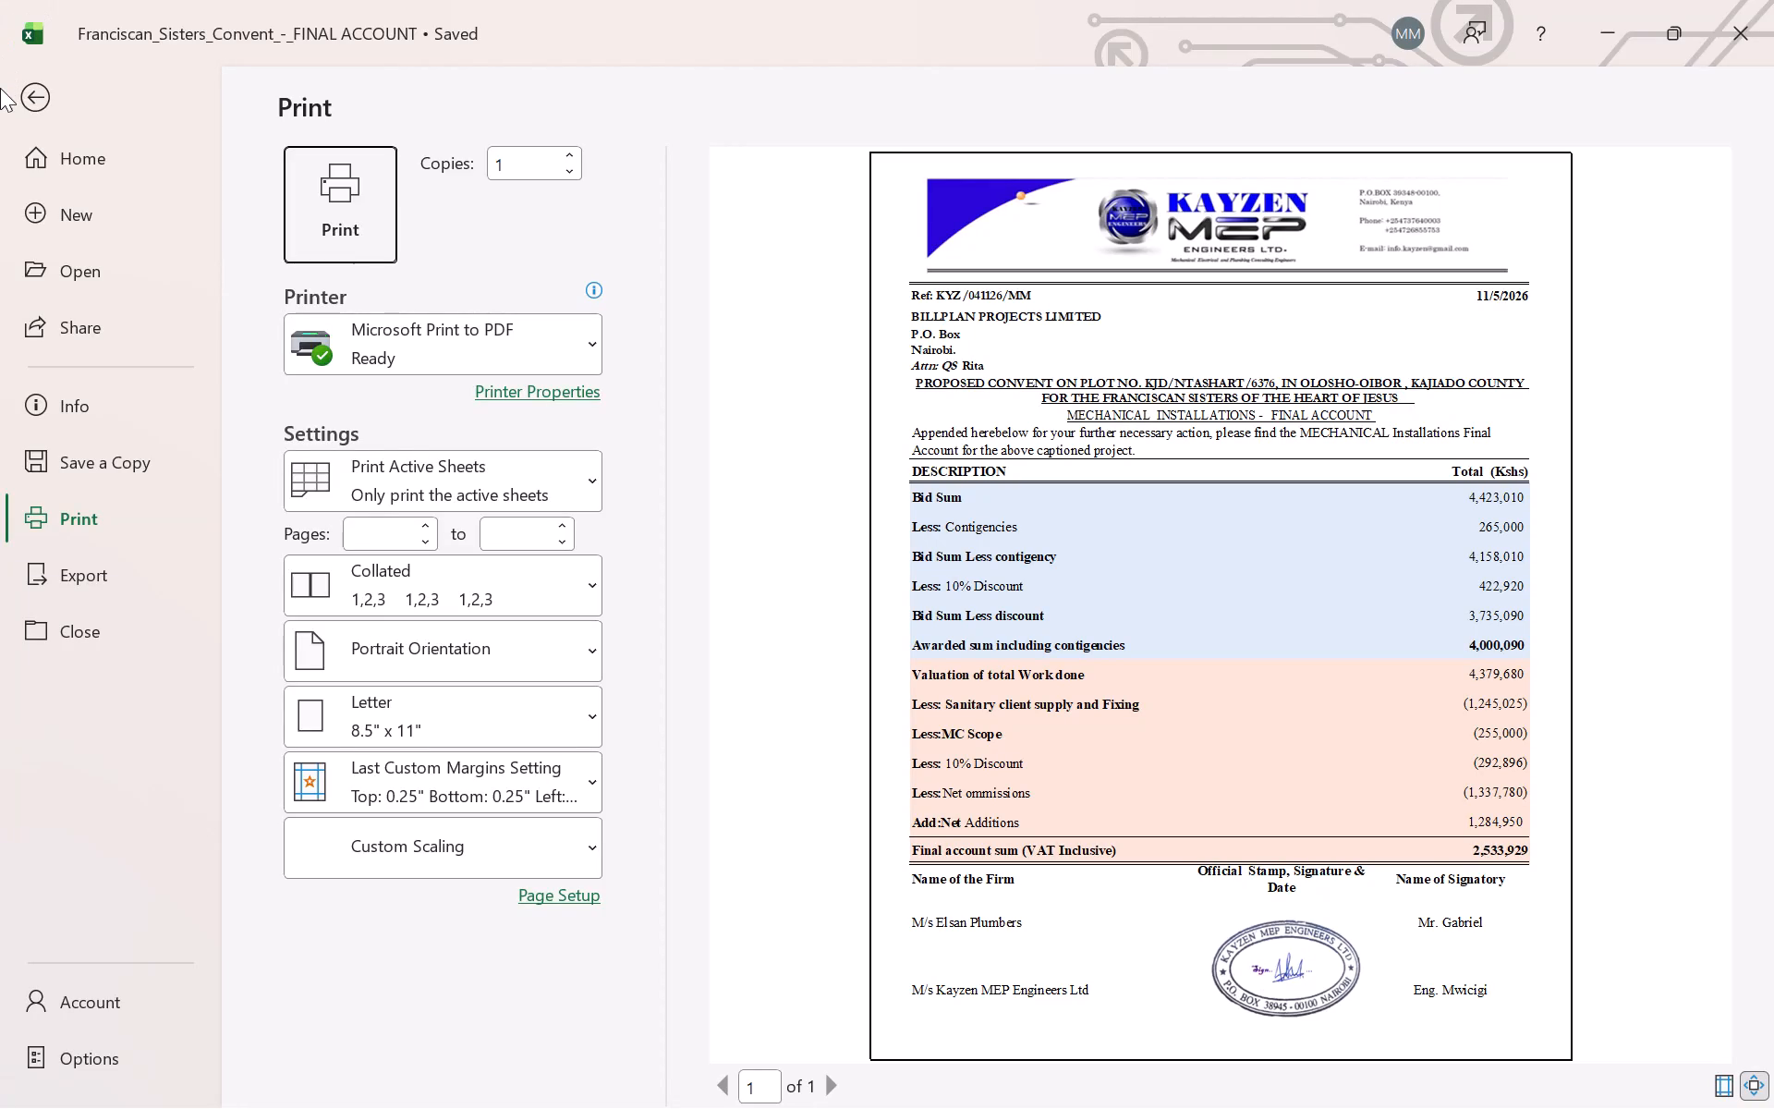
Print MECH - FA to PDF and choose KAYZEN > 2025 > Francissca Sisters > Valuation as the output folder.
left_click(343, 216)
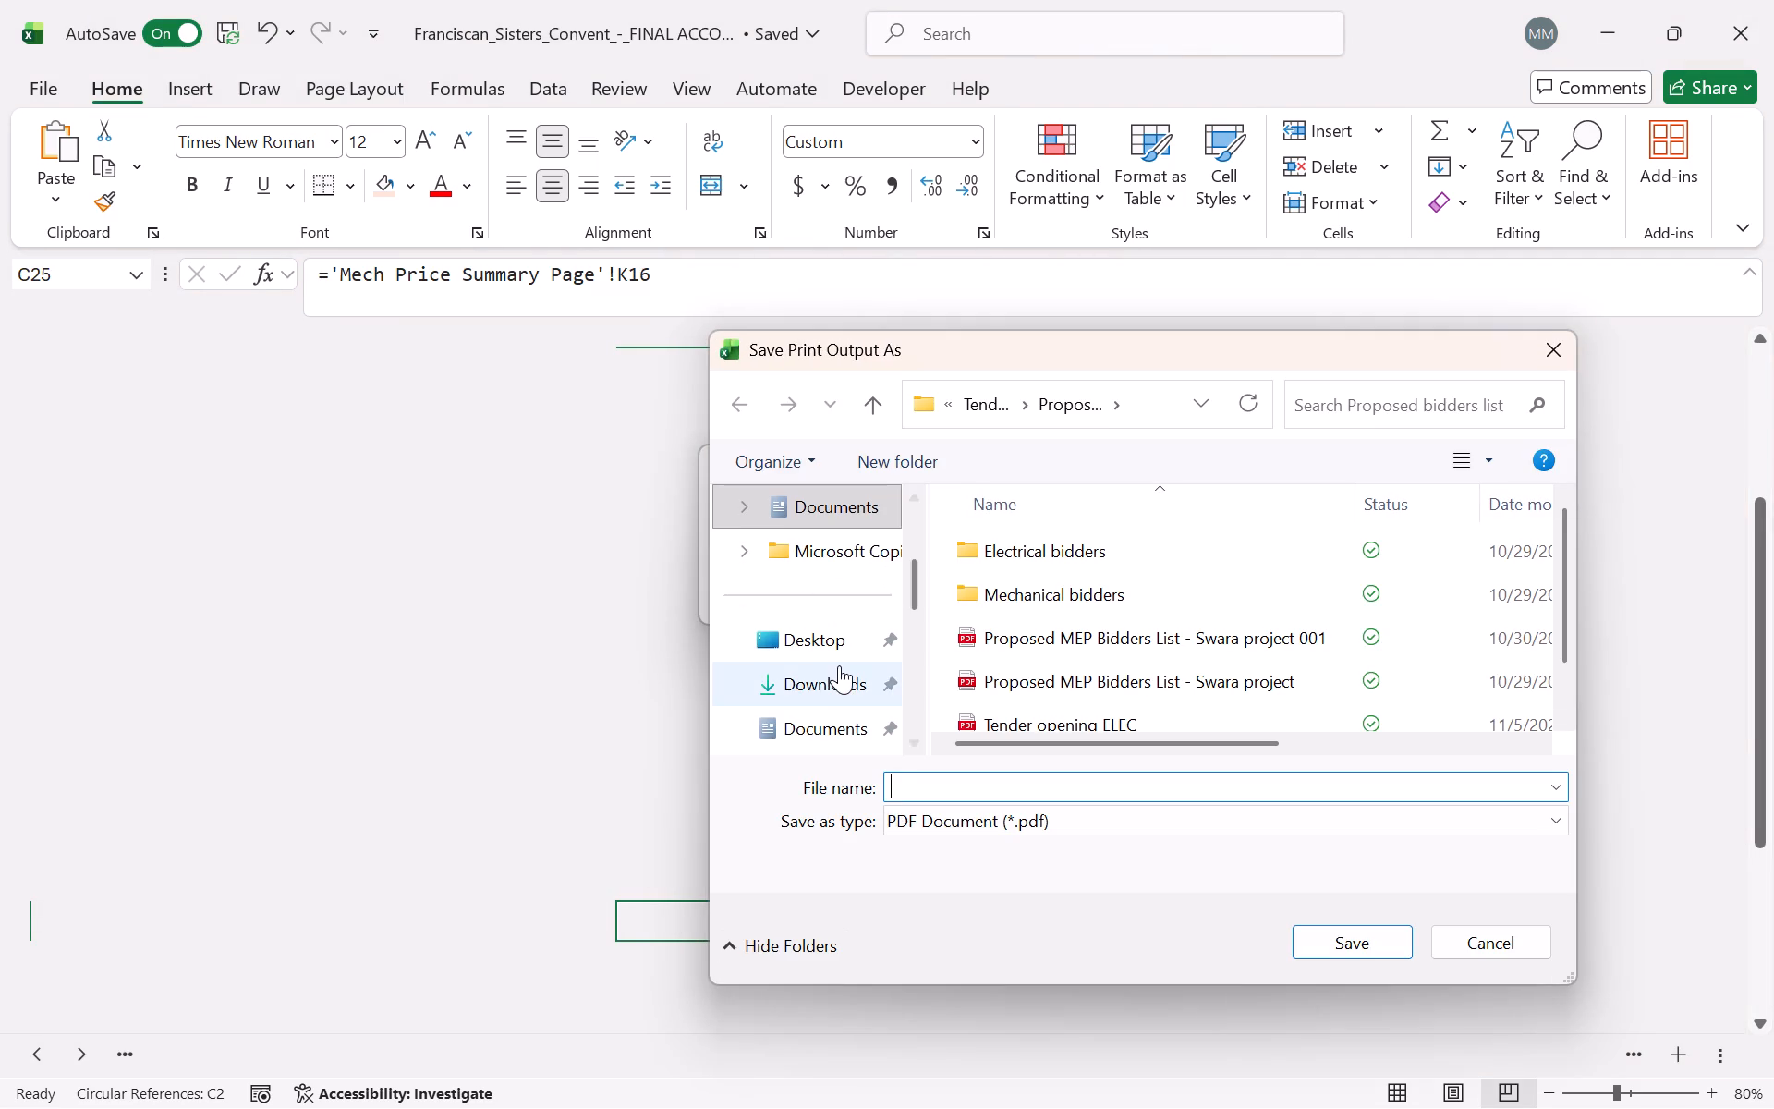
scroll(1065, 701, "down", 2)
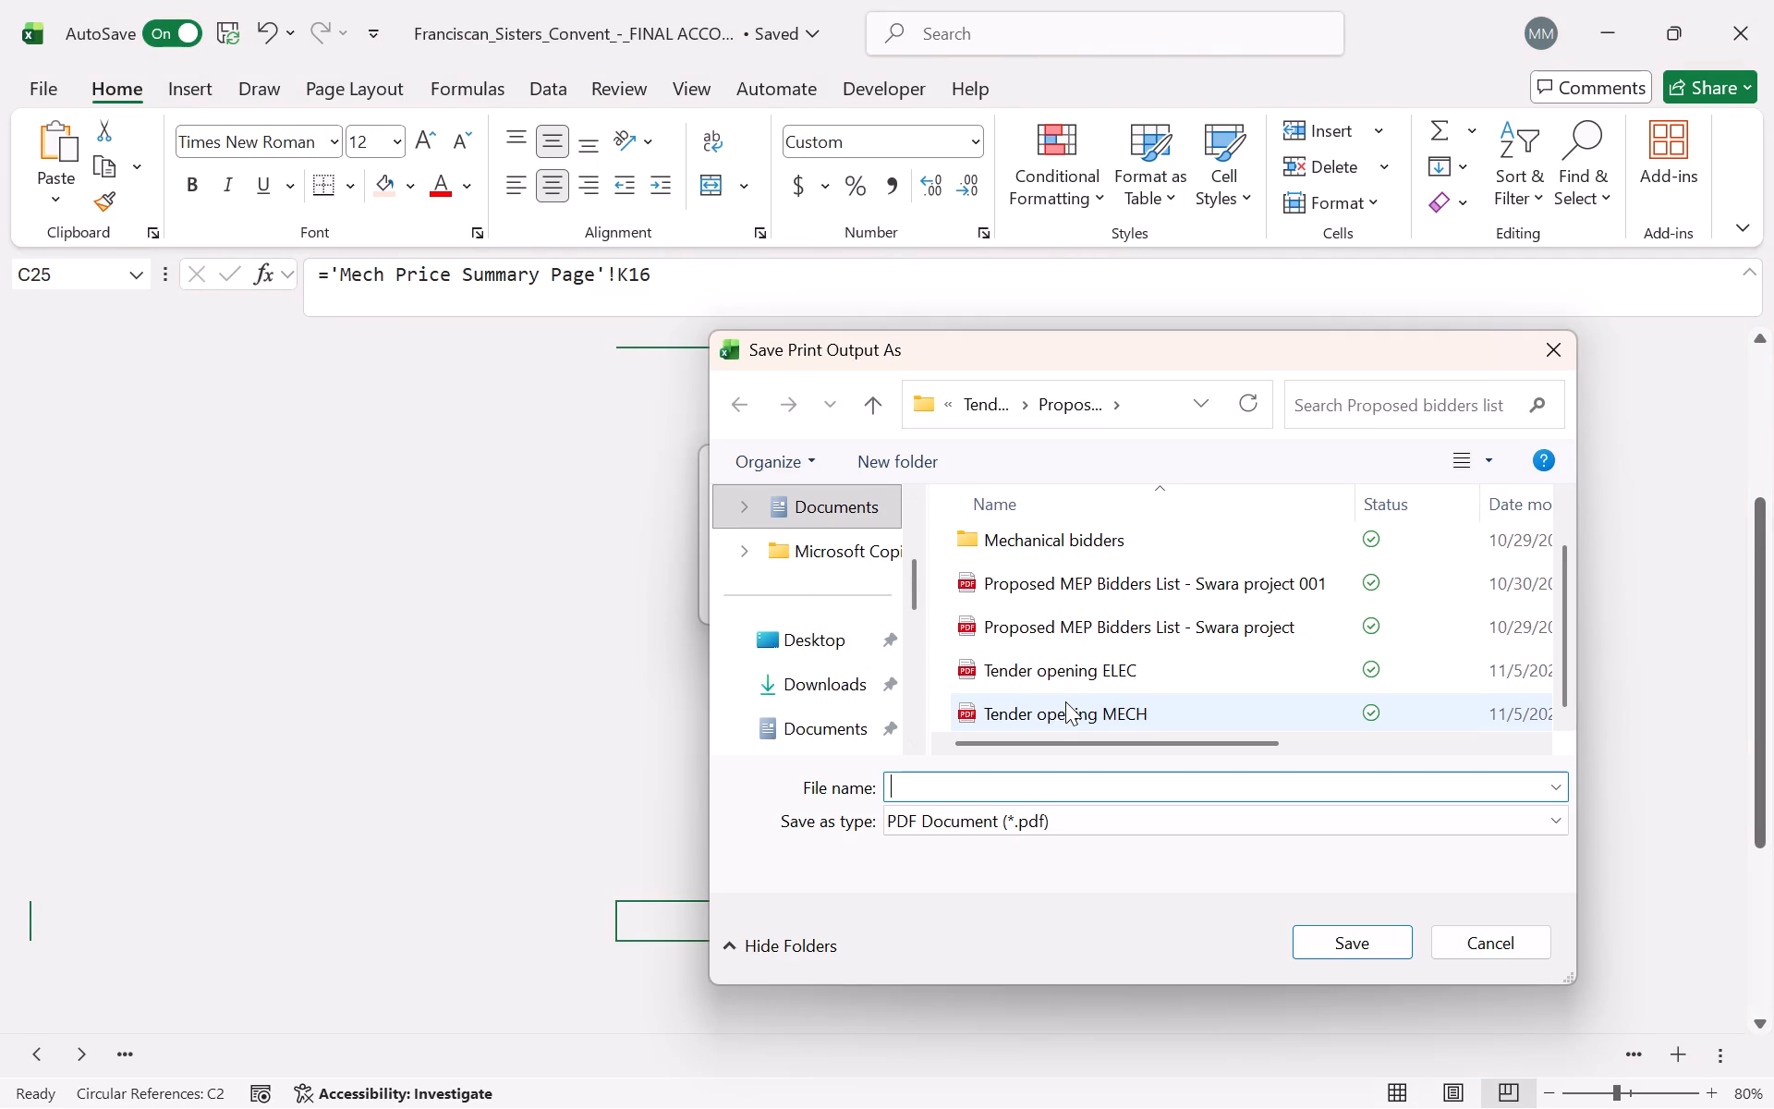
scroll(1065, 701, "down", 1)
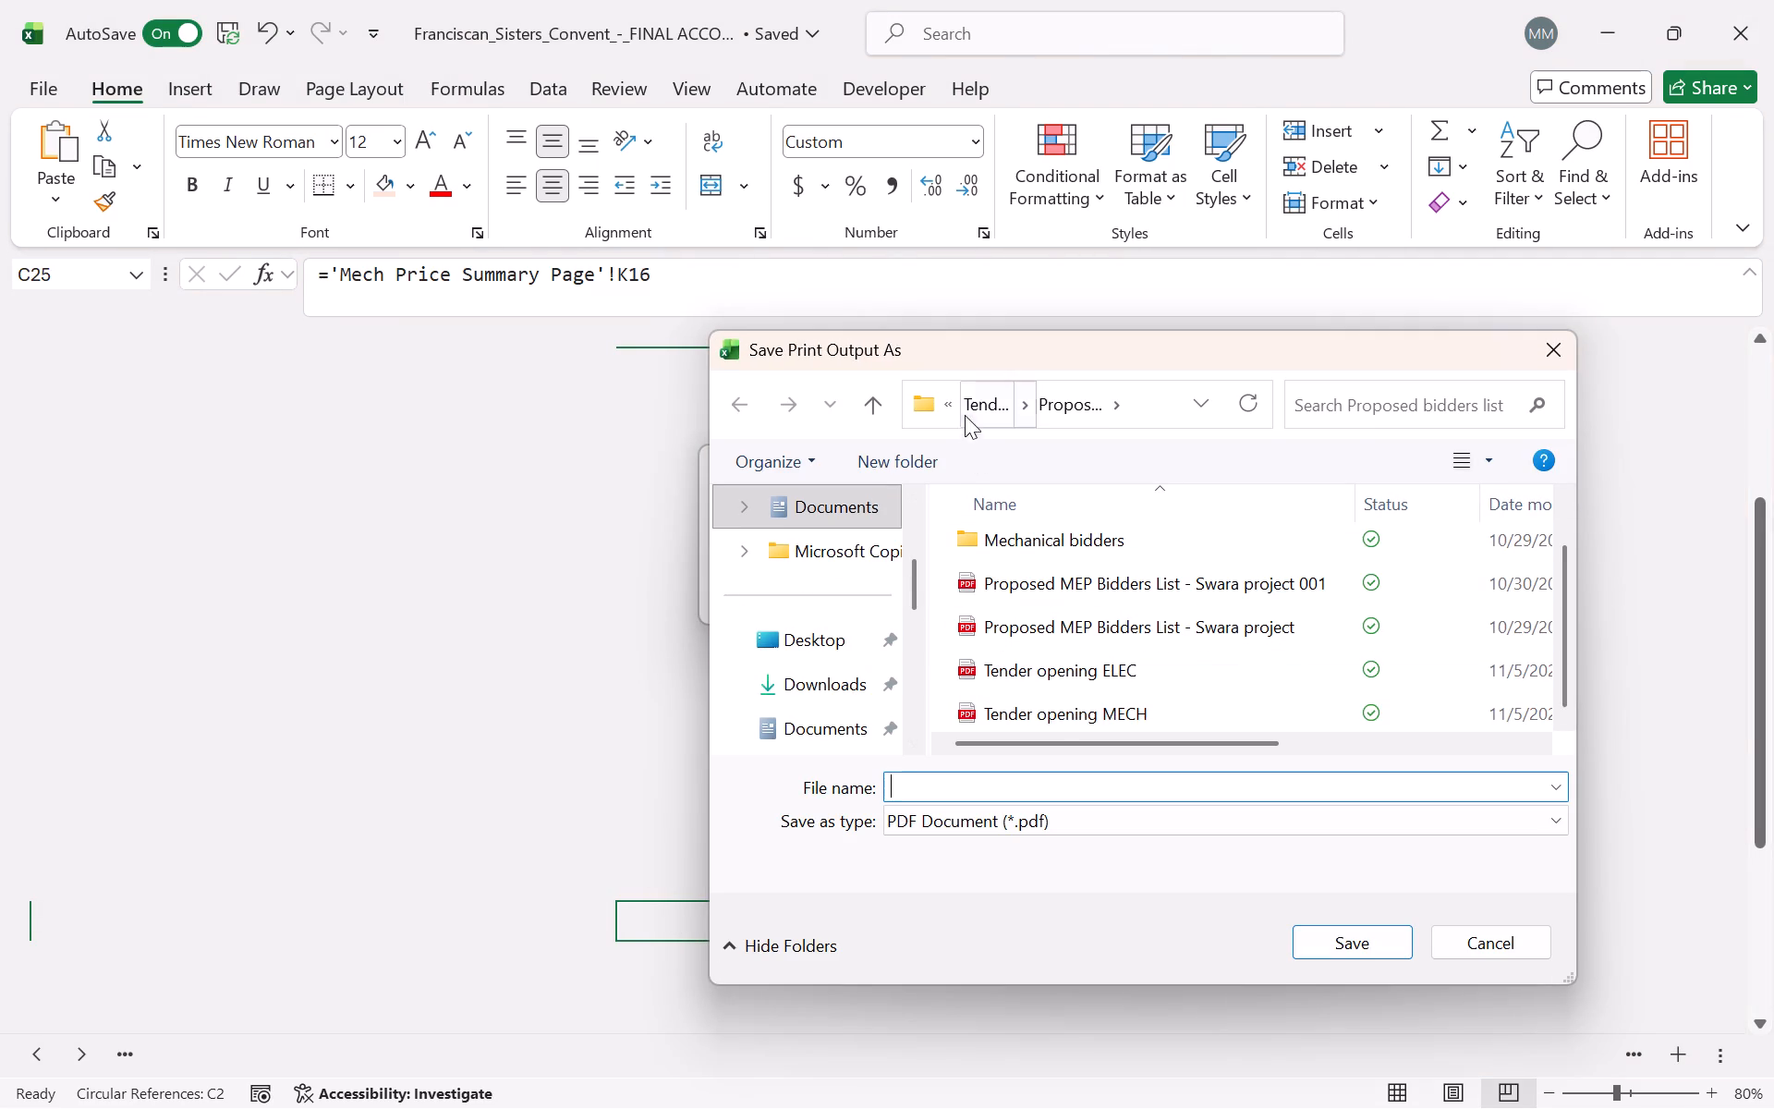
left_click(968, 408)
left_click(993, 401)
left_click(993, 400)
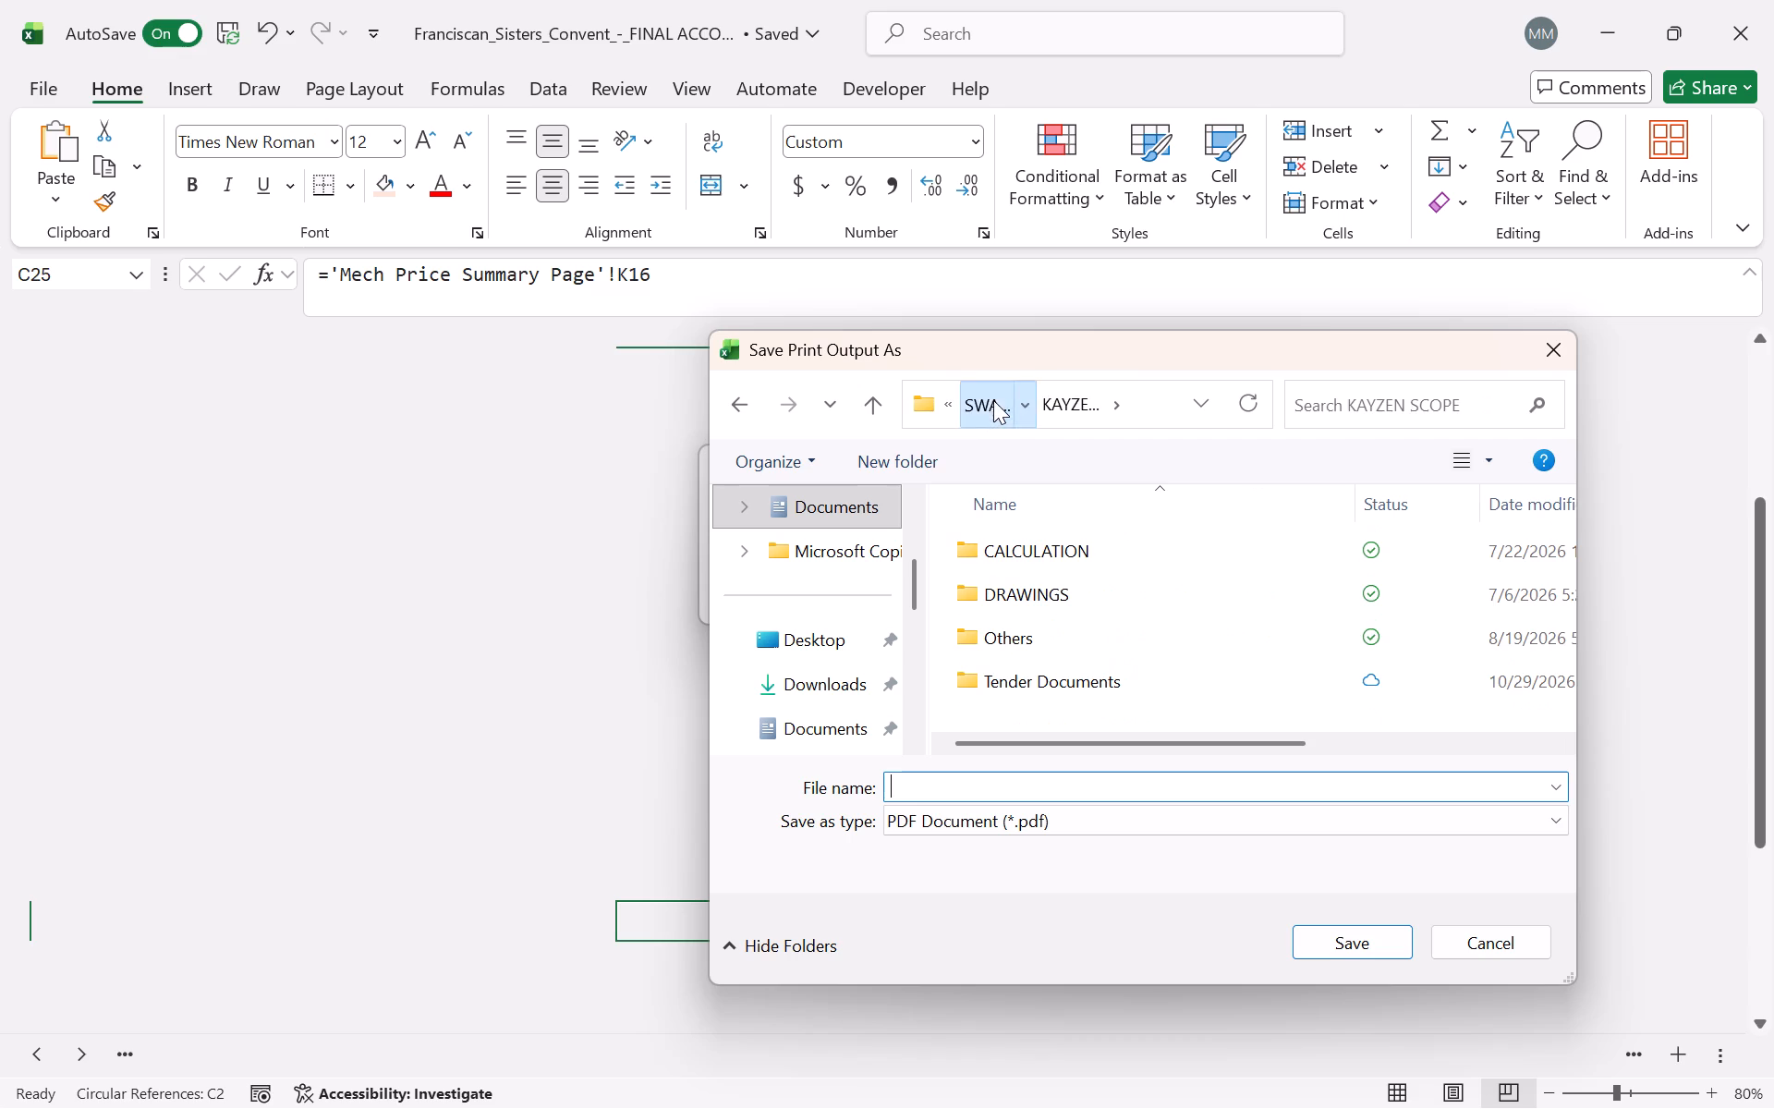
left_click(993, 402)
left_click(993, 404)
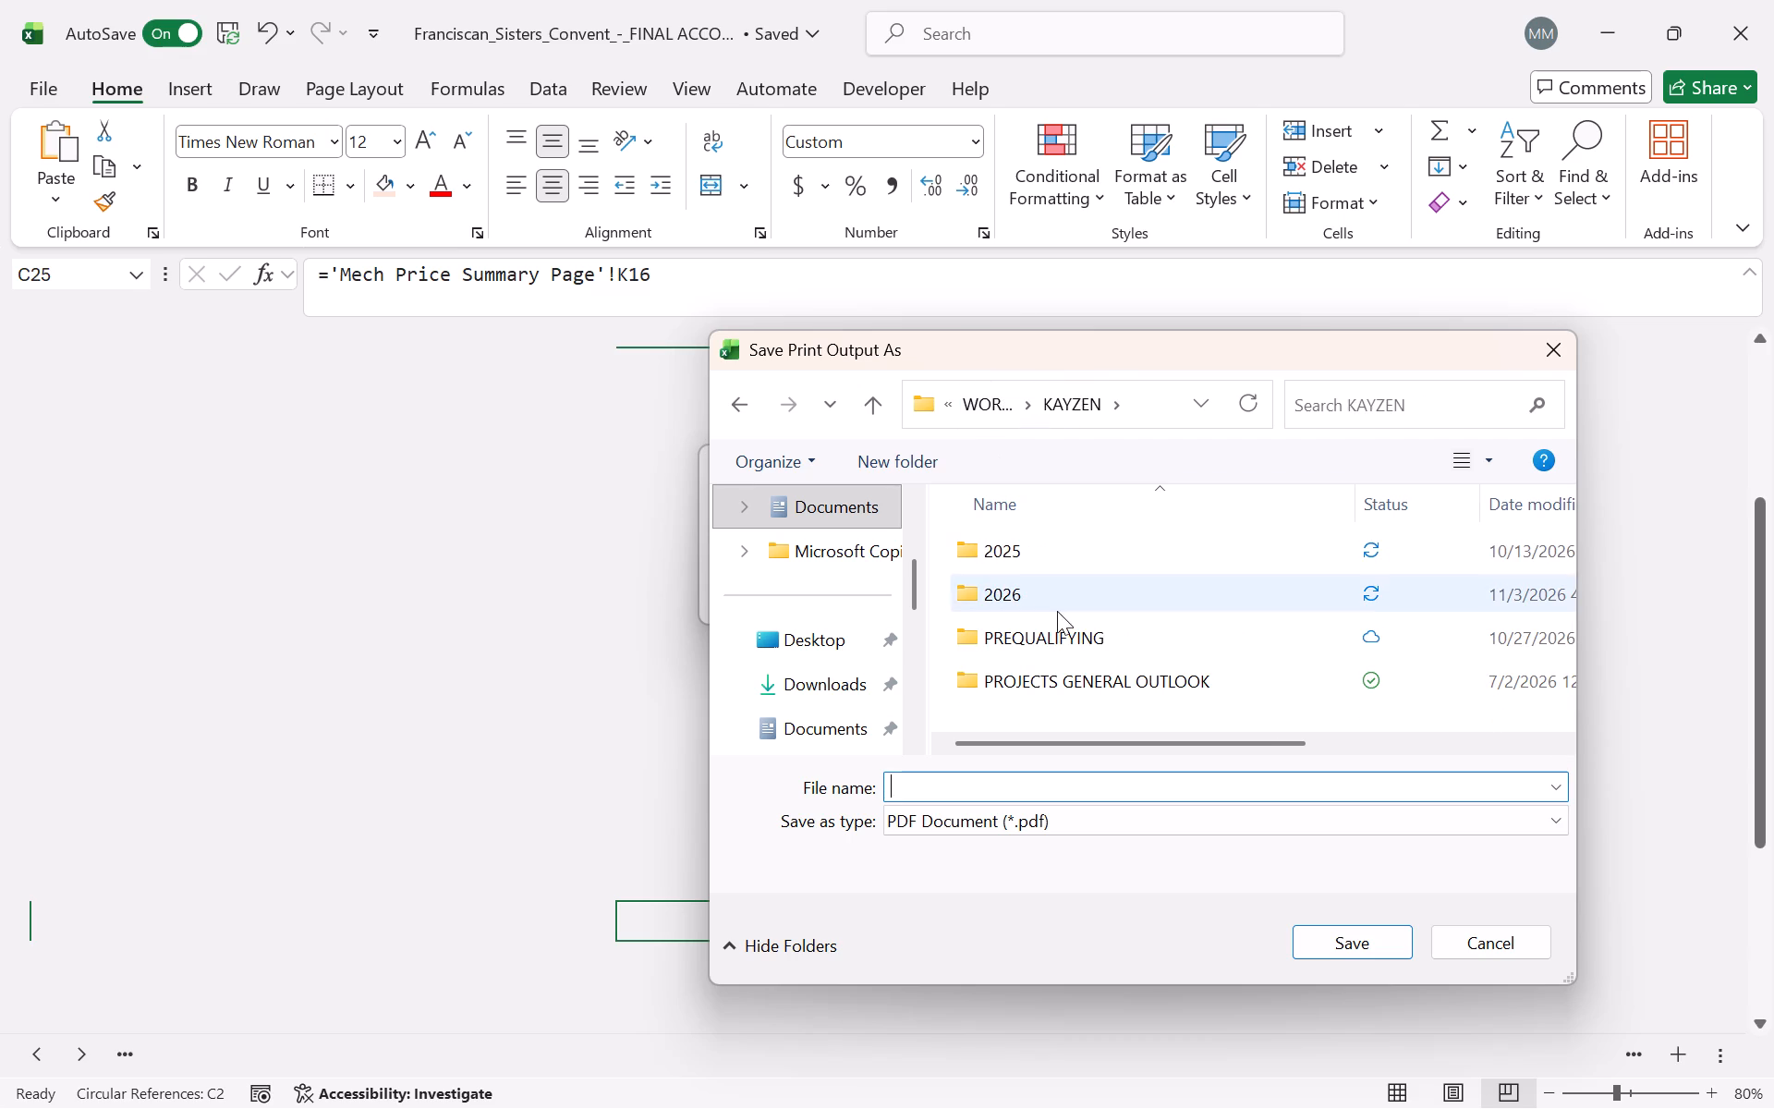
double_click(1090, 545)
scroll(1097, 645, "down", 2)
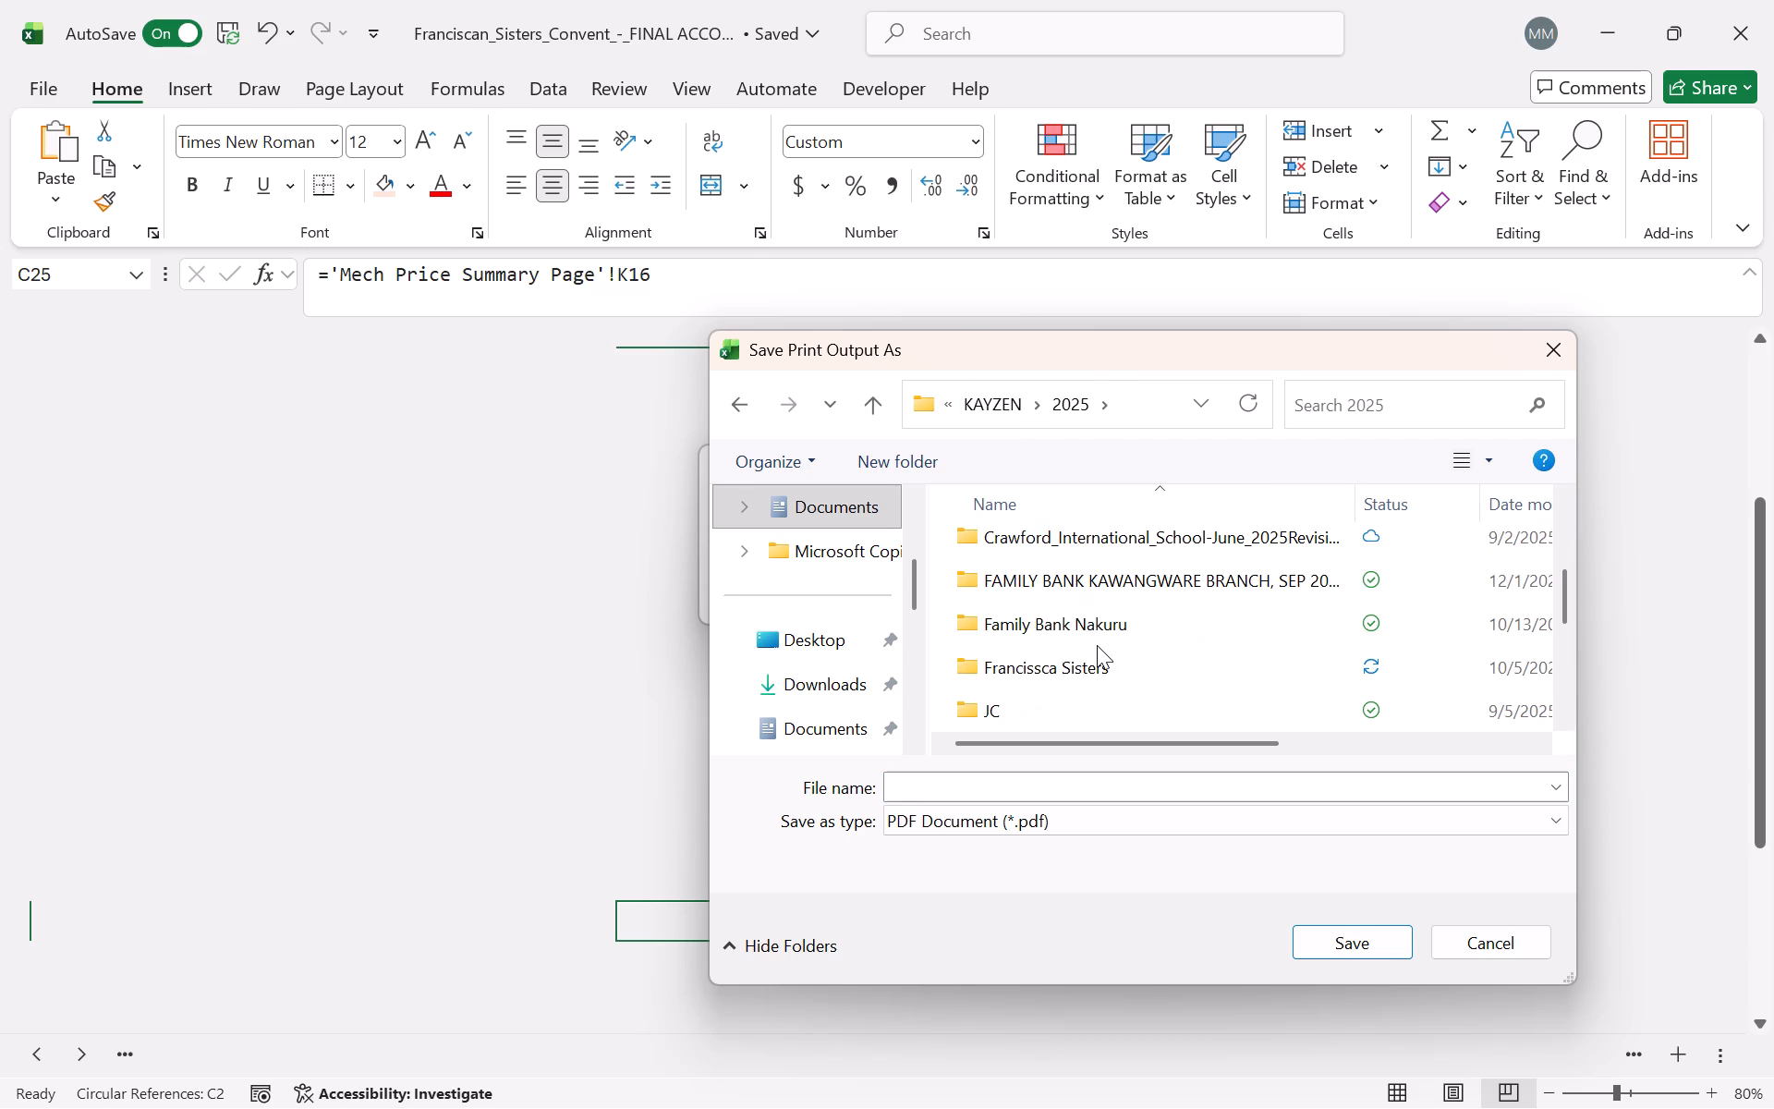
double_click(1120, 675)
scroll(1127, 595, "down", 2)
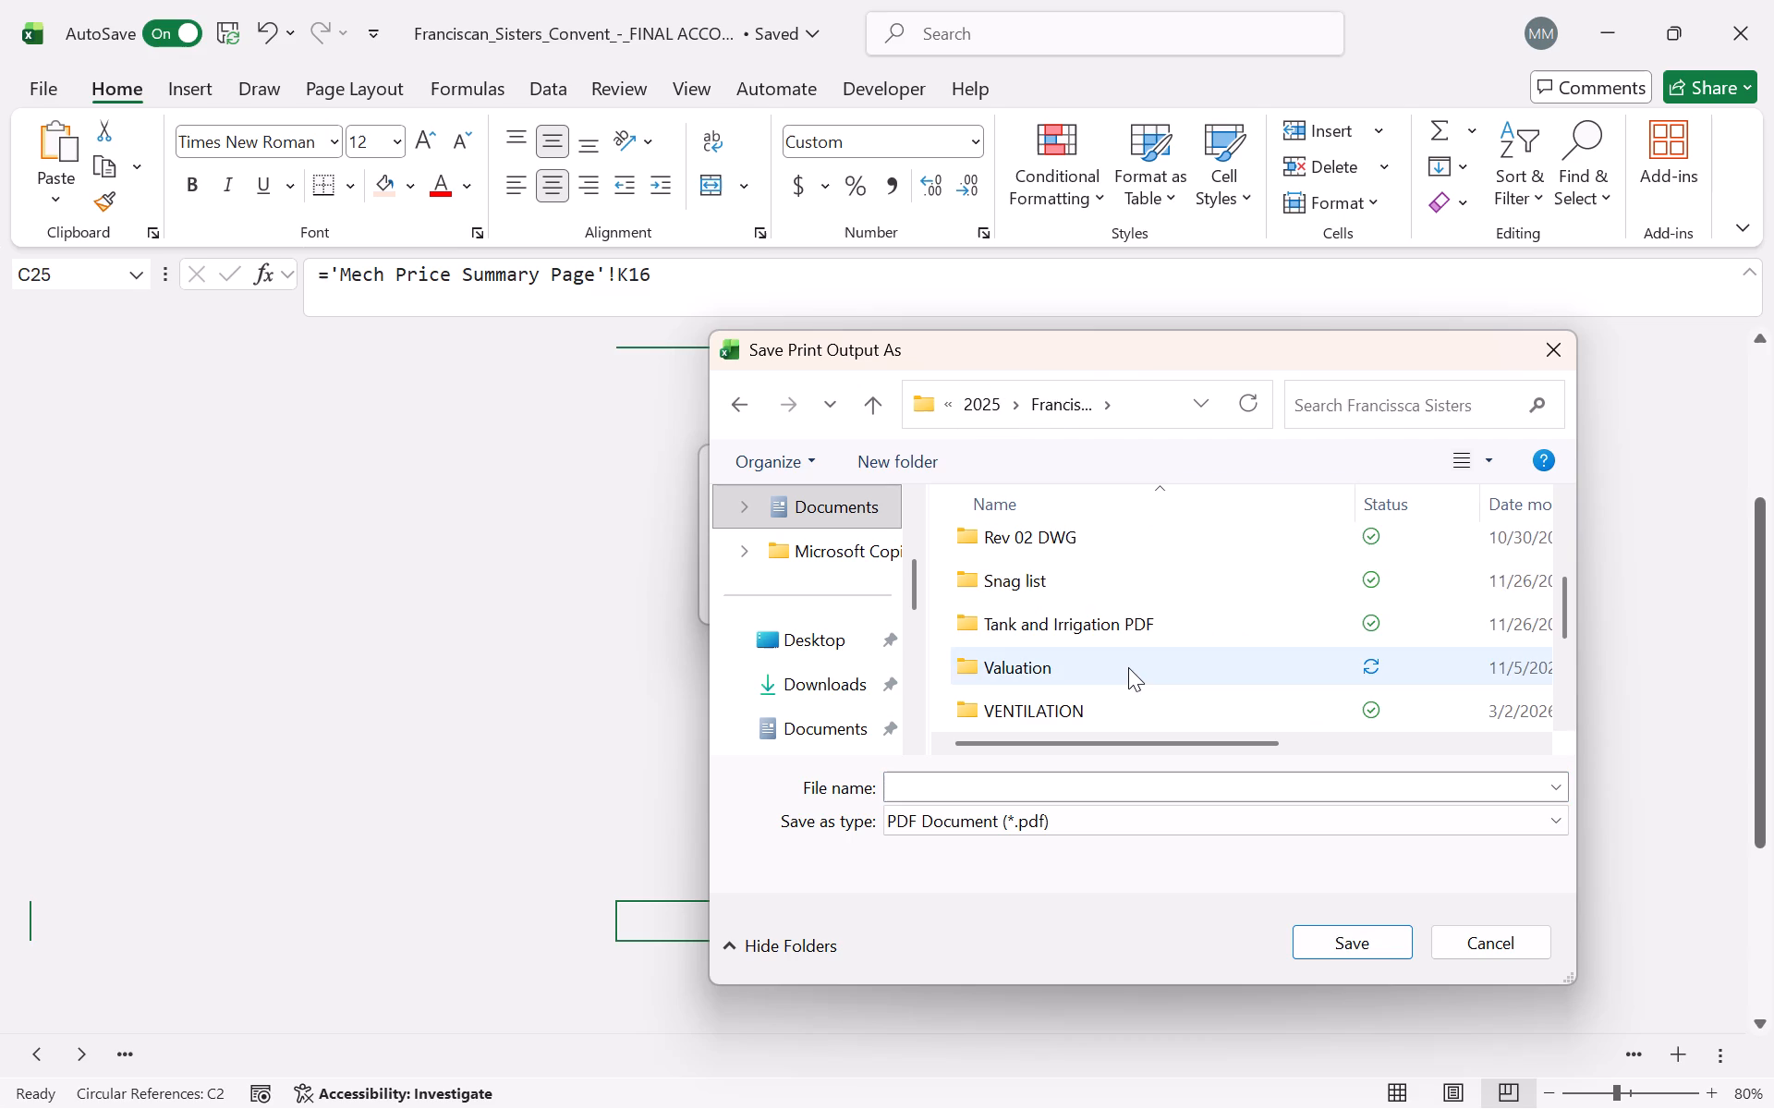
double_click(1128, 667)
scroll(1128, 594, "down", 4)
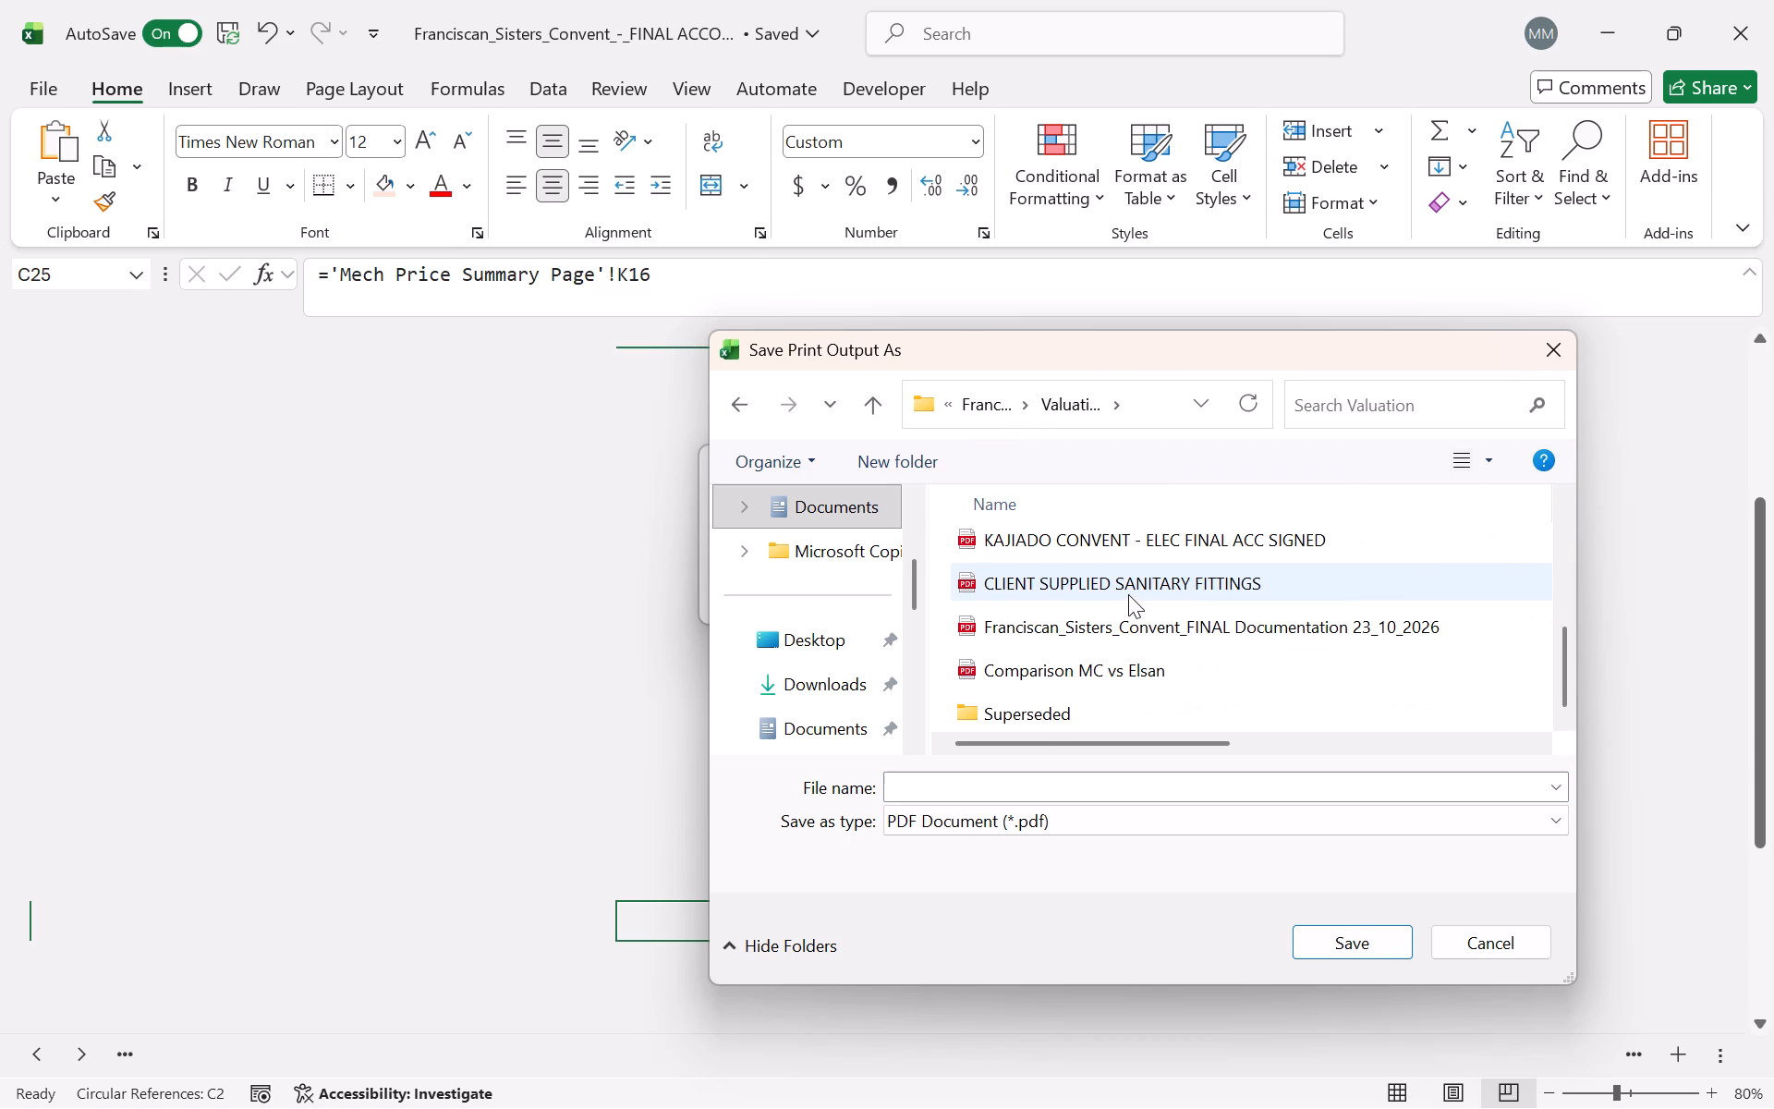
Save the PDF as 05_11_2026 Mechanical Price summary (Elsan) Final Account, adapting the name of the existing 04_11_2026 file.
scroll(1136, 664, "up", 5)
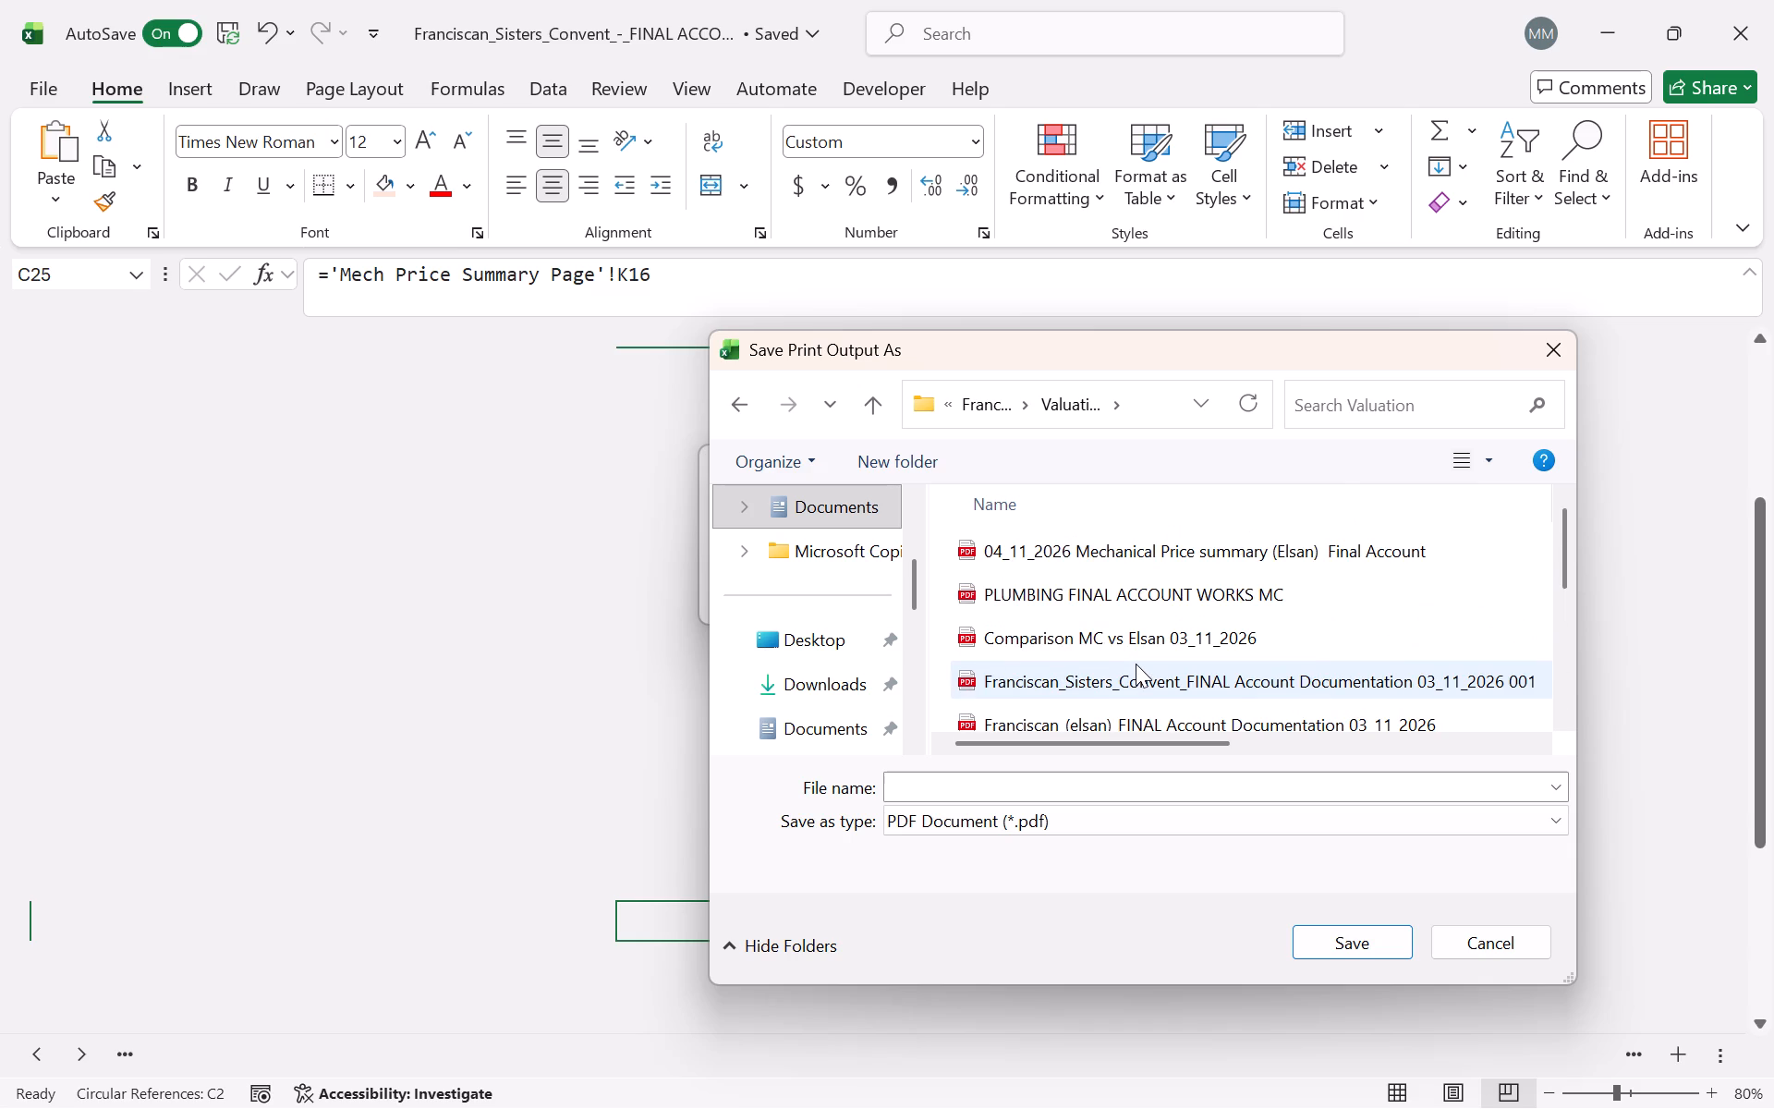
left_click(1100, 554)
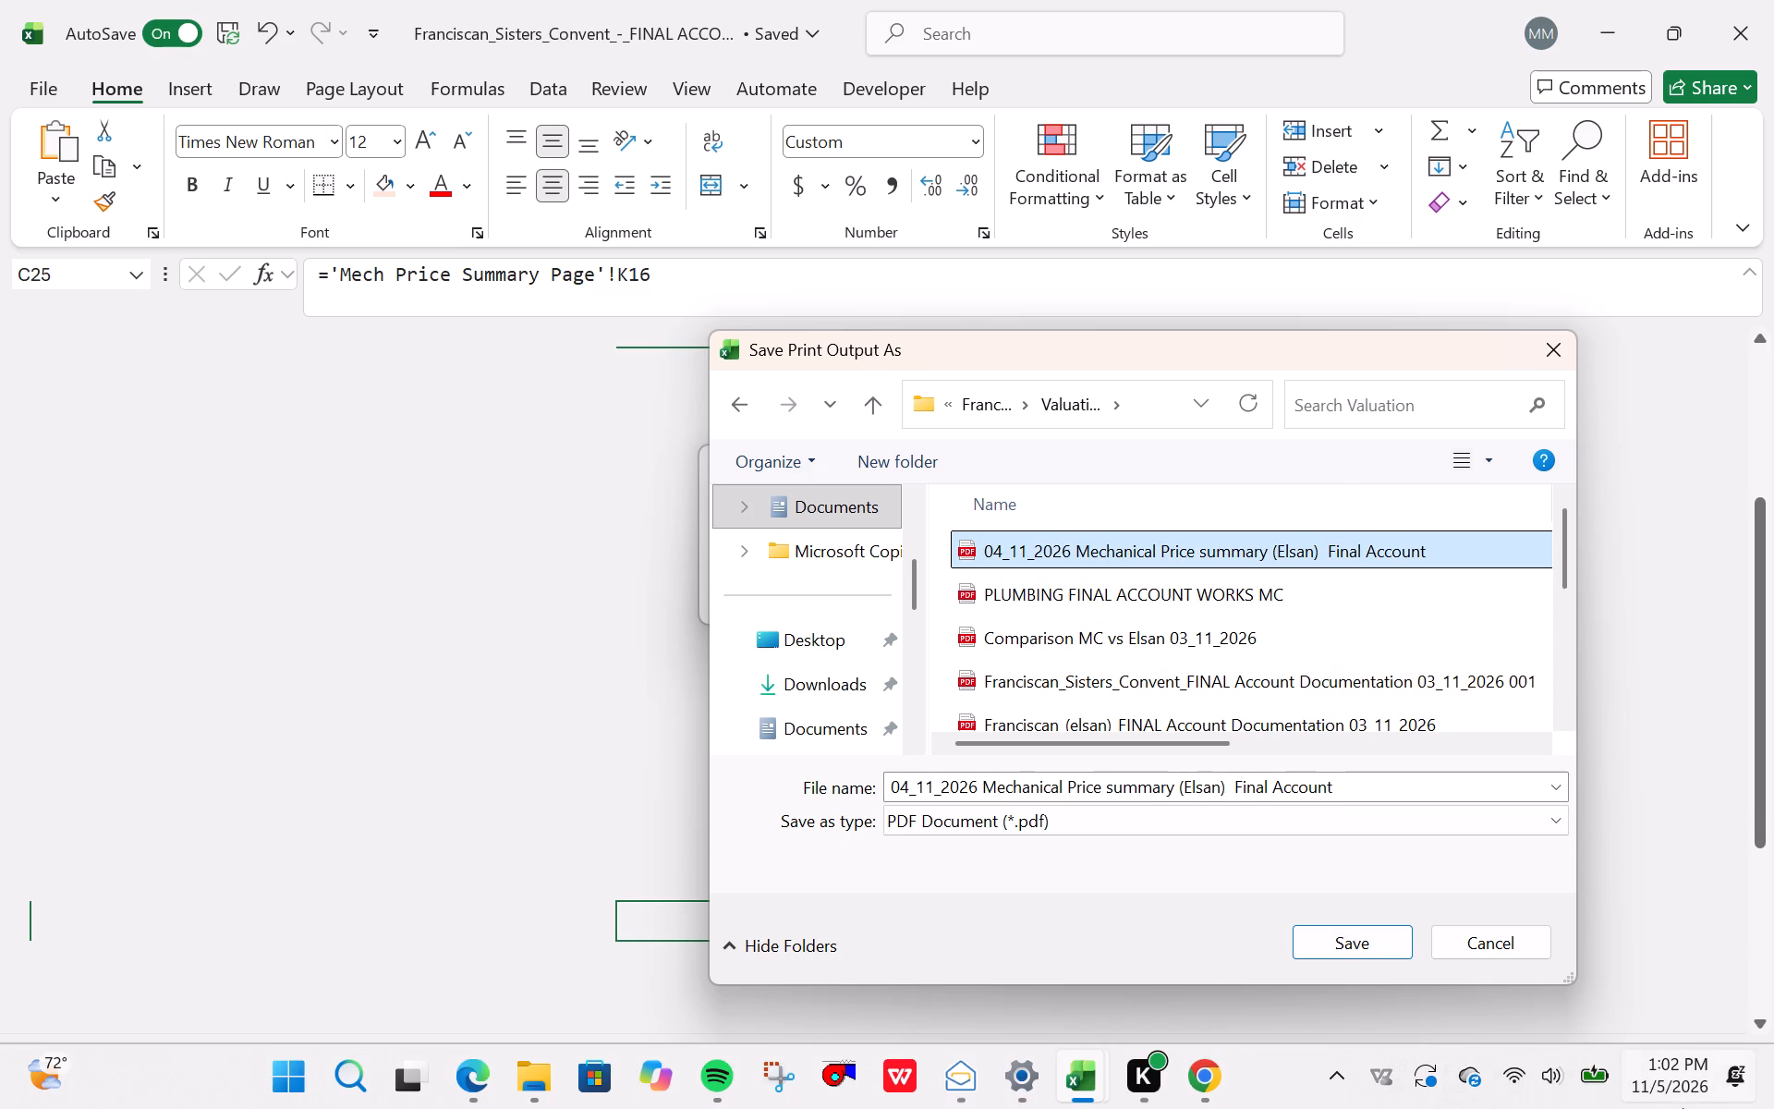
left_click(908, 786)
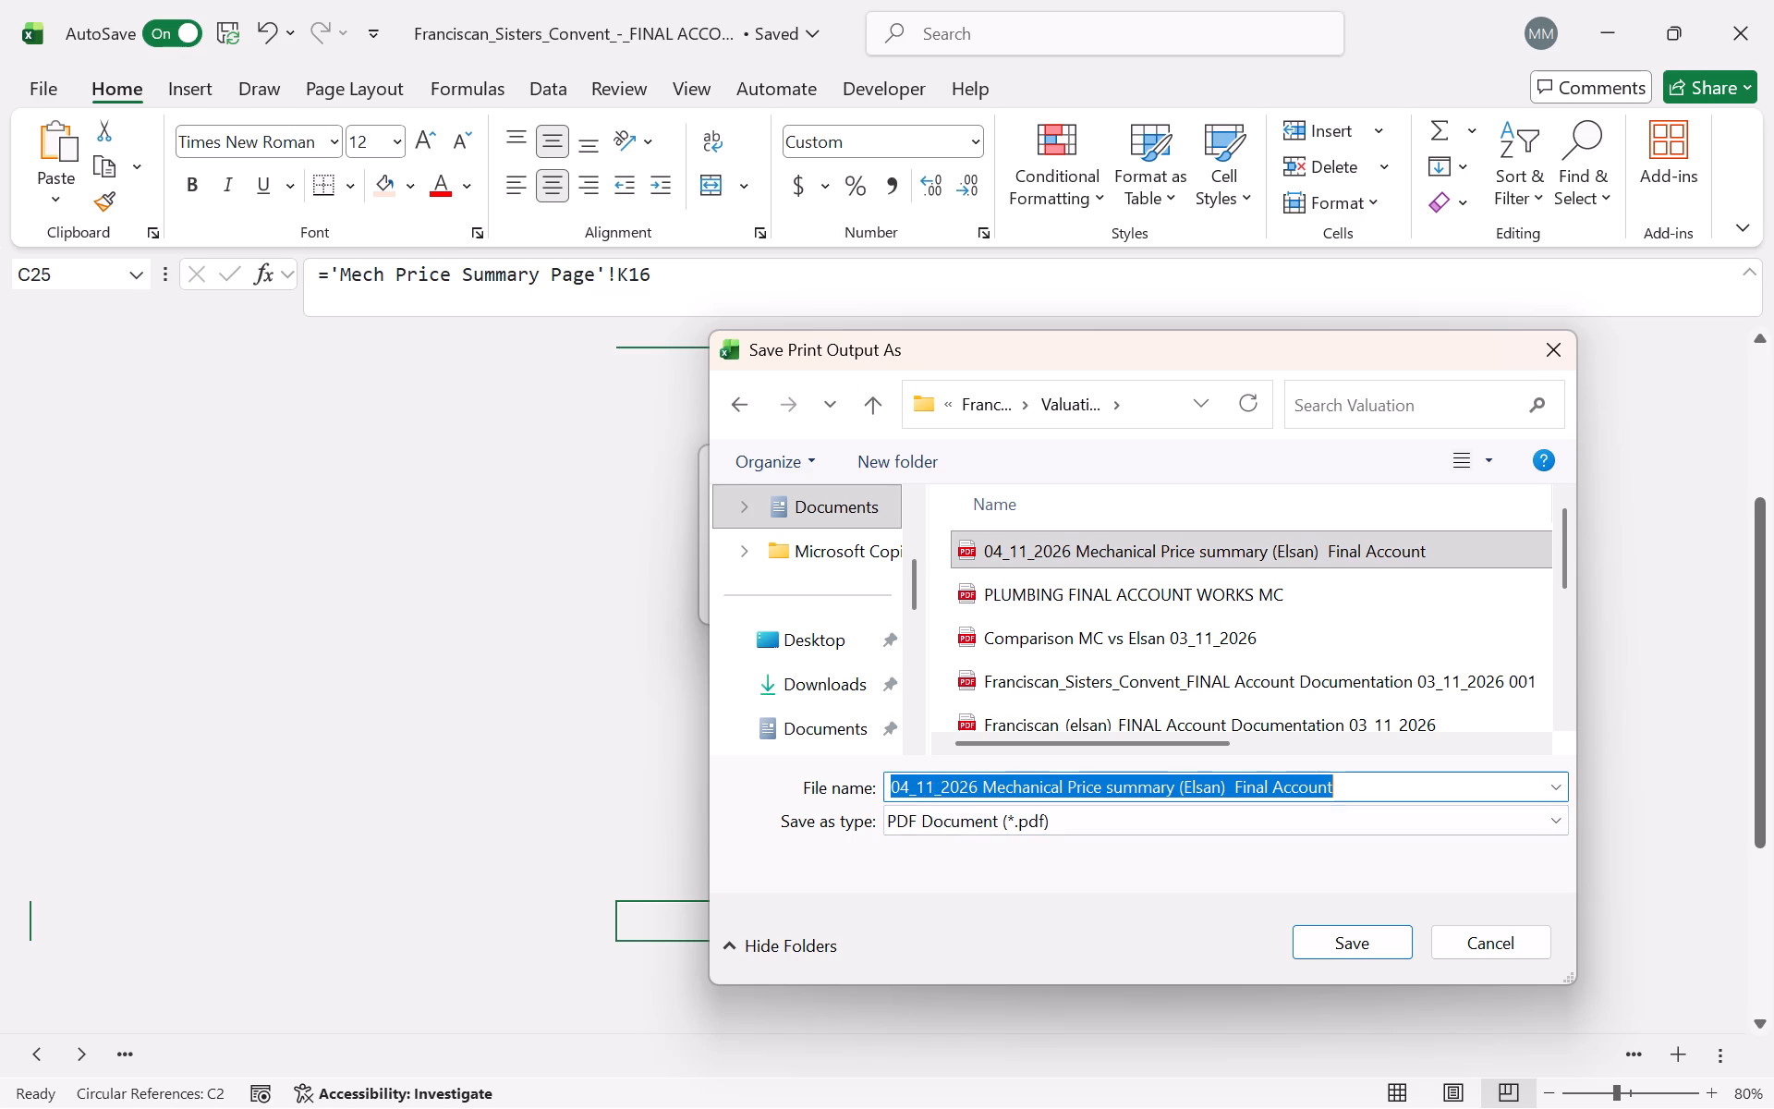
left_click(907, 786)
key("BackSpace")
key("5")
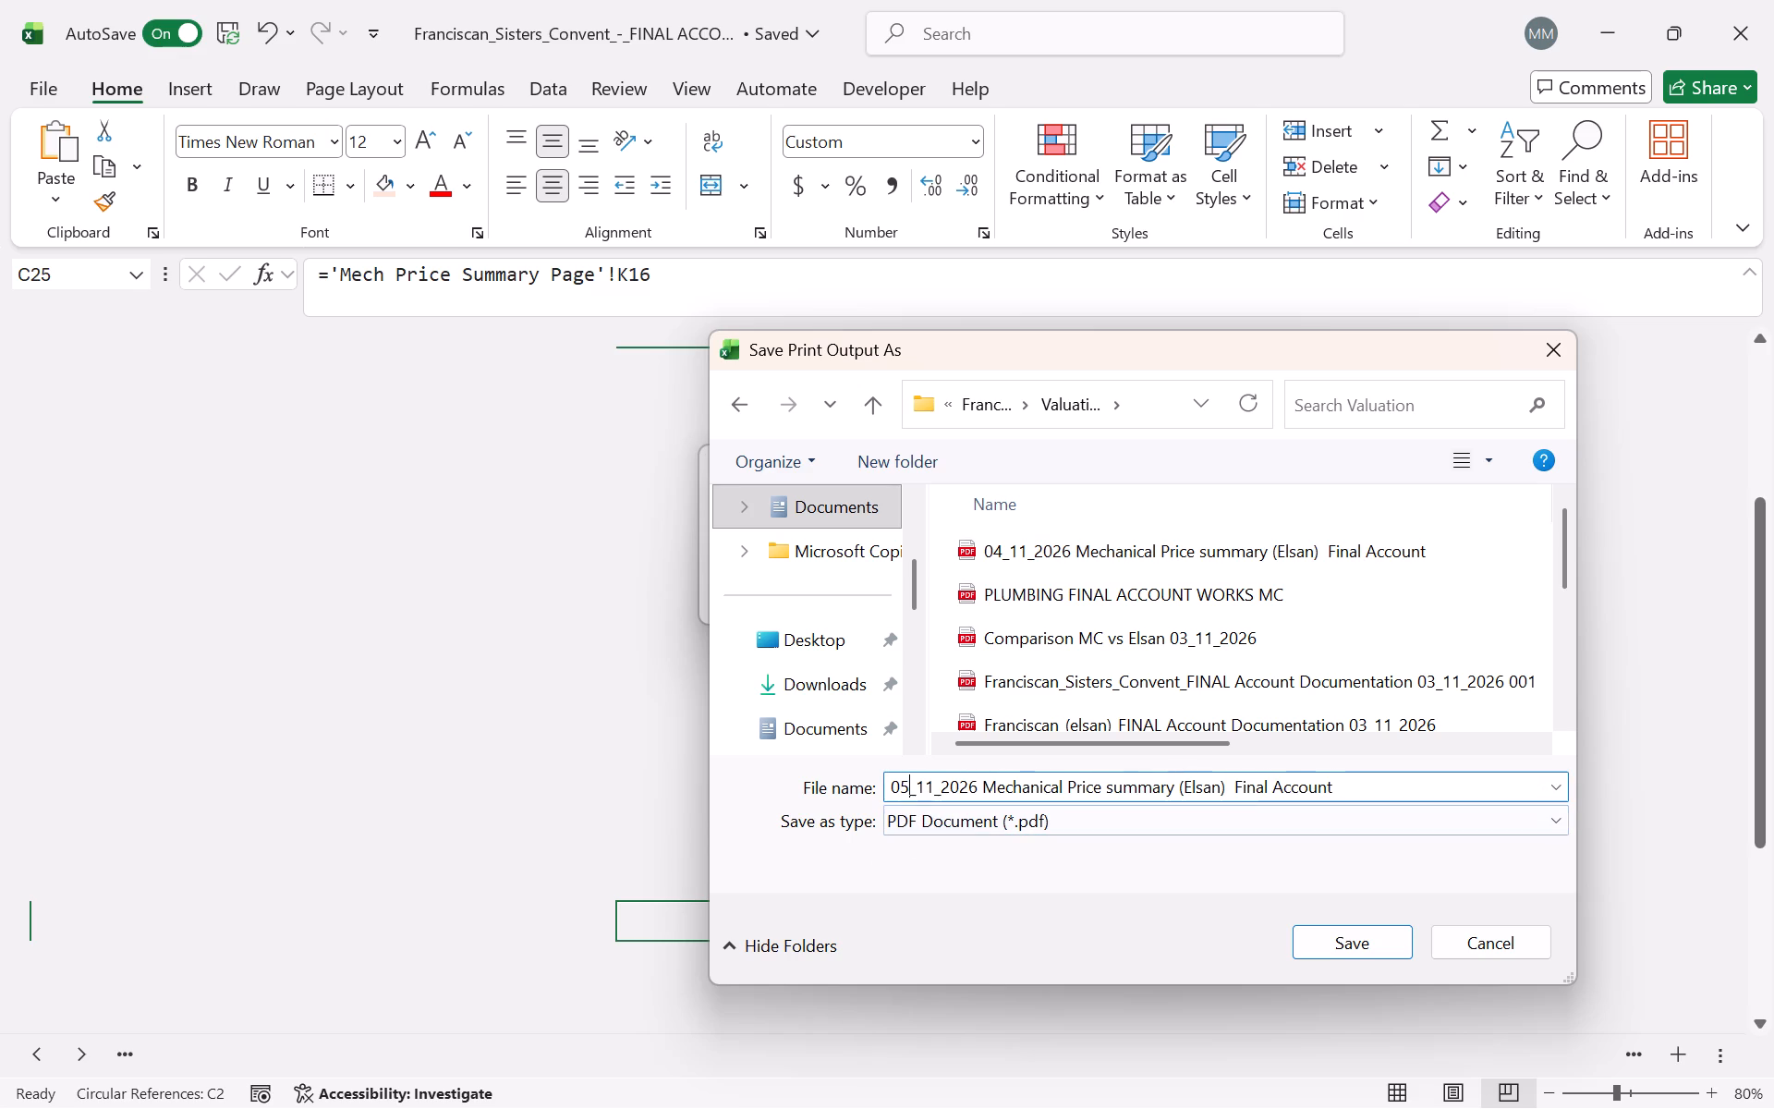
left_click(1357, 942)
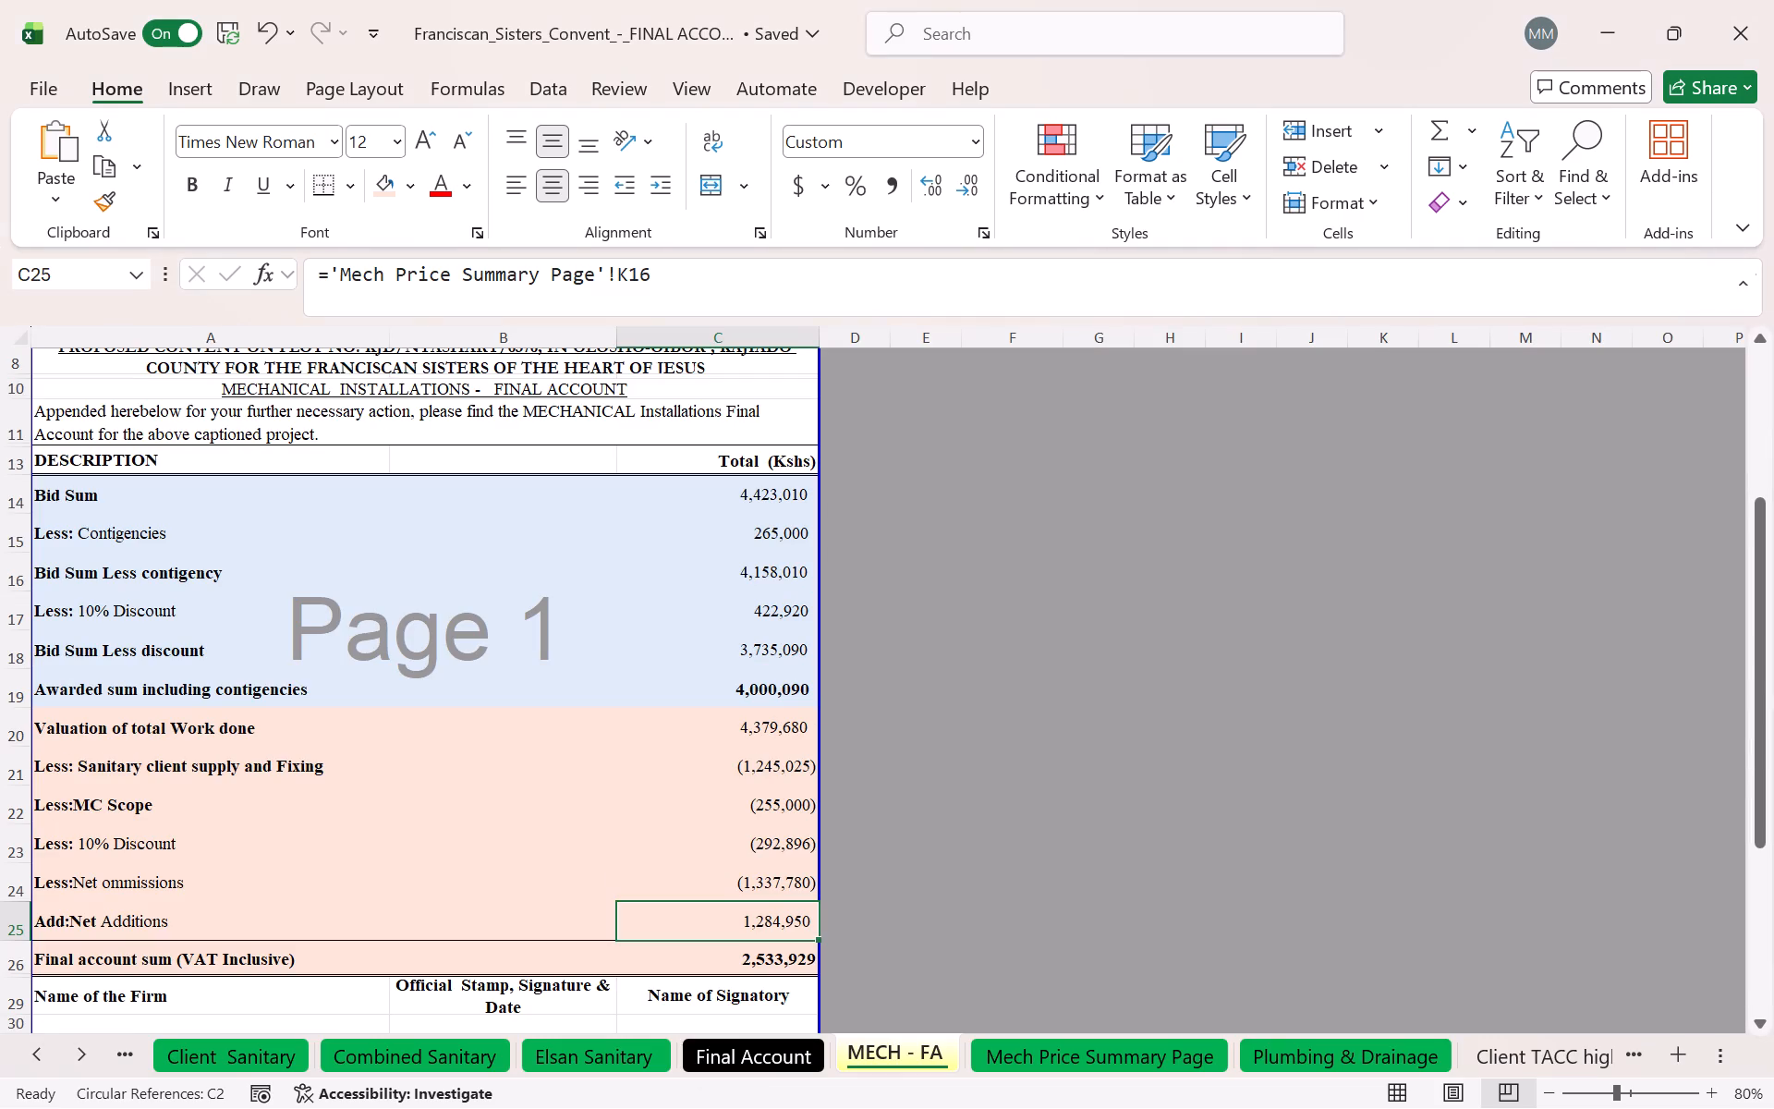
On Mech Price Summary Page, replace the Sanitary Fittings - Supply Only comment in N5 with "Valuation of the work done".
left_click(1102, 1055)
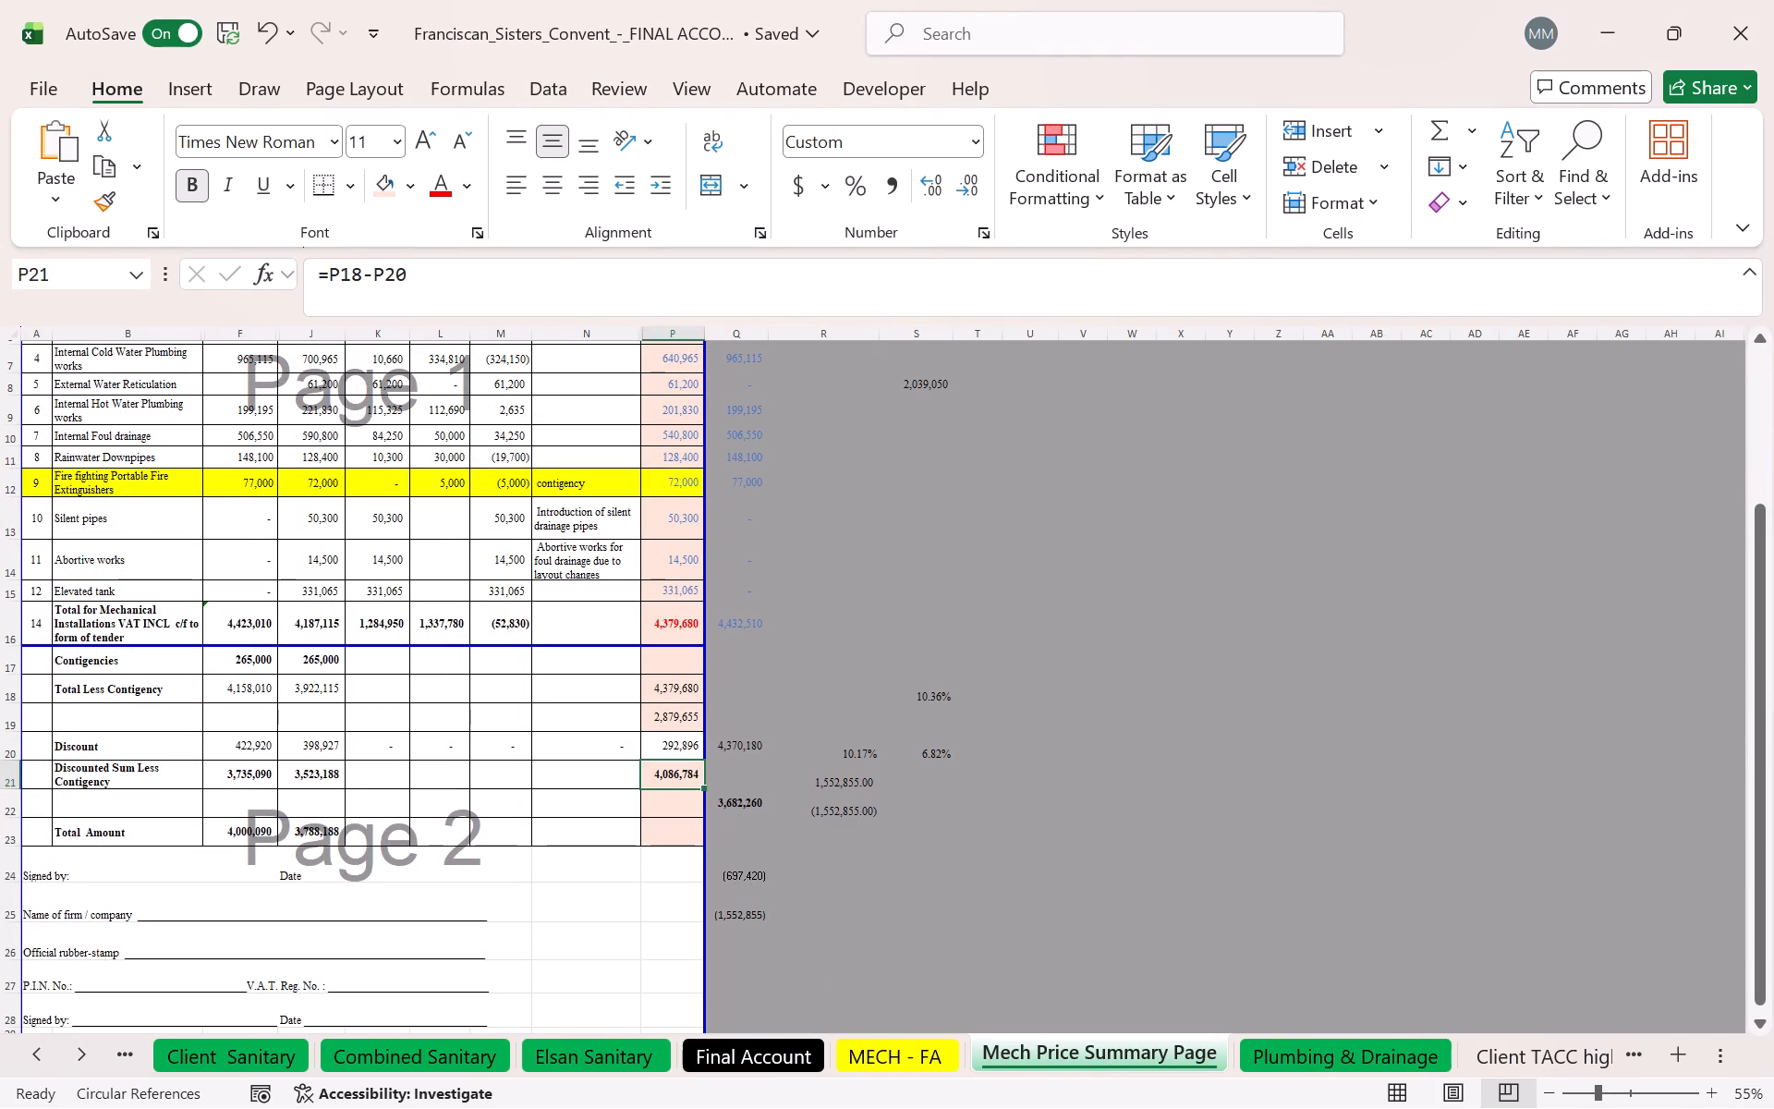
scroll(303, 801, "up", 10)
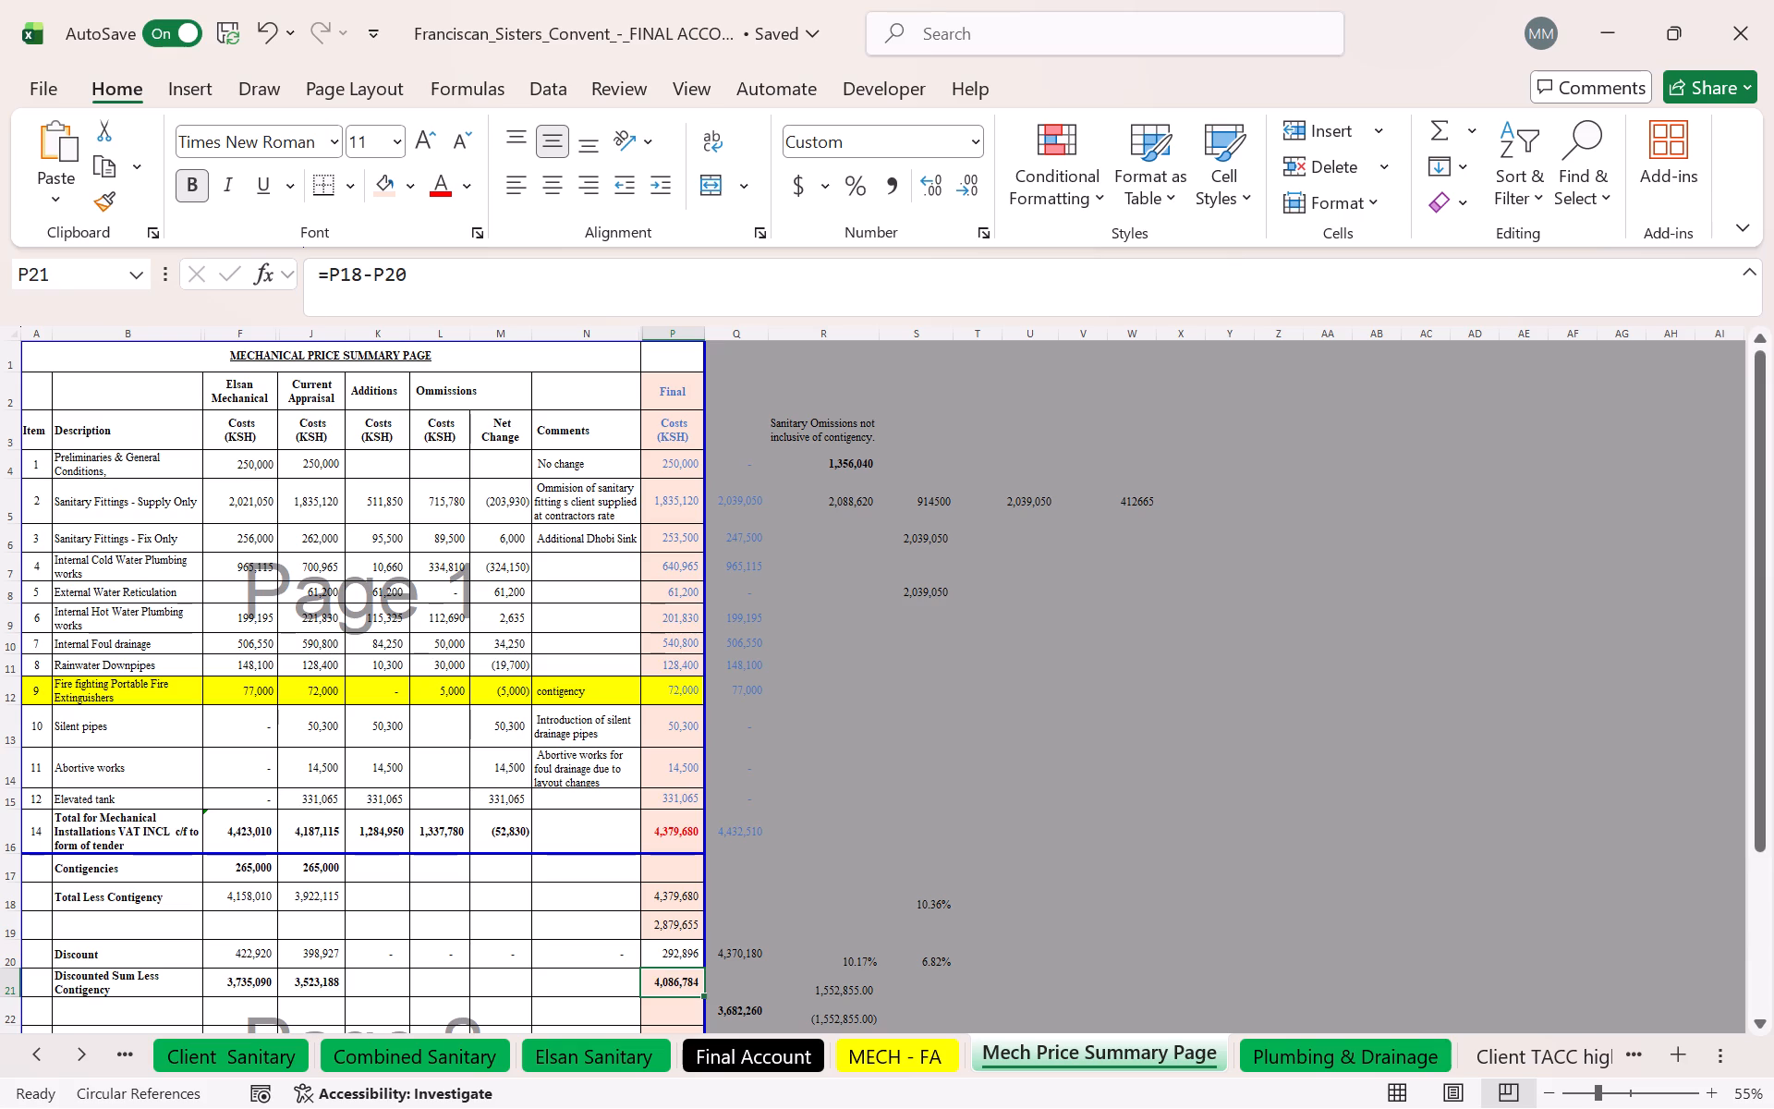
left_click(622, 500)
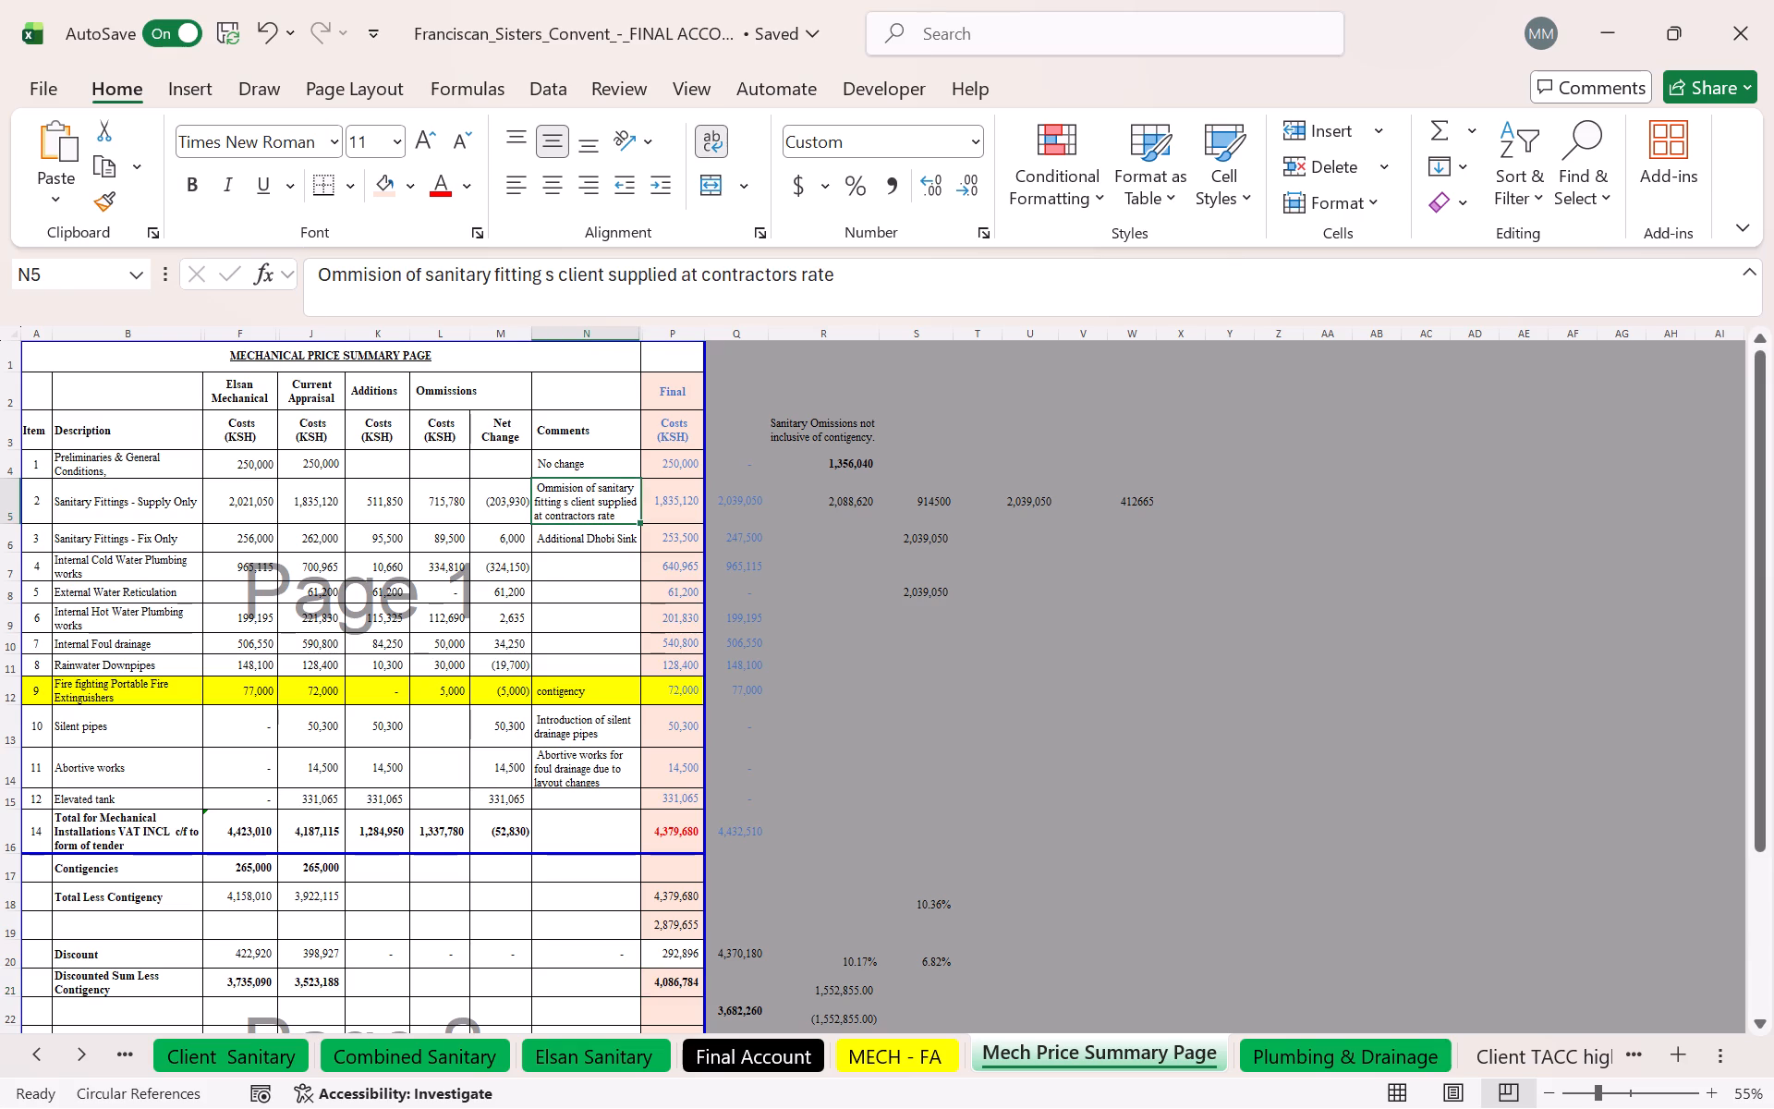
left_click_drag(857, 274, 323, 273)
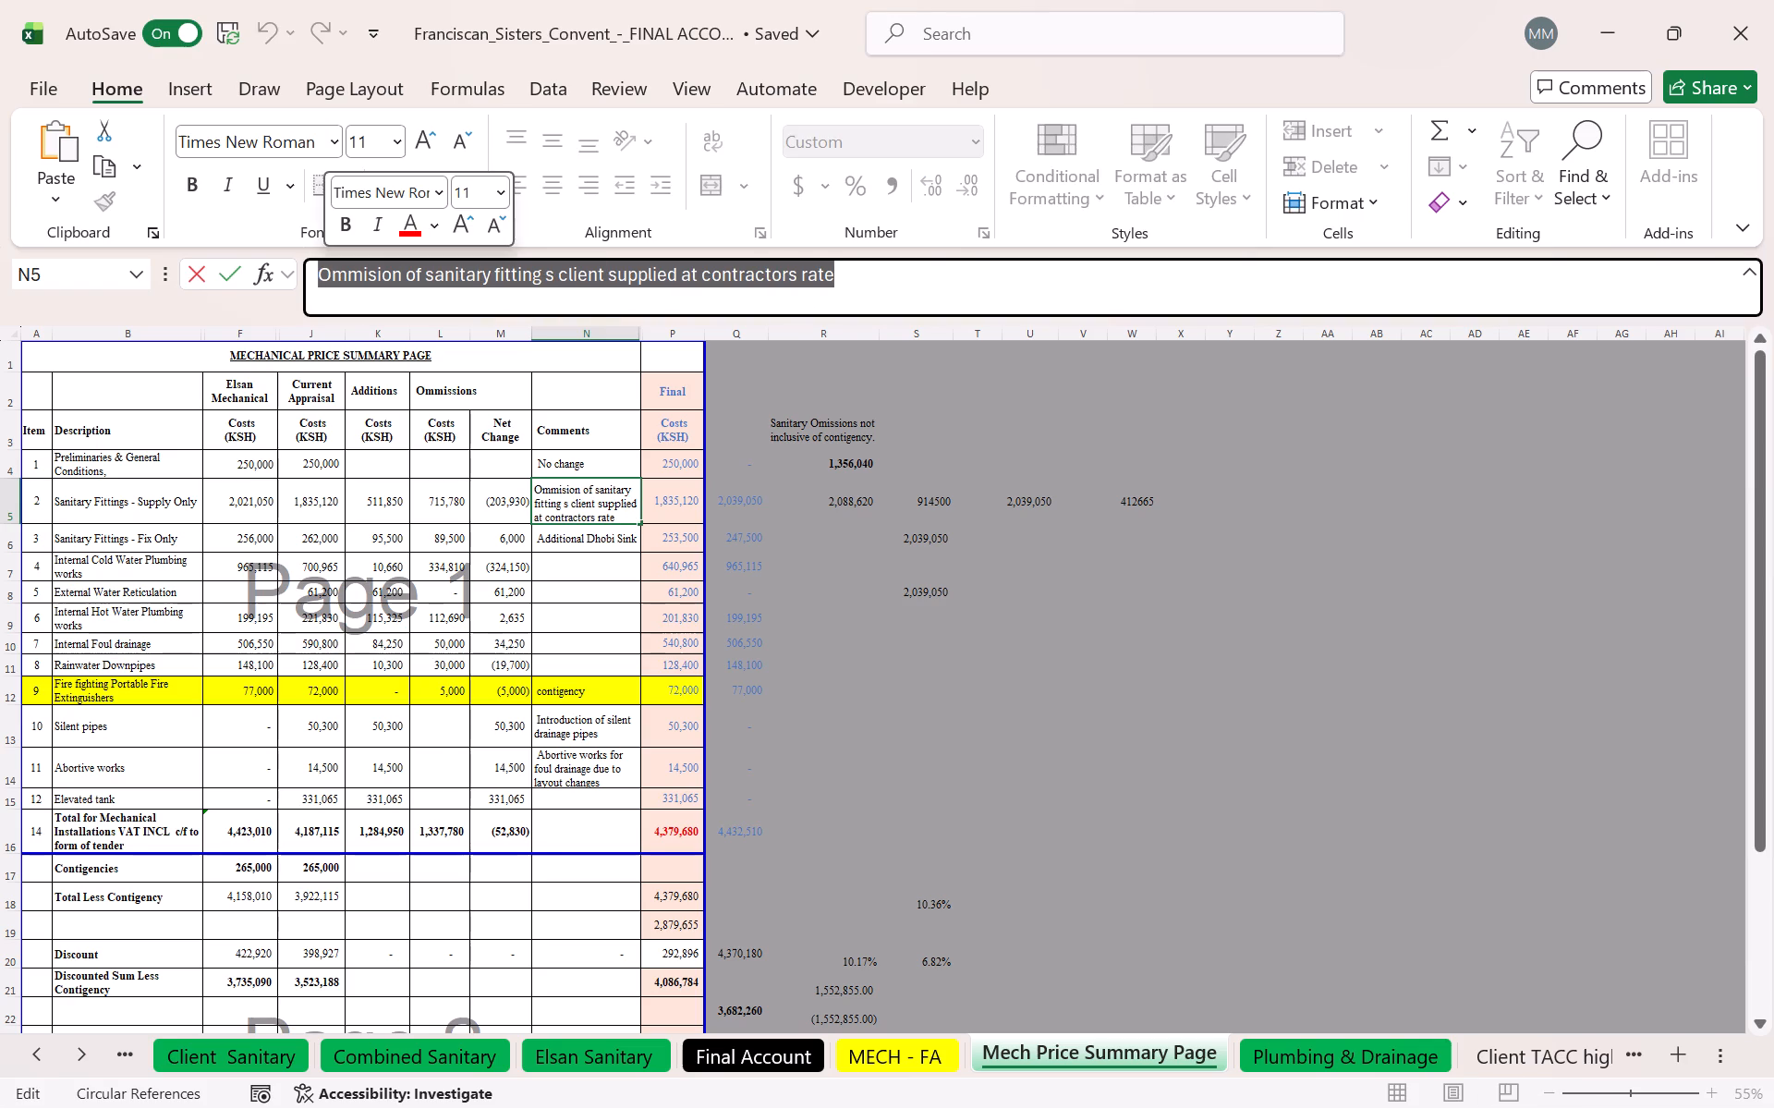
key("v")
key("BackSpace")
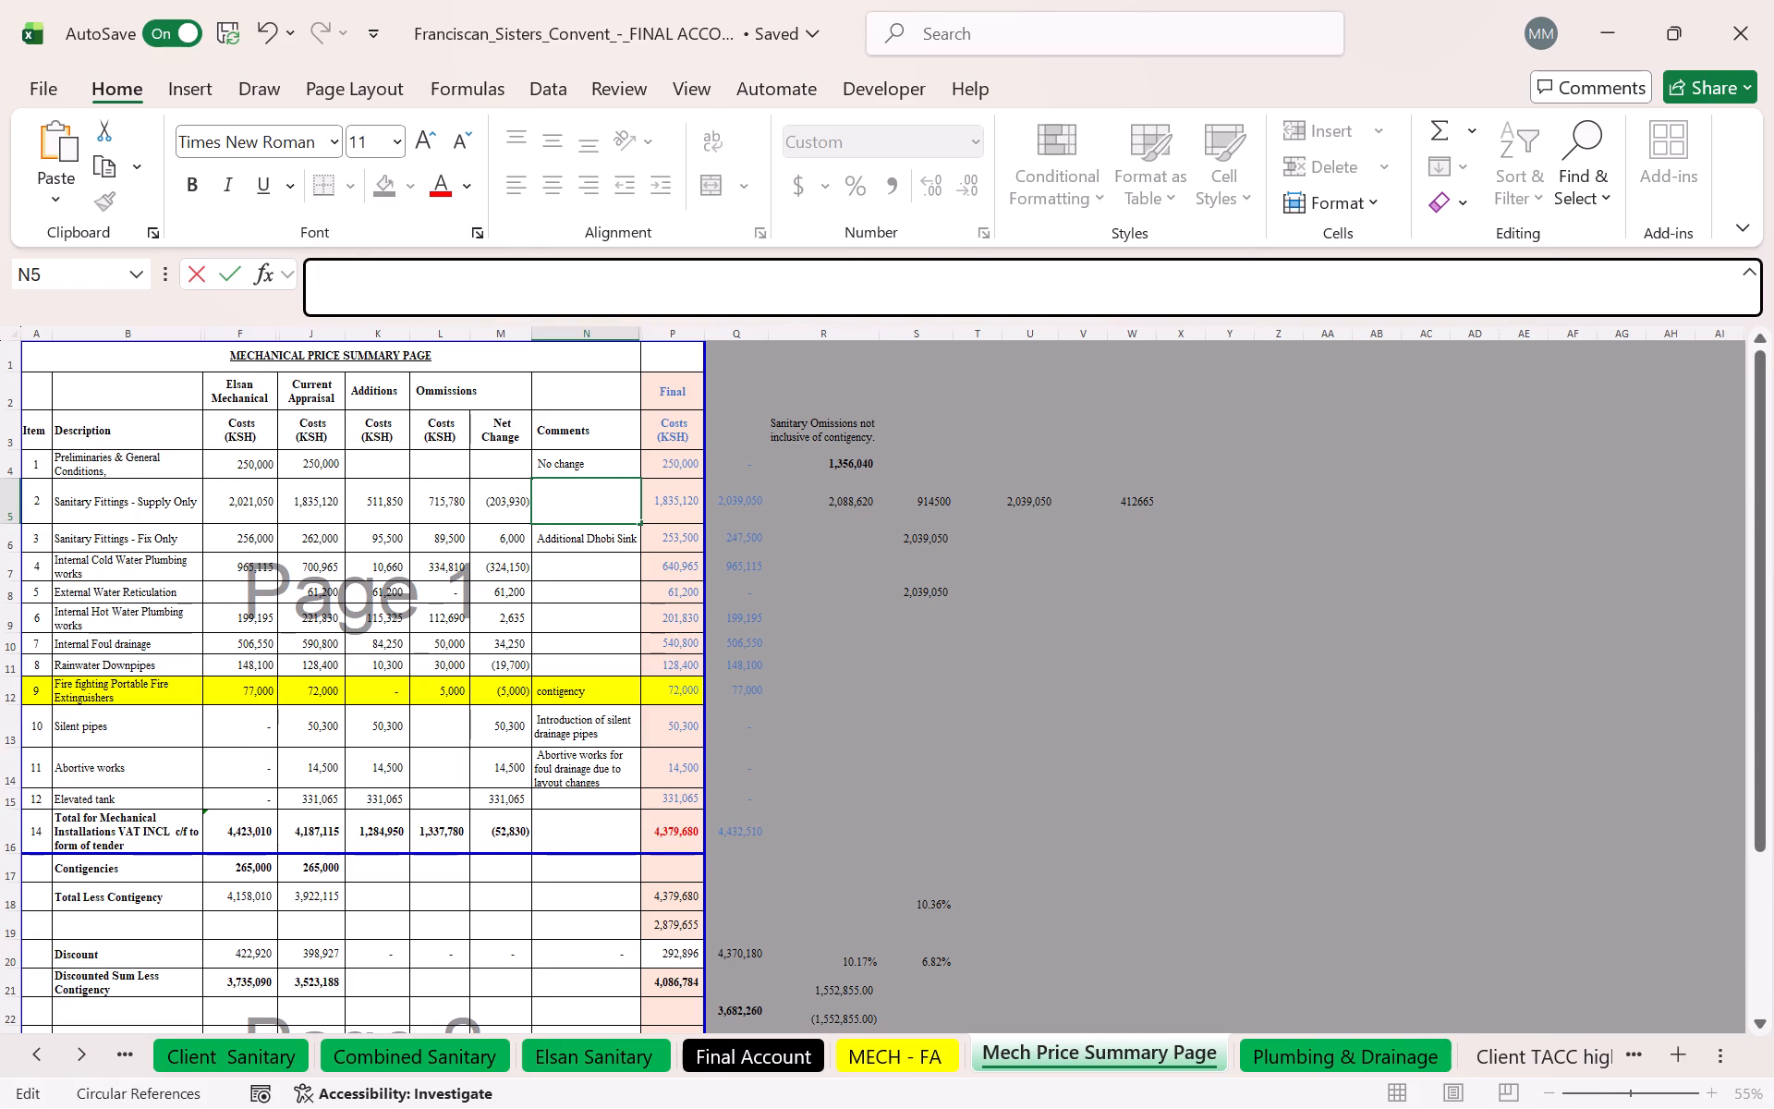
key("v")
type("alu")
type("ation of the work done")
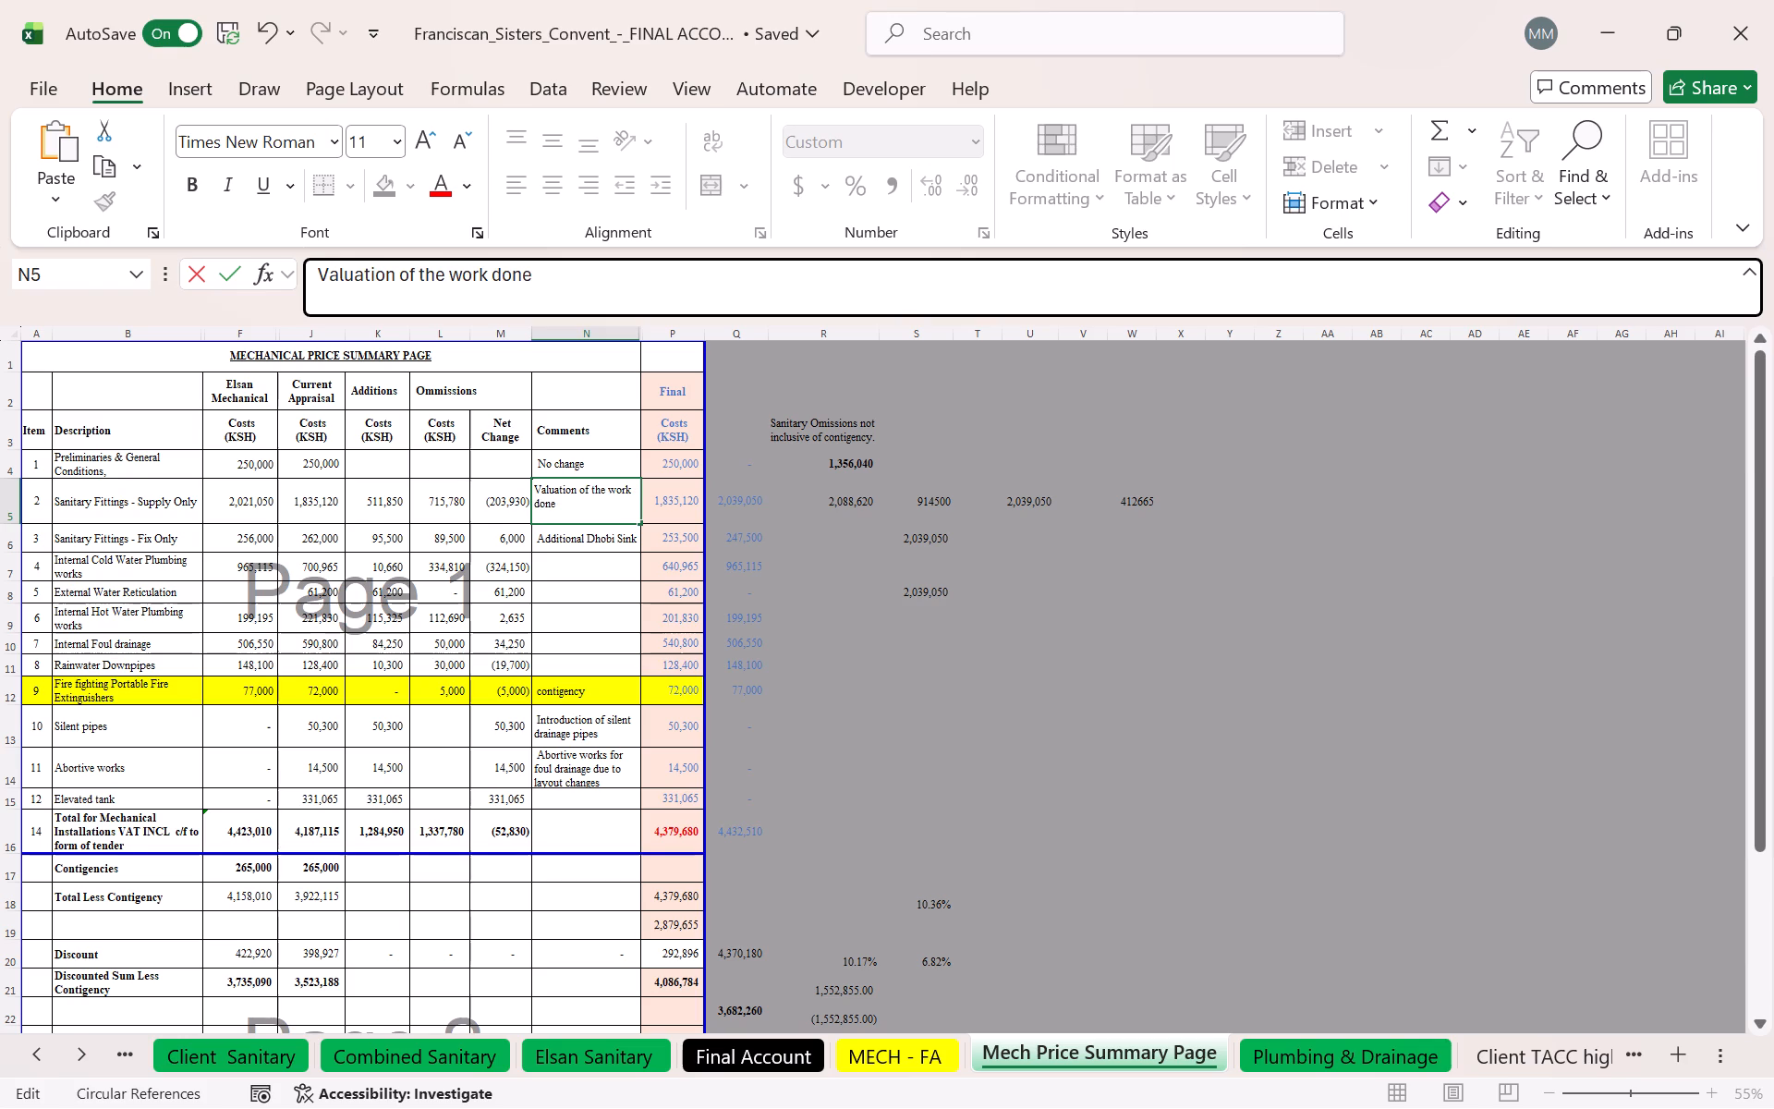
left_click(603, 712)
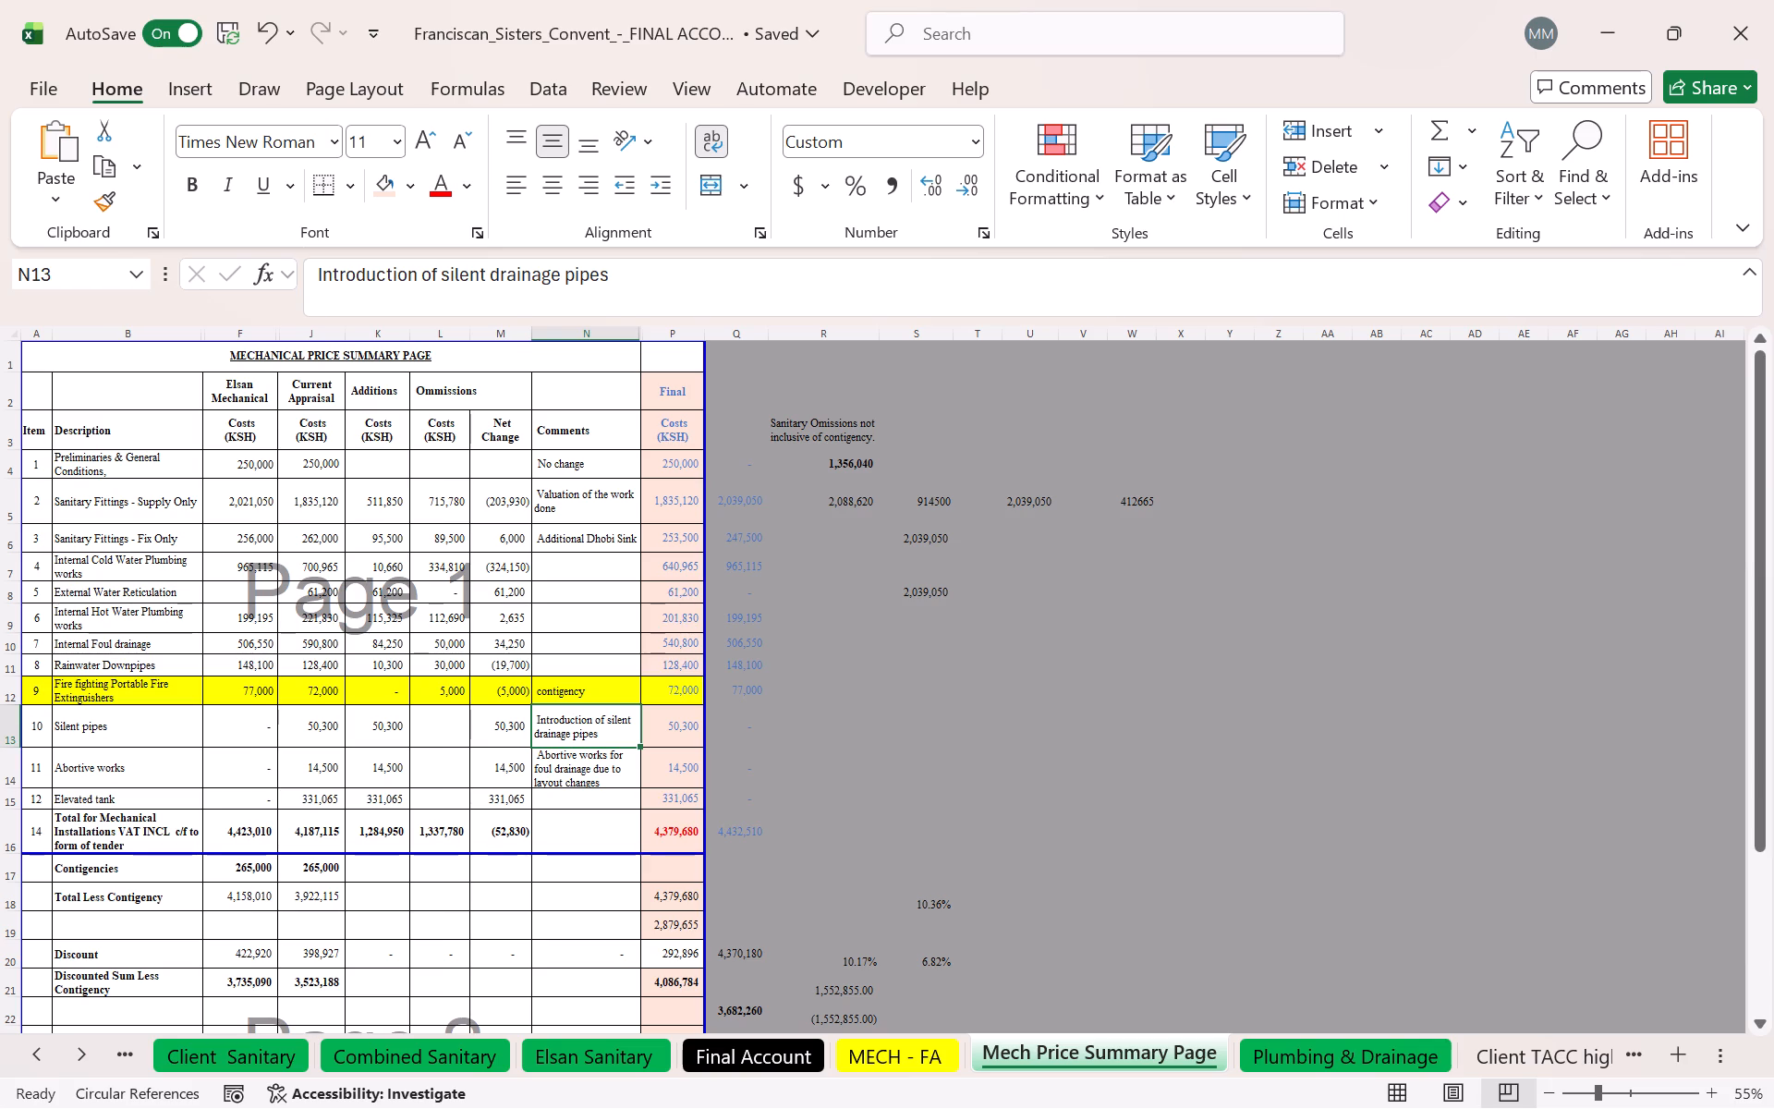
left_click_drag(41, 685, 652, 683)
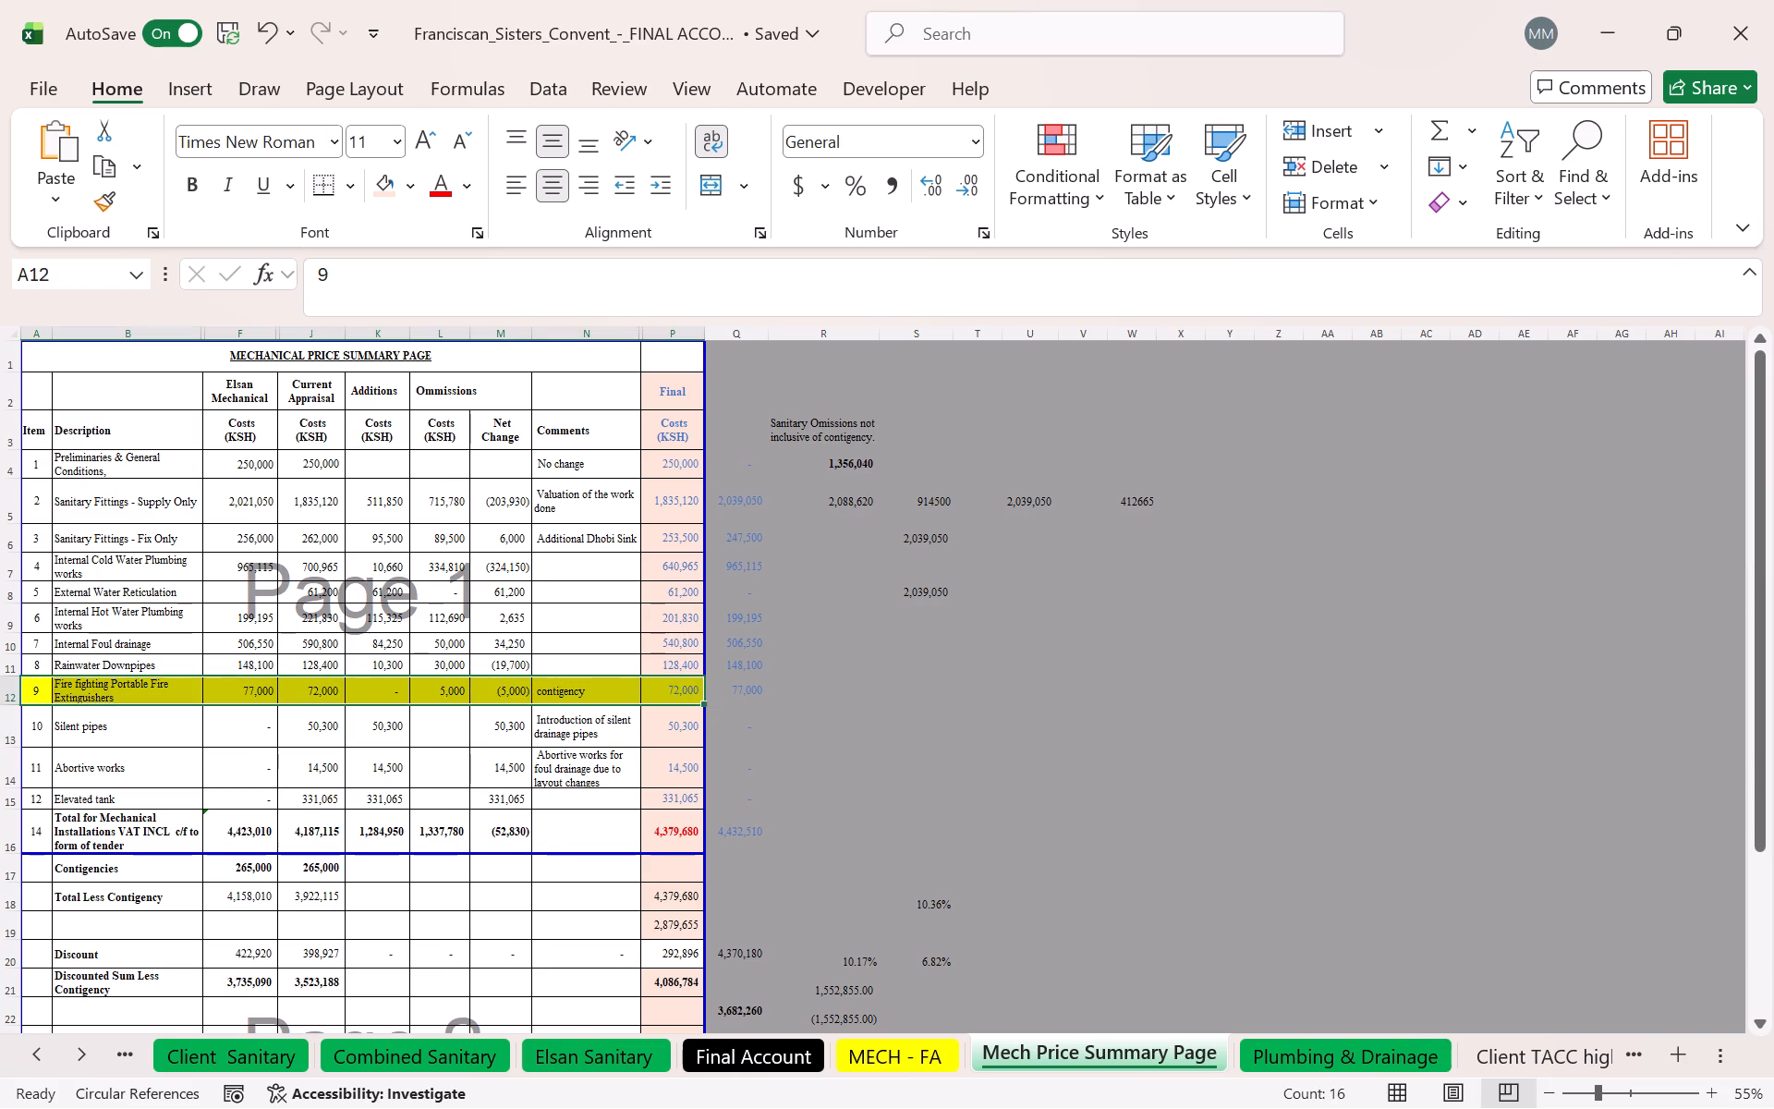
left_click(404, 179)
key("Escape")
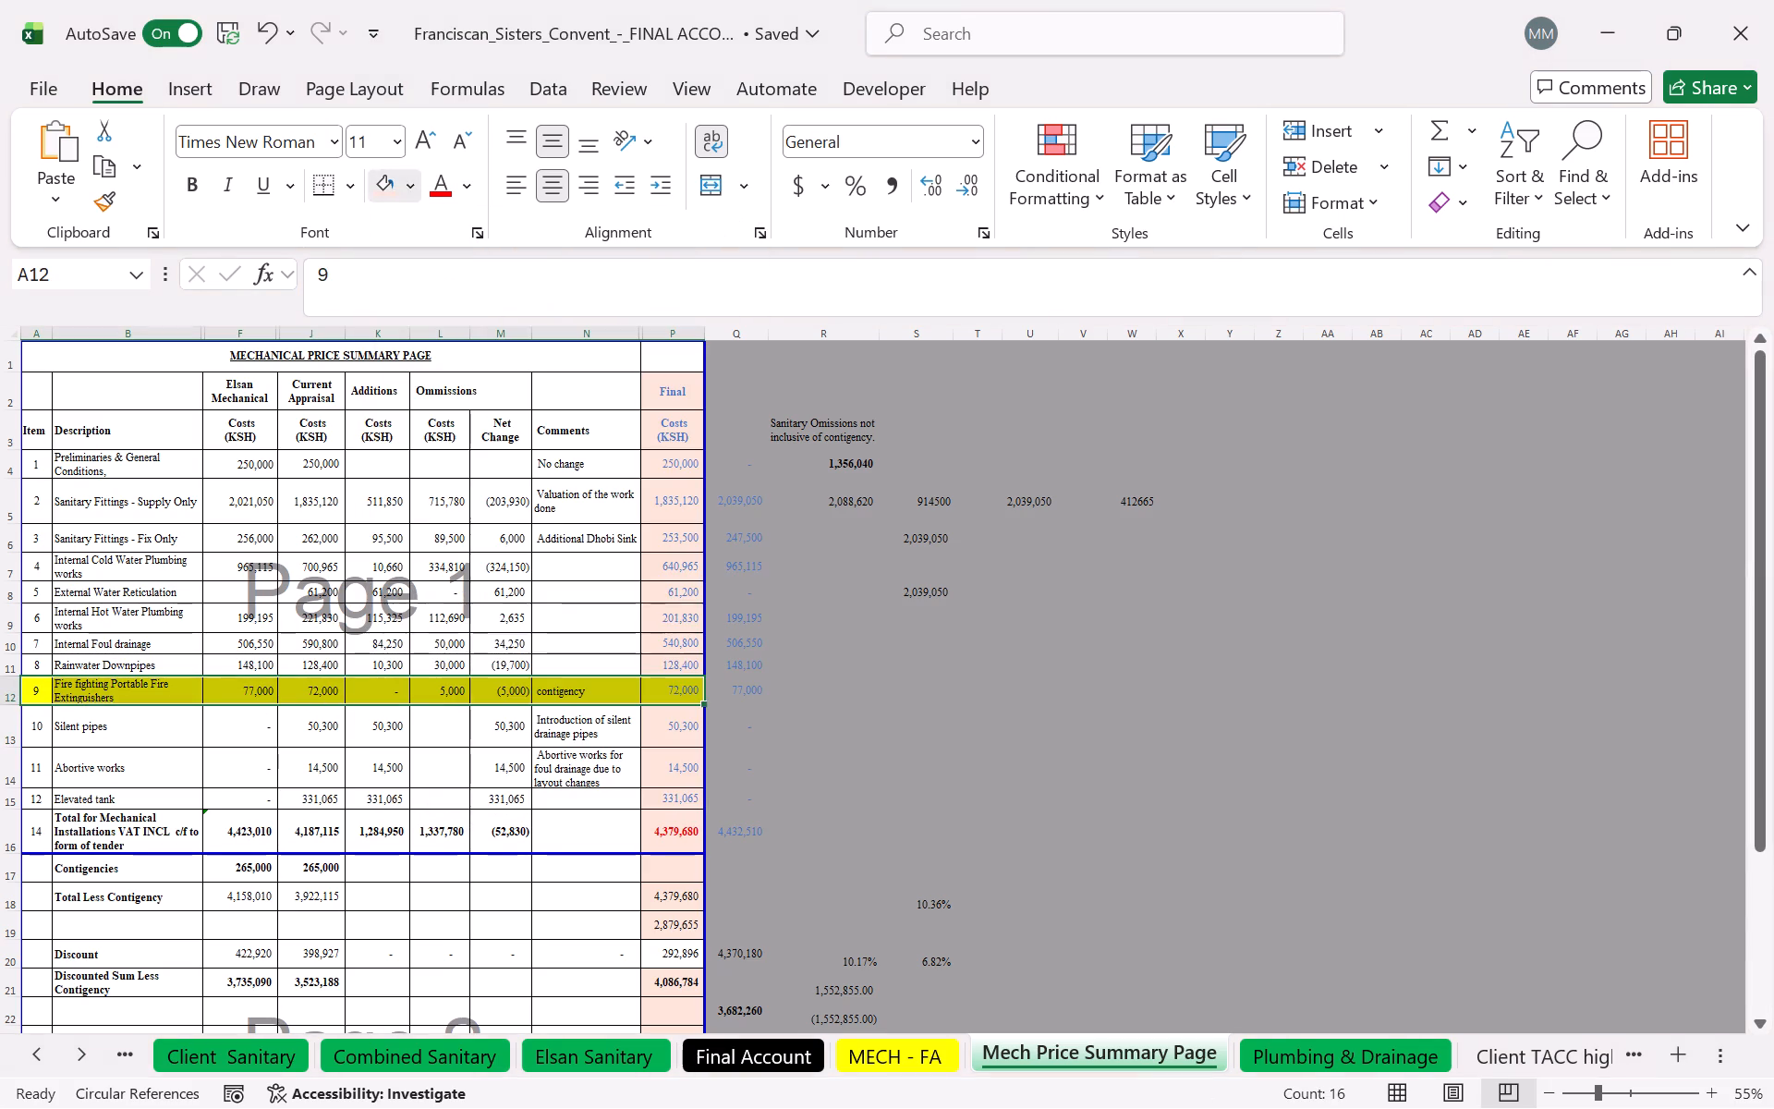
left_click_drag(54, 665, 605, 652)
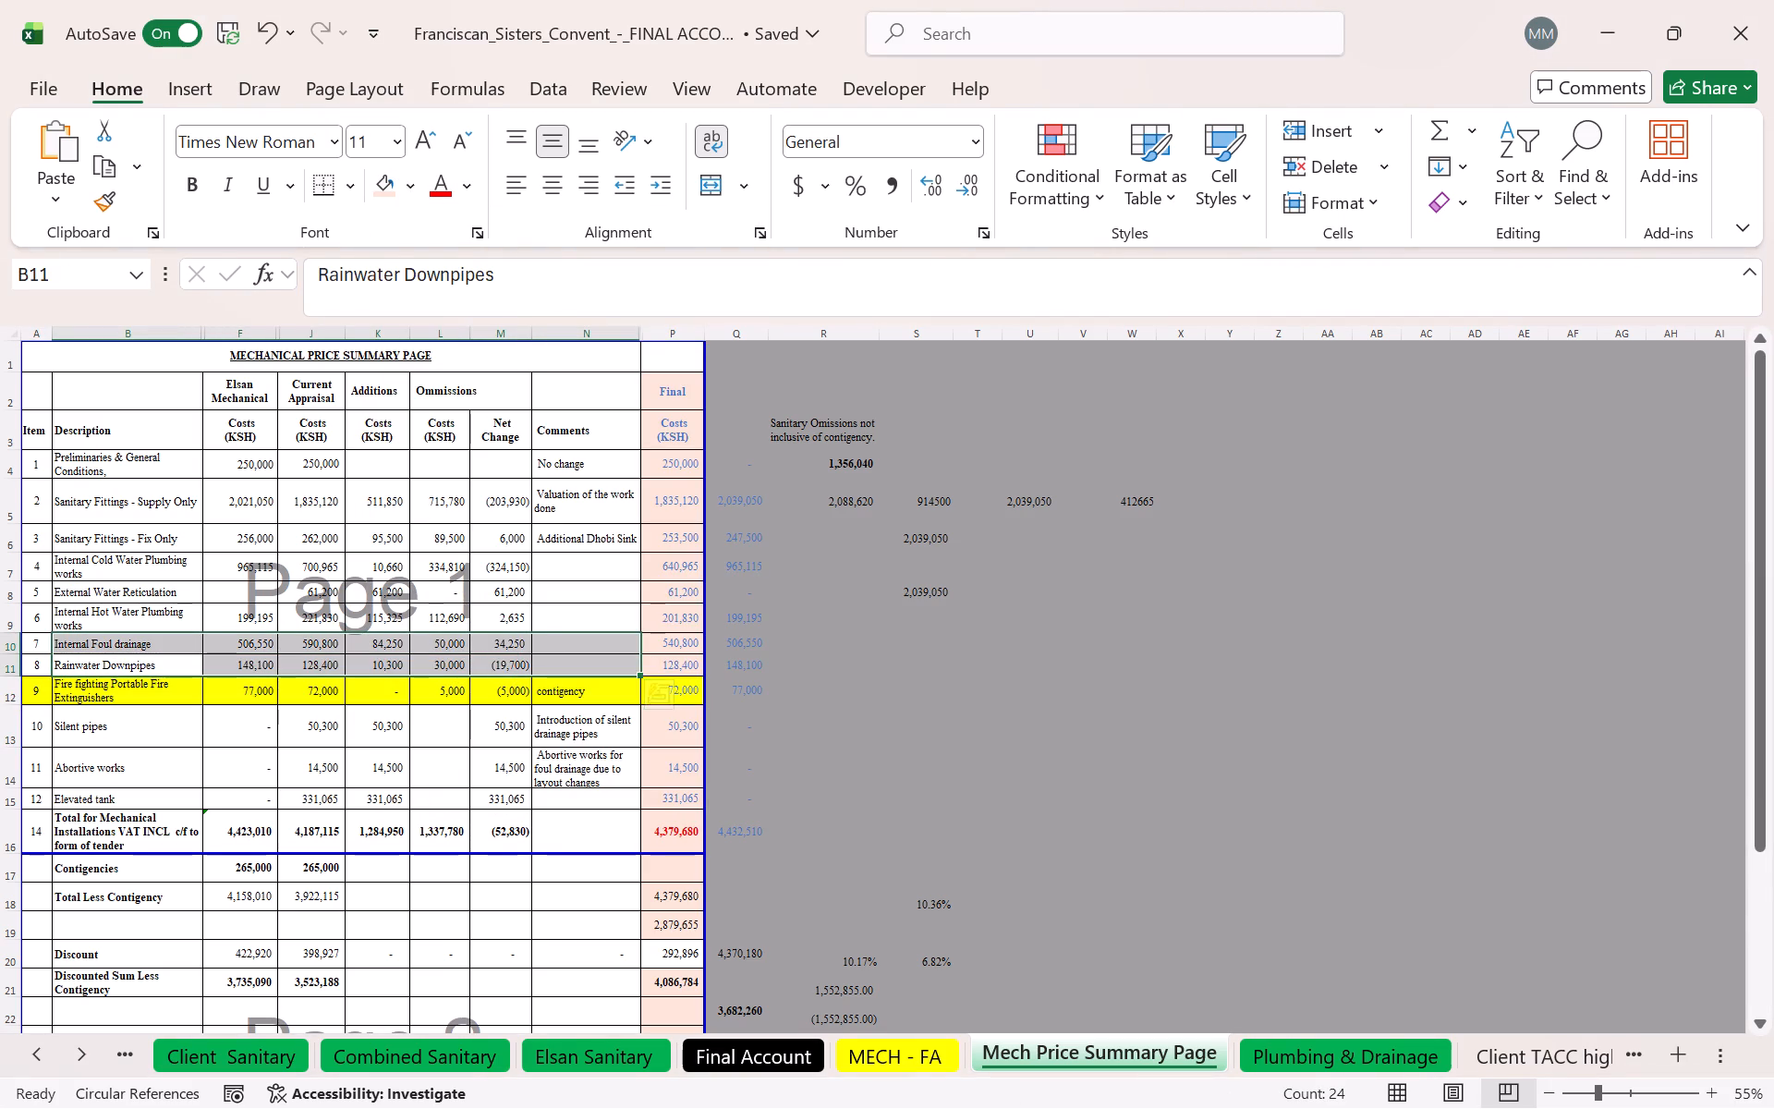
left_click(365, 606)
Copy the formatting of the Rainwater Downpipes row, A11 to P11, onto the yellow portable fire extinguishers row 12.
left_click_drag(44, 671, 641, 657)
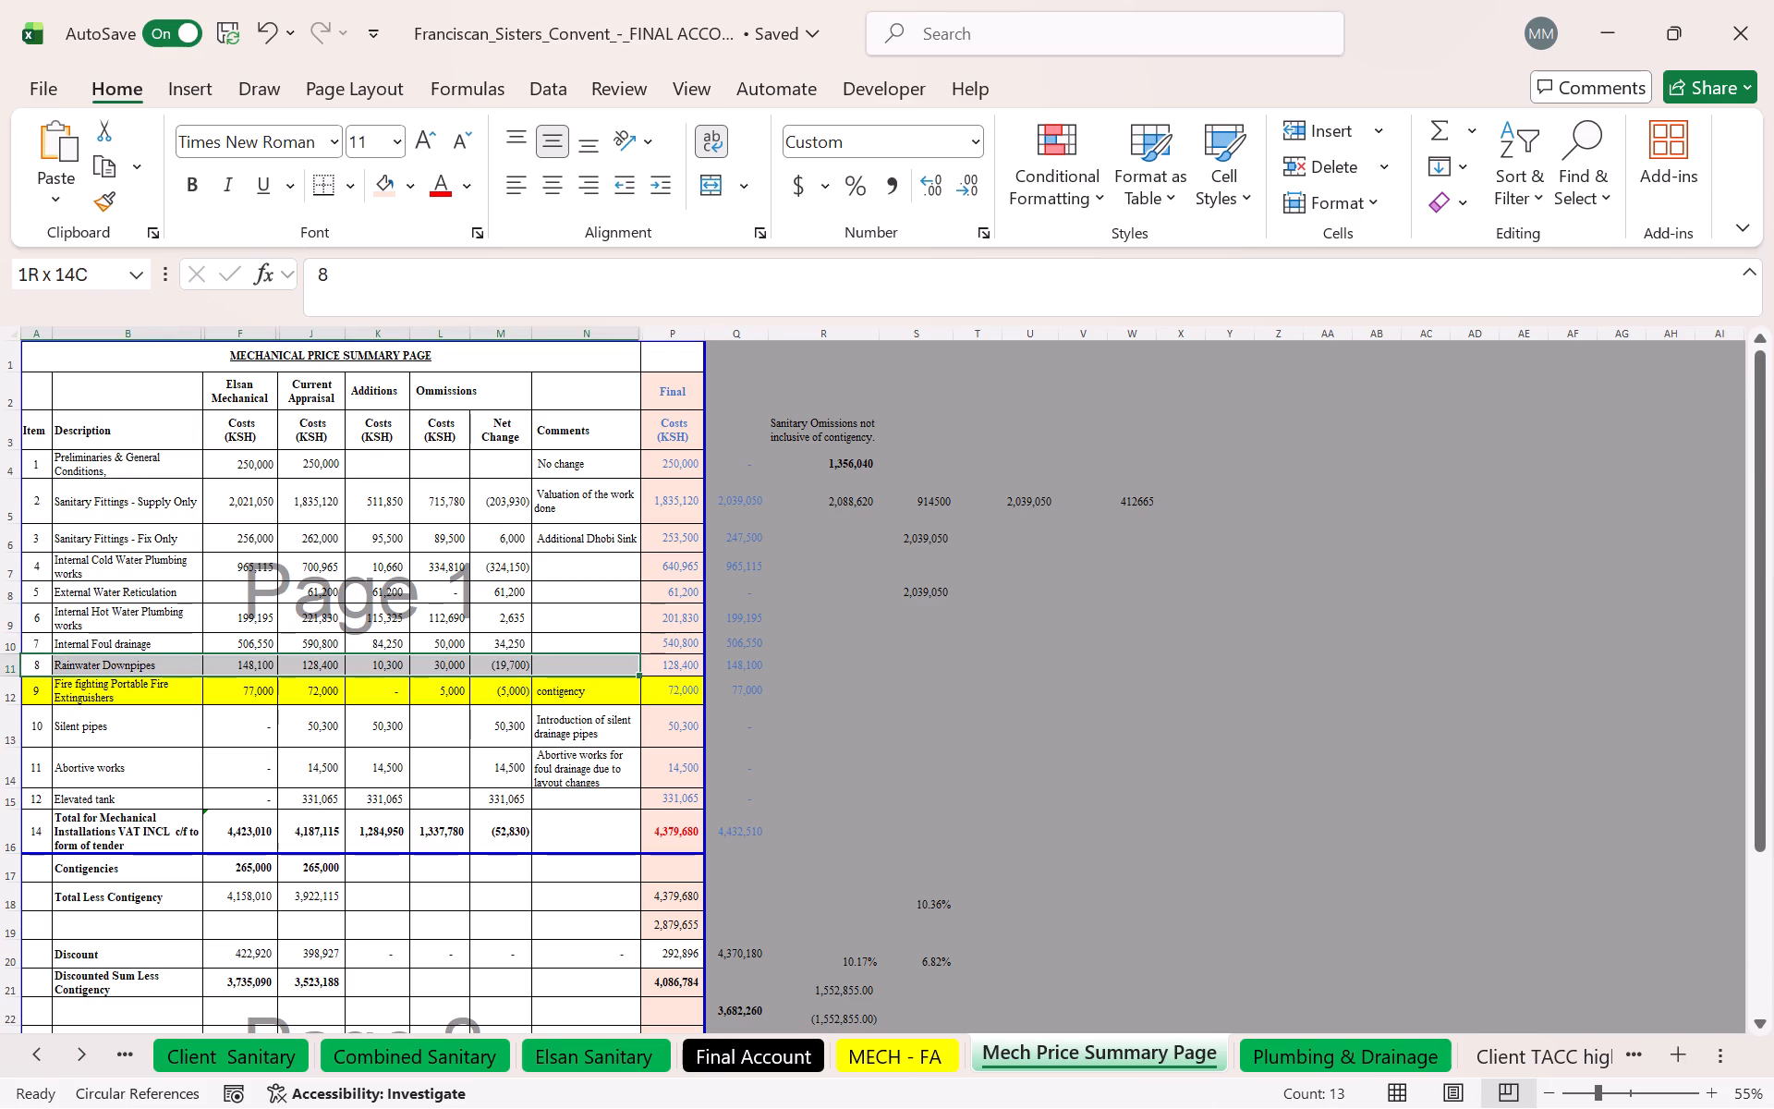
left_click_drag(641, 657, 654, 657)
left_click(106, 203)
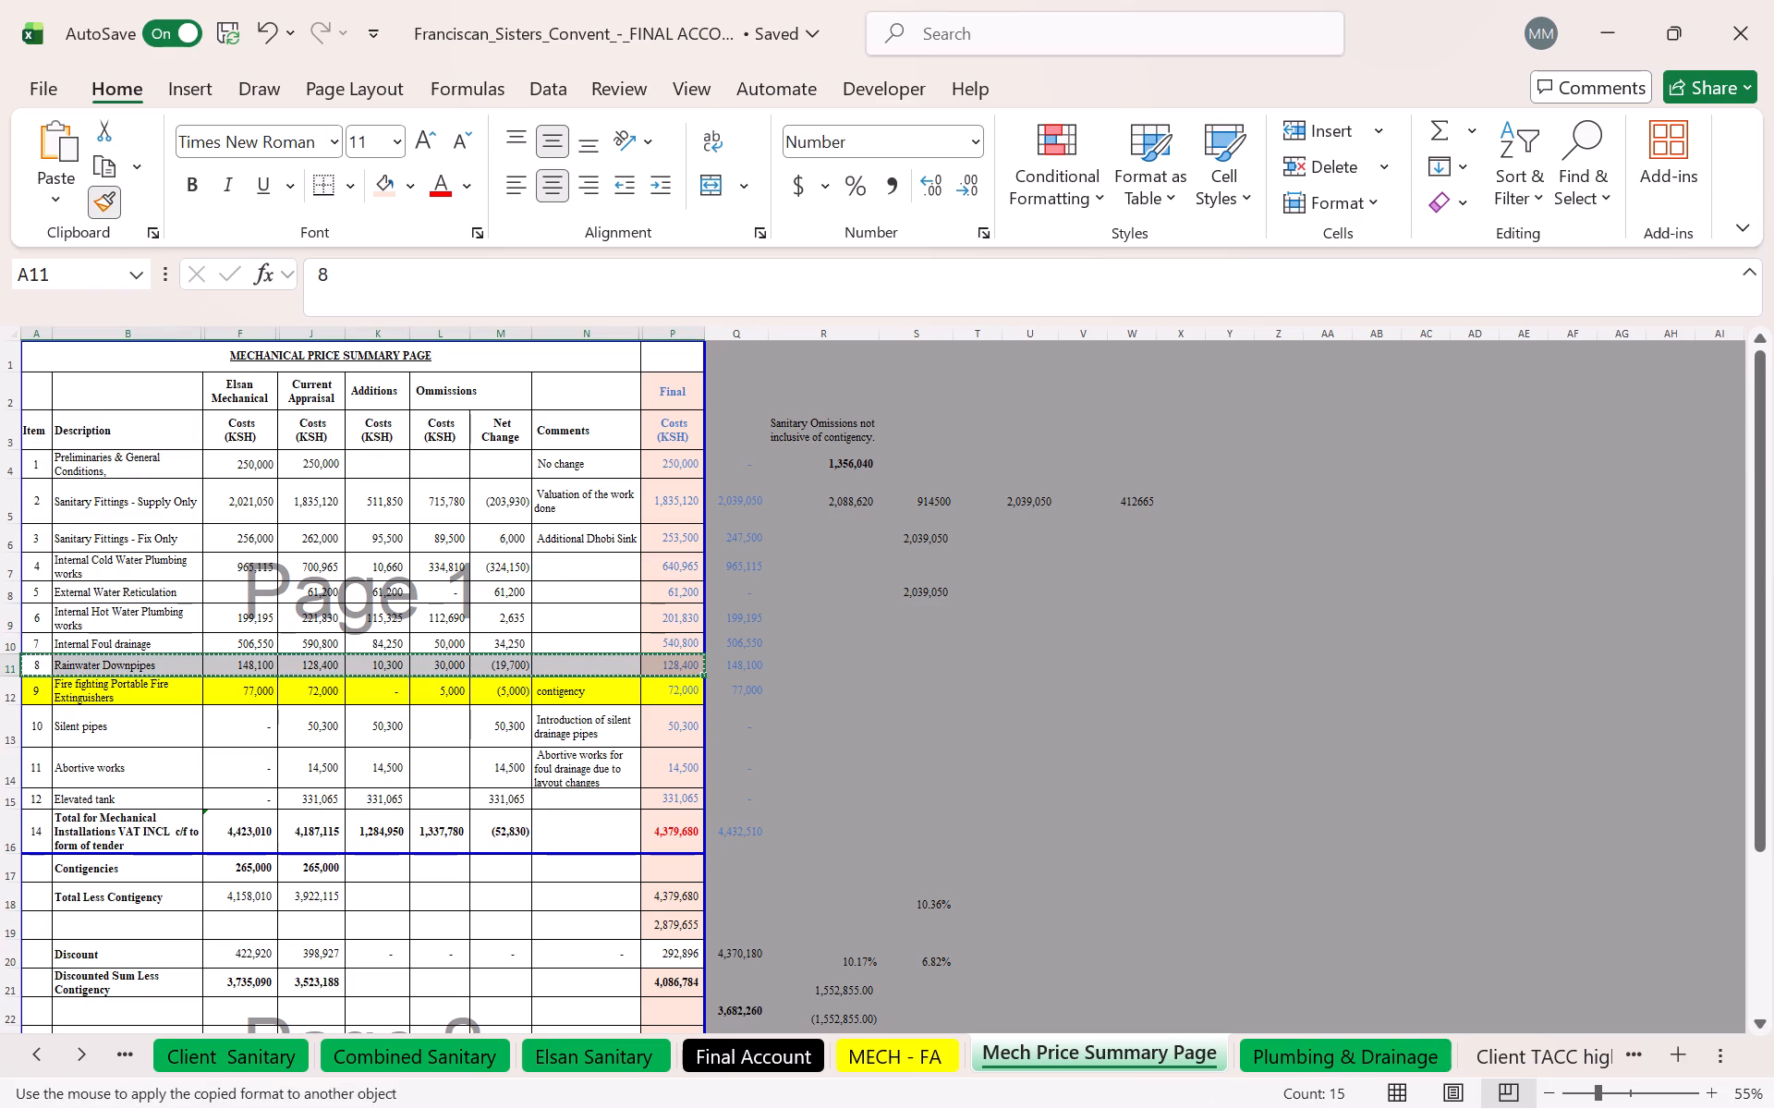
left_click_drag(34, 686, 645, 698)
key("Escape")
key("Escape")
left_click(567, 774)
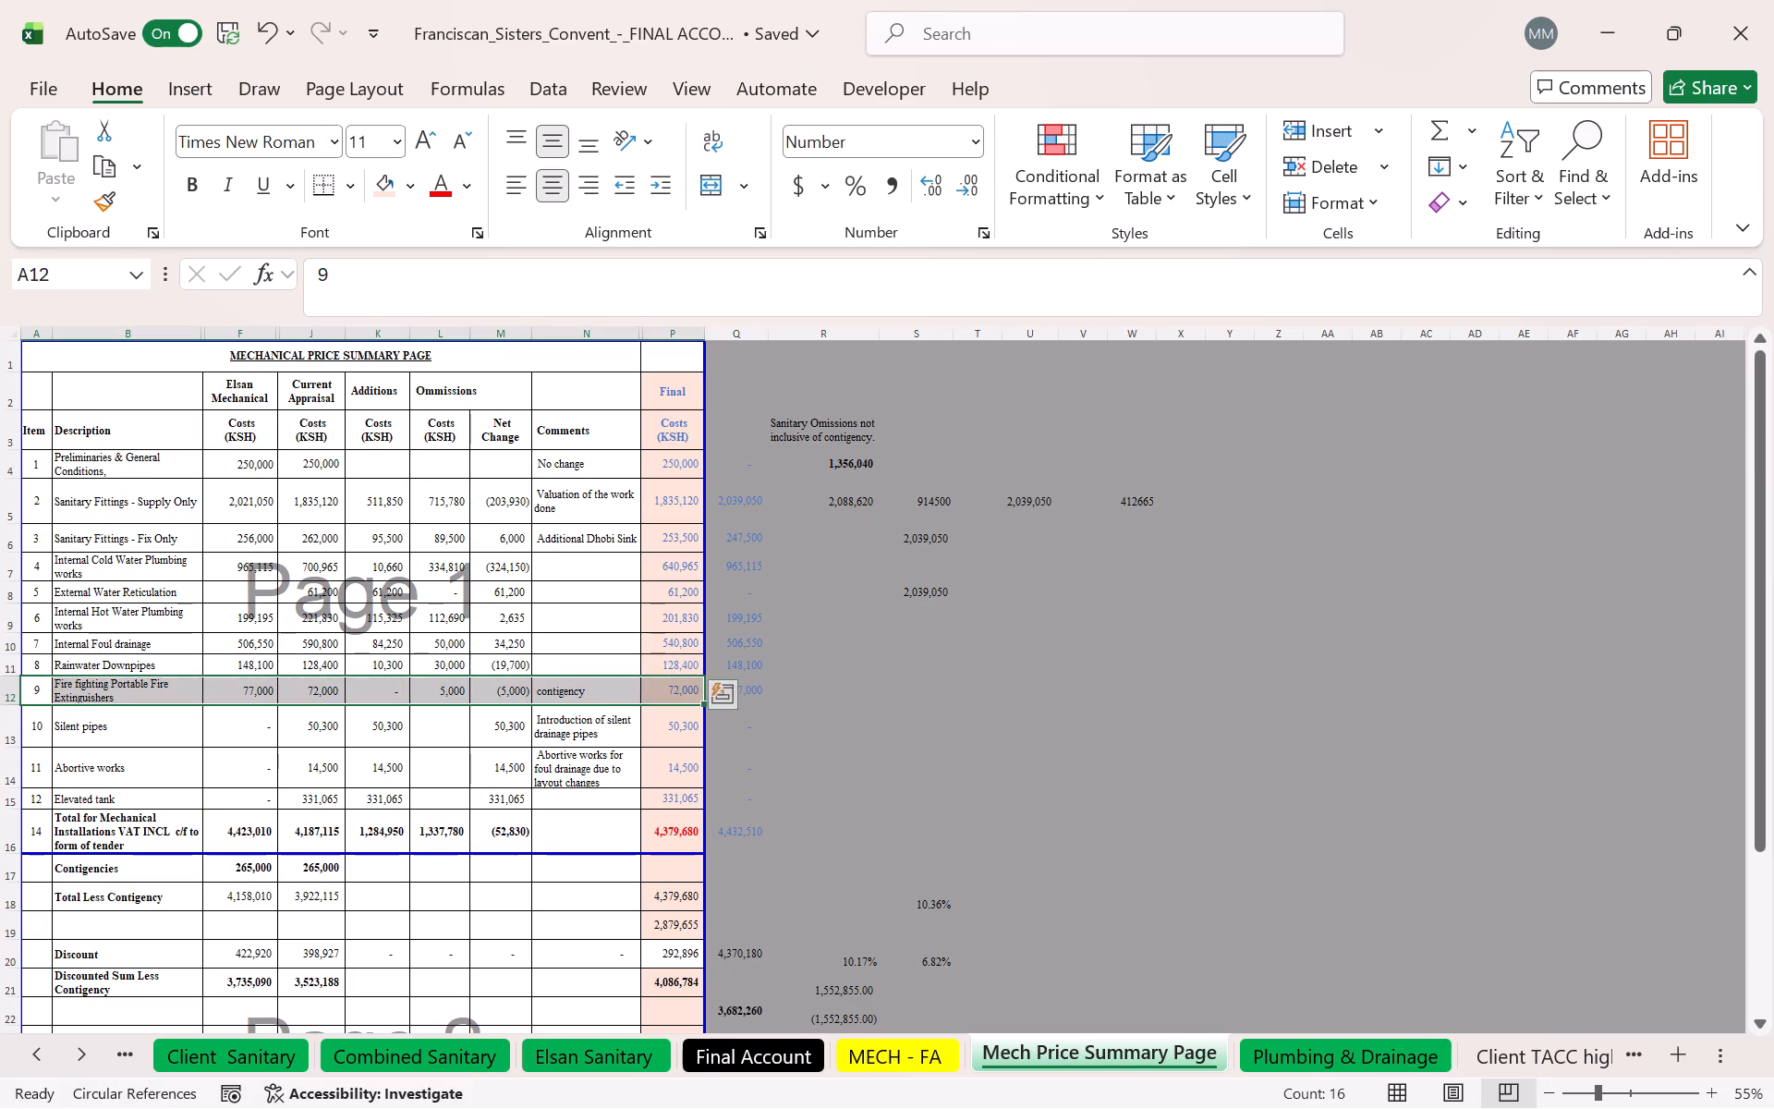
Look through the Plumbing & Drainage sheet, from the rainwater drainage and price summary rows back up to the column headings.
left_click(1406, 1064)
scroll(1187, 656, "up", 2)
scroll(1188, 653, "down", 1)
scroll(1188, 653, "up", 20)
scroll(1215, 627, "down", 2)
scroll(1215, 627, "up", 1)
scroll(1215, 627, "down", 9)
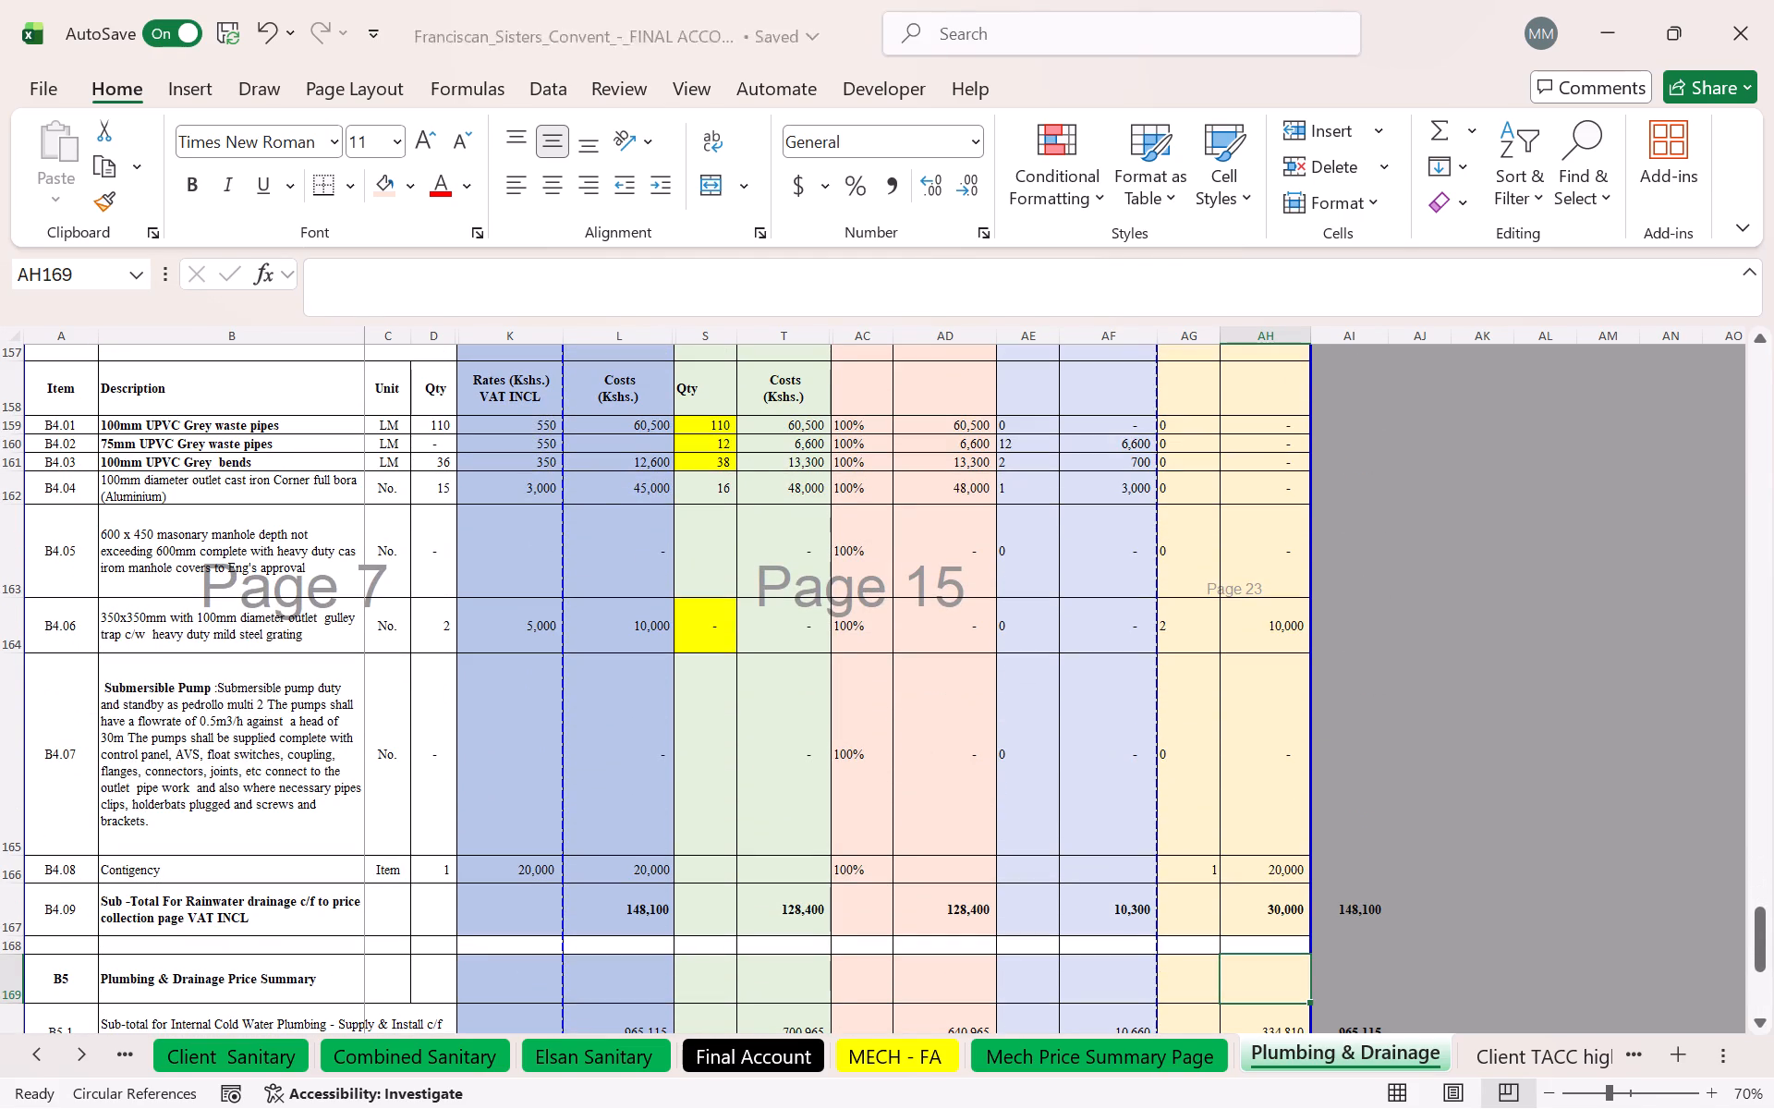
scroll(1227, 868, "up", 20)
scroll(1227, 868, "up", 16)
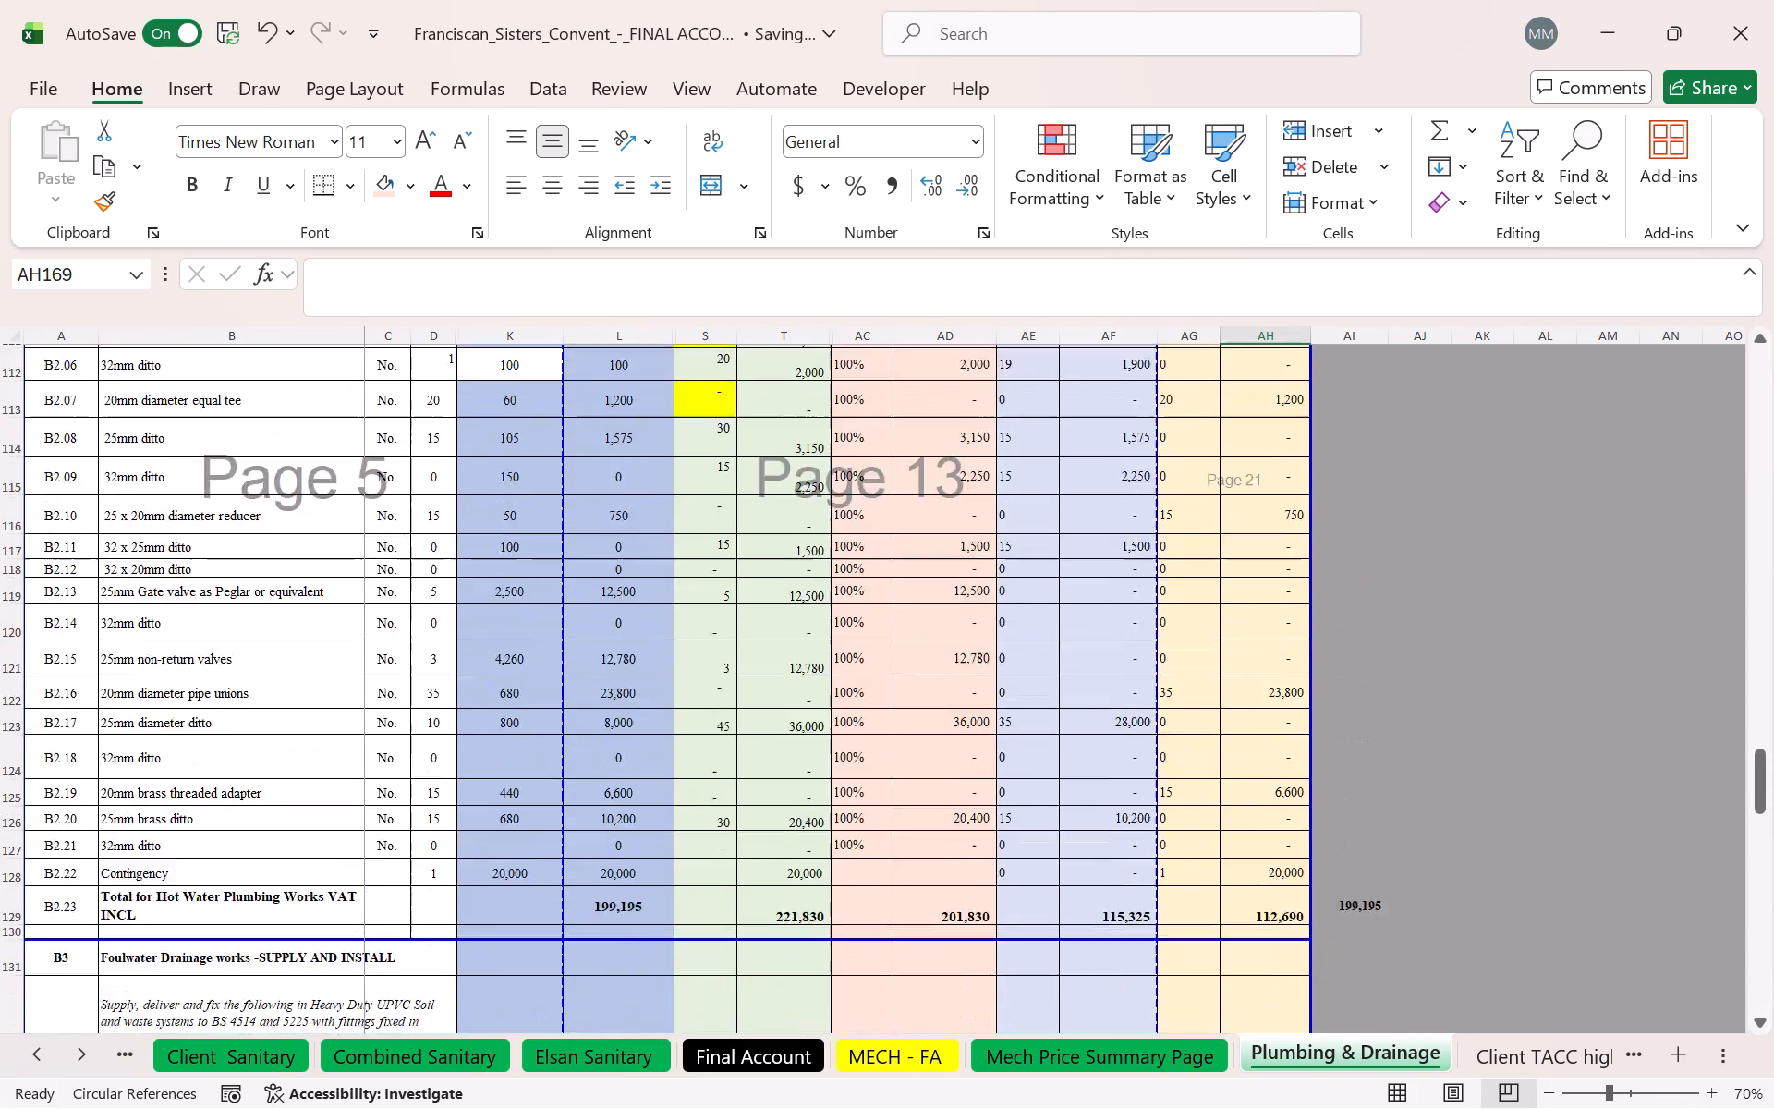
scroll(1016, 542, "up", 20)
scroll(1016, 542, "up", 4)
scroll(969, 490, "down", 1)
scroll(969, 490, "up", 20)
scroll(969, 490, "up", 1)
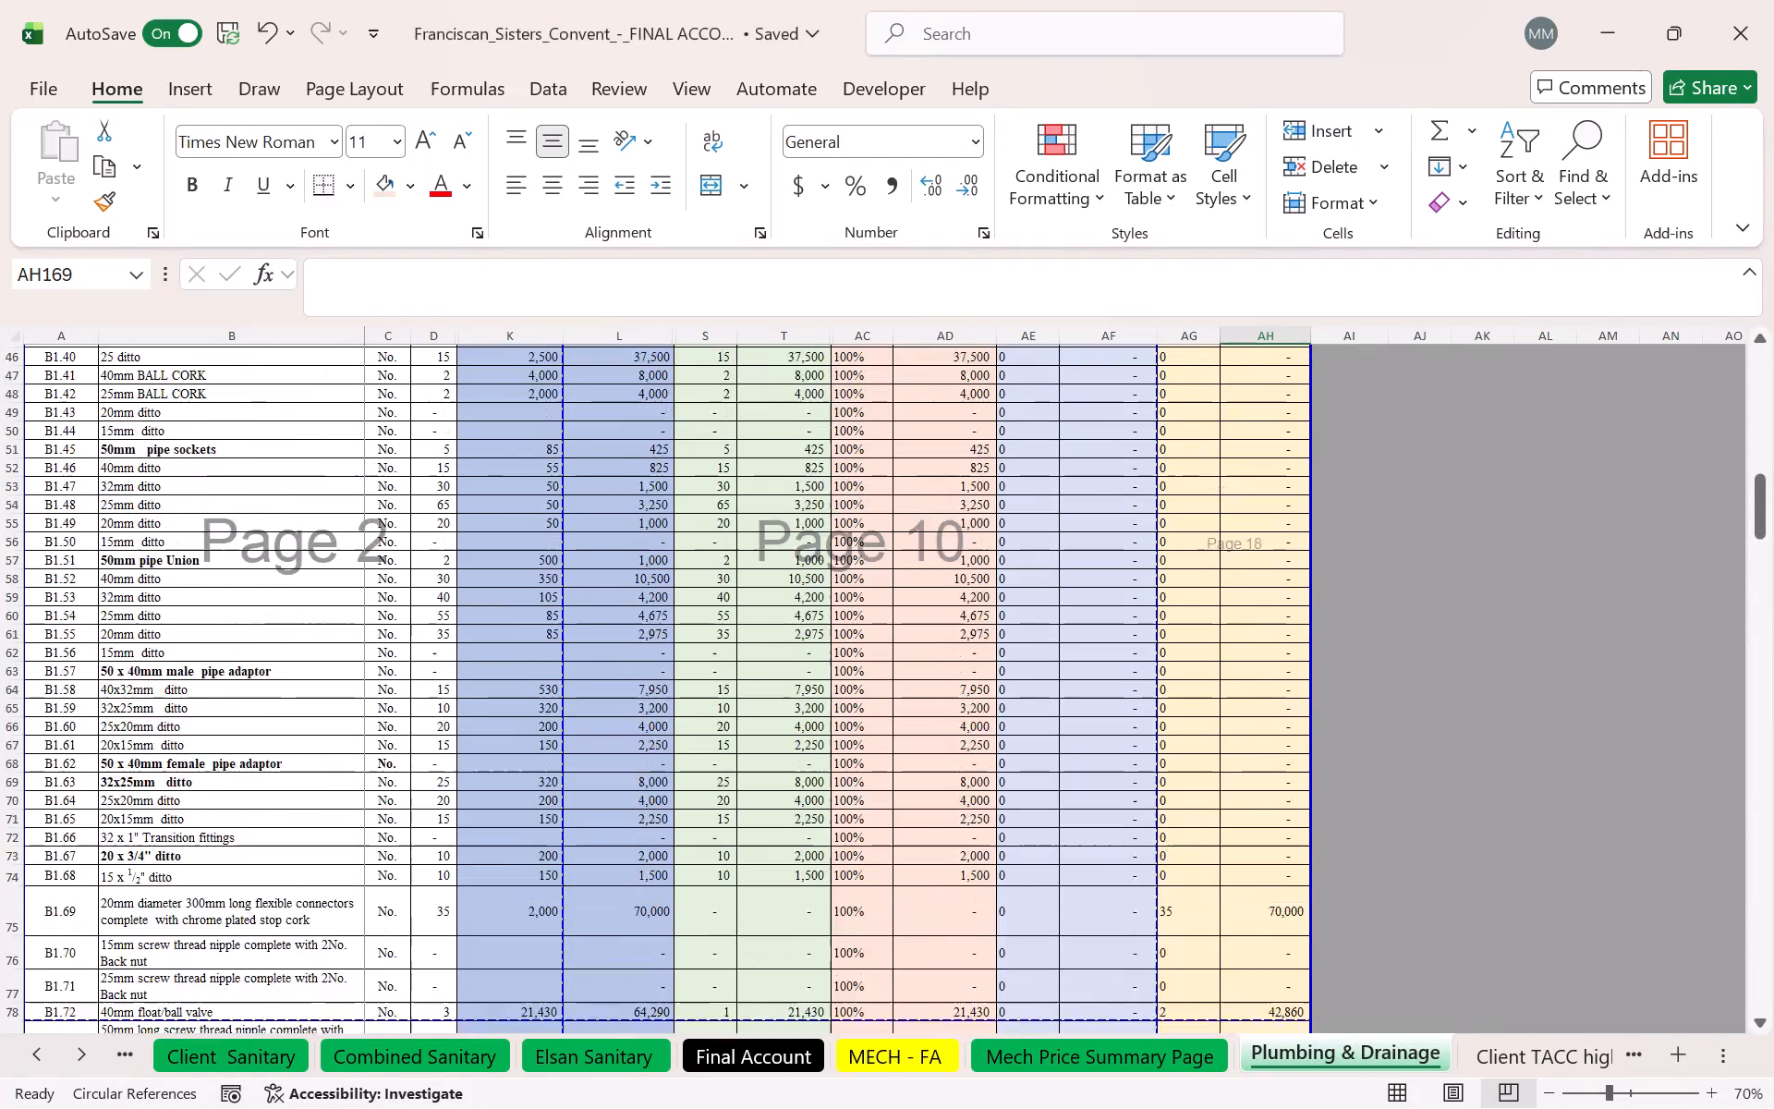
scroll(950, 468, "up", 2)
scroll(950, 468, "down", 1)
scroll(950, 468, "up", 20)
scroll(950, 468, "up", 12)
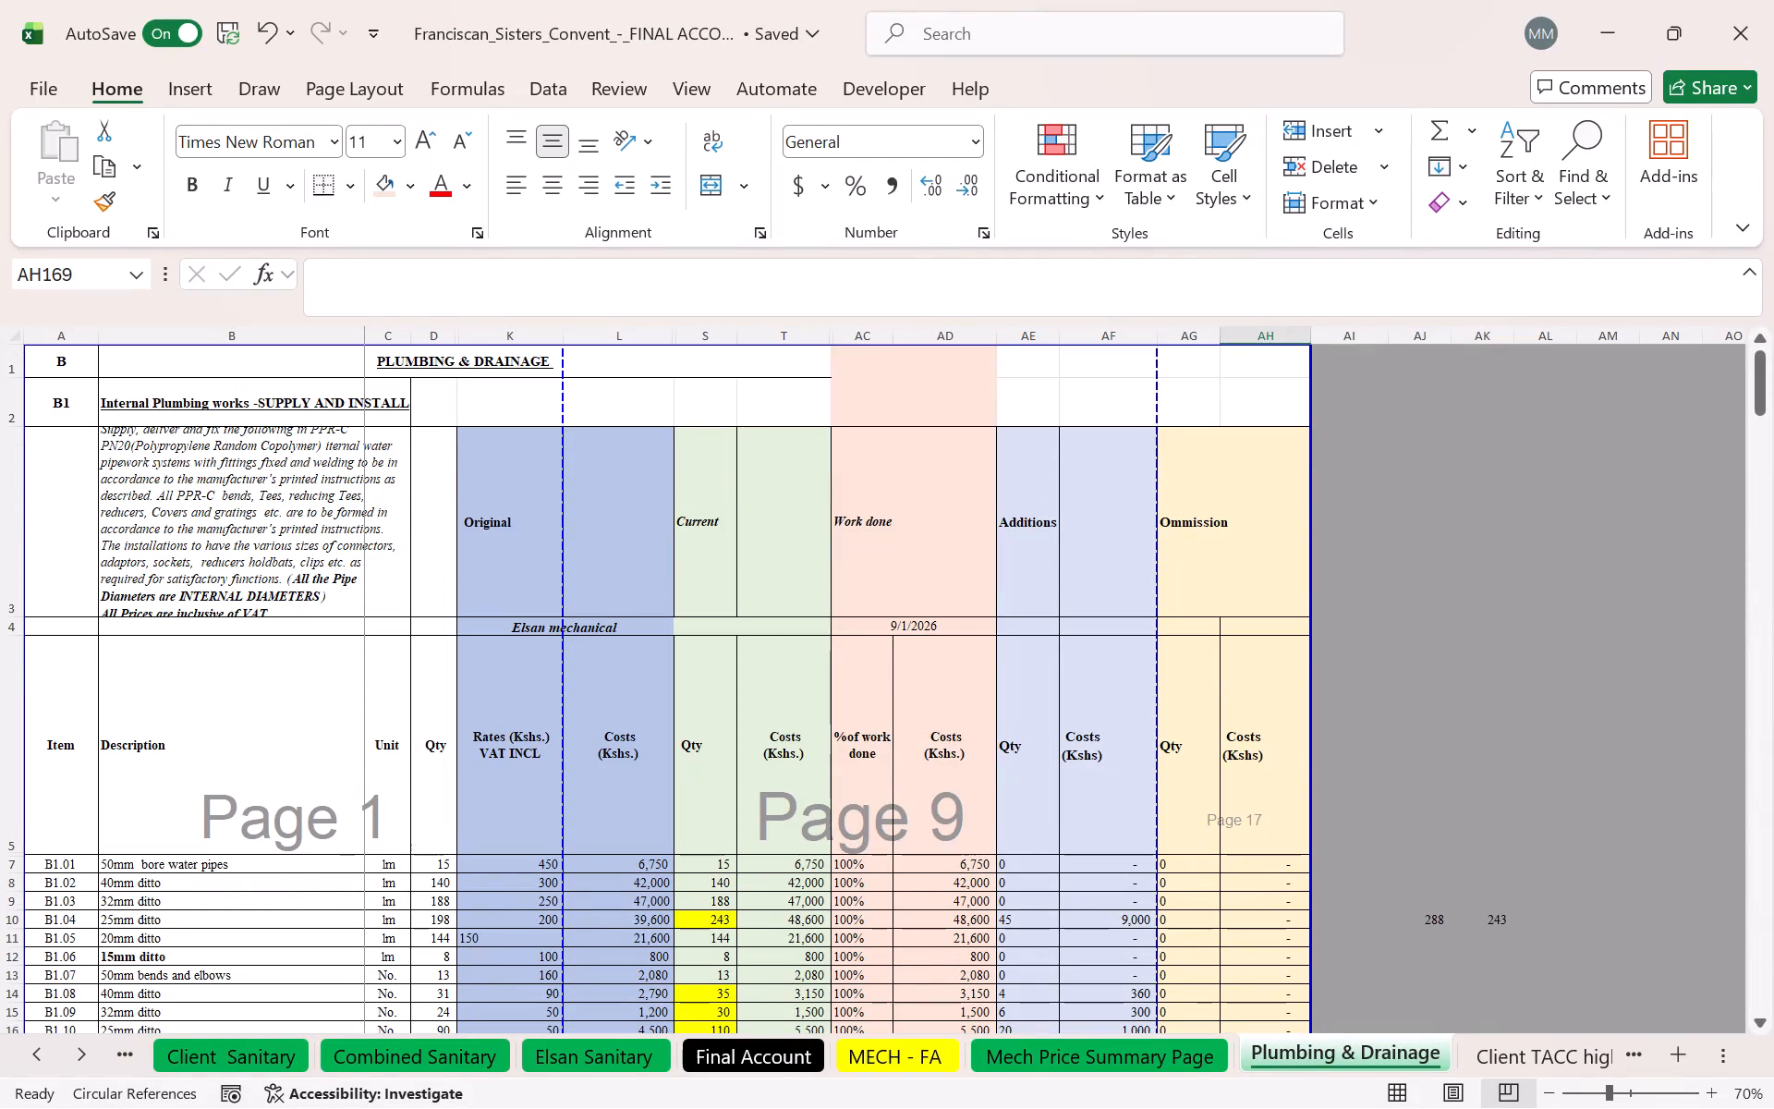
Move the Work done columns AC:AD to AI:AJ, directly after the Ommission columns, replacing the data already there.
left_click_drag(853, 335, 954, 335)
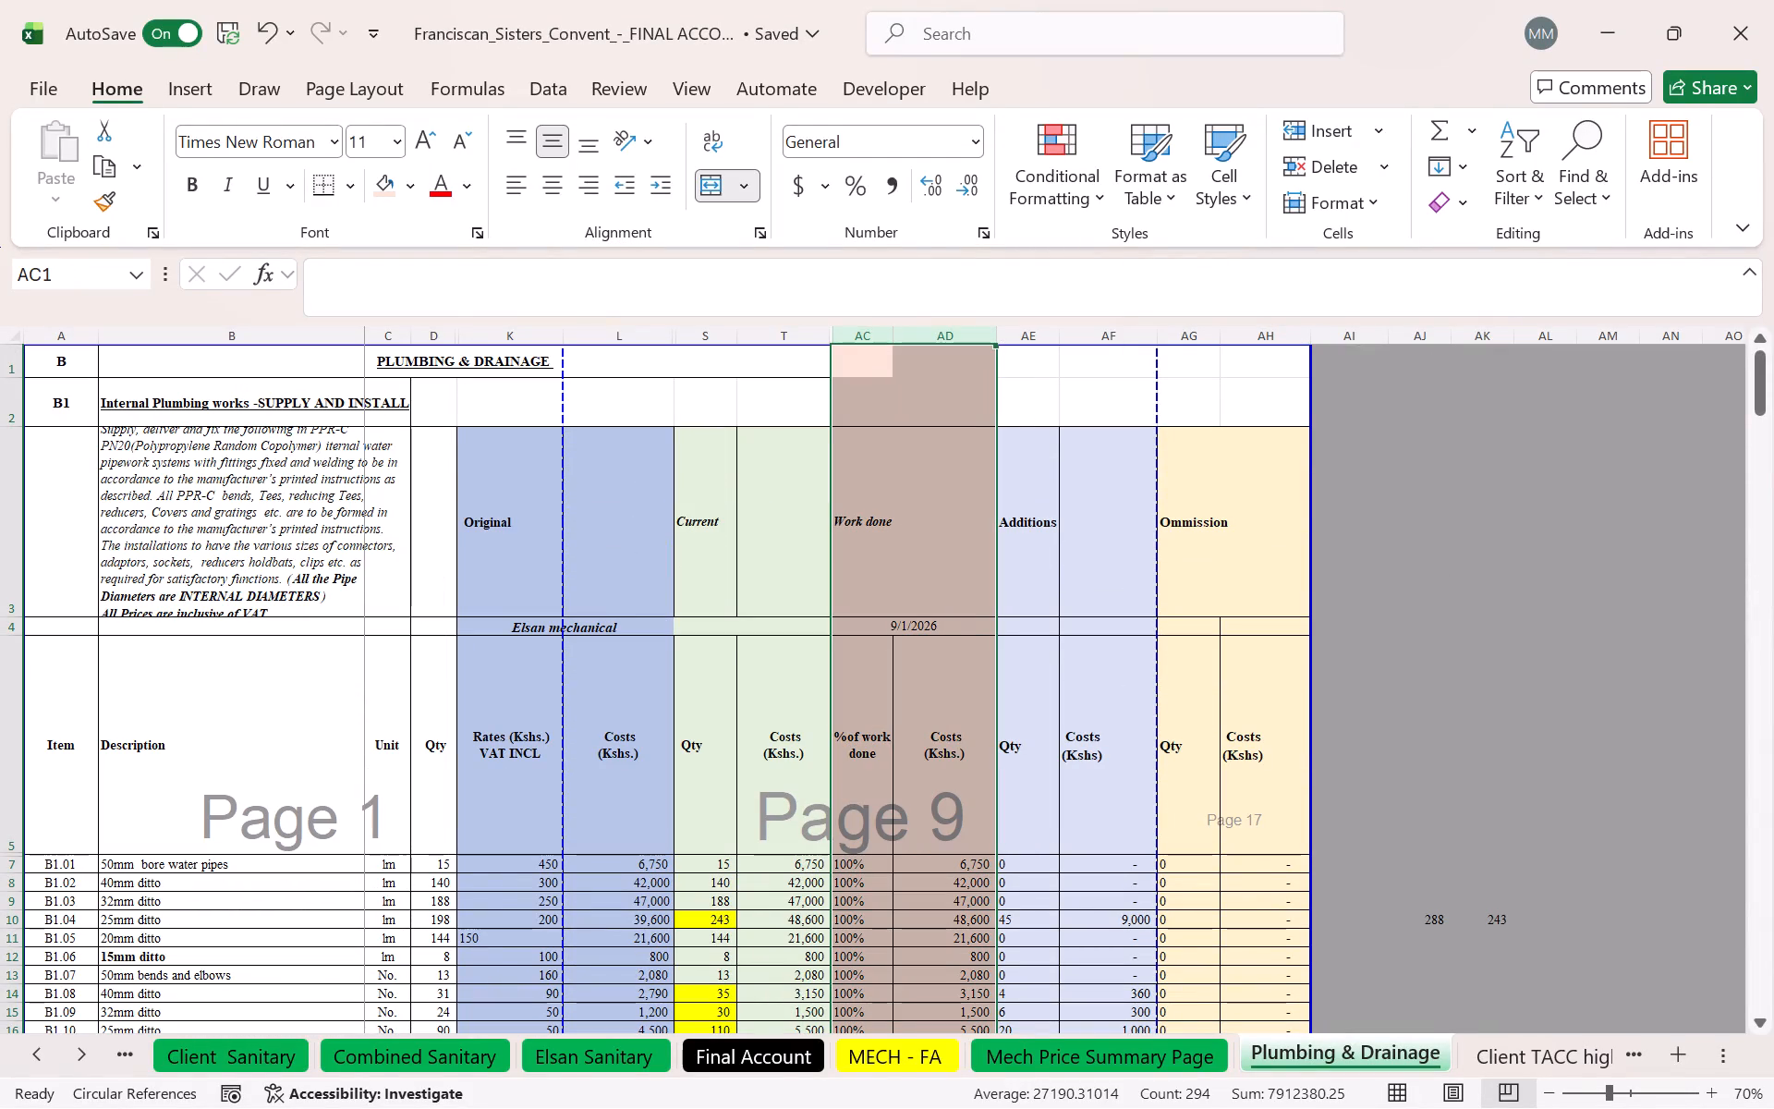
left_click_drag(832, 383, 1292, 400)
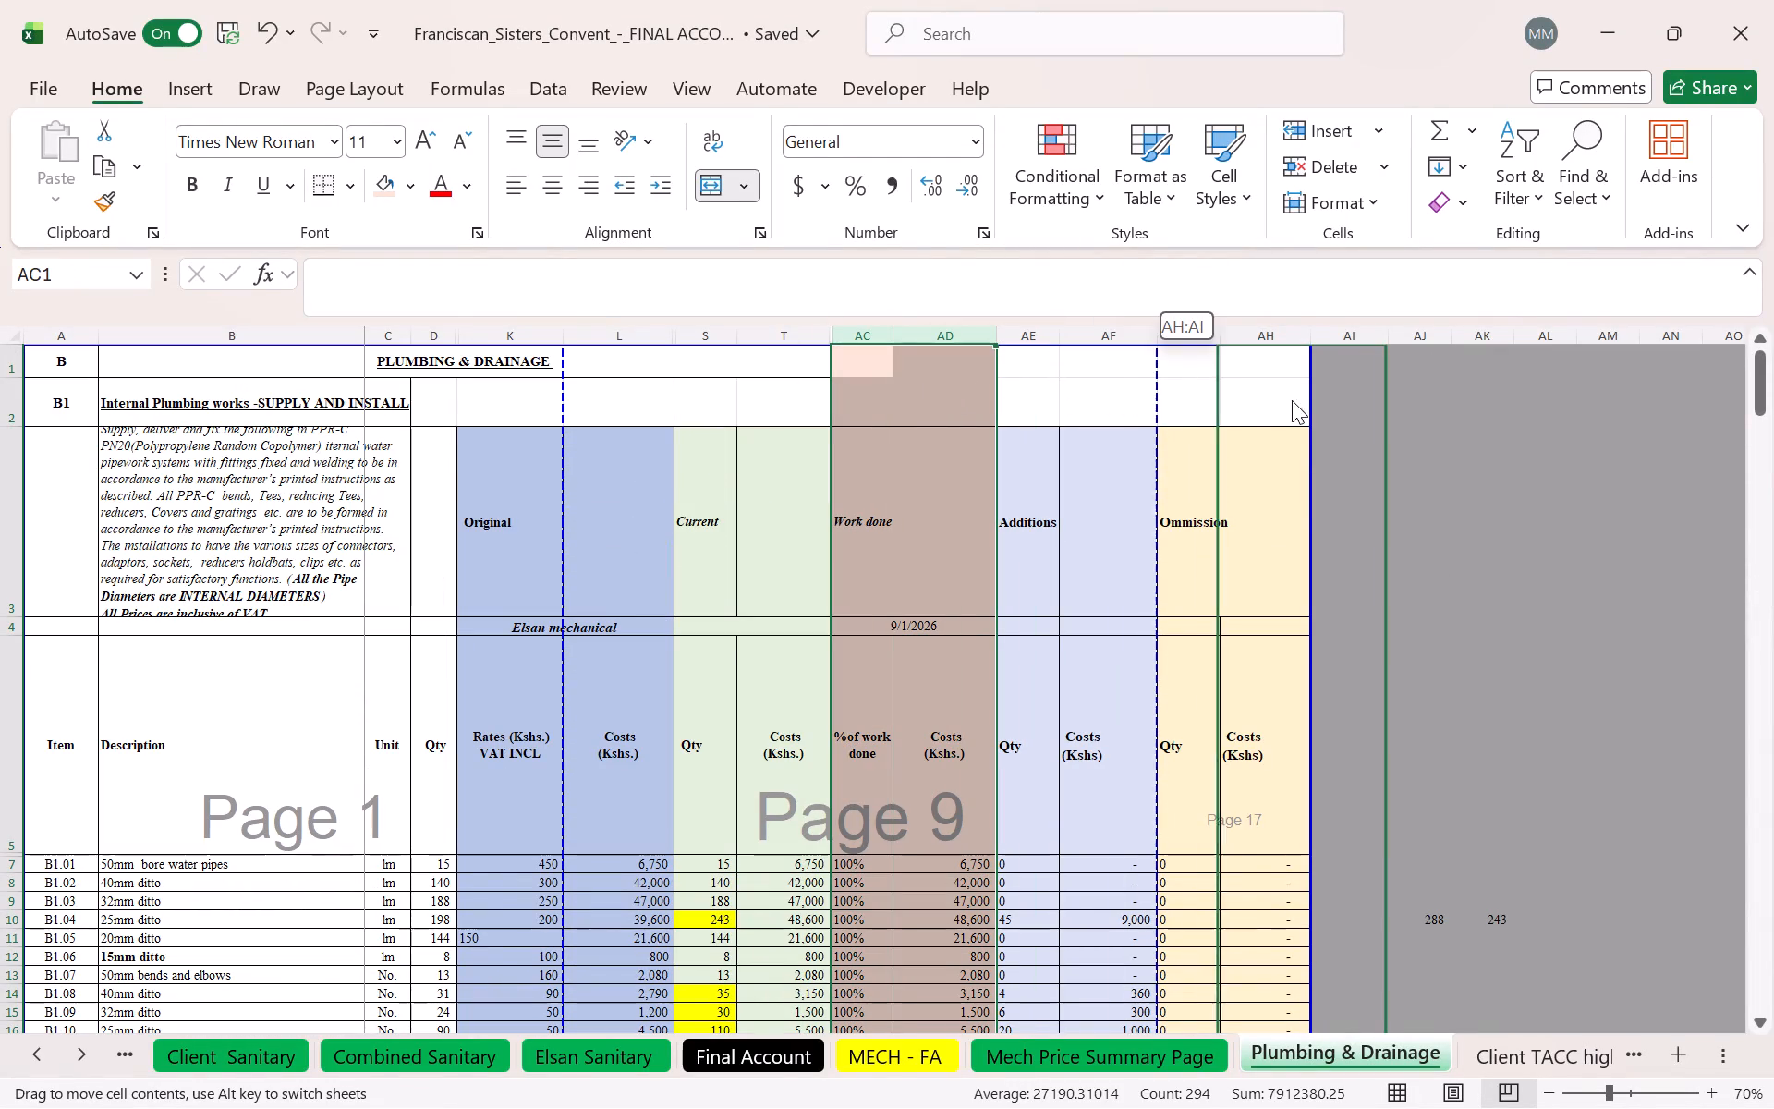
left_click_drag(1292, 400, 1349, 406)
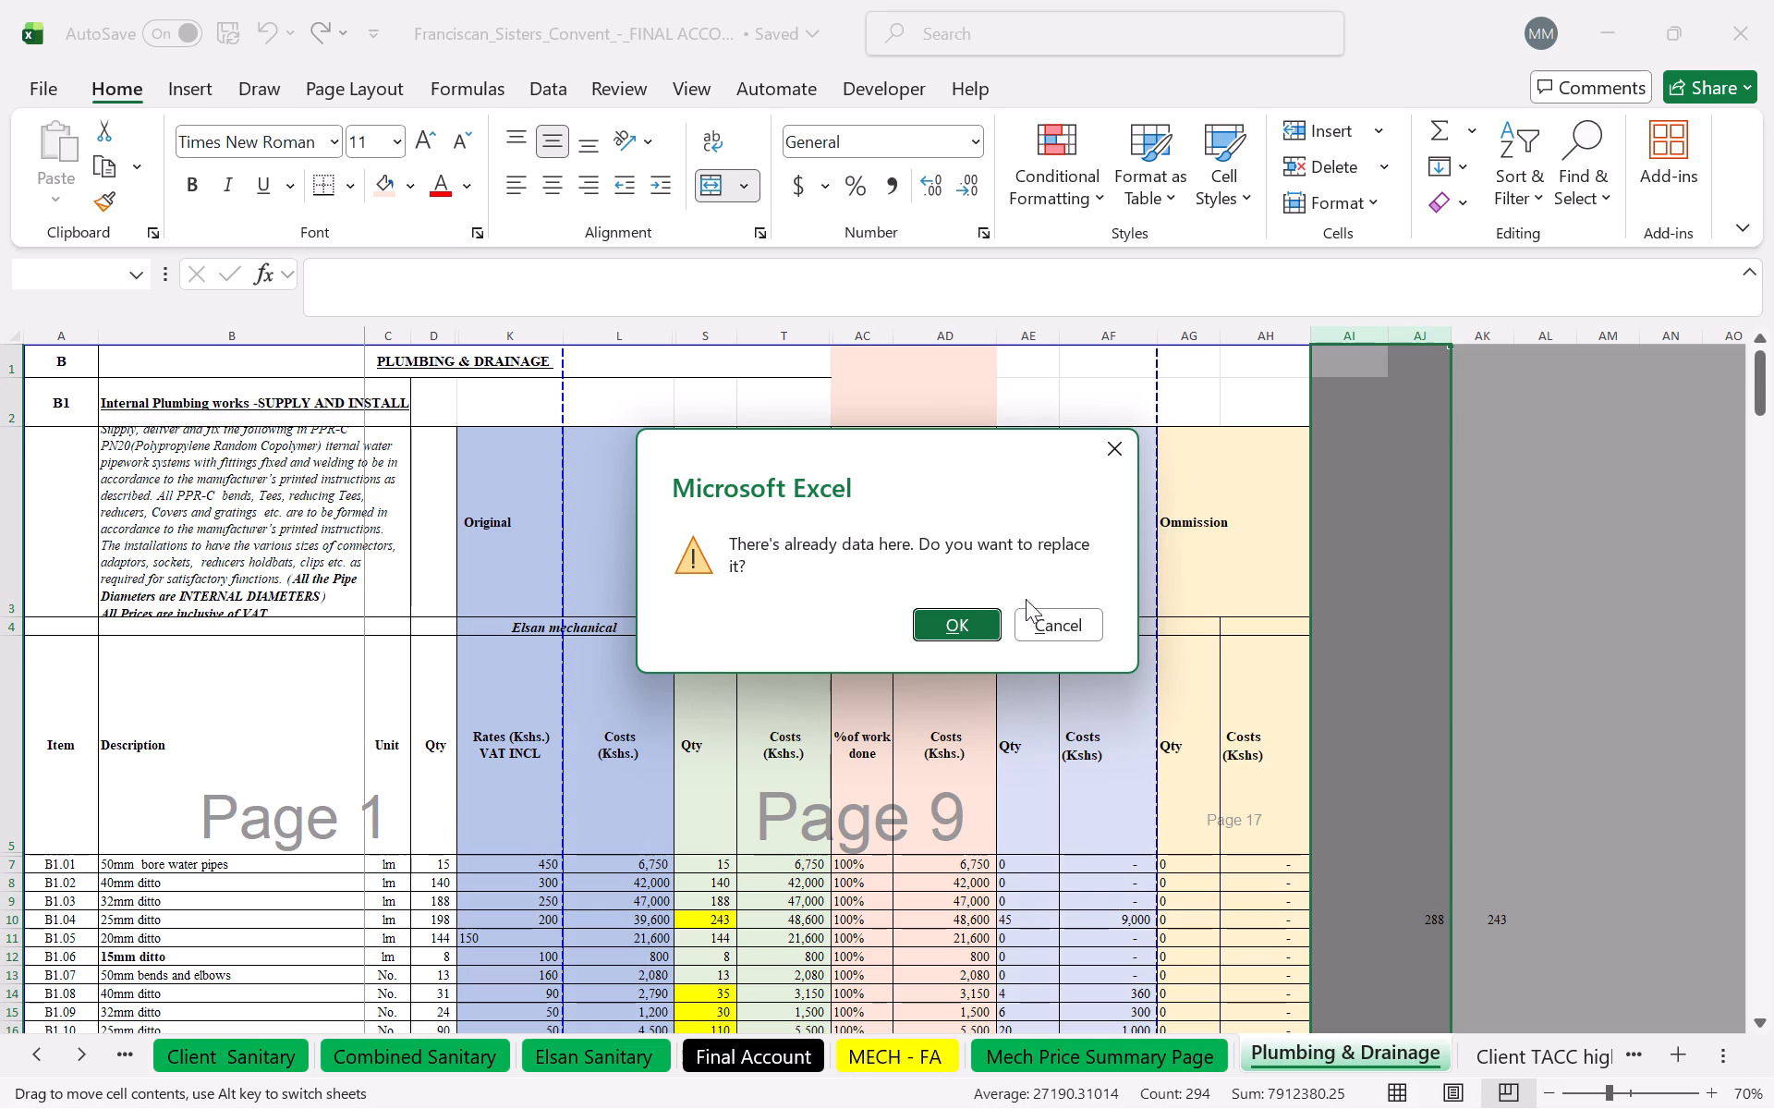
left_click(958, 625)
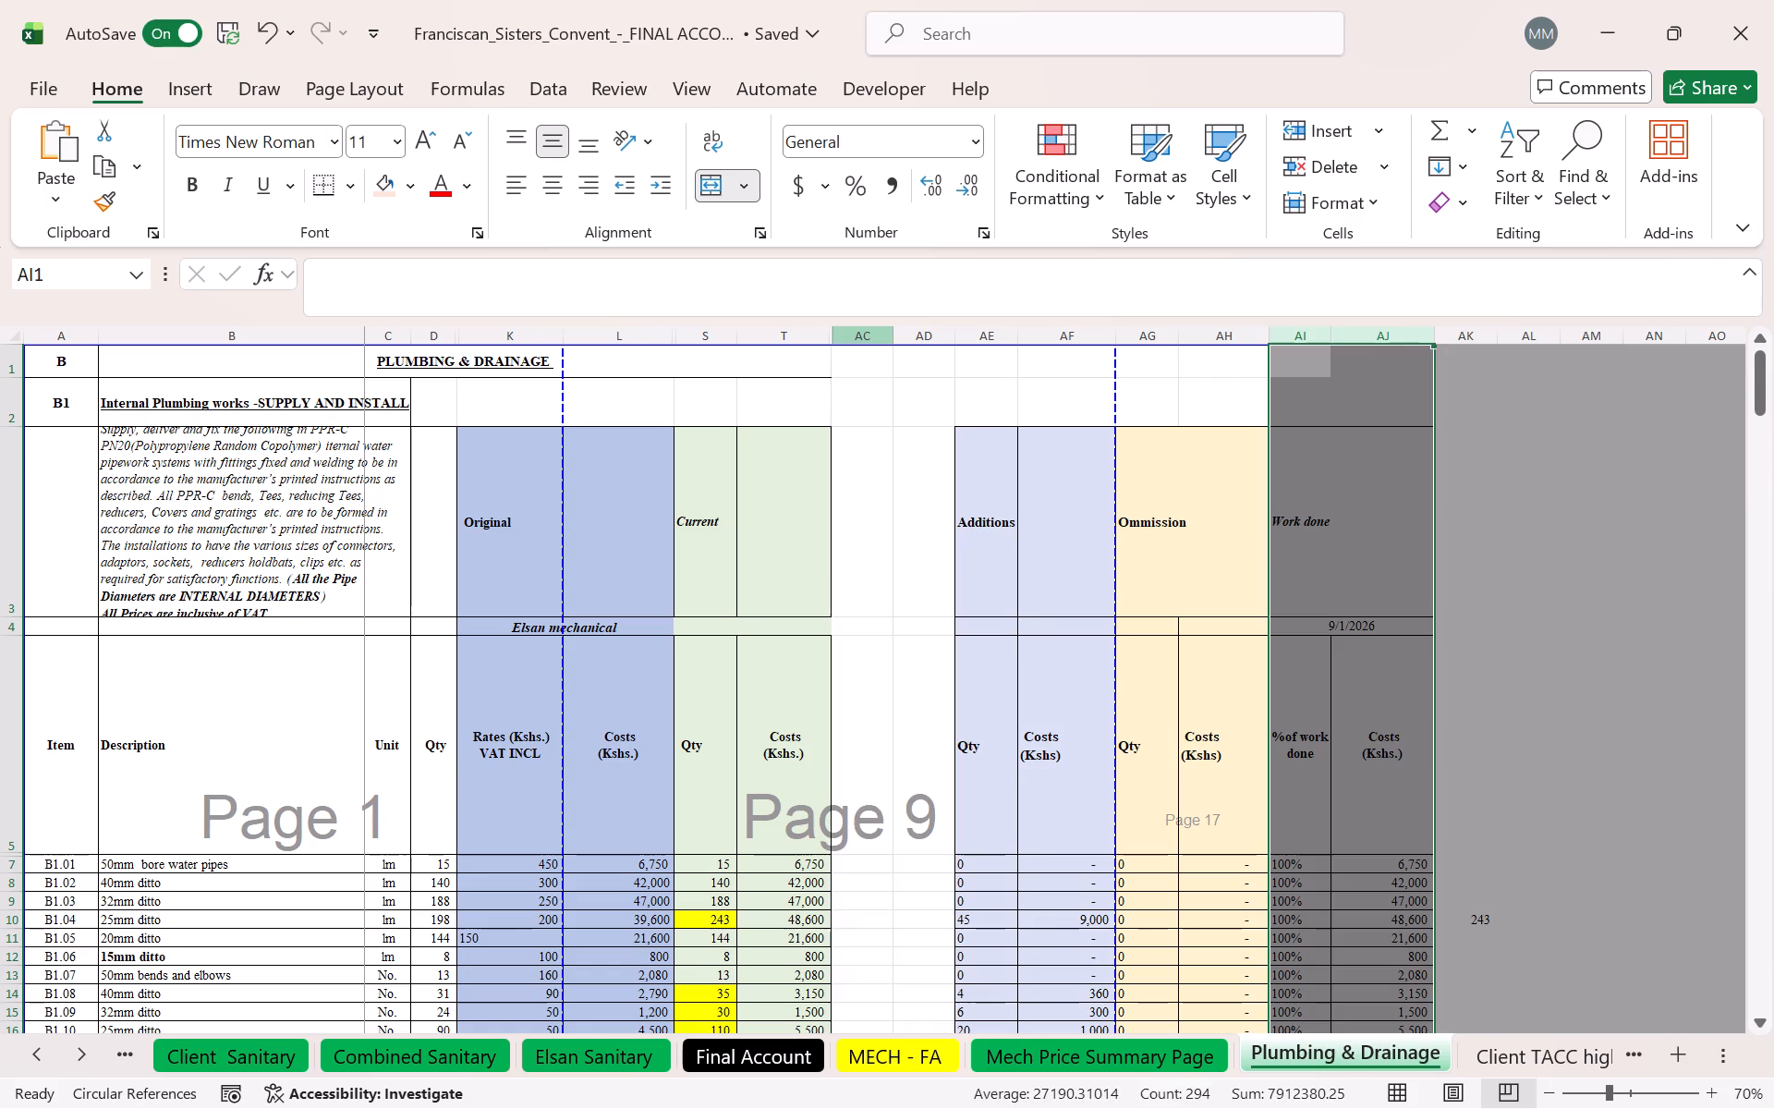
Delete the empty columns AC:AD between the Current and Additions columns of the Plumbing & Drainage sheet.
left_click(847, 334)
left_click_drag(848, 336, 931, 340)
right_click(930, 369)
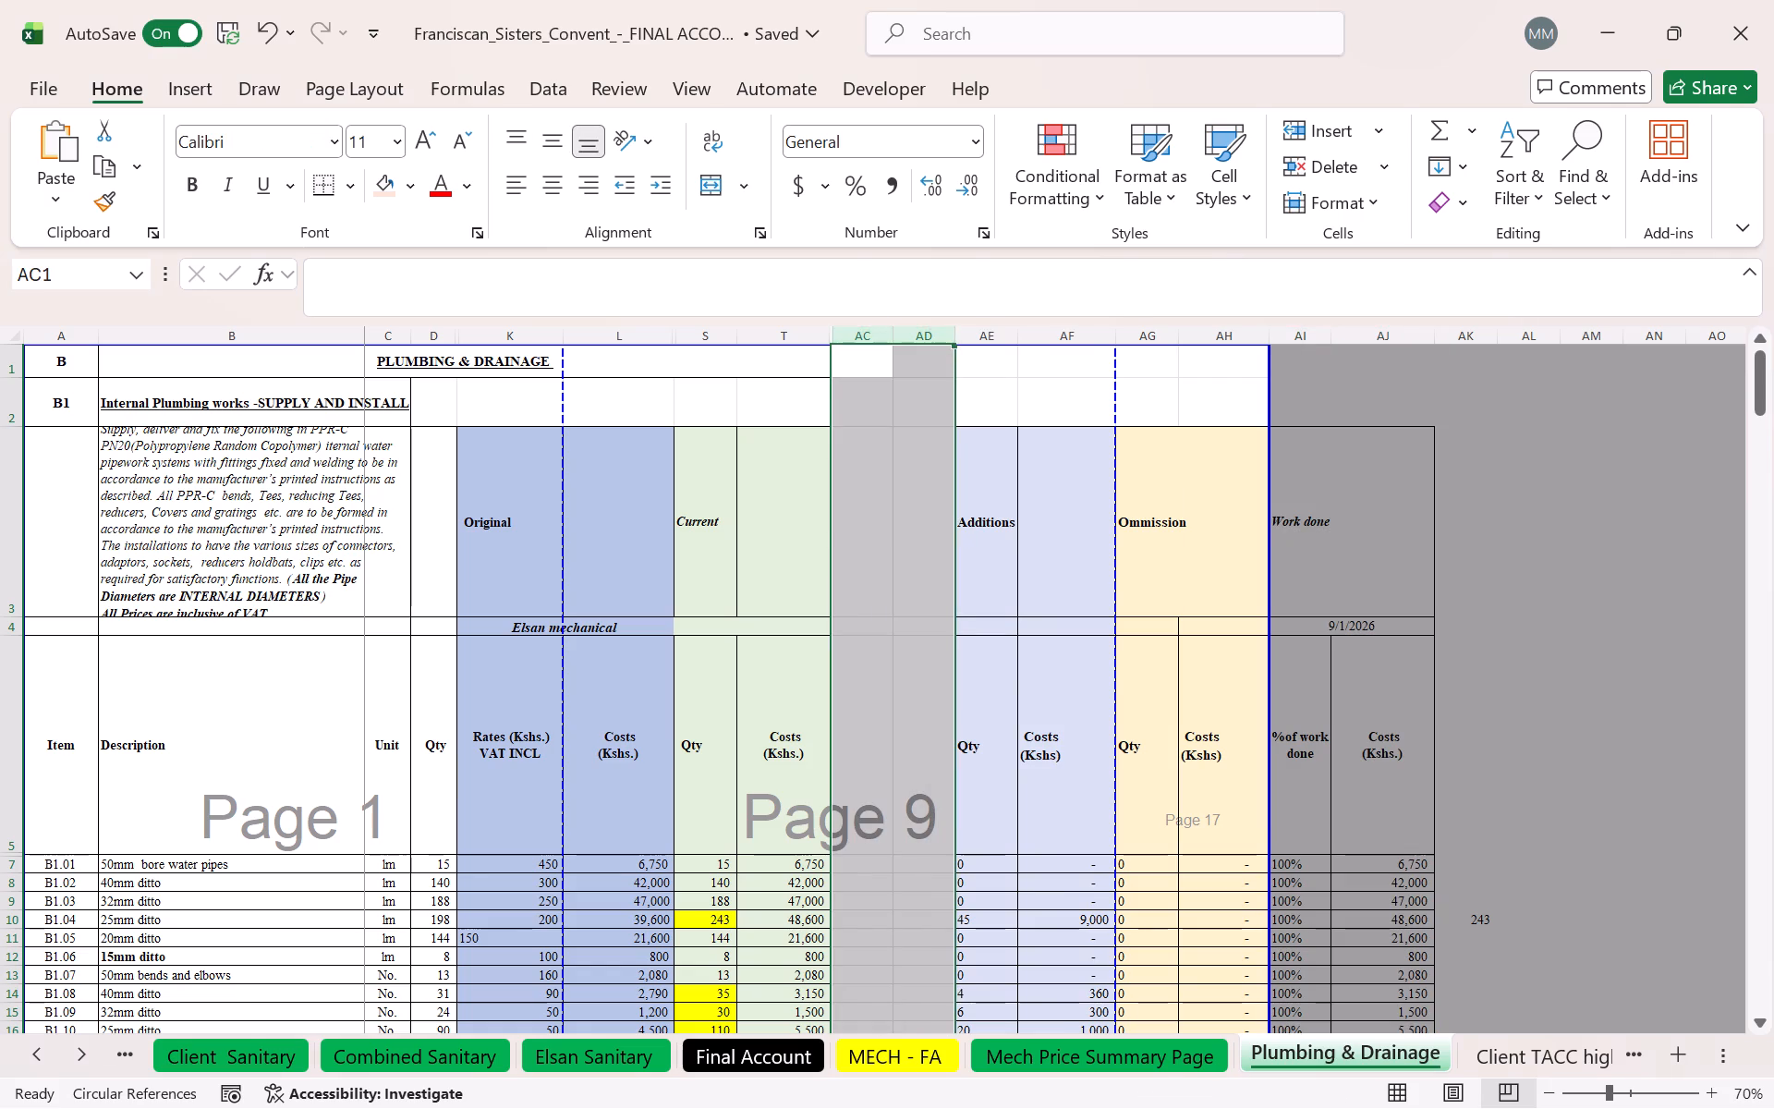
left_click(1023, 636)
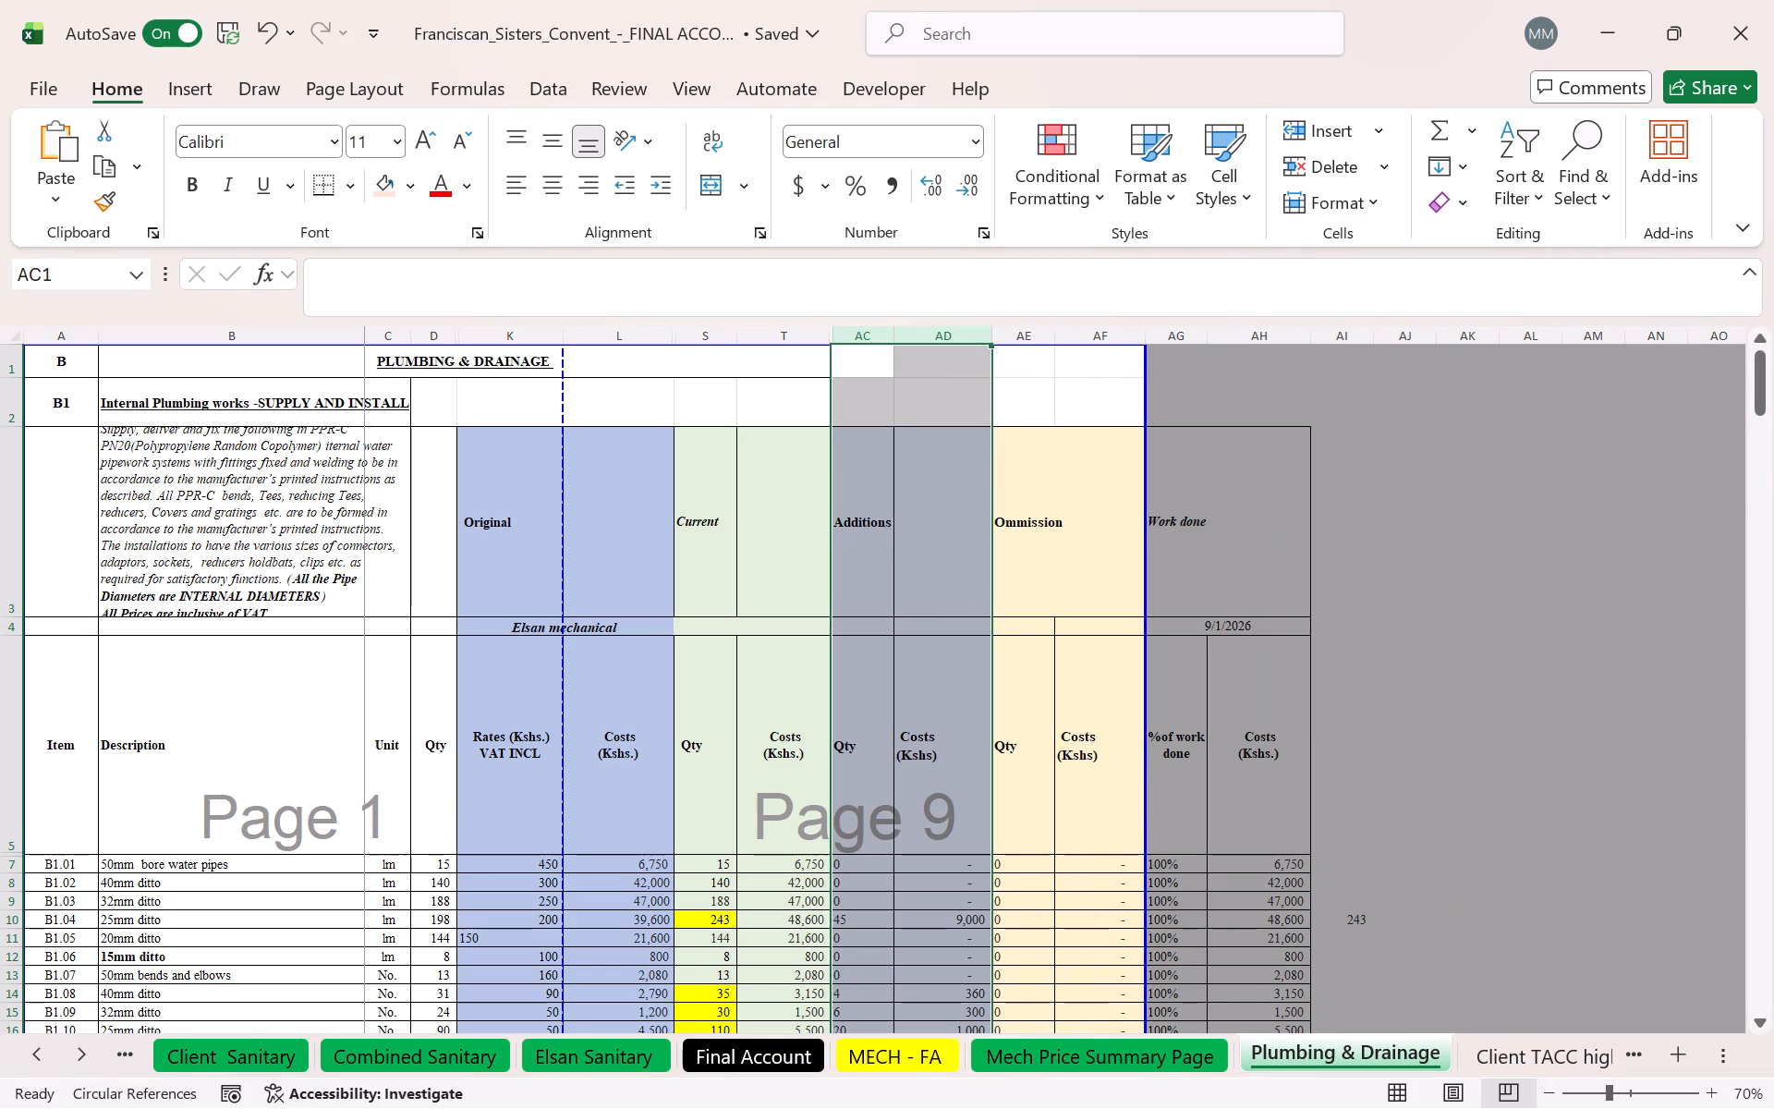
key("Escape")
key("Escape")
left_click(1066, 476)
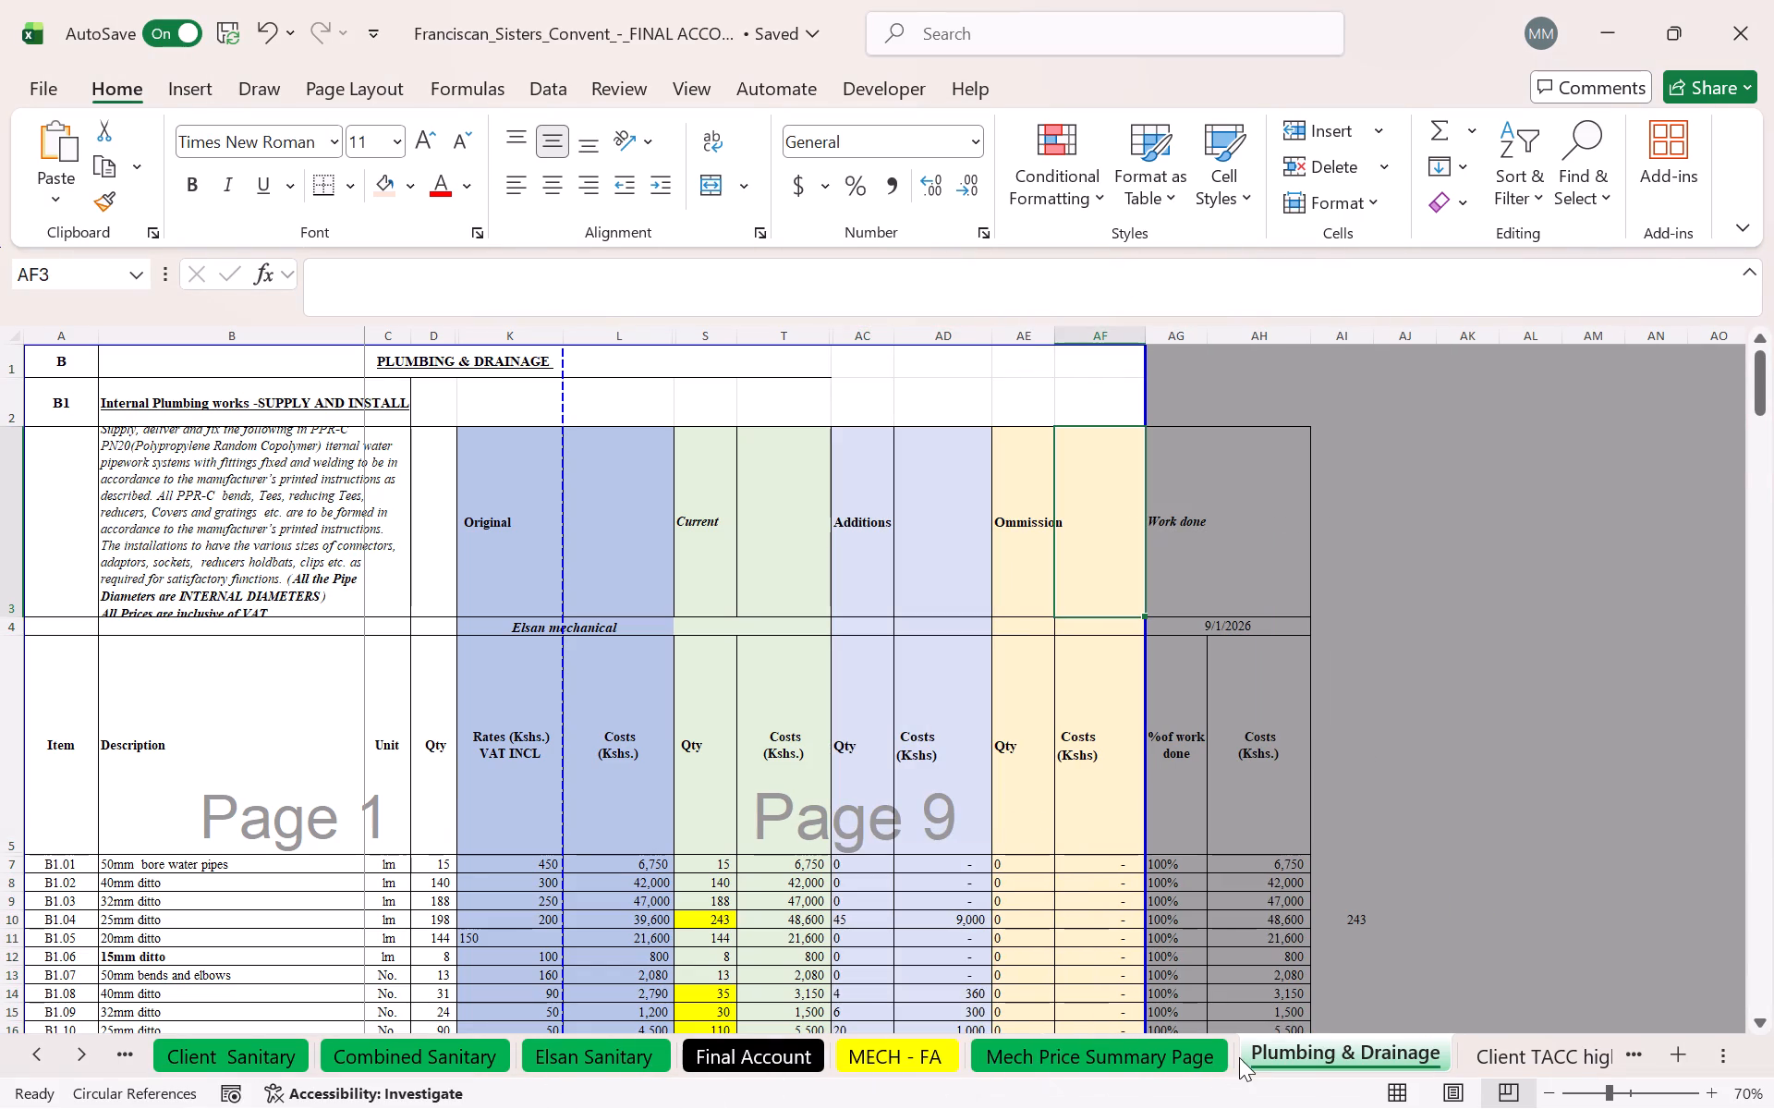
Copy the formatting of S78:X79 on the Combined Sanitary sheet onto the Additions, Ommission and Work done headings, AC3:AH5, on Plumbing & Drainage.
left_click(1137, 1061)
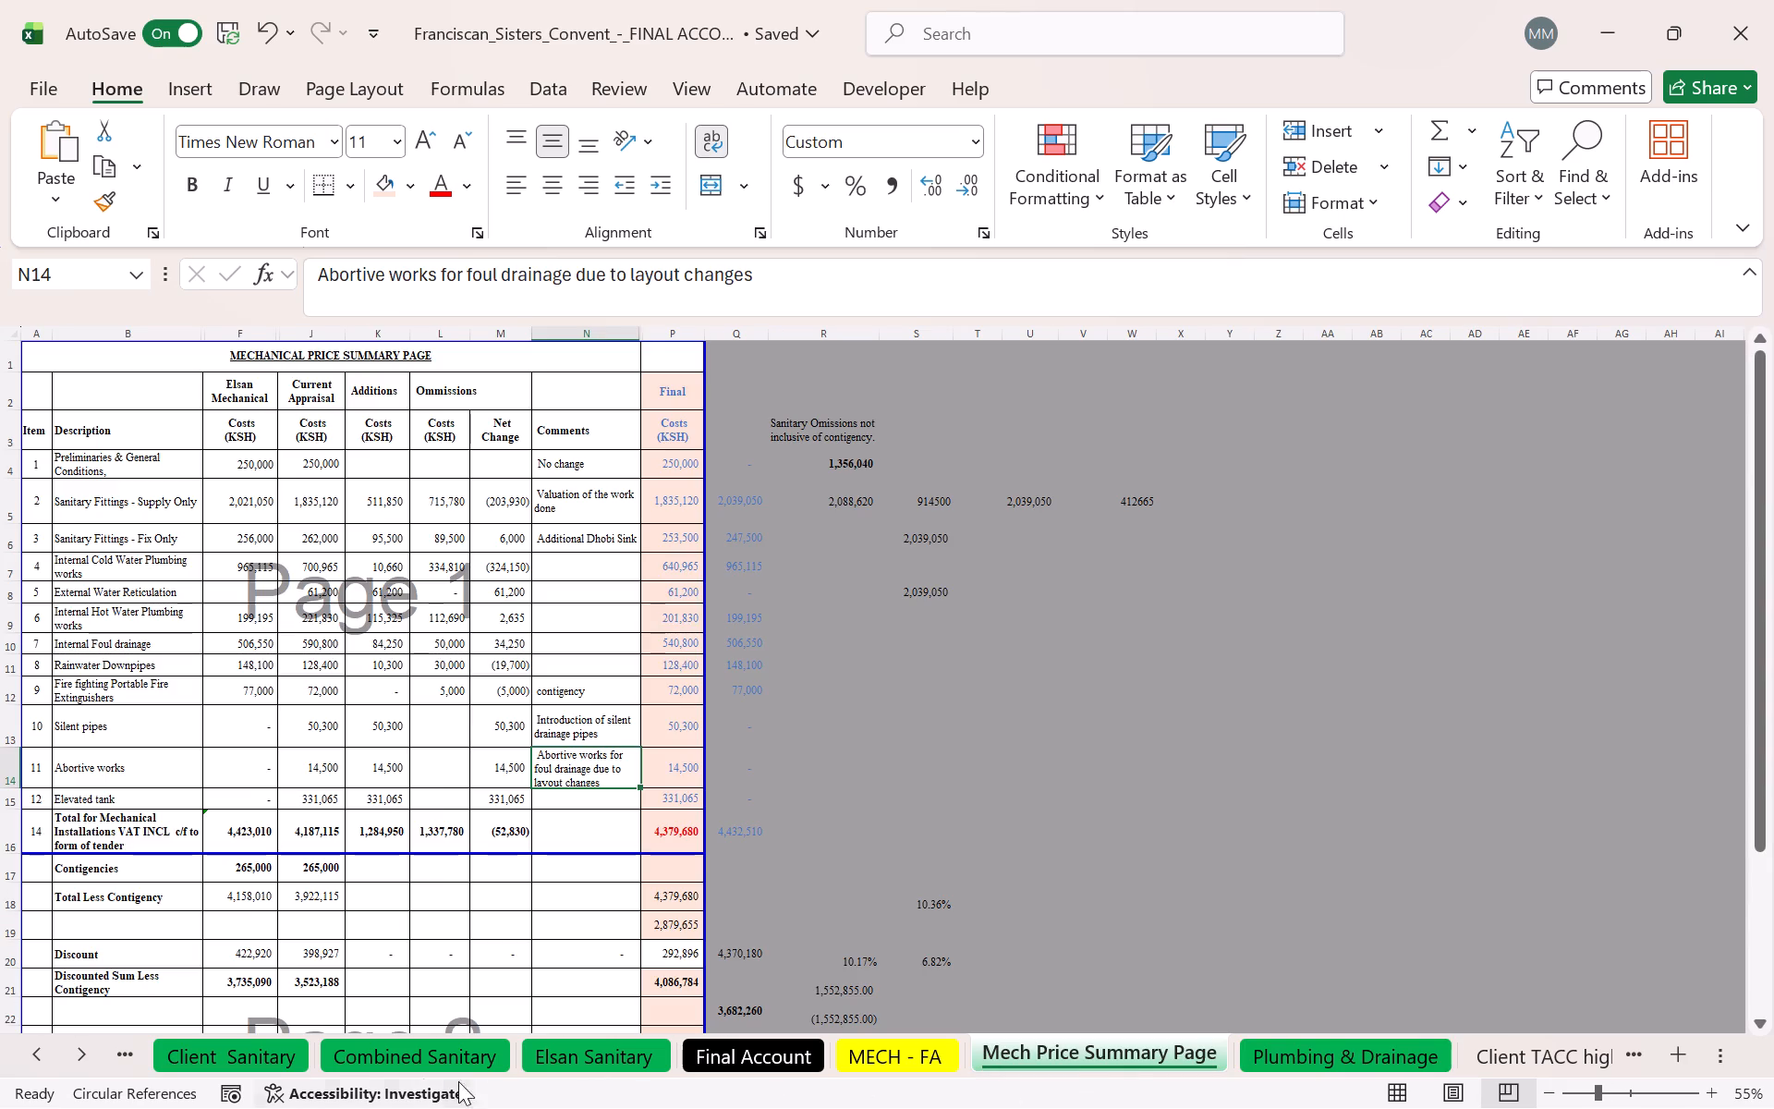
left_click(345, 1067)
scroll(956, 764, "up", 13)
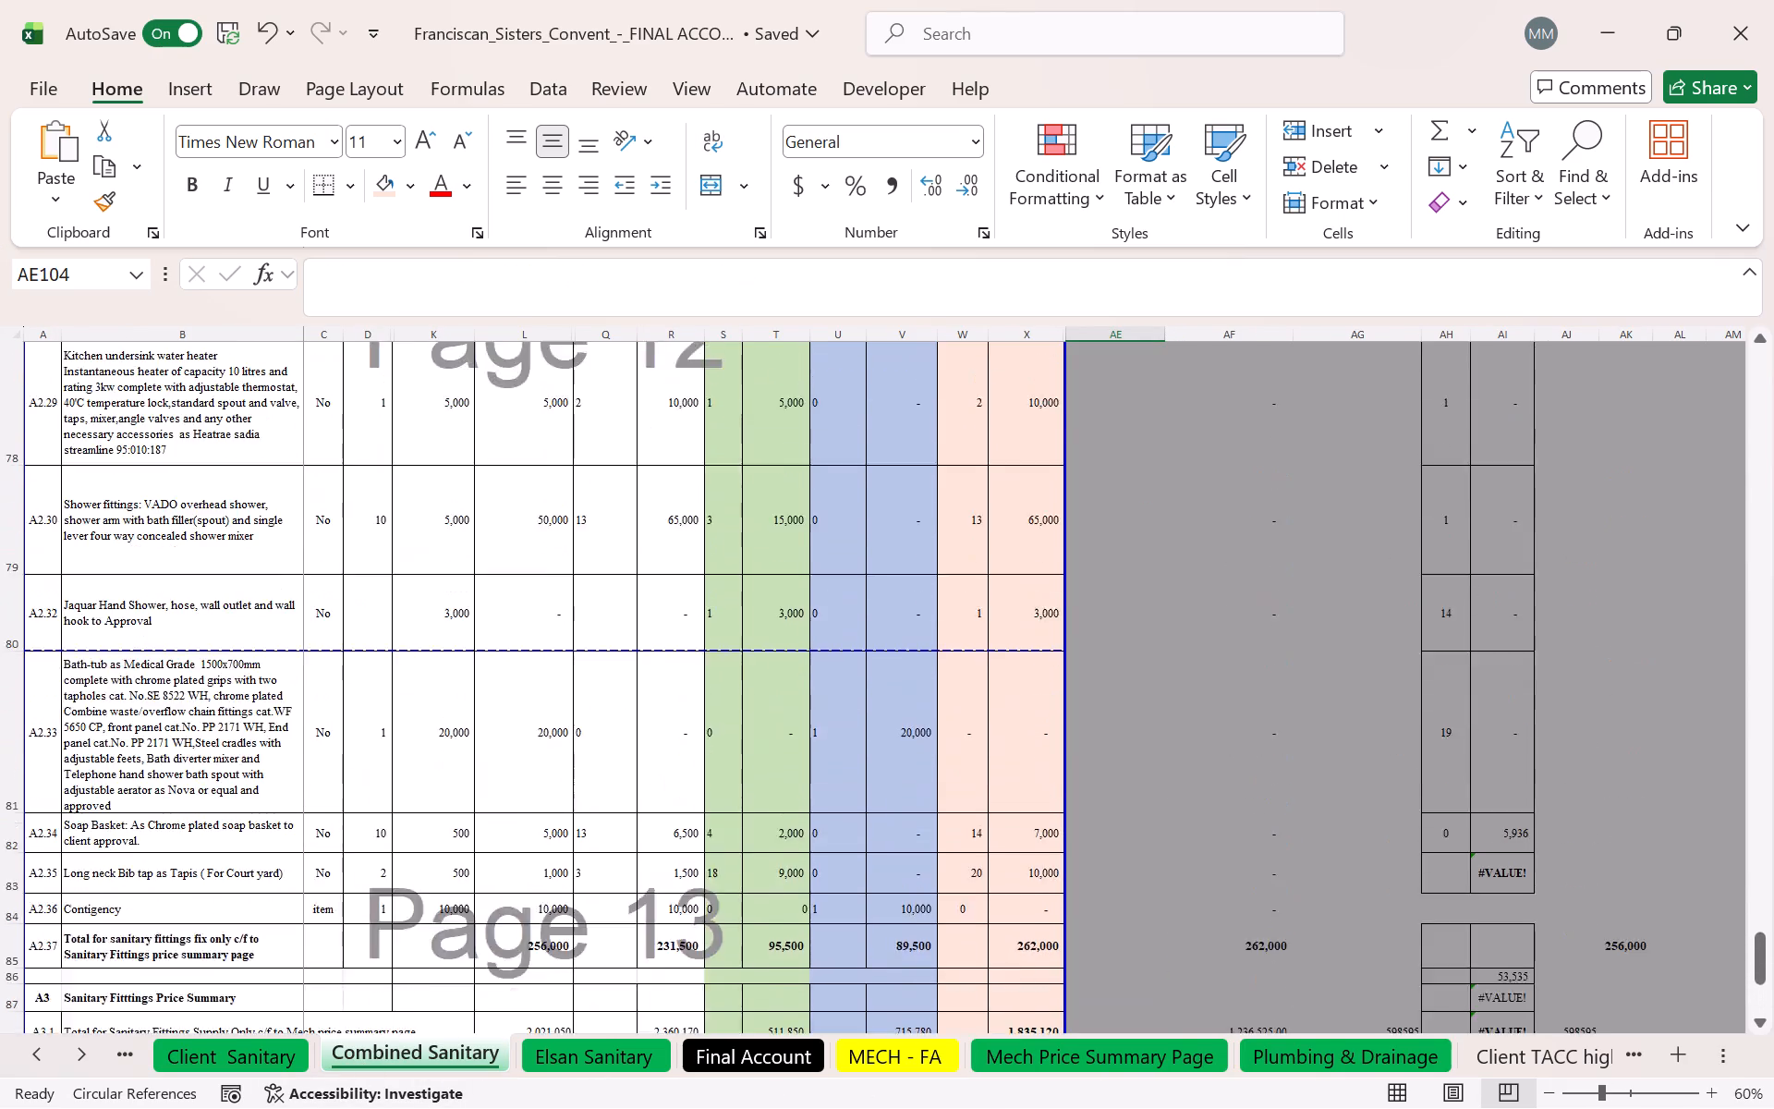
left_click(699, 558)
left_click_drag(718, 535, 1091, 664)
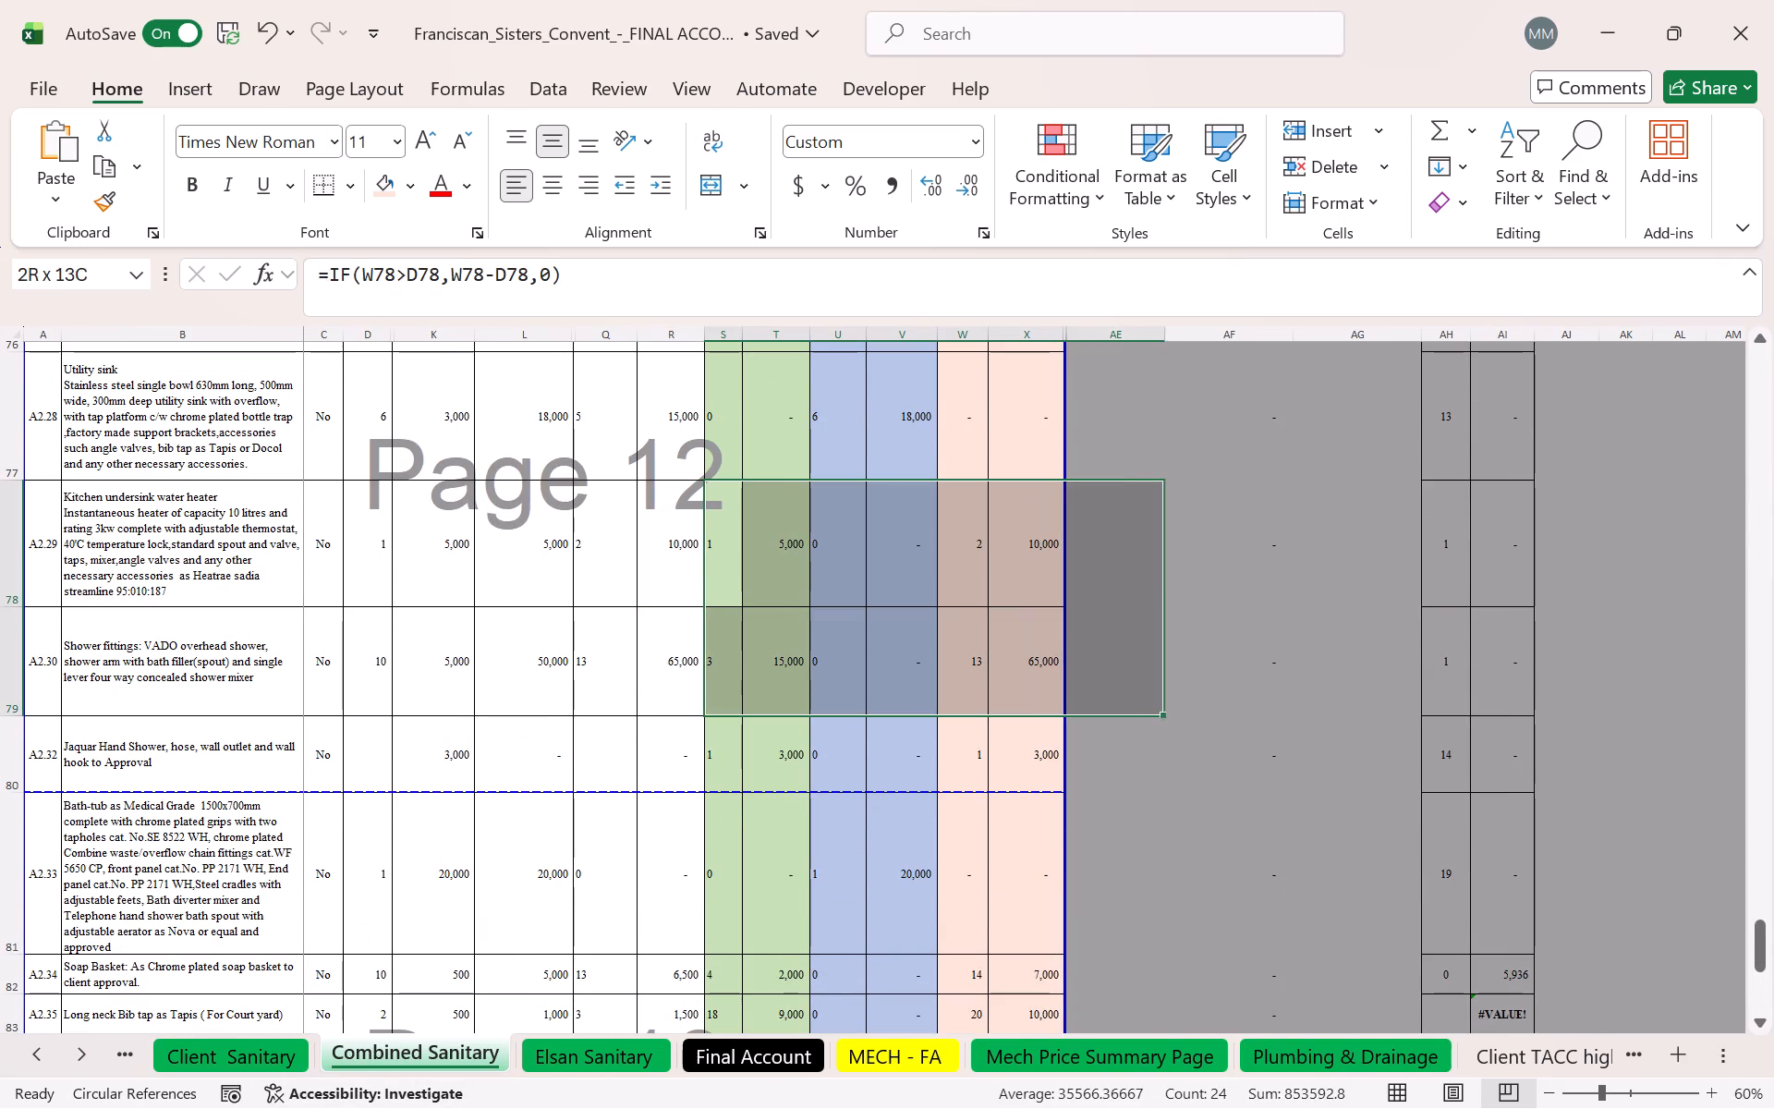
left_click_drag(1091, 664, 1030, 698)
left_click(113, 201)
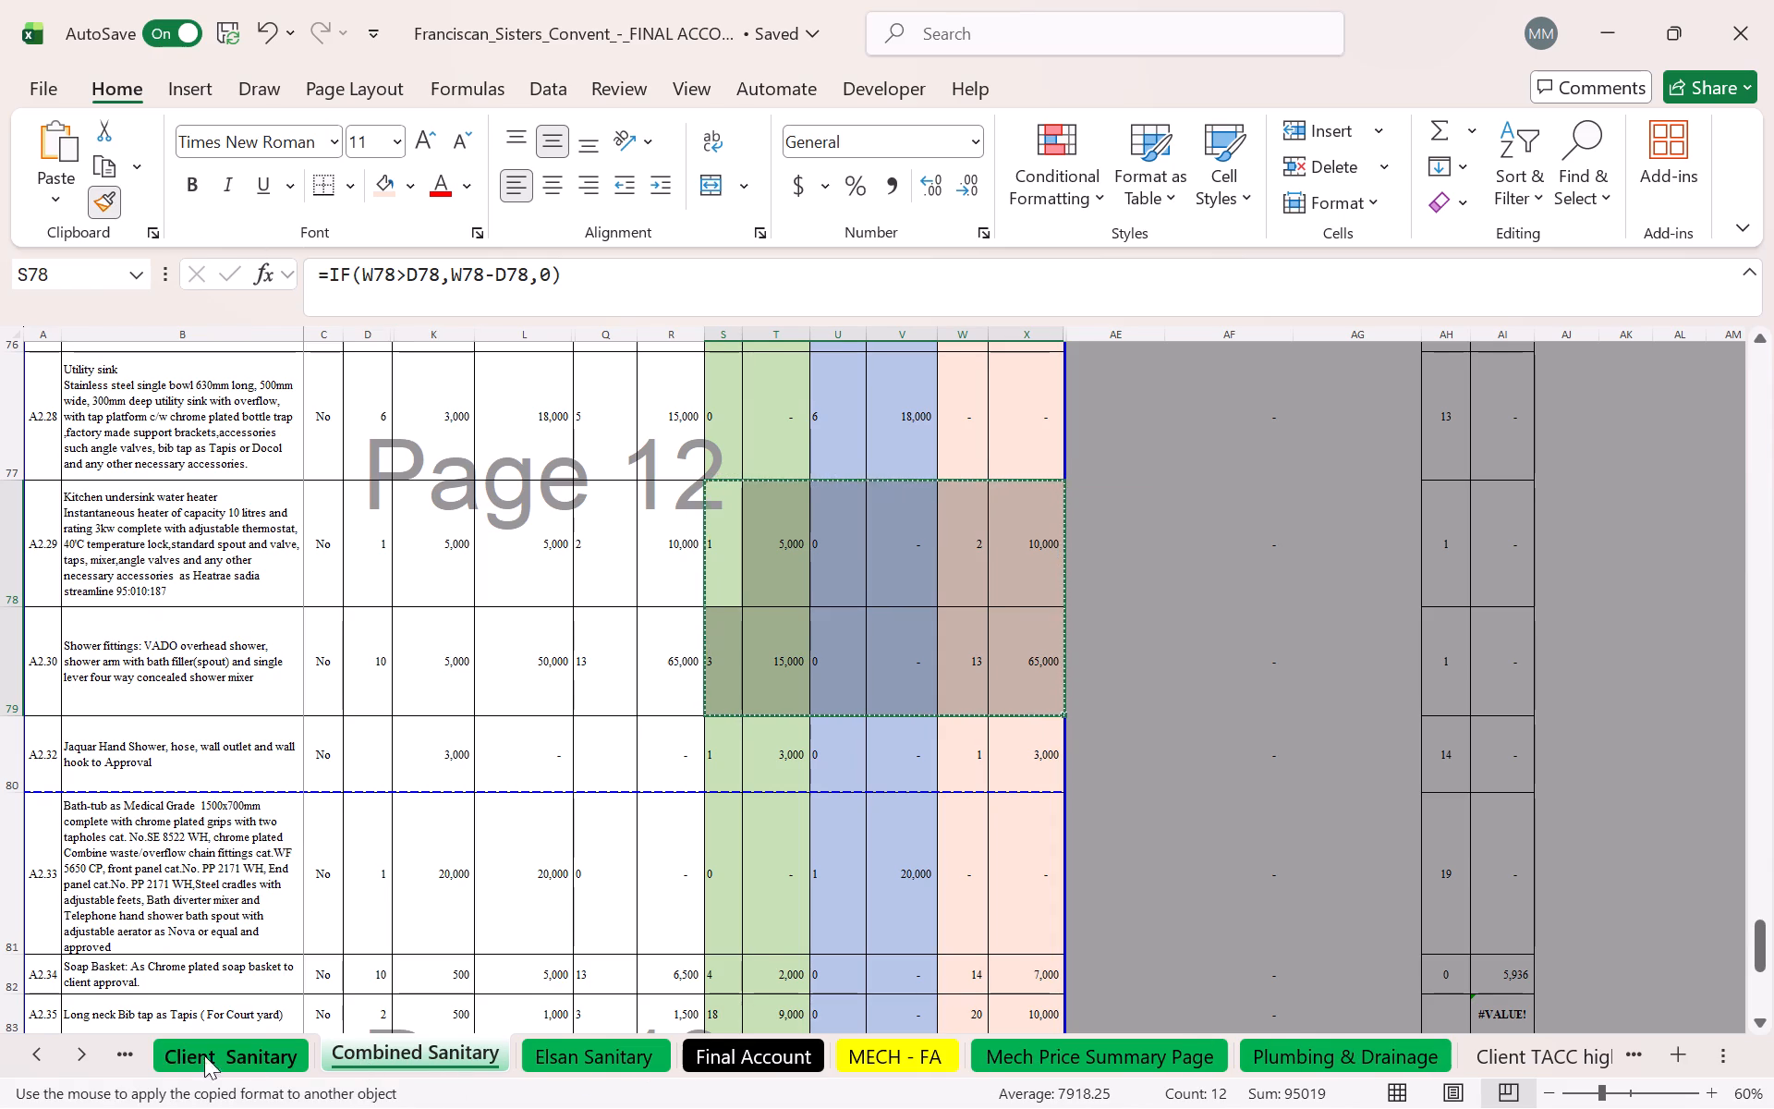
double_click(87, 1051)
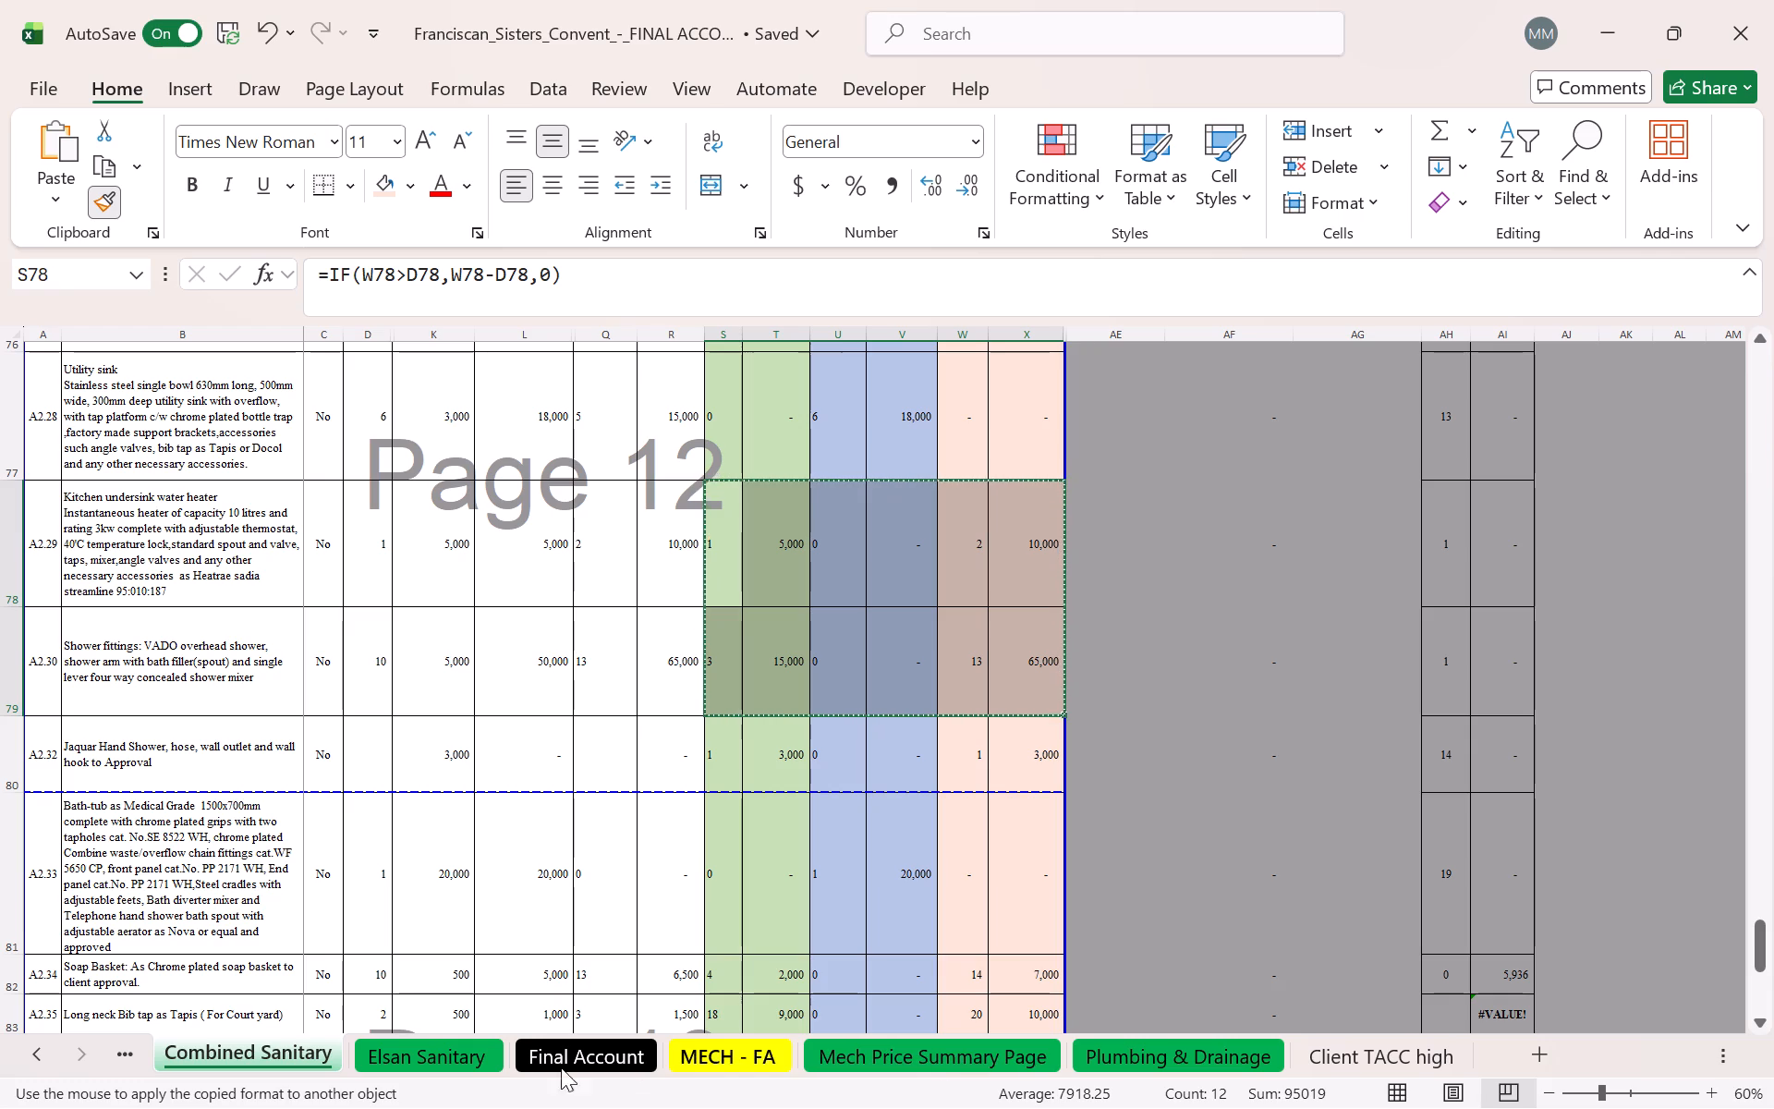
left_click(1168, 1050)
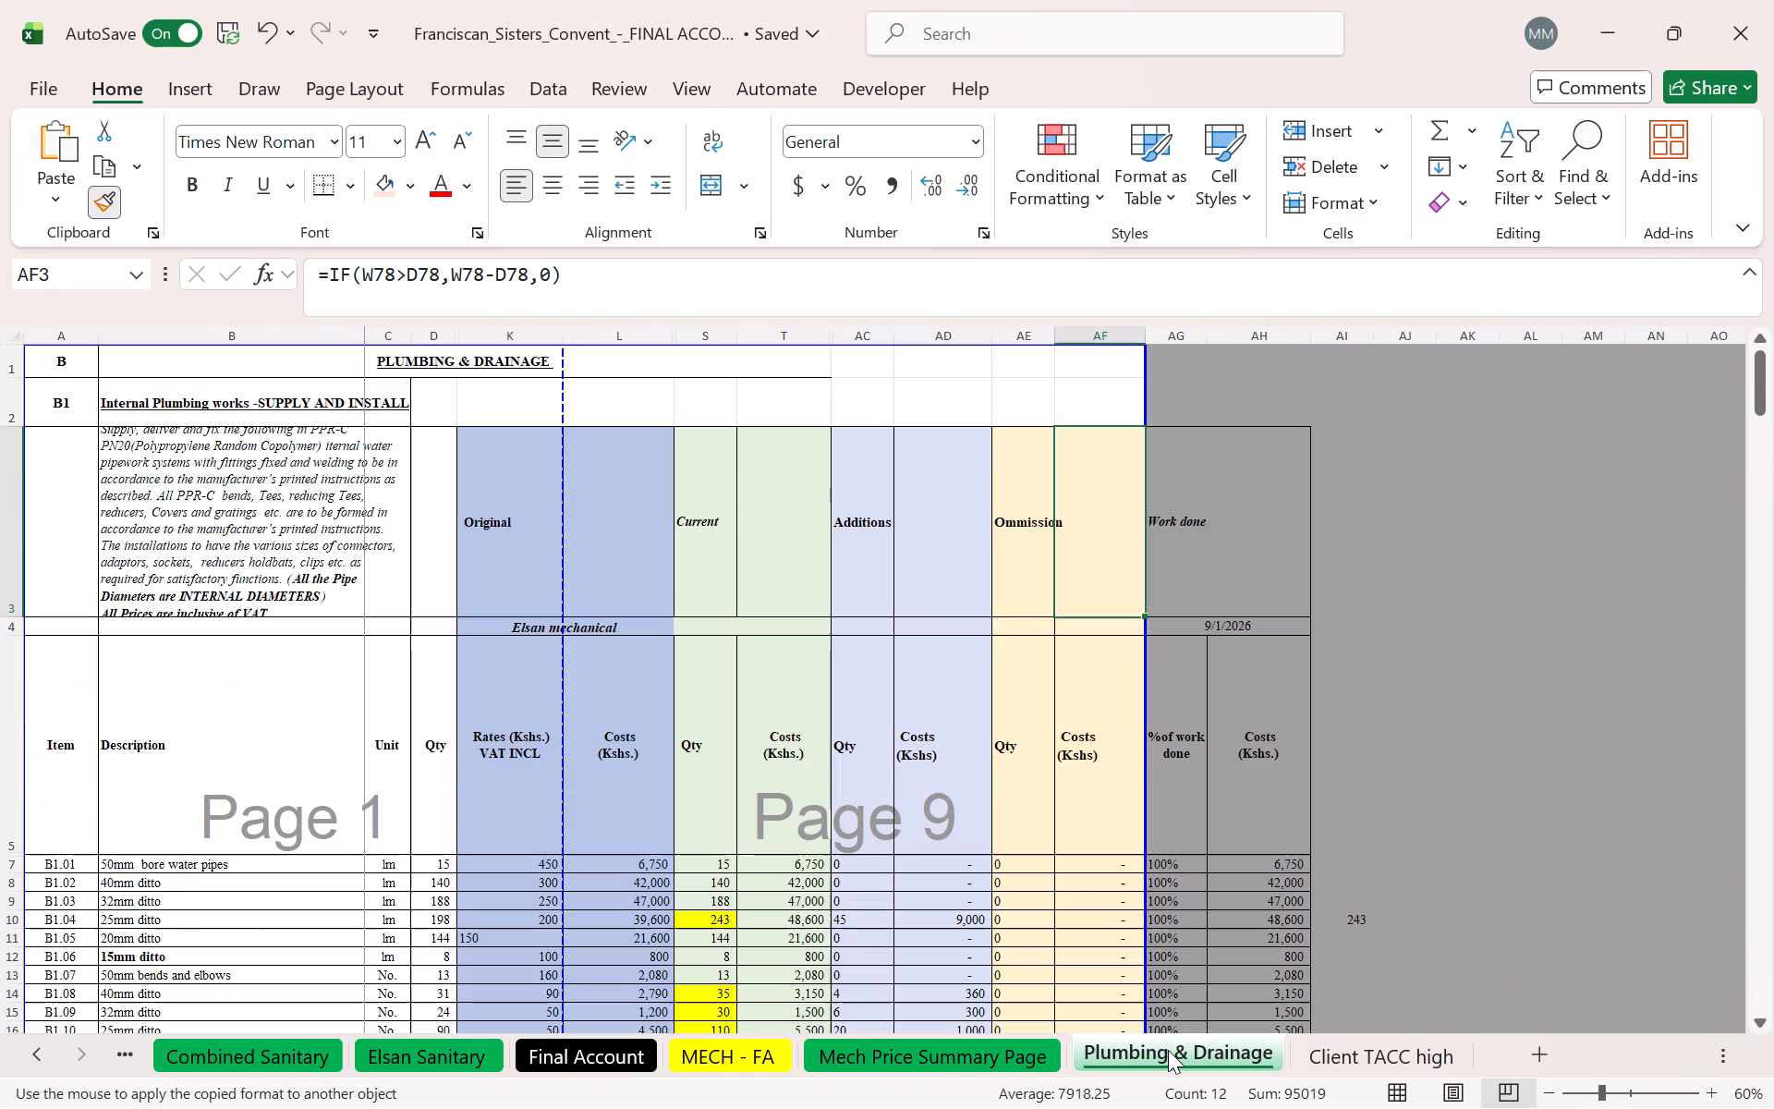
scroll(942, 739, "up", 1)
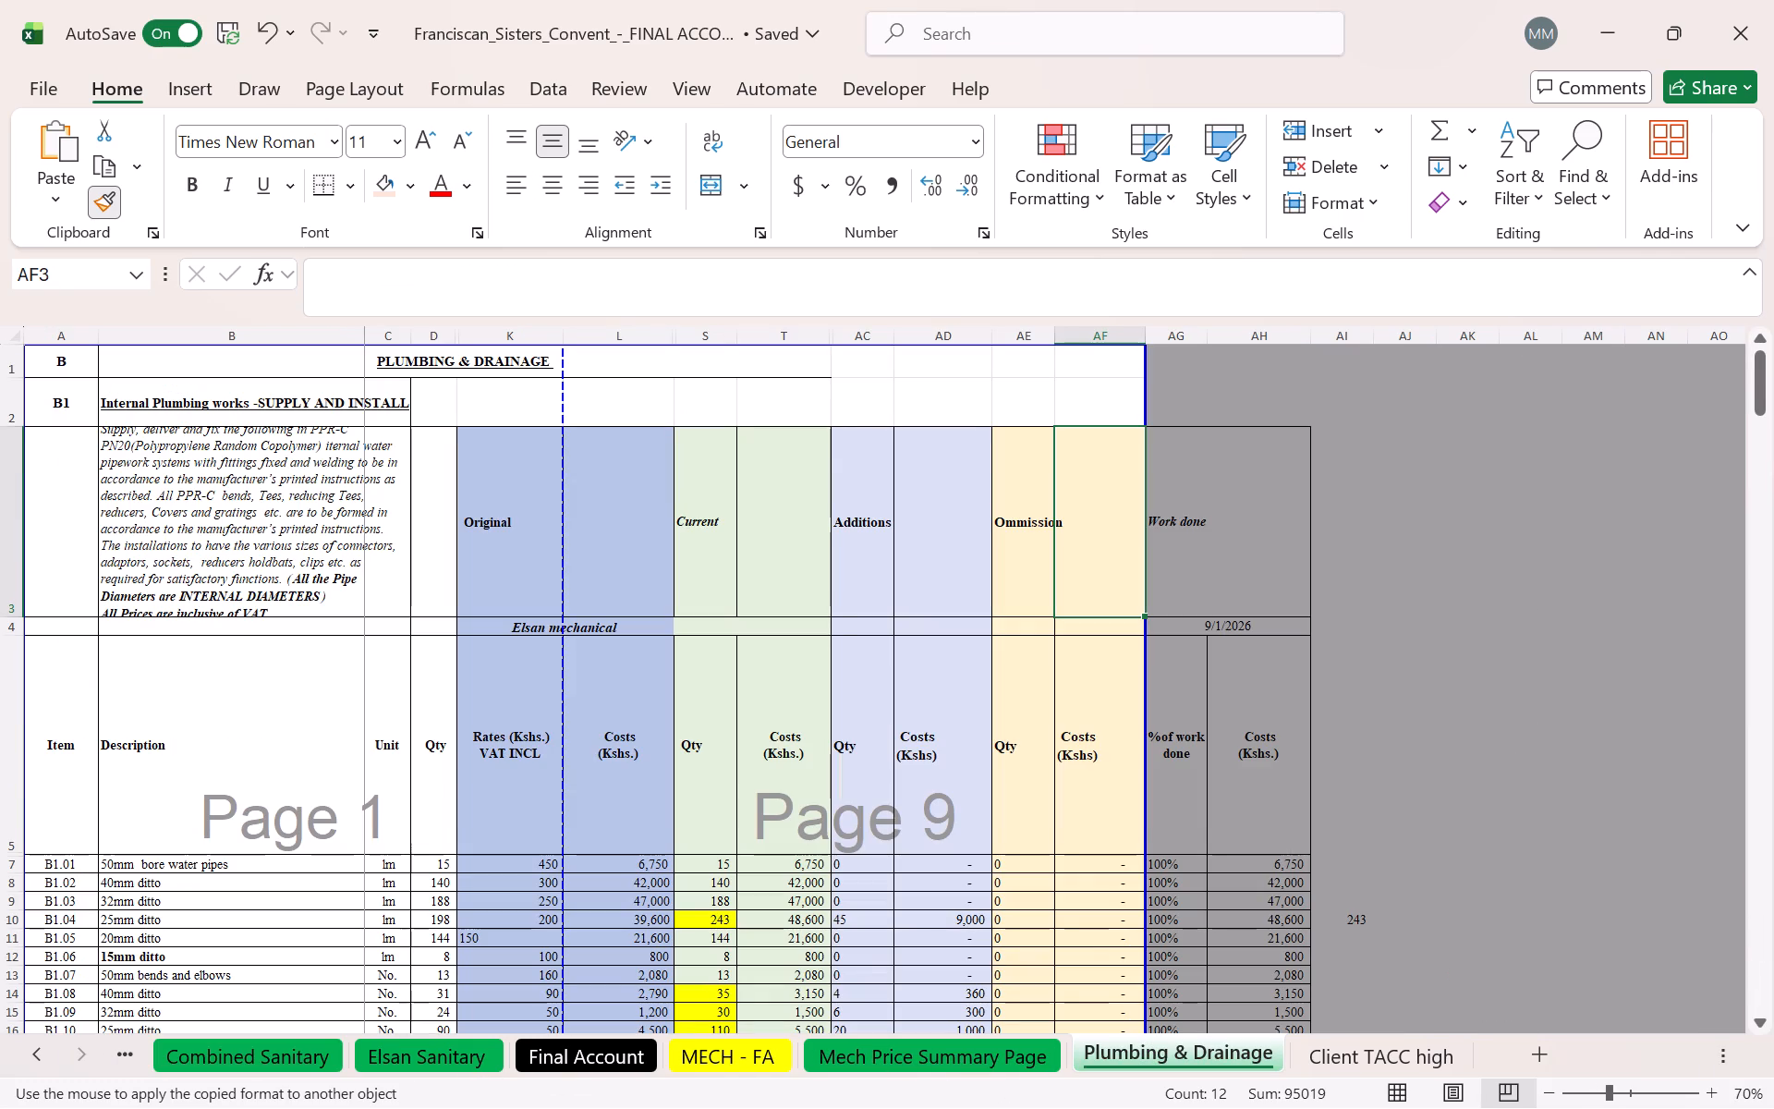
left_click_drag(846, 465, 1245, 729)
Extend the Plumbing & Drainage print area to include the Work done columns AG:AH.
left_click_drag(1144, 390, 1298, 418)
left_click(1077, 530)
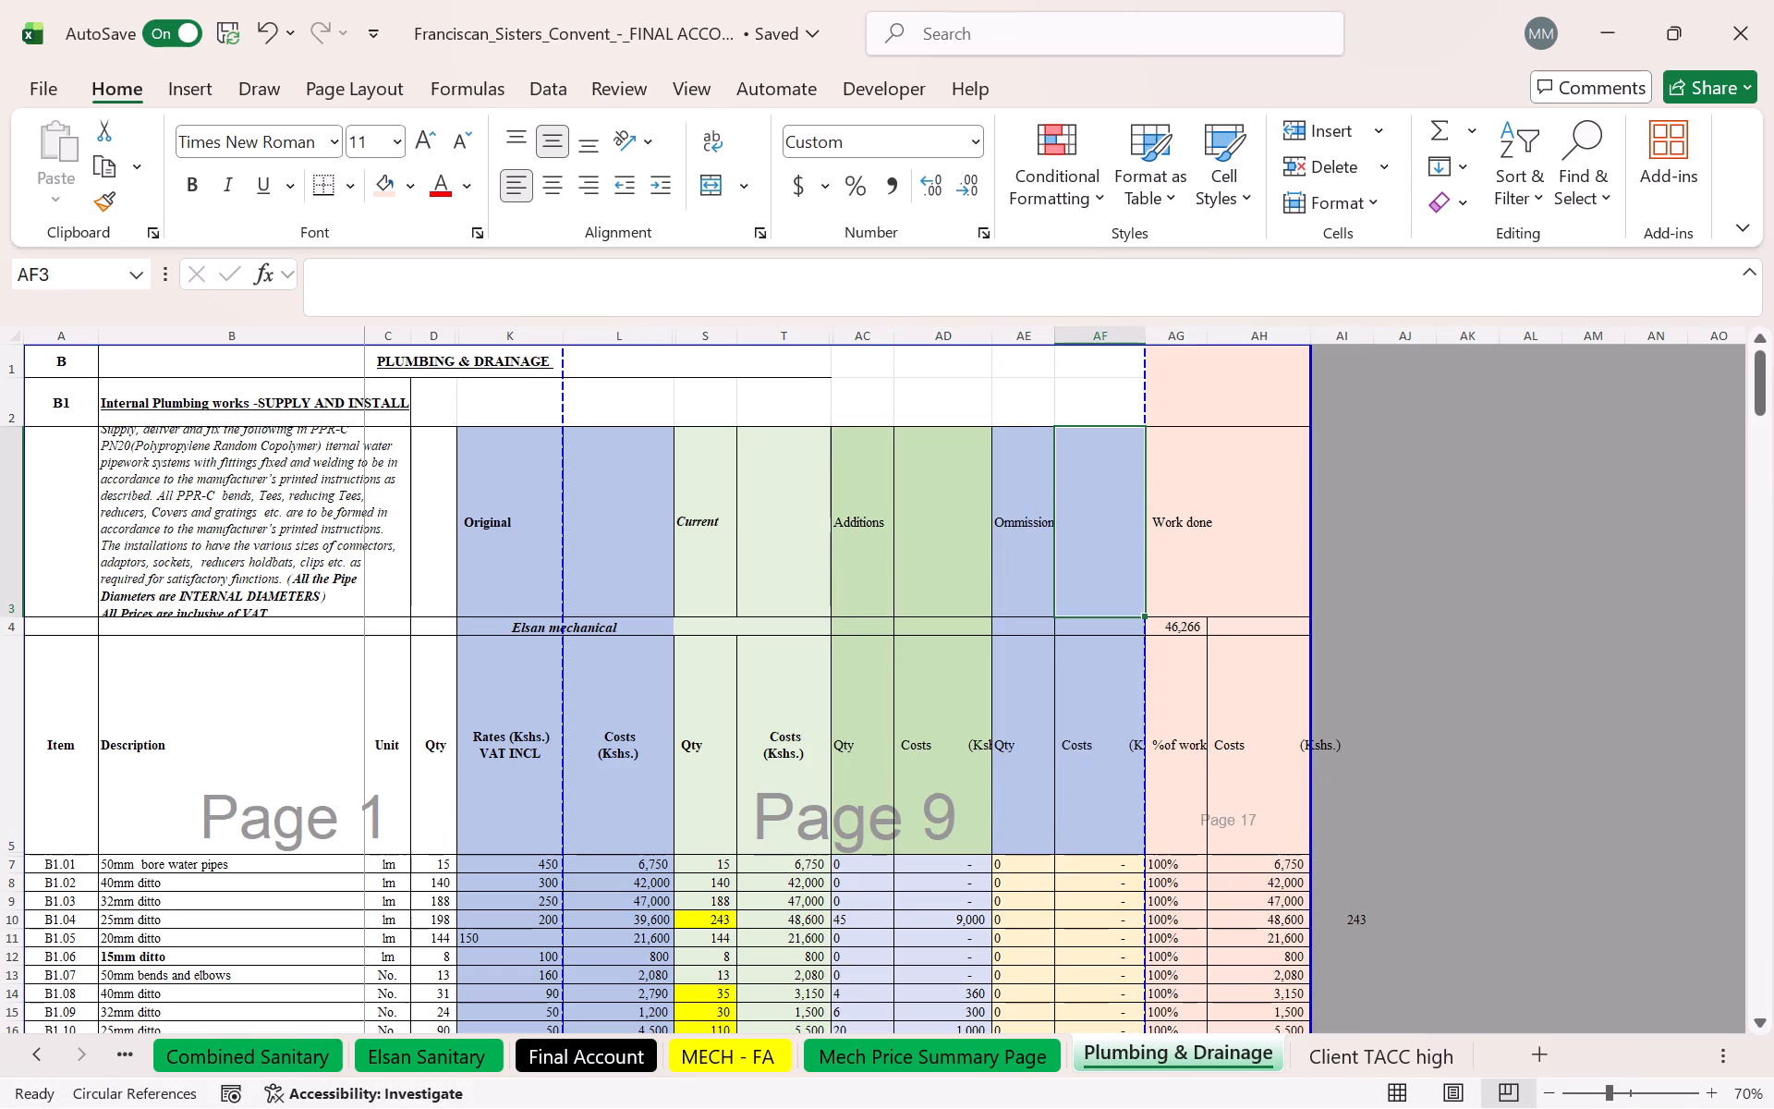
Hide the Current Costs column T on the Plumbing & Drainage sheet.
scroll(707, 405, "down", 1)
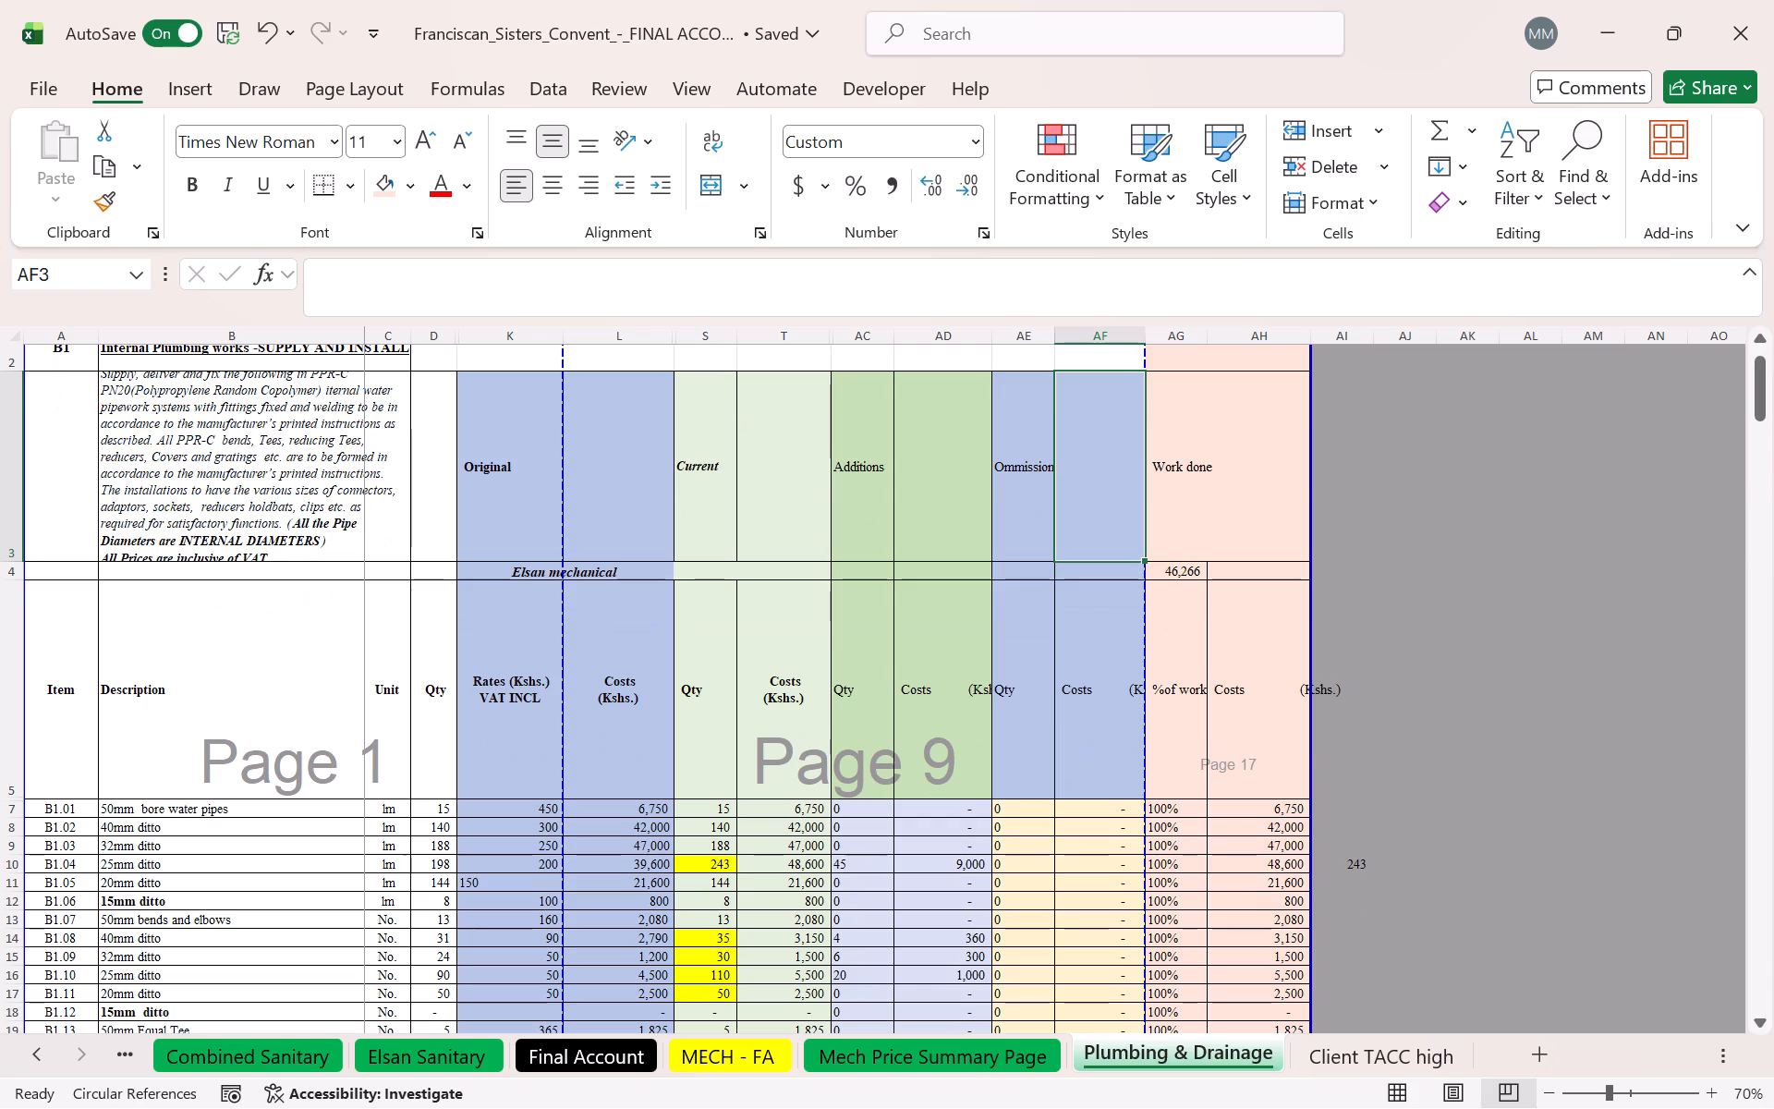
left_click(783, 332)
right_click(793, 367)
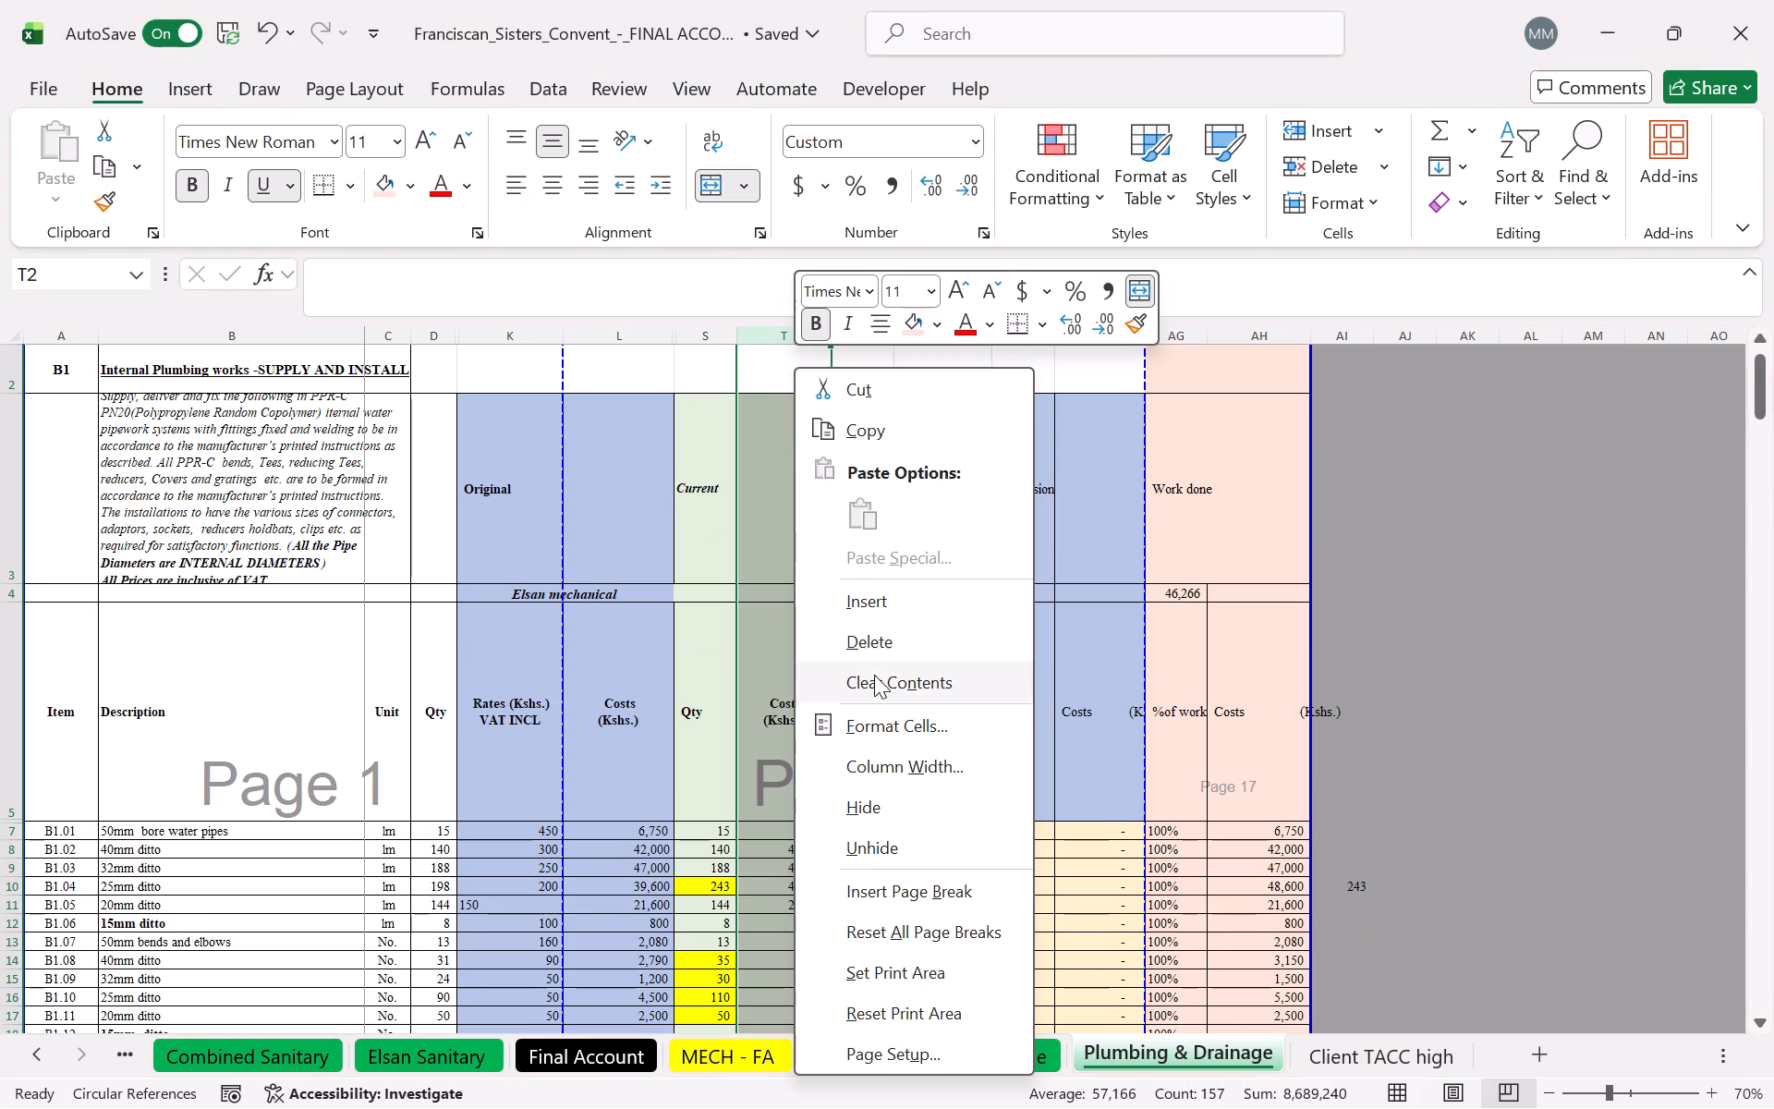
left_click(908, 798)
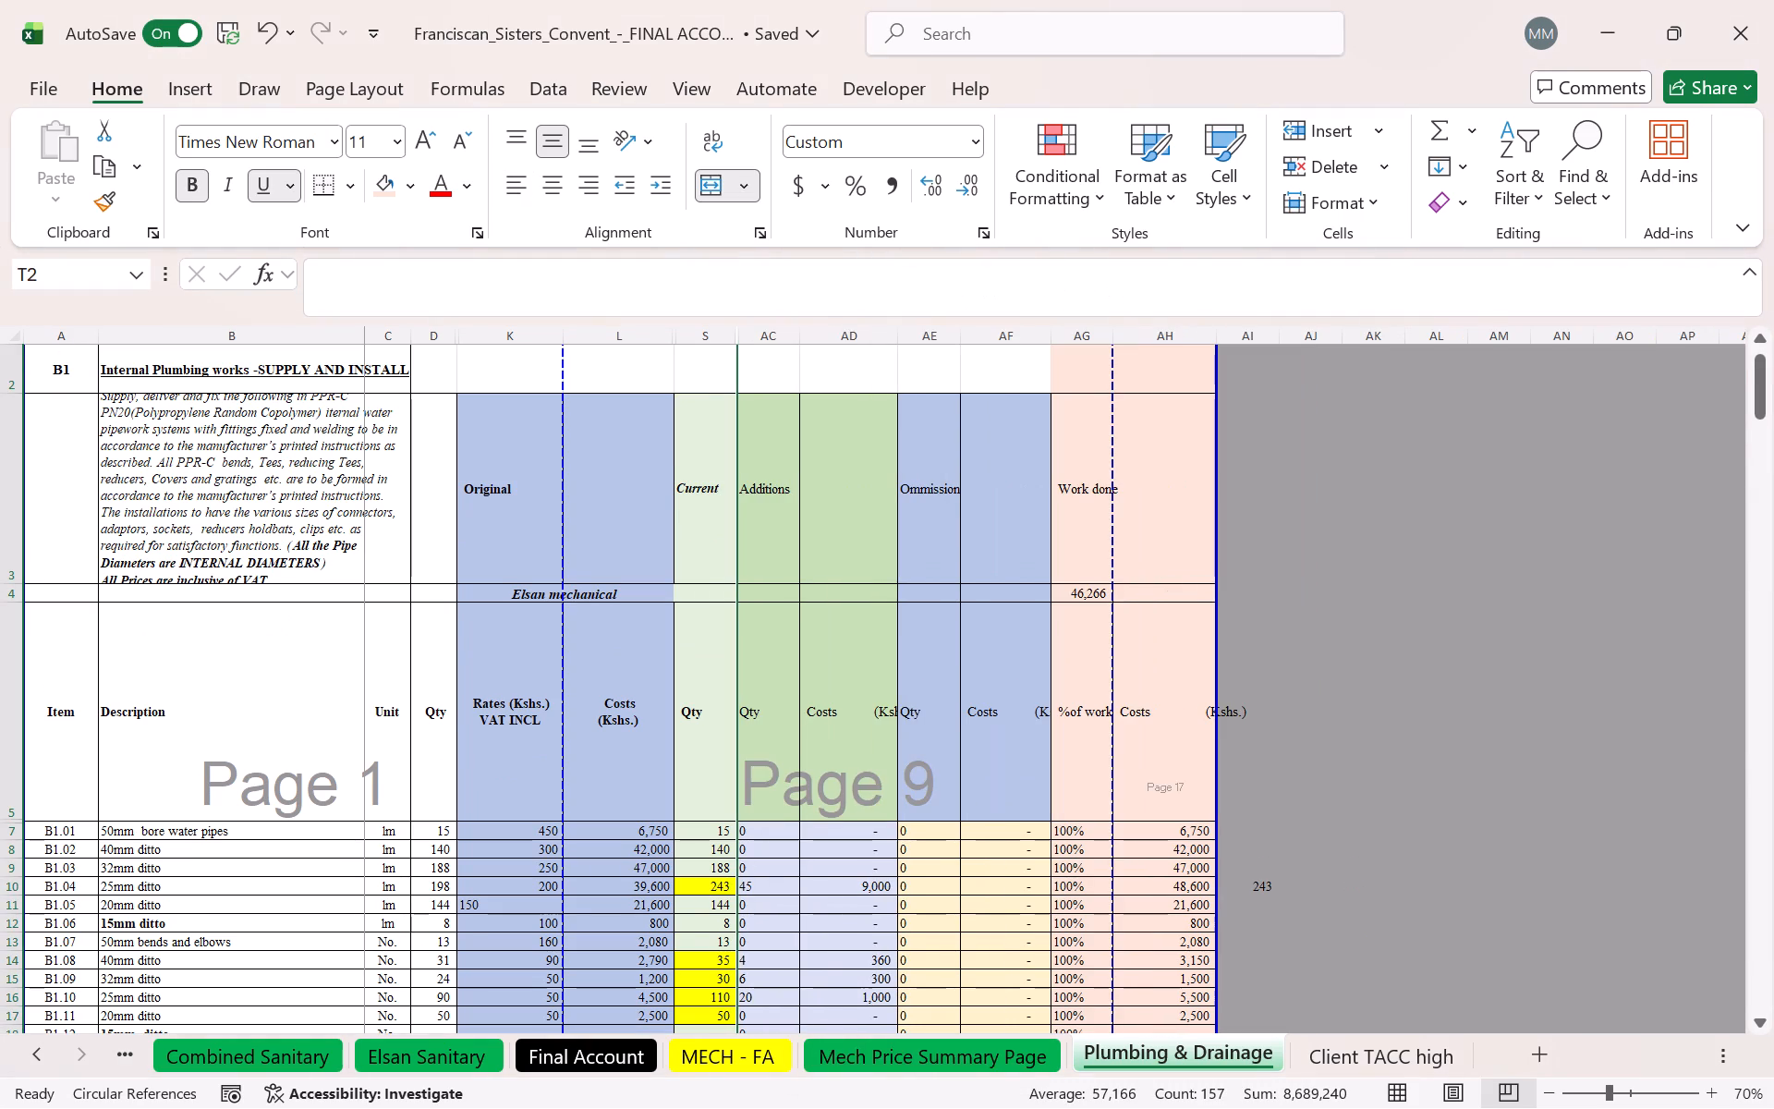
Narrow the Work done Costs column AH and the Ommission Costs column AF.
left_click_drag(1223, 332, 1209, 335)
left_click_drag(1209, 335, 1196, 338)
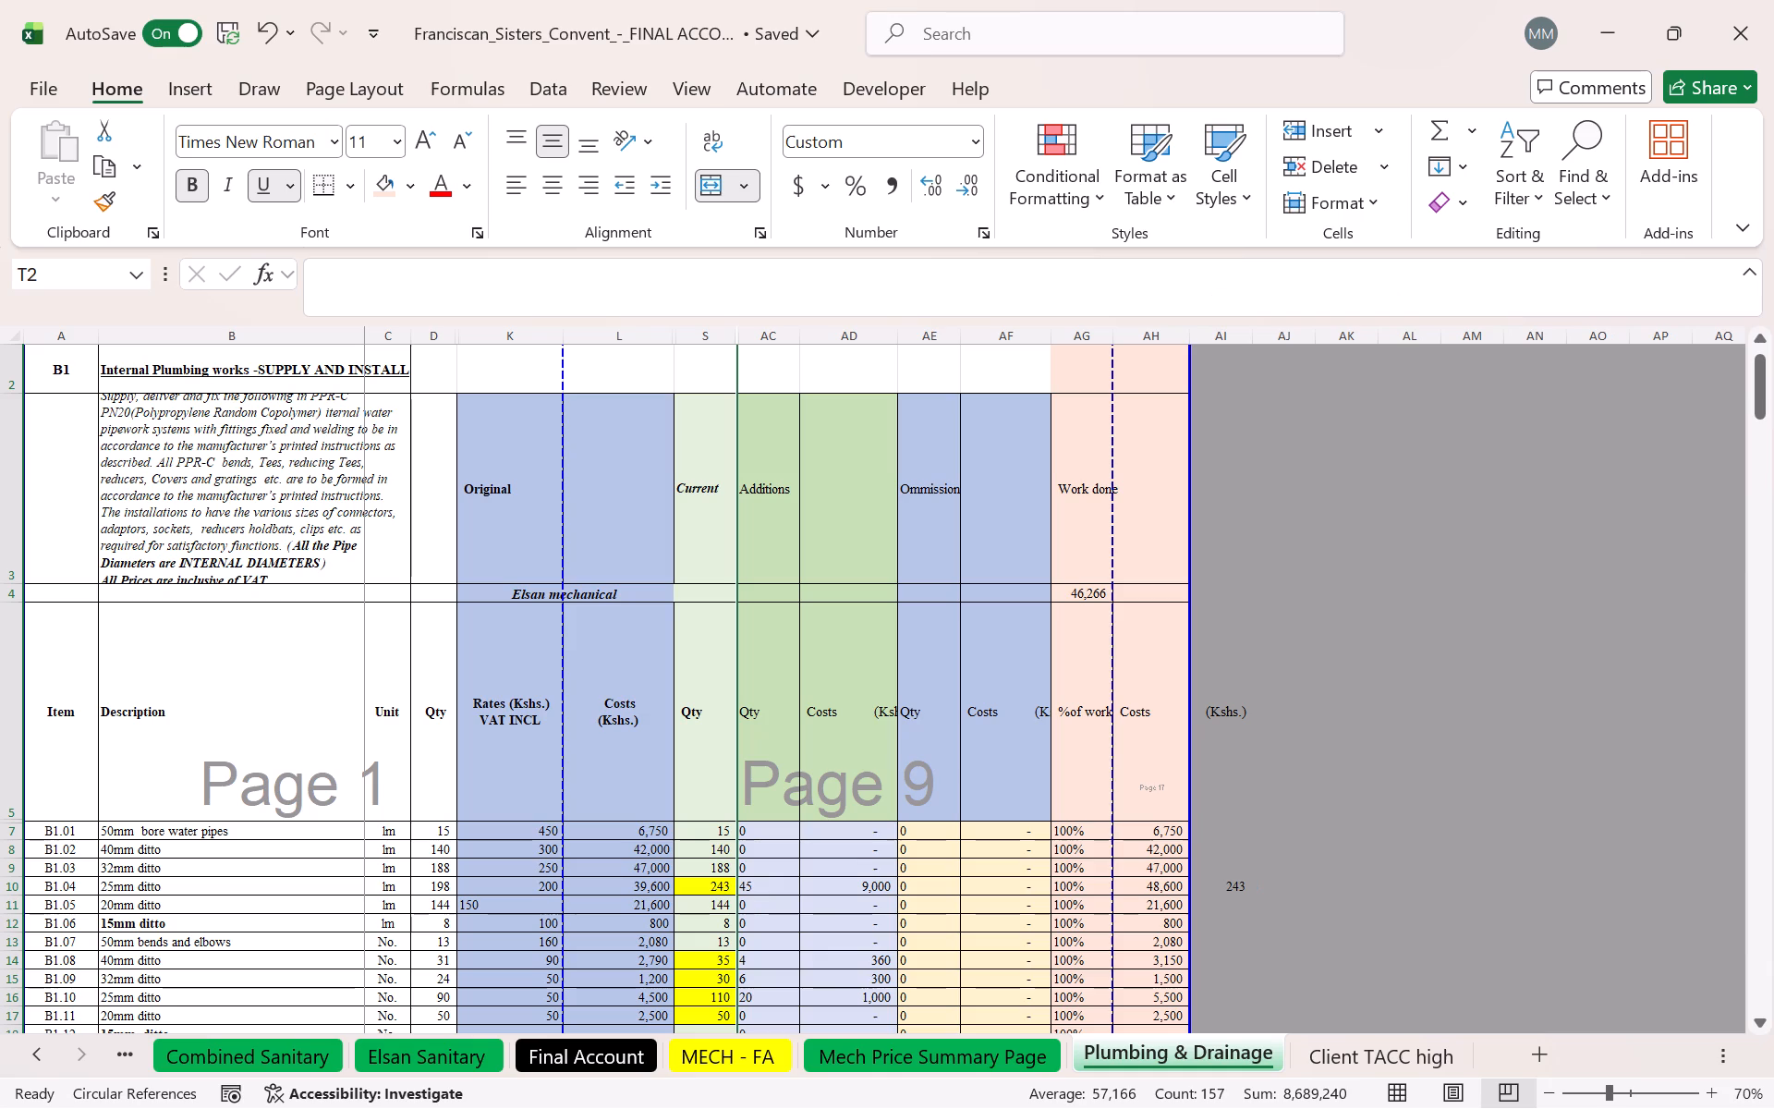
left_click_drag(1051, 328, 1039, 332)
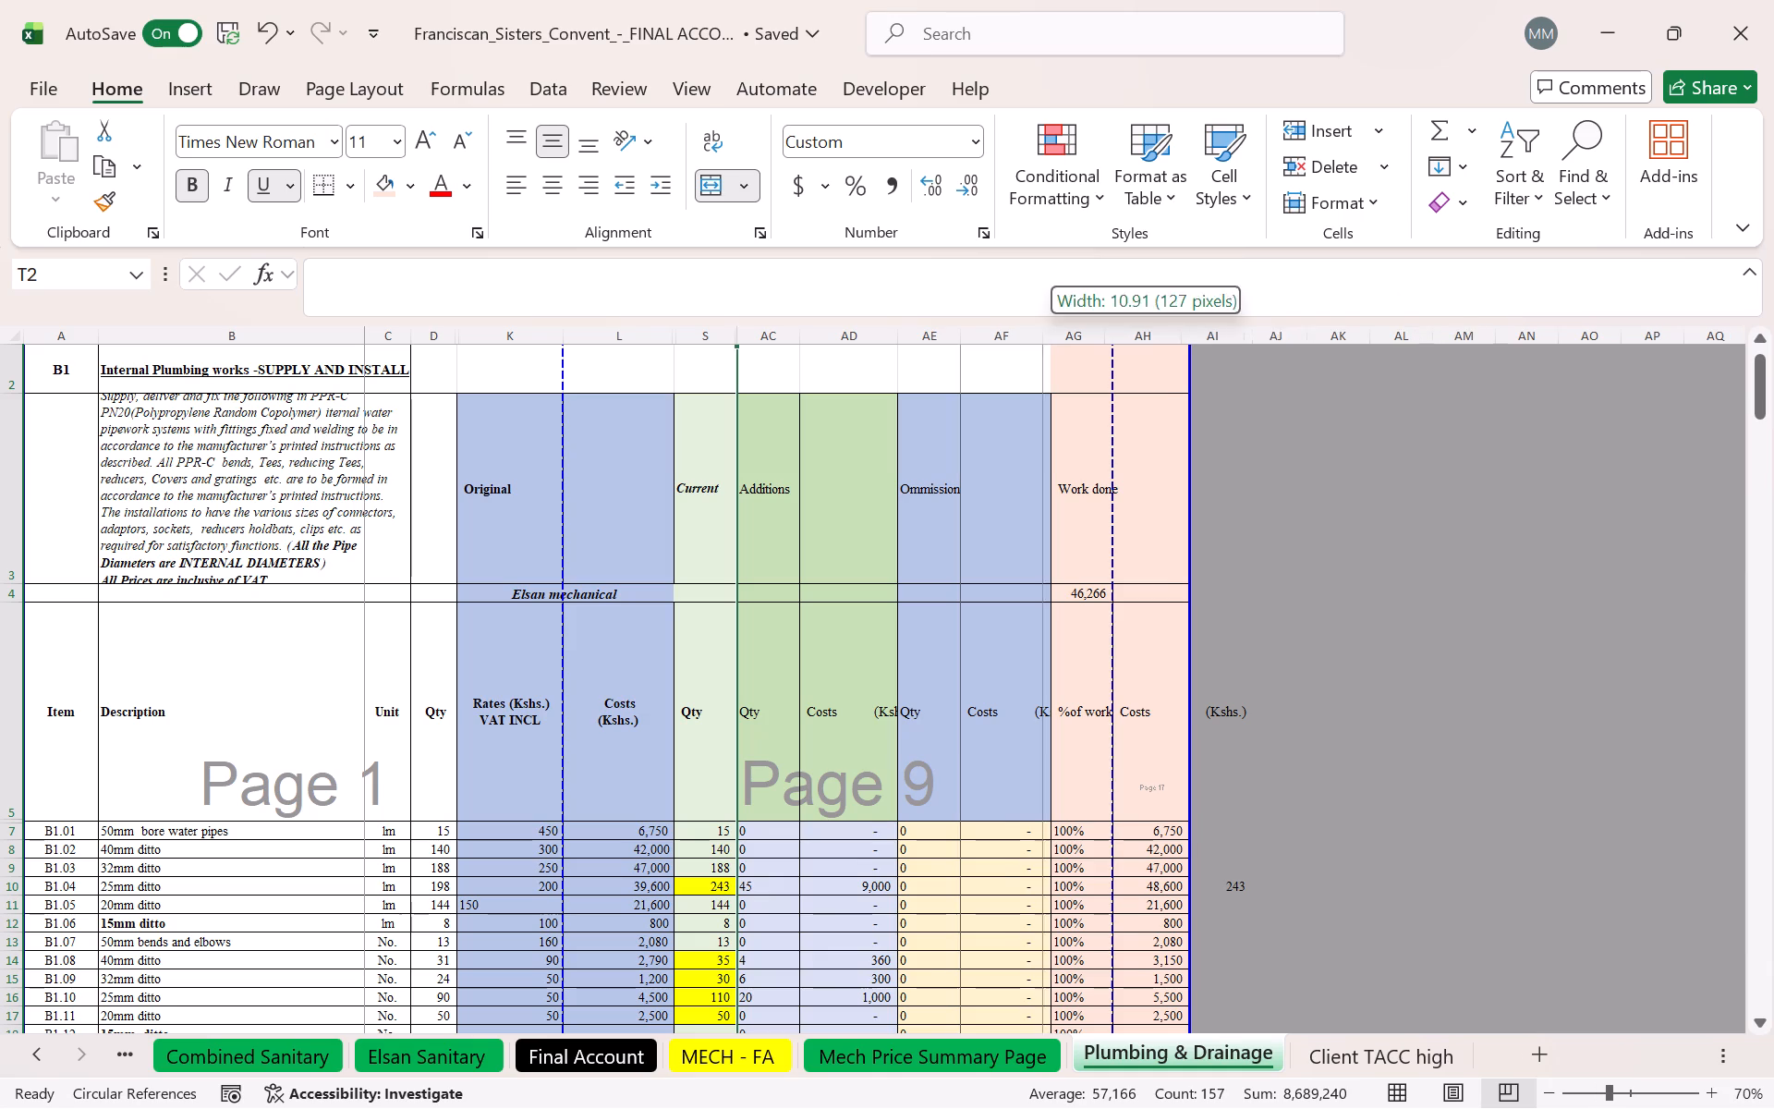
left_click_drag(1039, 332, 1029, 335)
scroll(1114, 683, "down", 2)
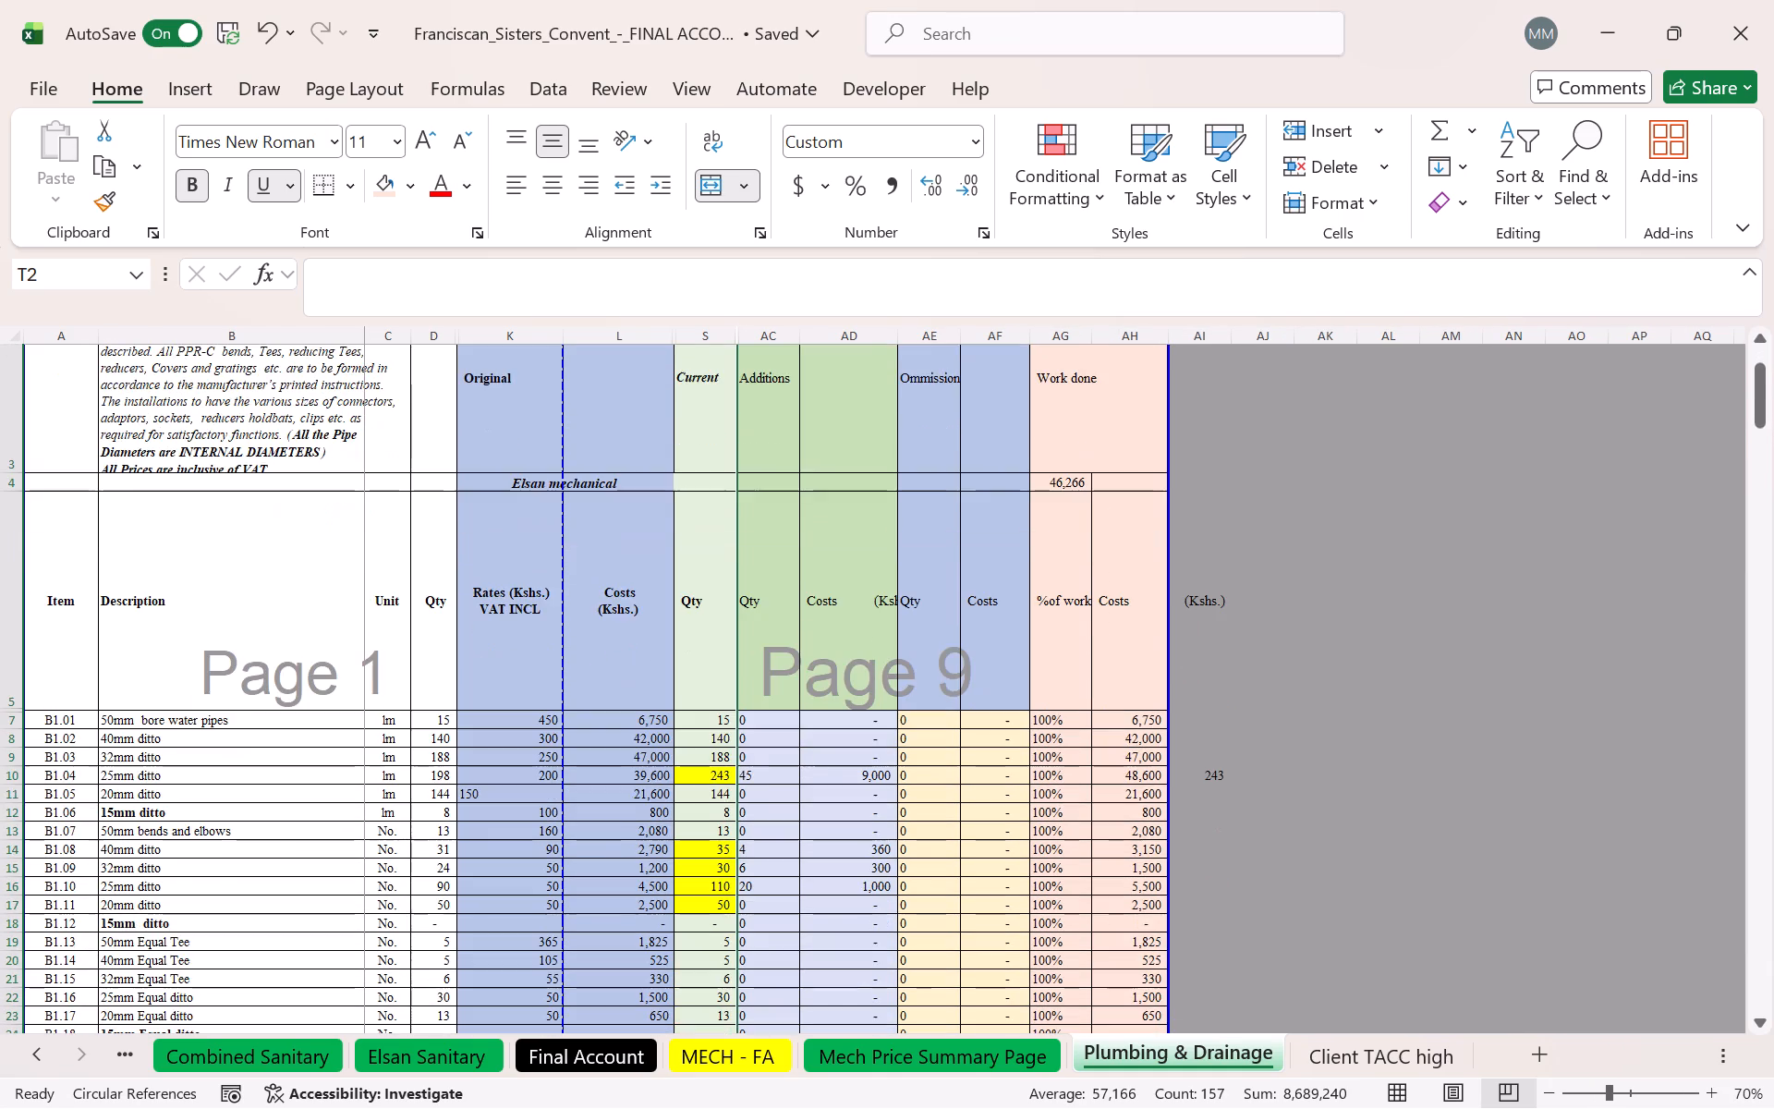
scroll(1114, 684, "up", 5)
Copy the formatting of the blank cell AF2 onto AG1:AH2 above the Work done heading.
left_click(983, 378)
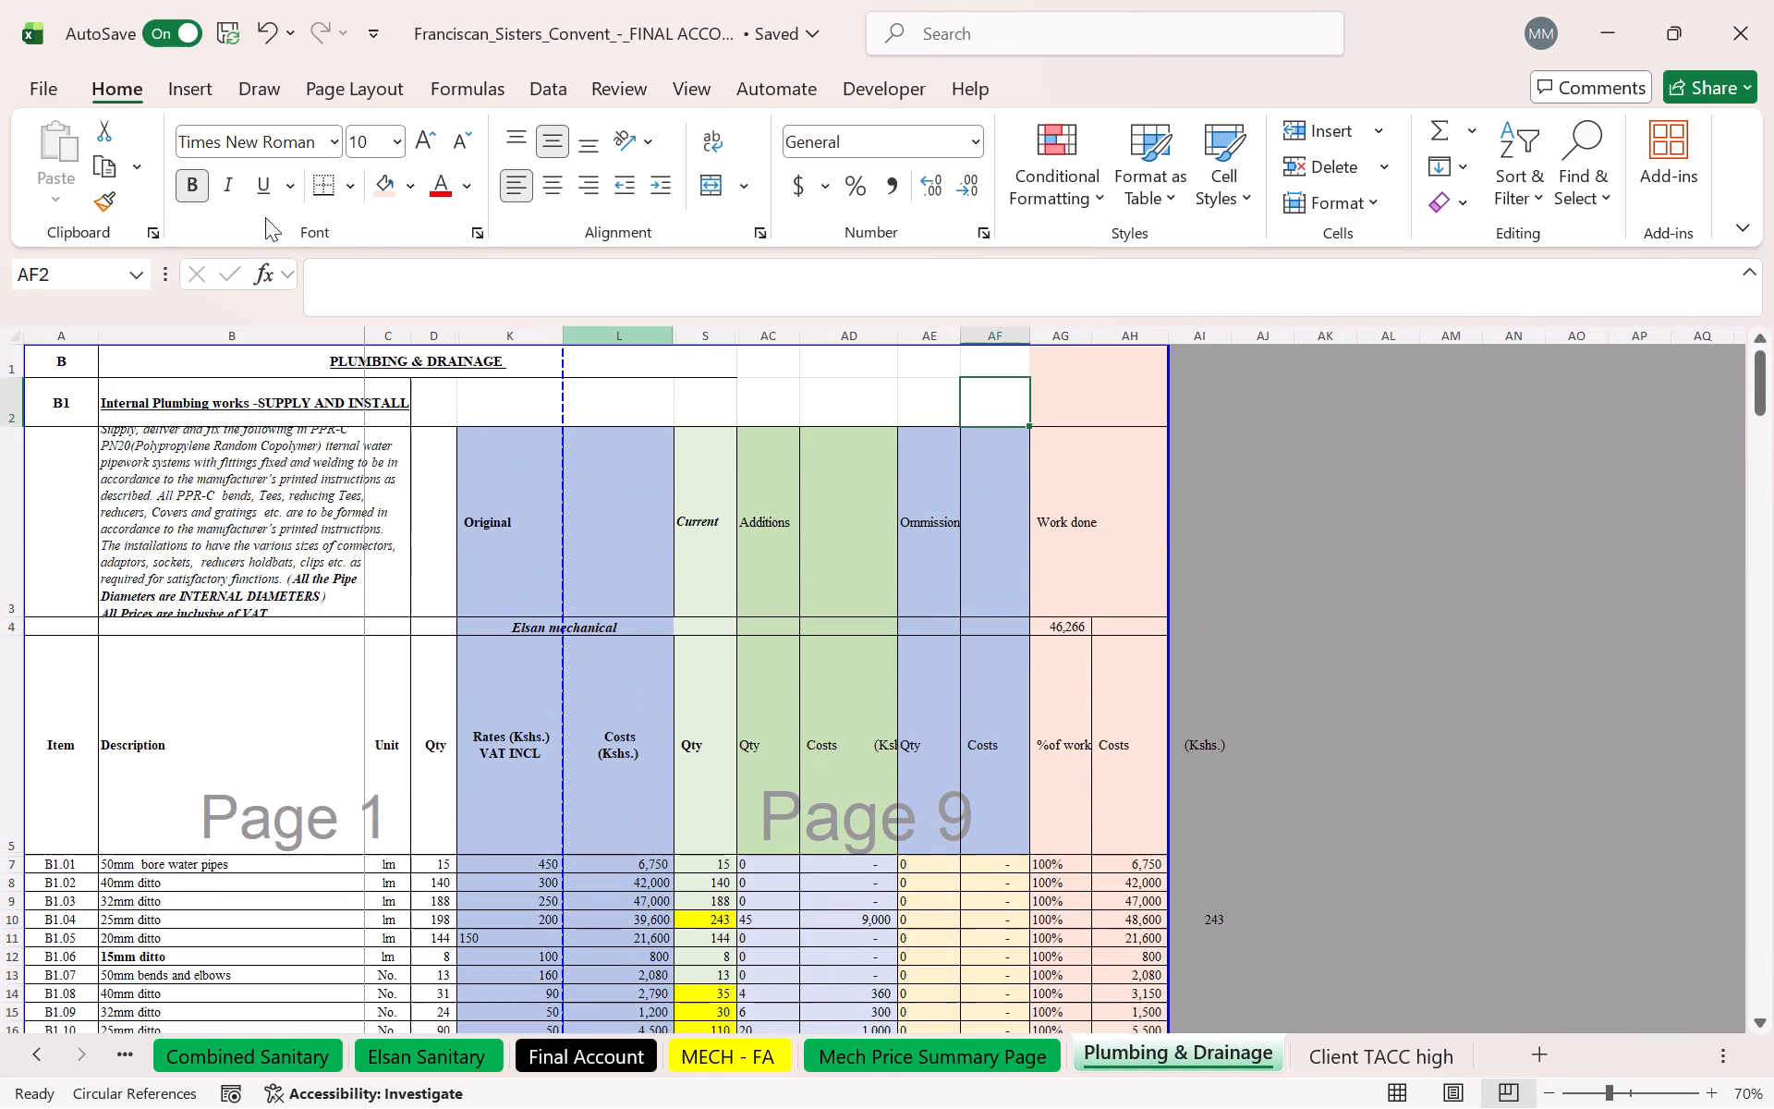
left_click(96, 206)
left_click_drag(1047, 356, 1128, 385)
key("Escape")
Copy the formatting of the column headings AC5:AH5 onto all rows below, from AC7 to AH175.
scroll(910, 564, "down", 2)
left_click(1015, 700)
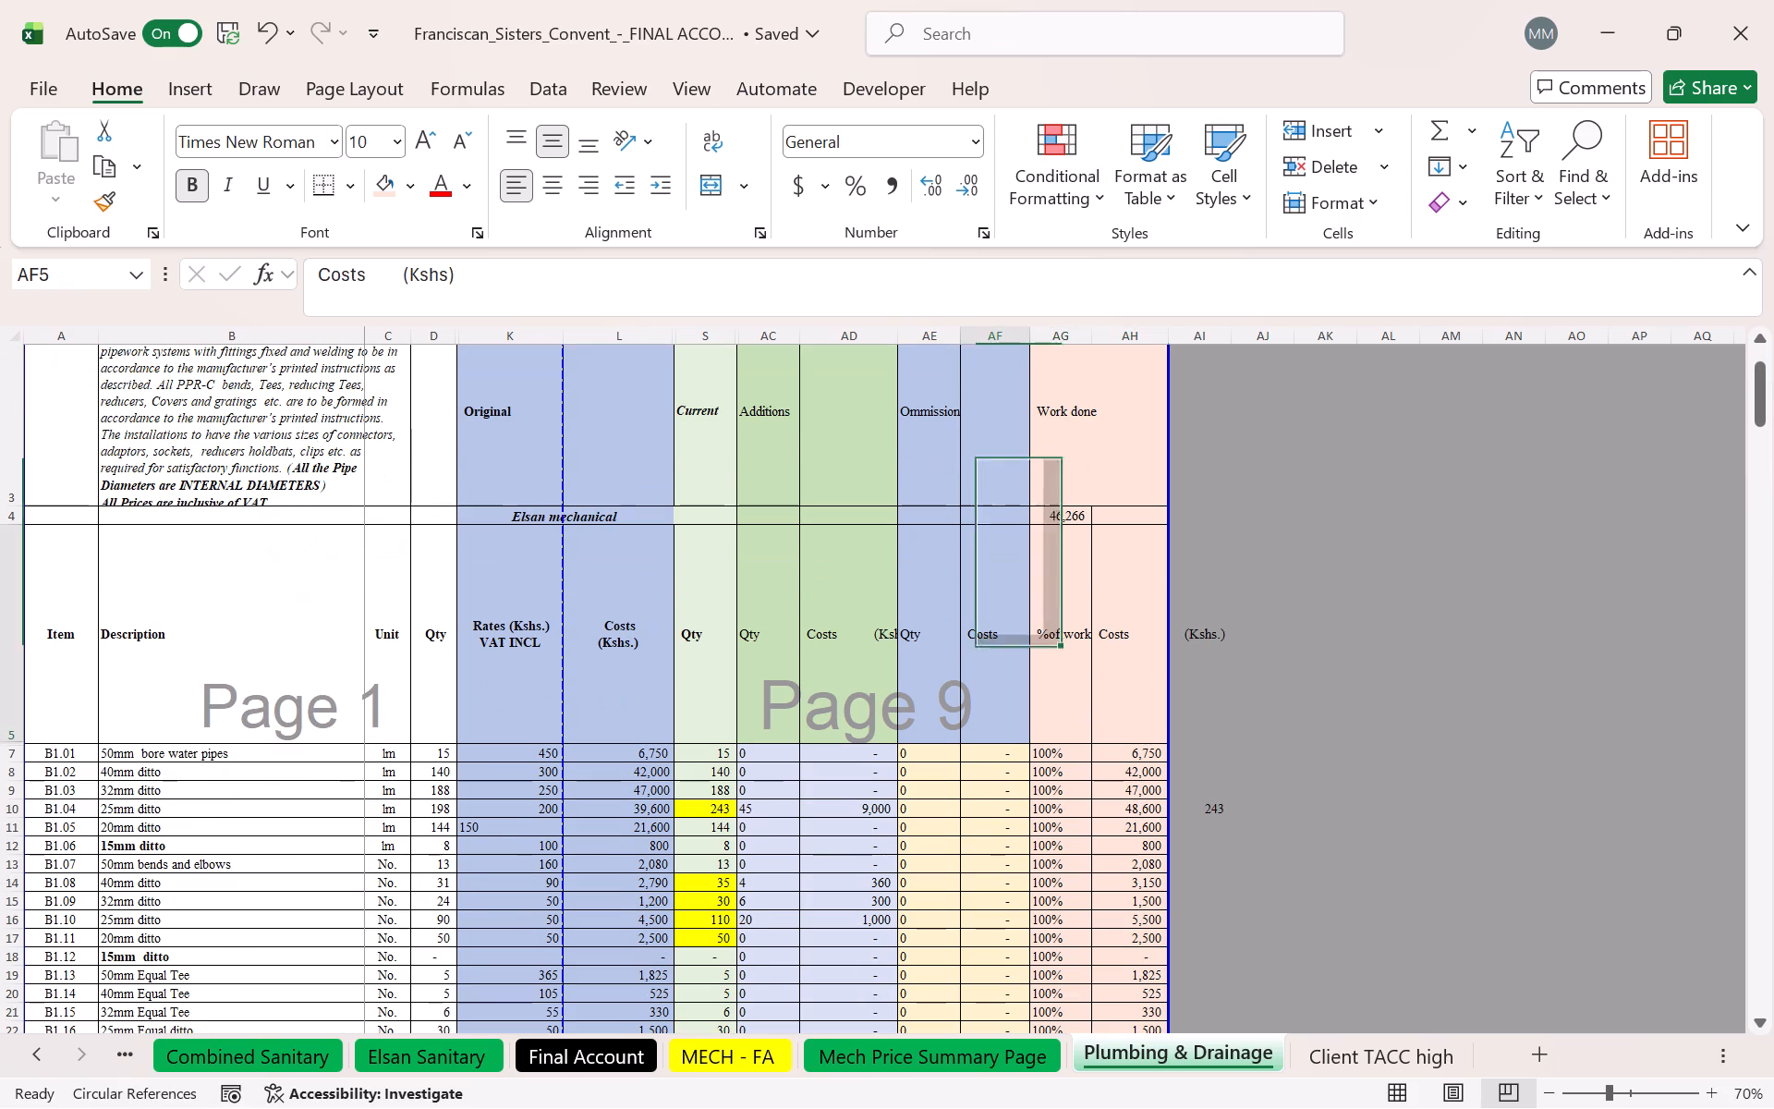
scroll(1054, 762, "down", 1)
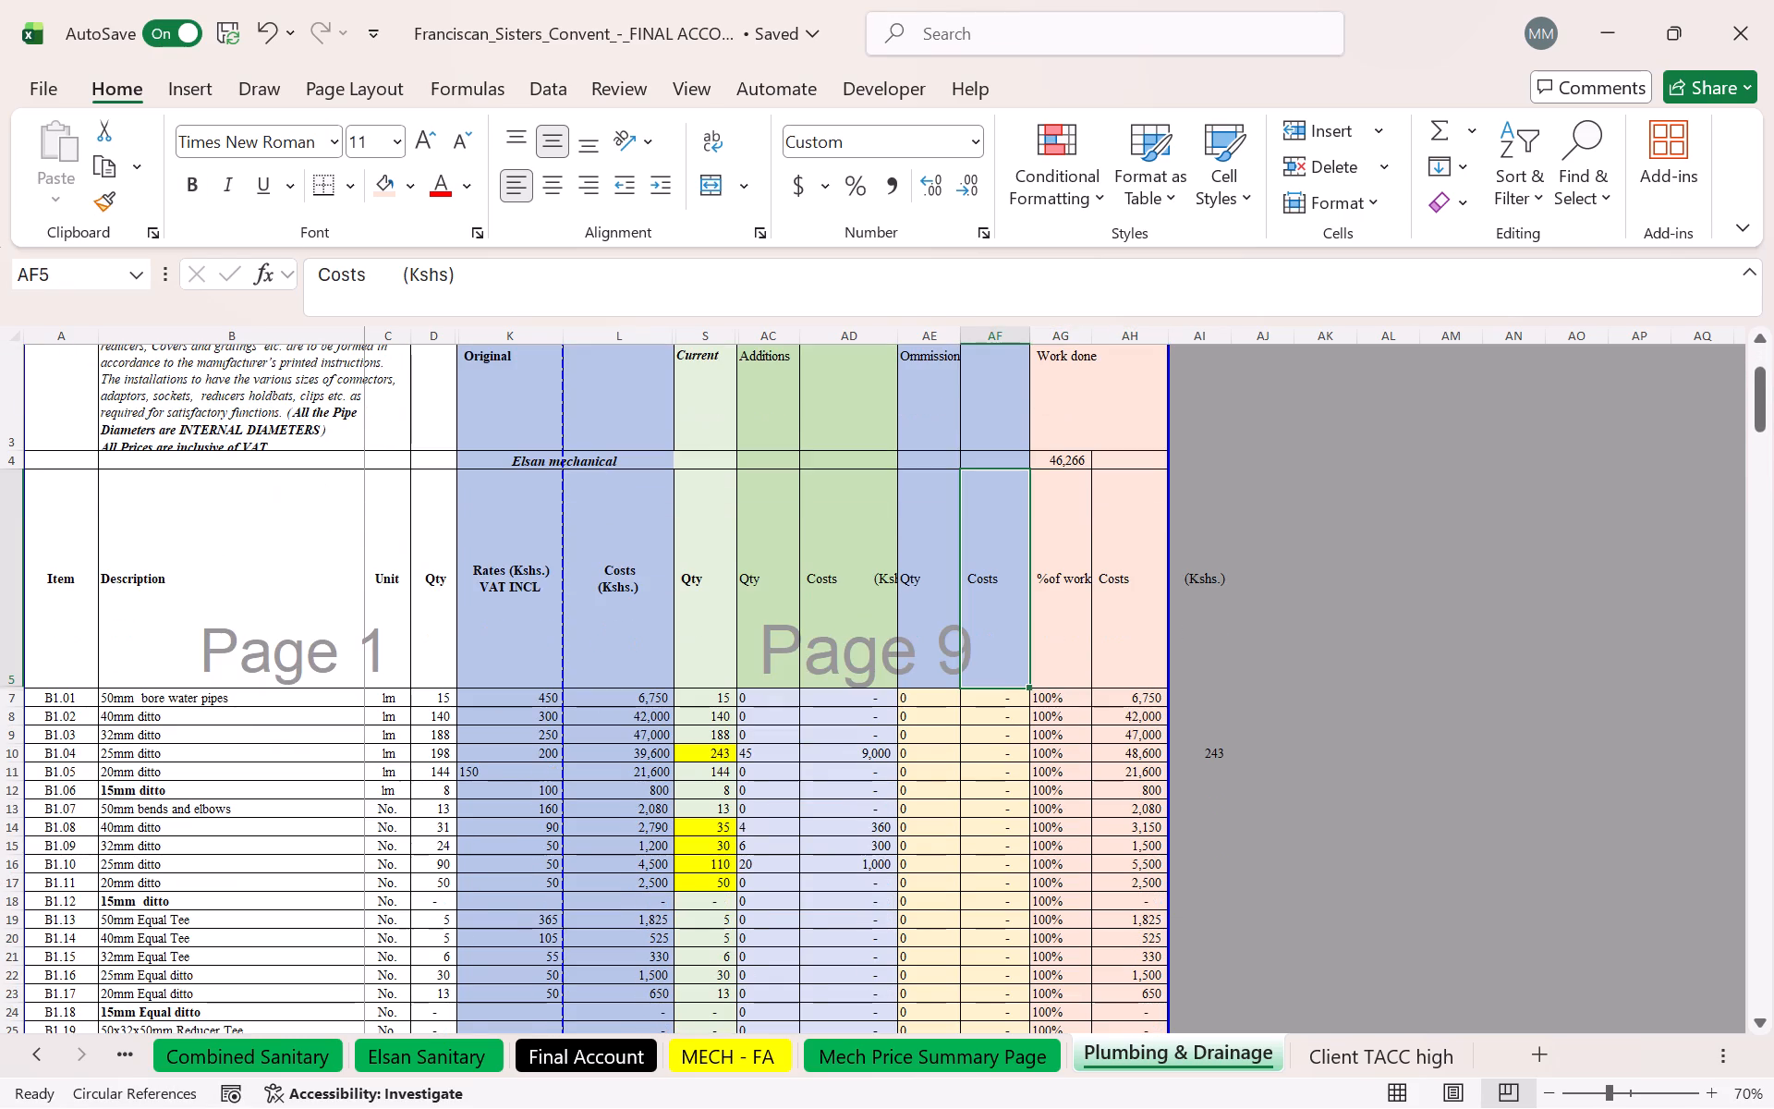
left_click_drag(763, 639, 1136, 628)
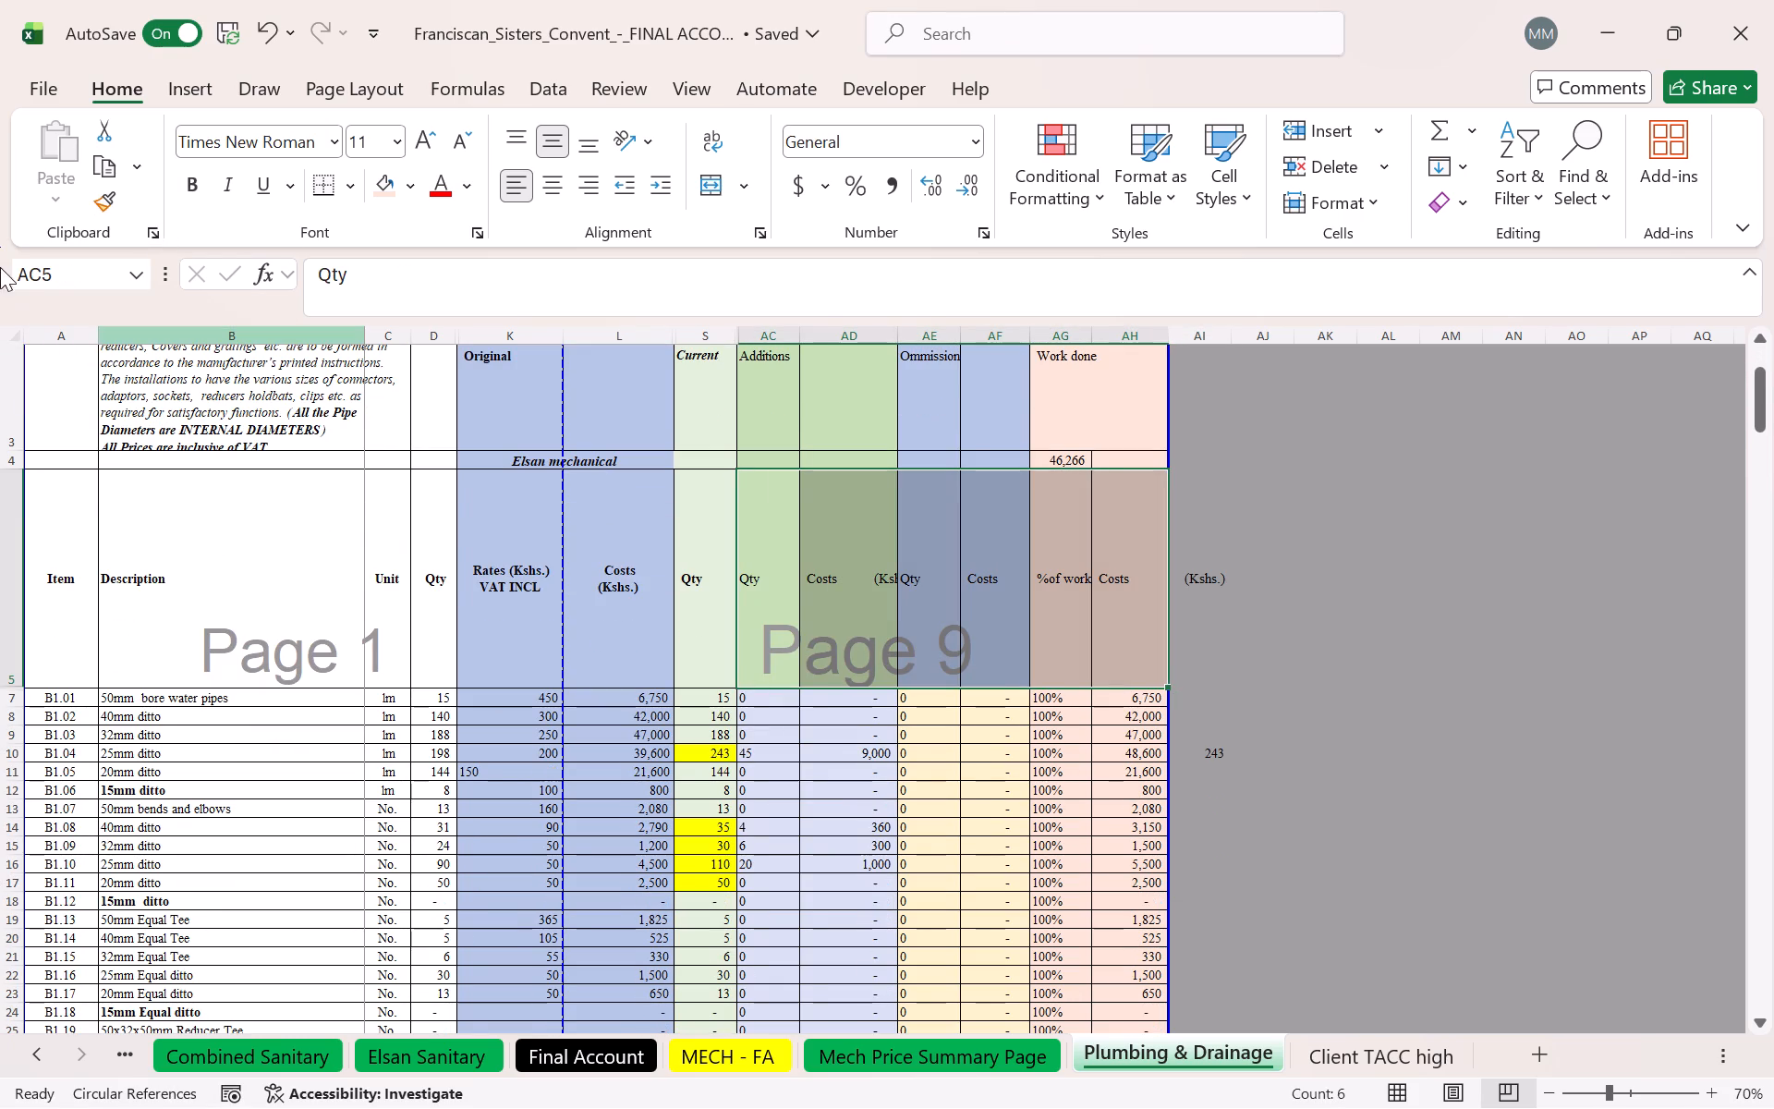
left_click(110, 201)
scroll(885, 676, "down", 1)
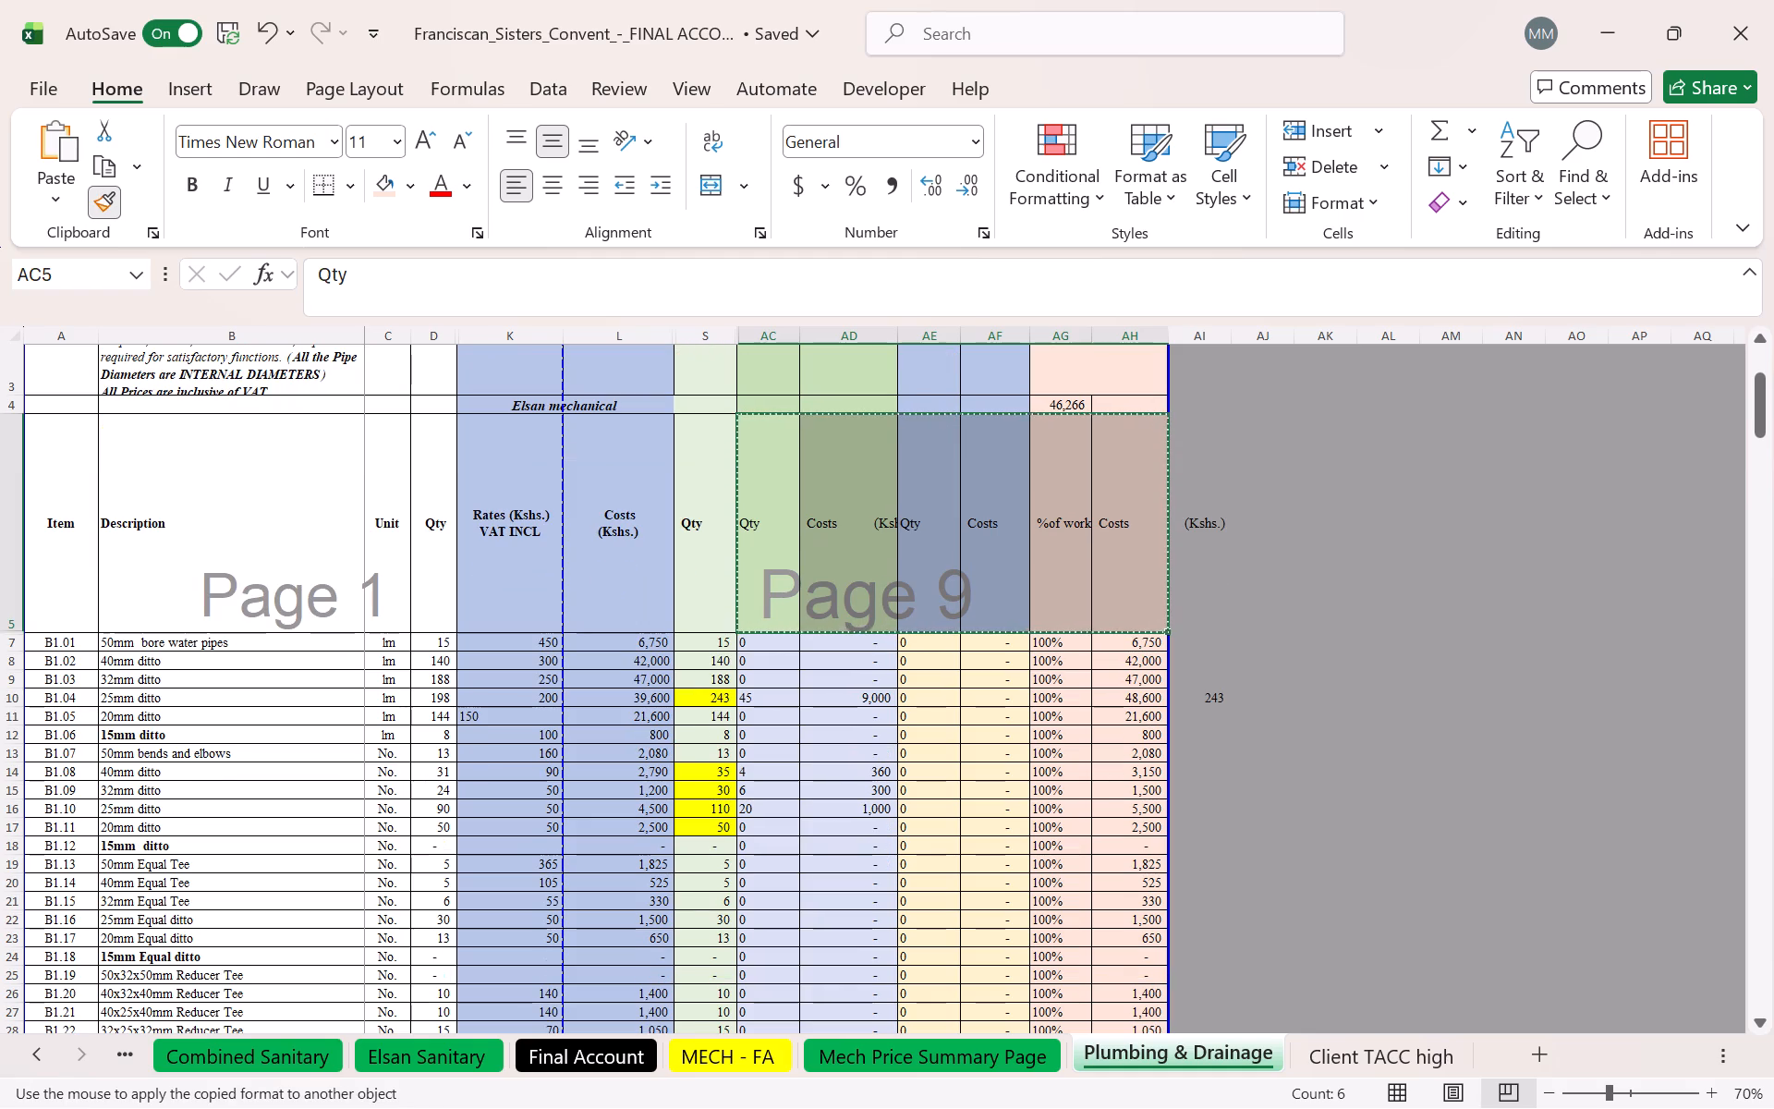
left_click_drag(751, 646, 1100, 1107)
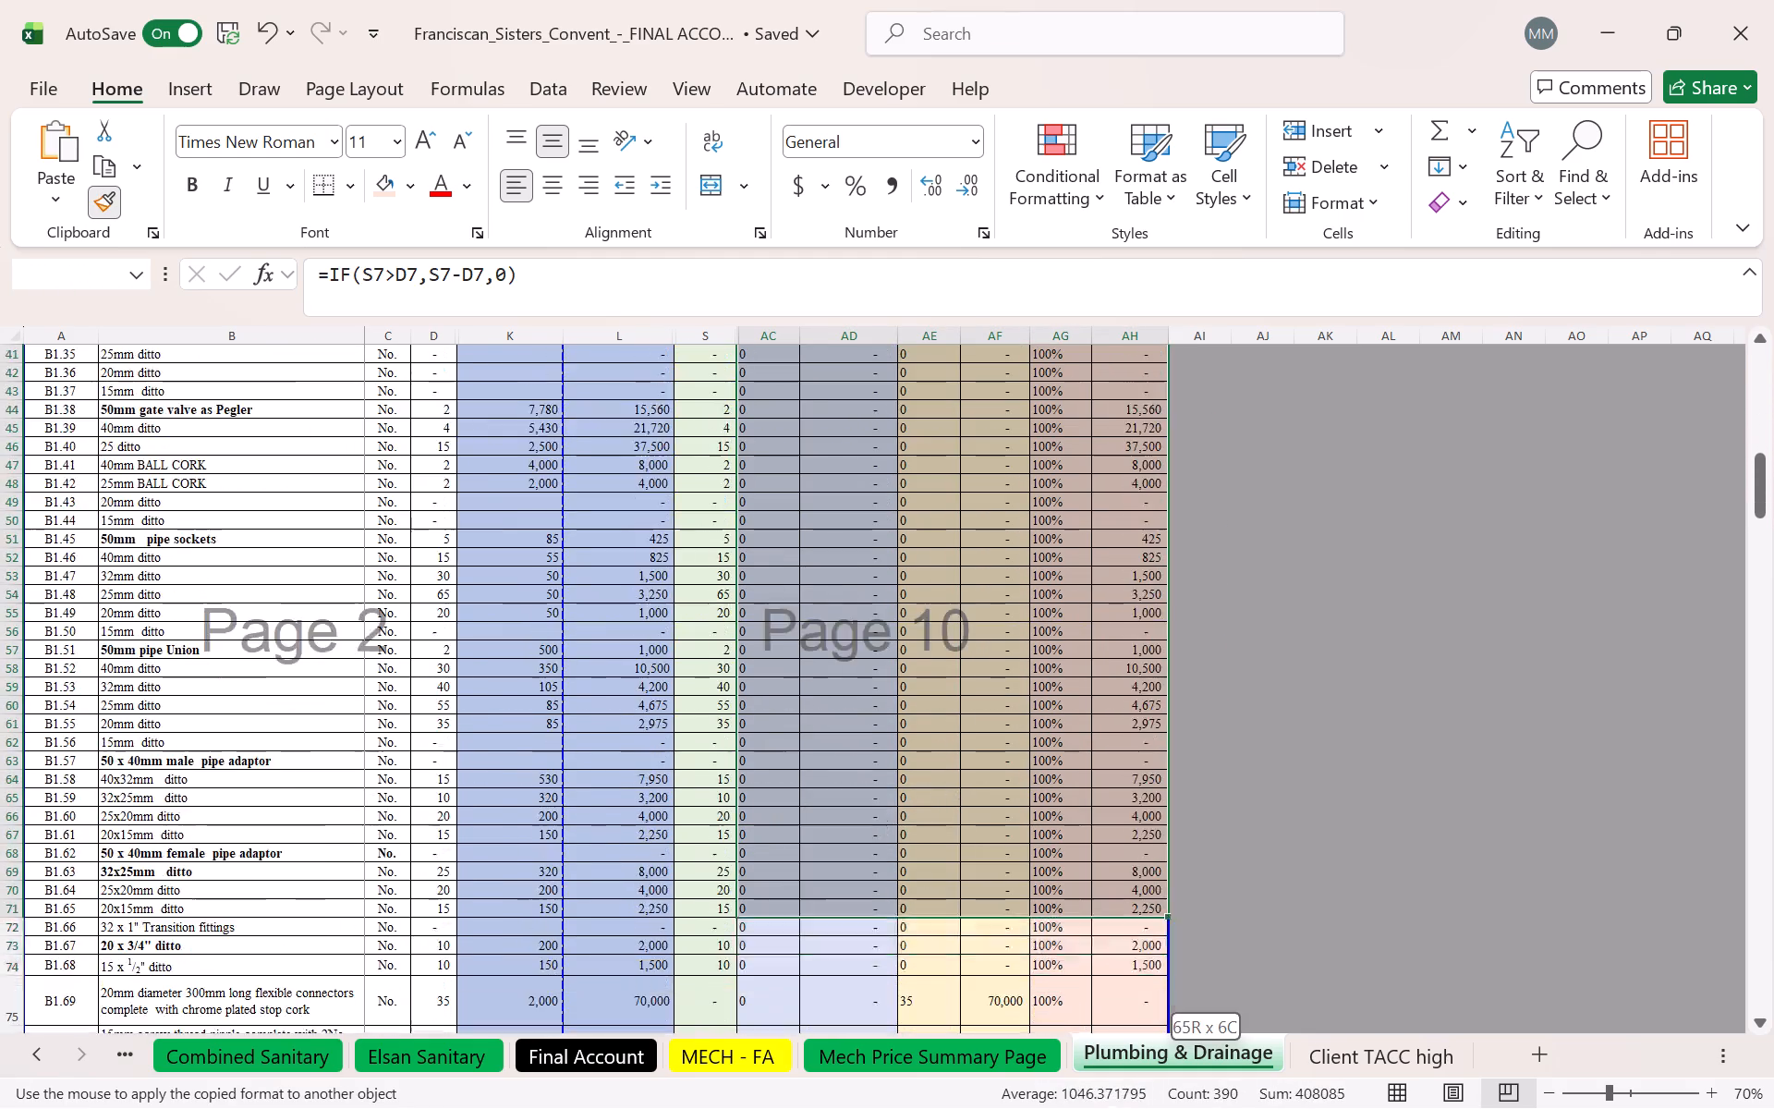
left_click_drag(1100, 1107, 1100, 915)
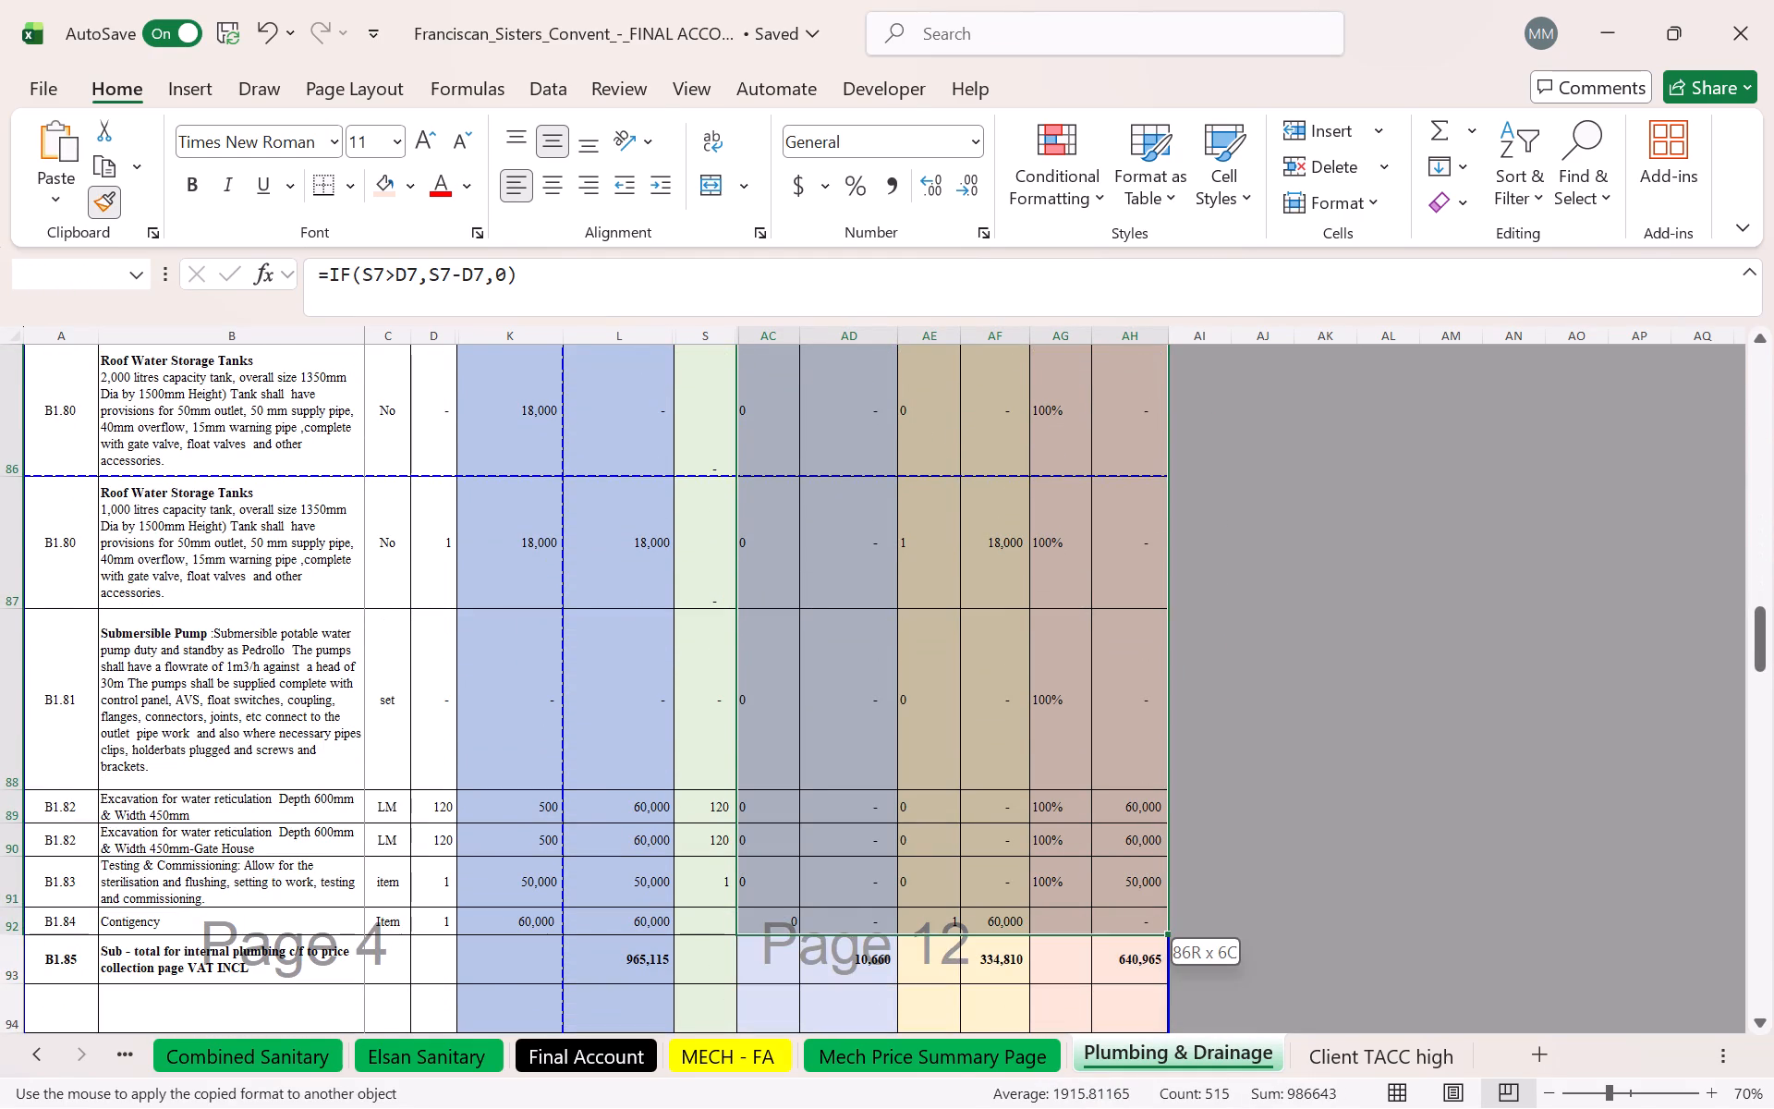
left_click_drag(1100, 915, 1123, 1058)
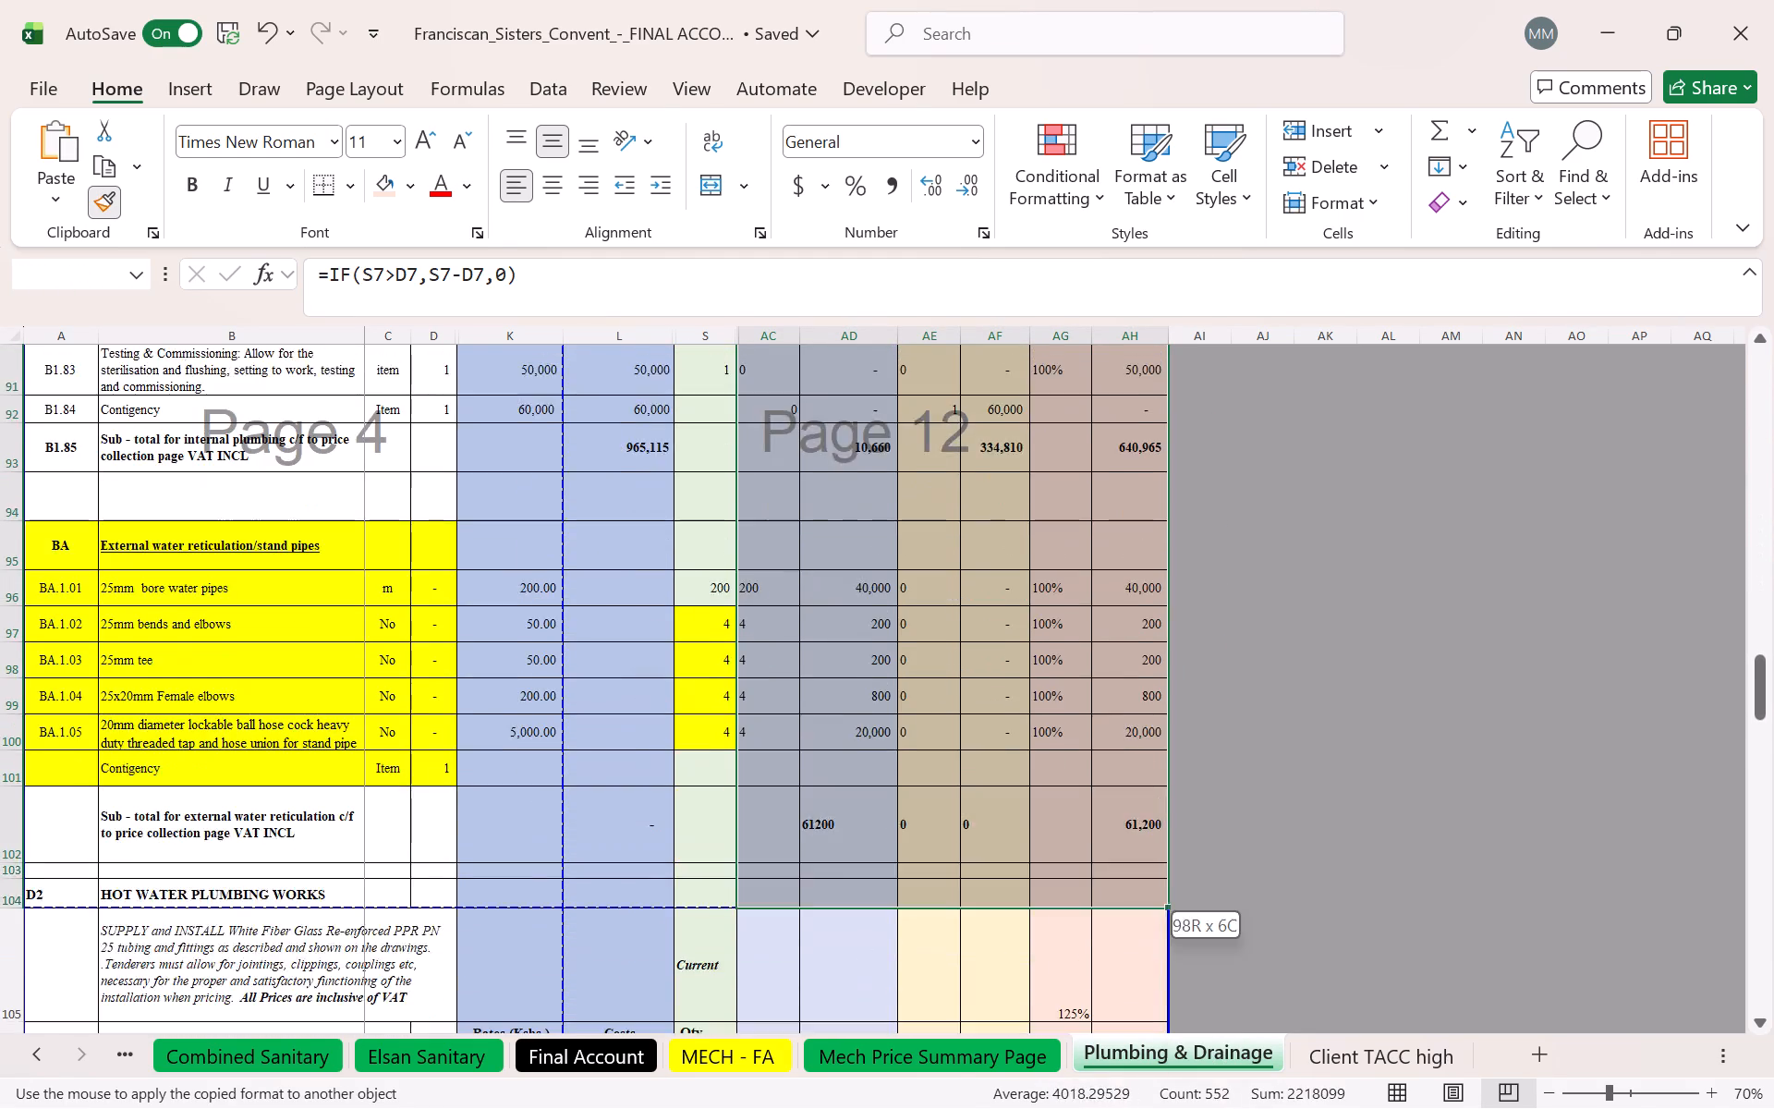
left_click_drag(1123, 1058, 1123, 1075)
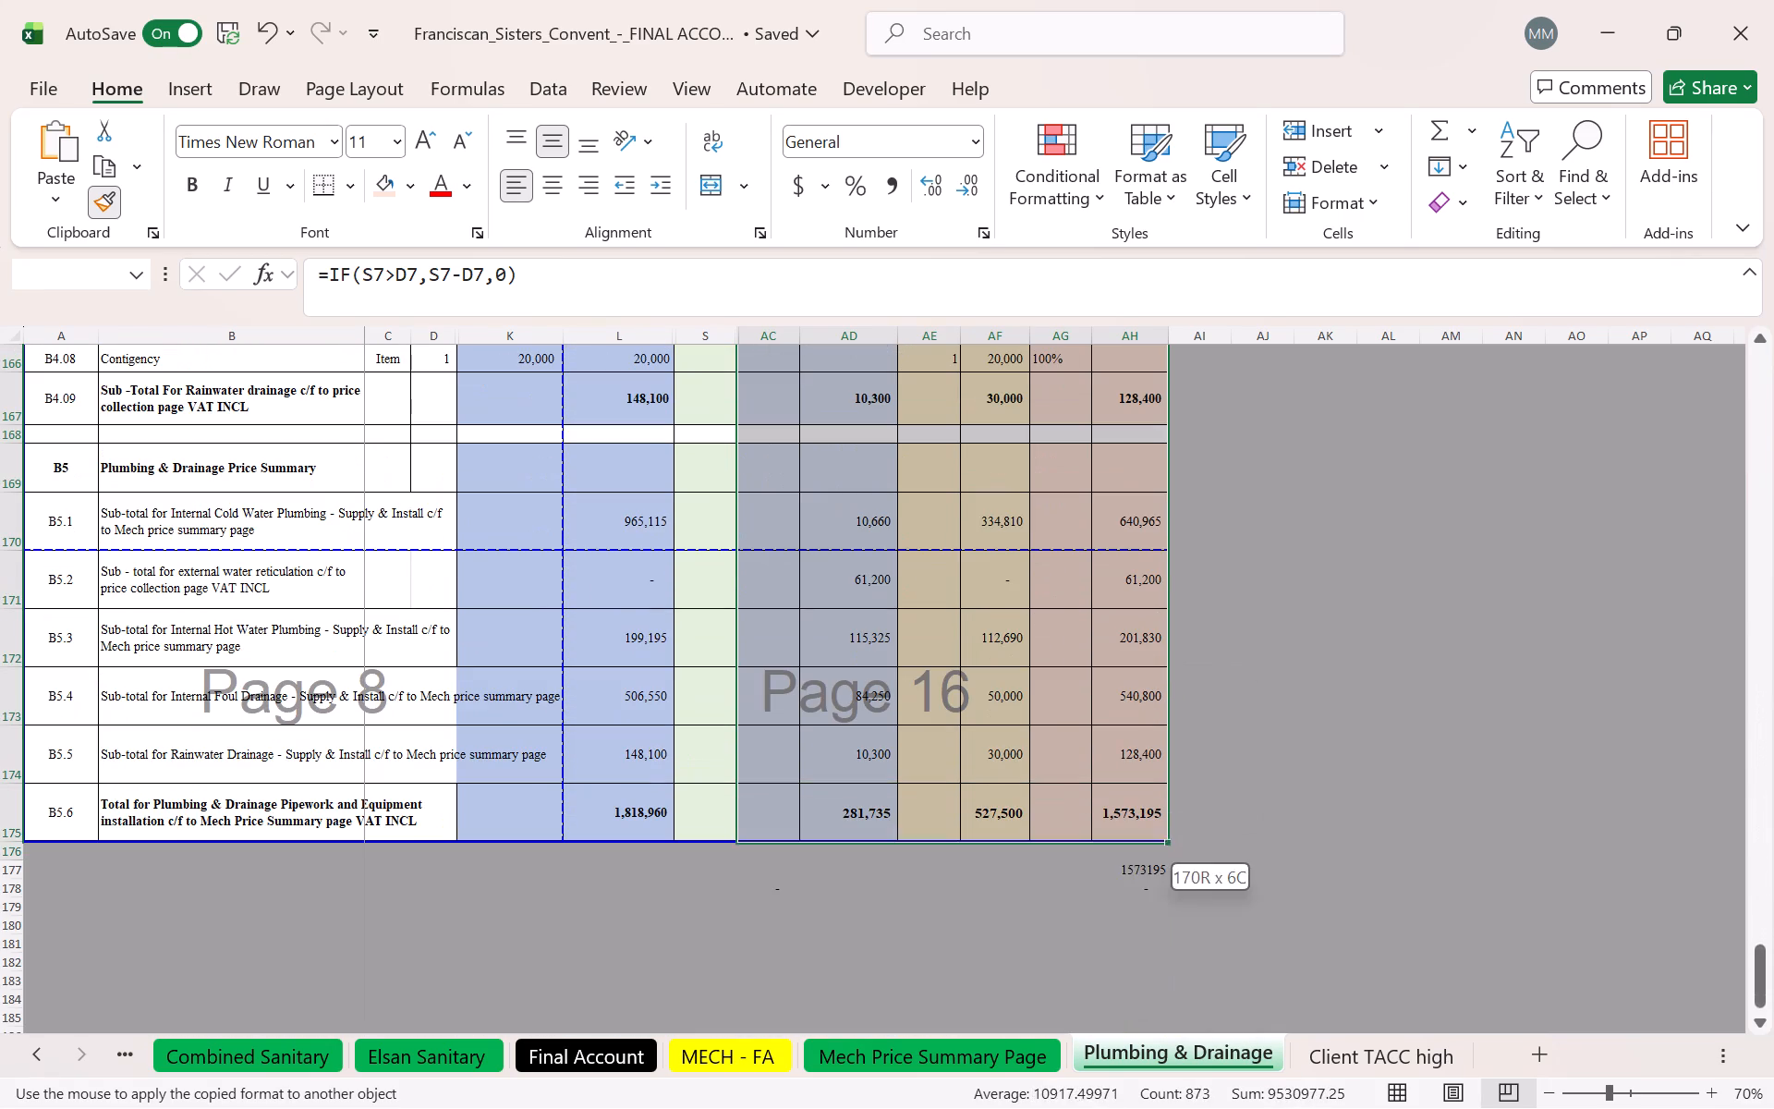
left_click_drag(1123, 1075, 1128, 825)
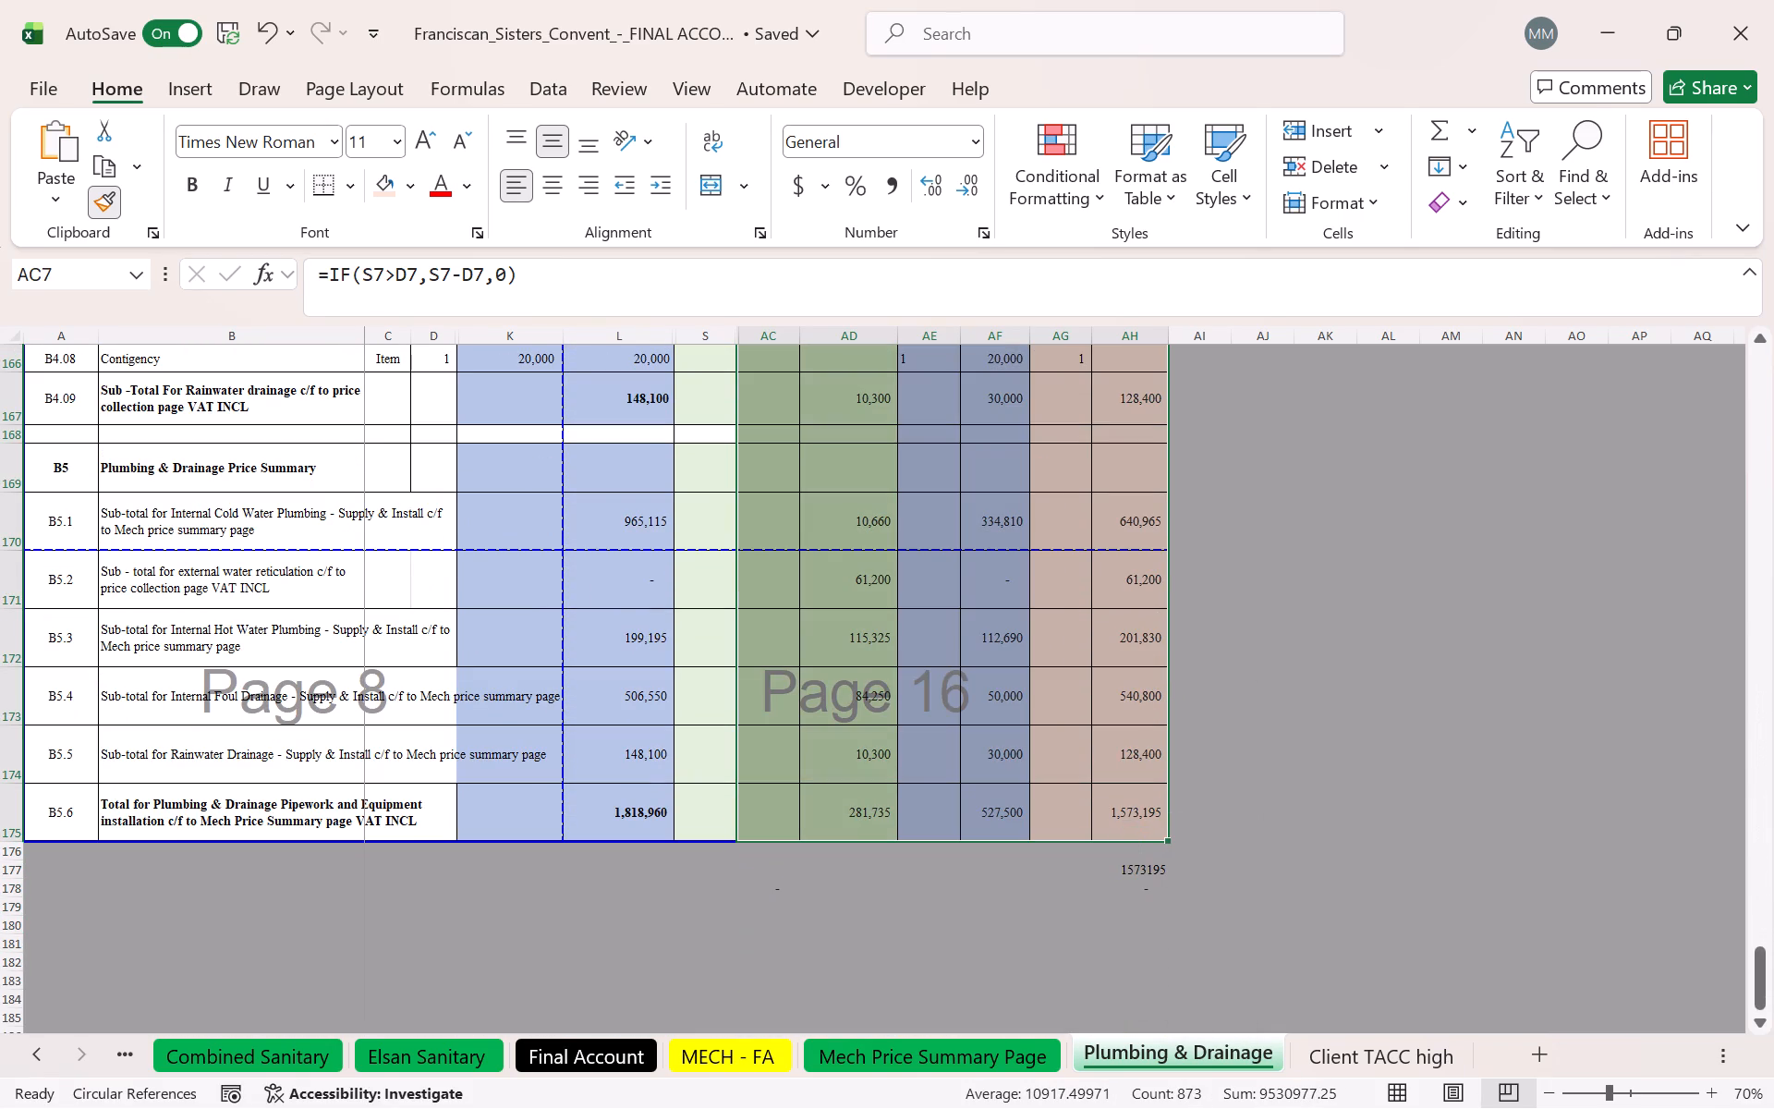
left_click(1094, 949)
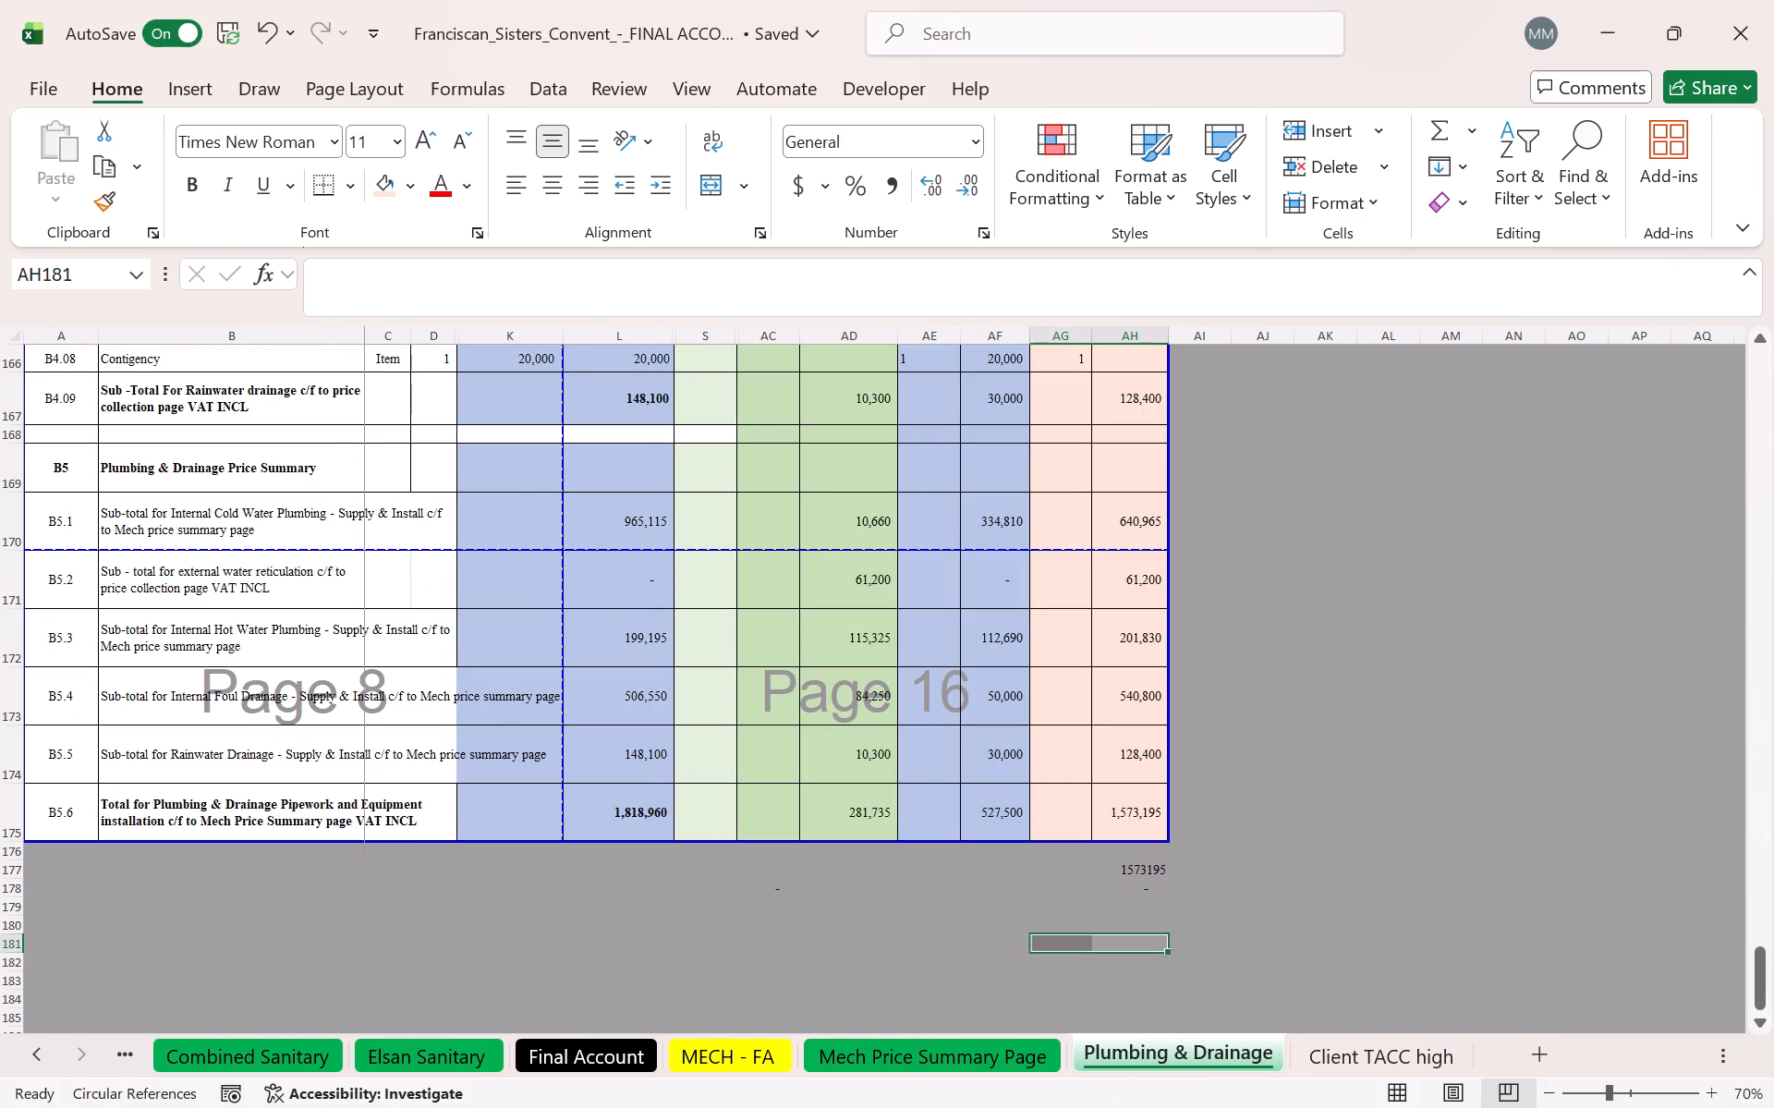
Bold the Plumbing & Drainage Price Summary figures in AD170:AH175.
left_click_drag(854, 508, 1141, 821)
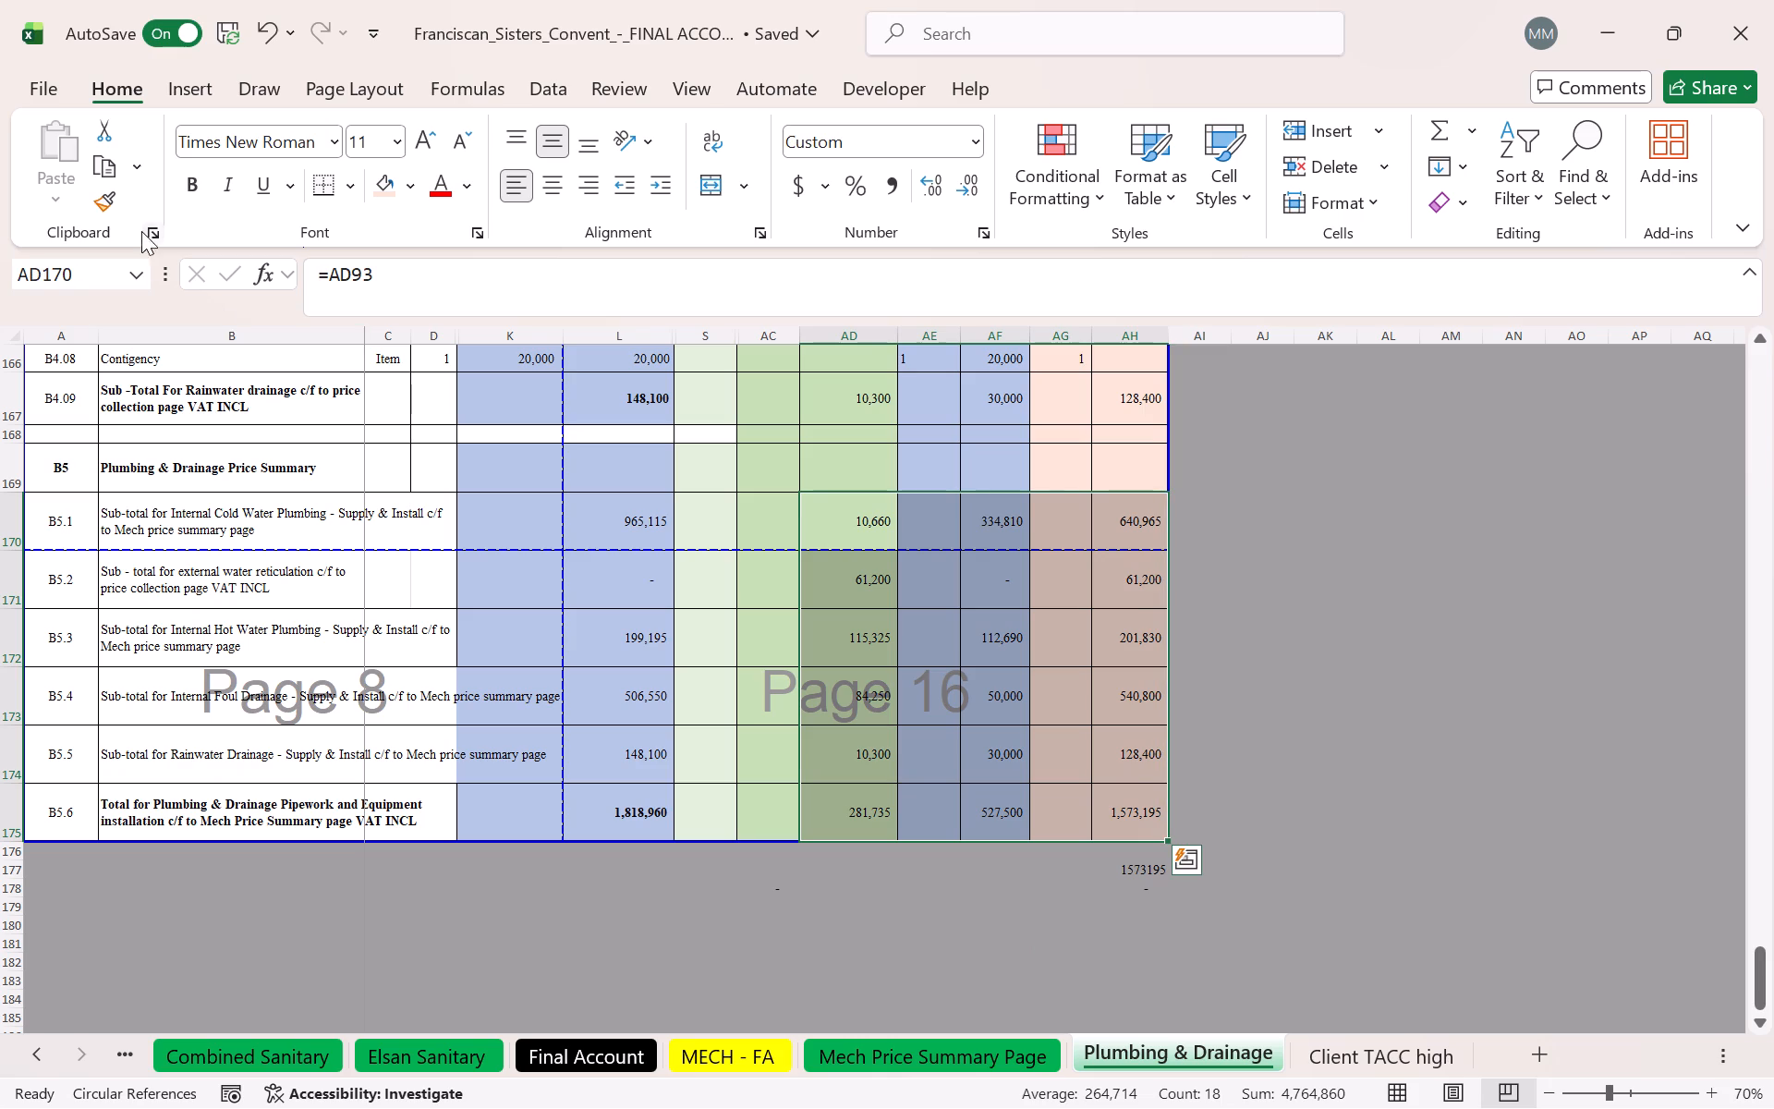
left_click(192, 185)
Bold the sub-total figures for rainwater drainage in AD167:AH167 and foul drainage in AD154:AH154.
scroll(848, 580, "up", 3)
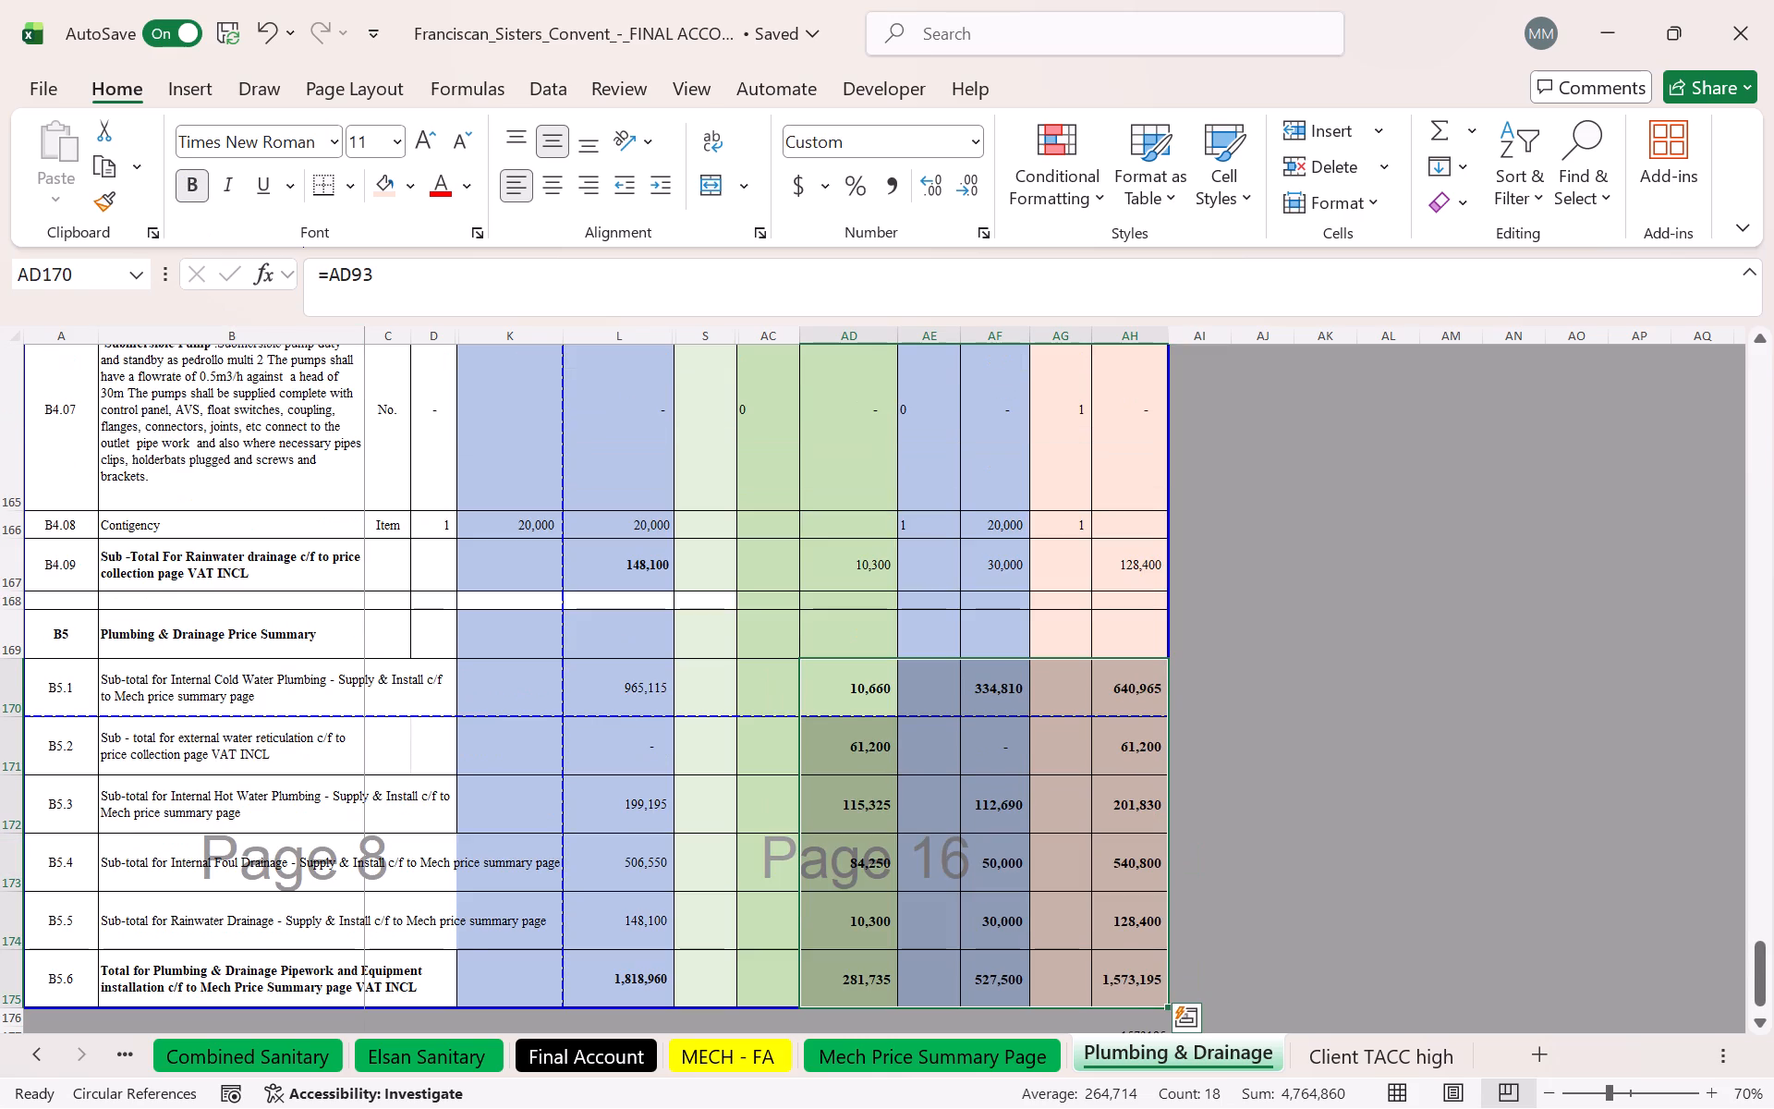
left_click_drag(807, 560, 1106, 571)
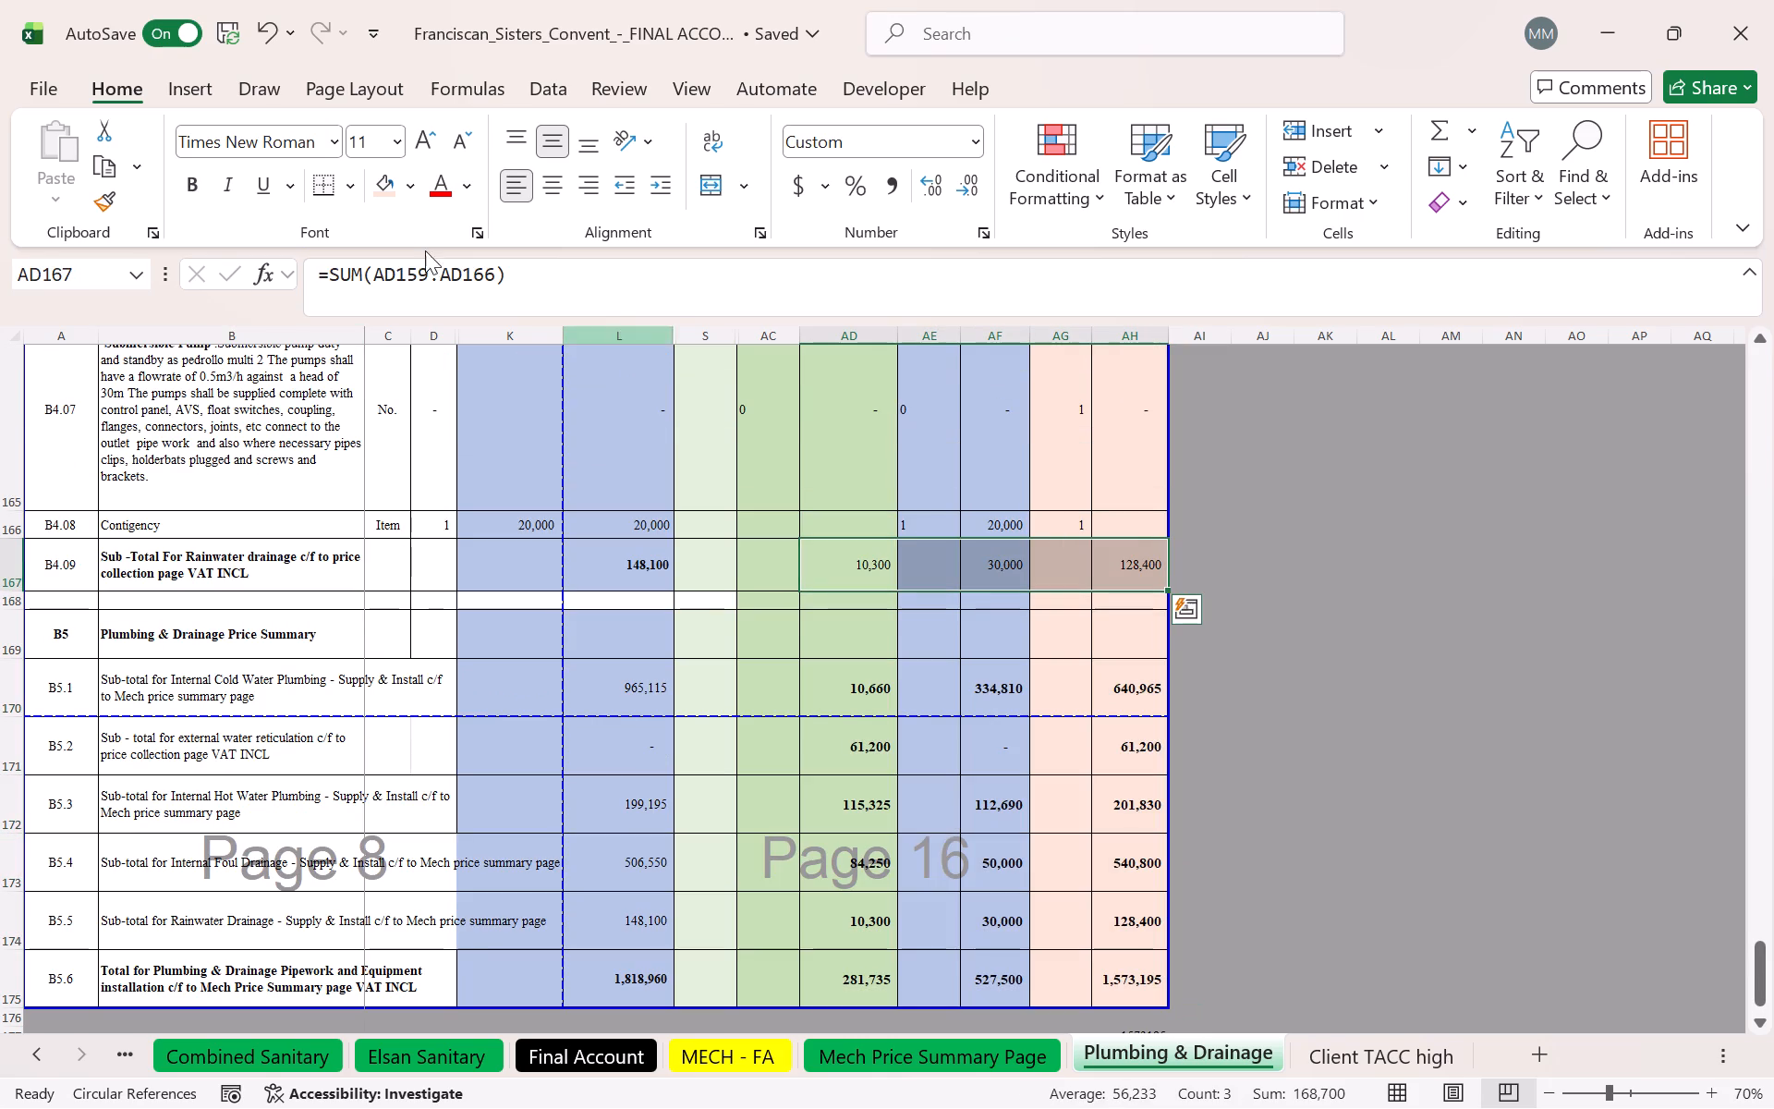
left_click(195, 189)
scroll(820, 672, "up", 11)
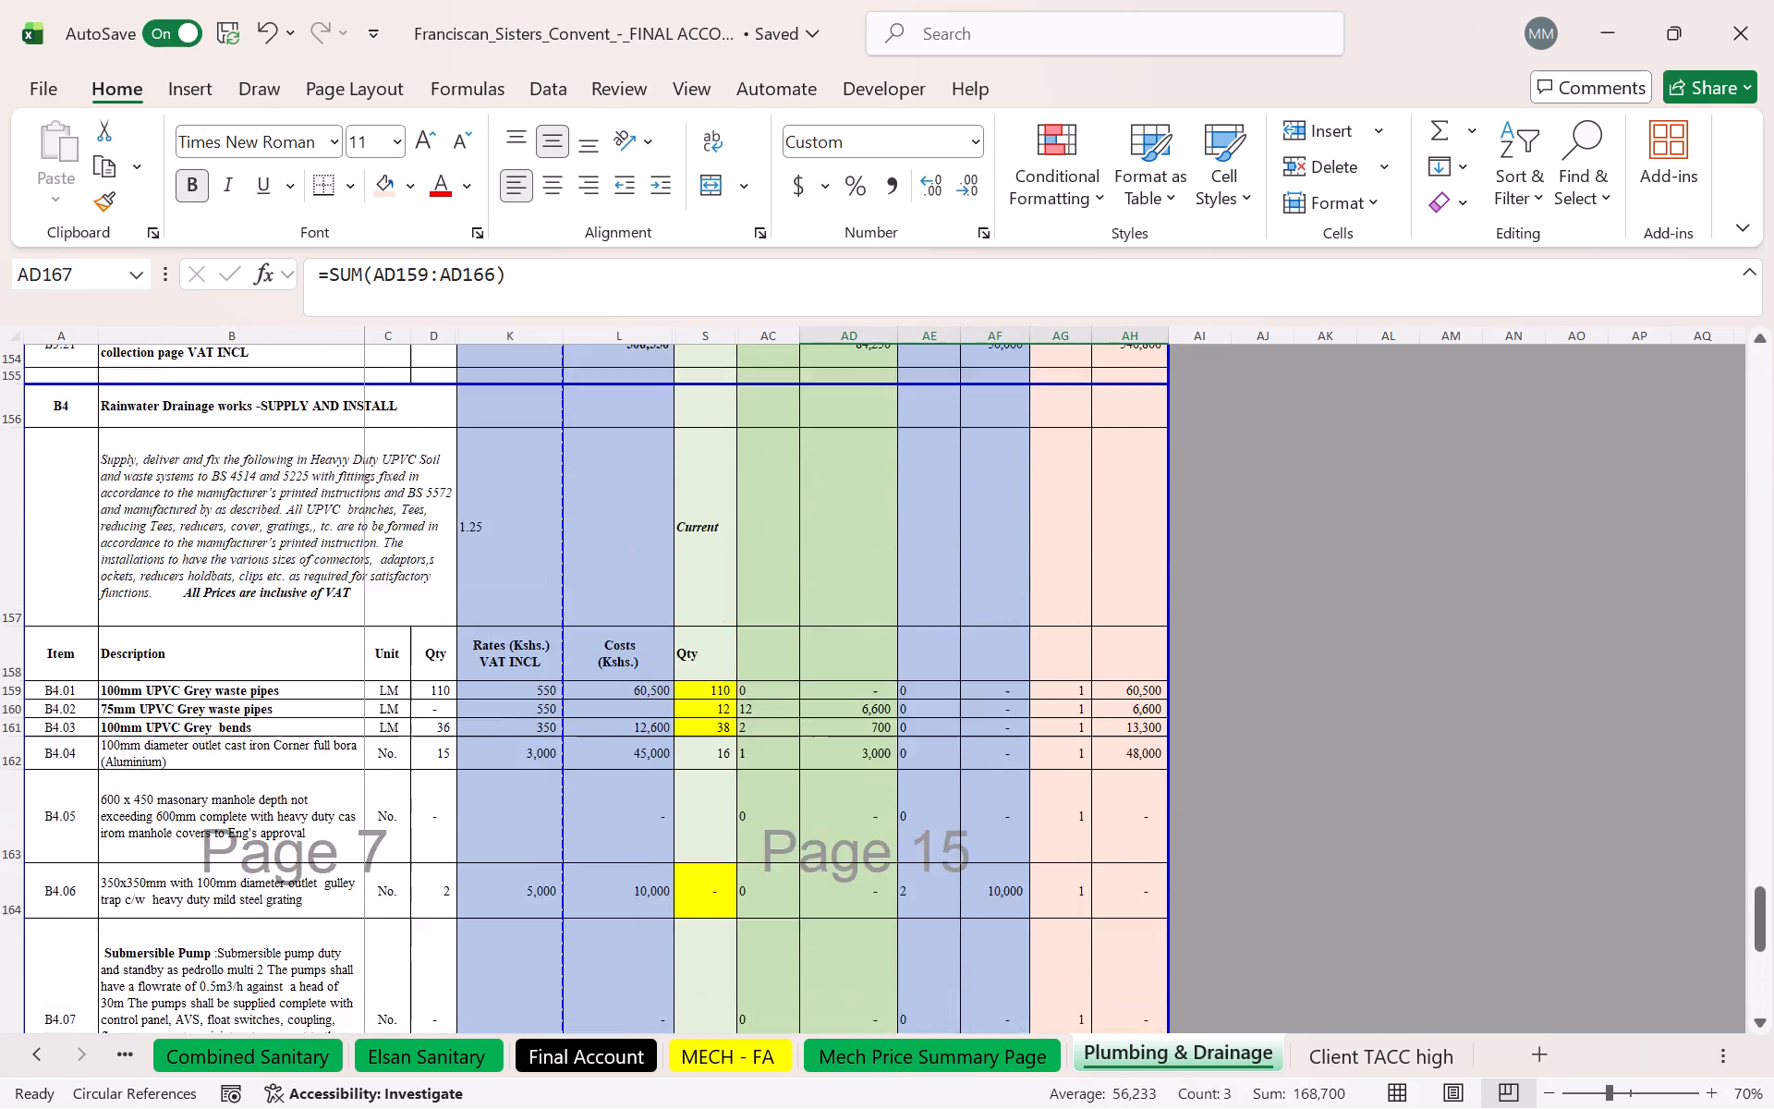
scroll(867, 698, "up", 6)
left_click_drag(866, 675, 1153, 689)
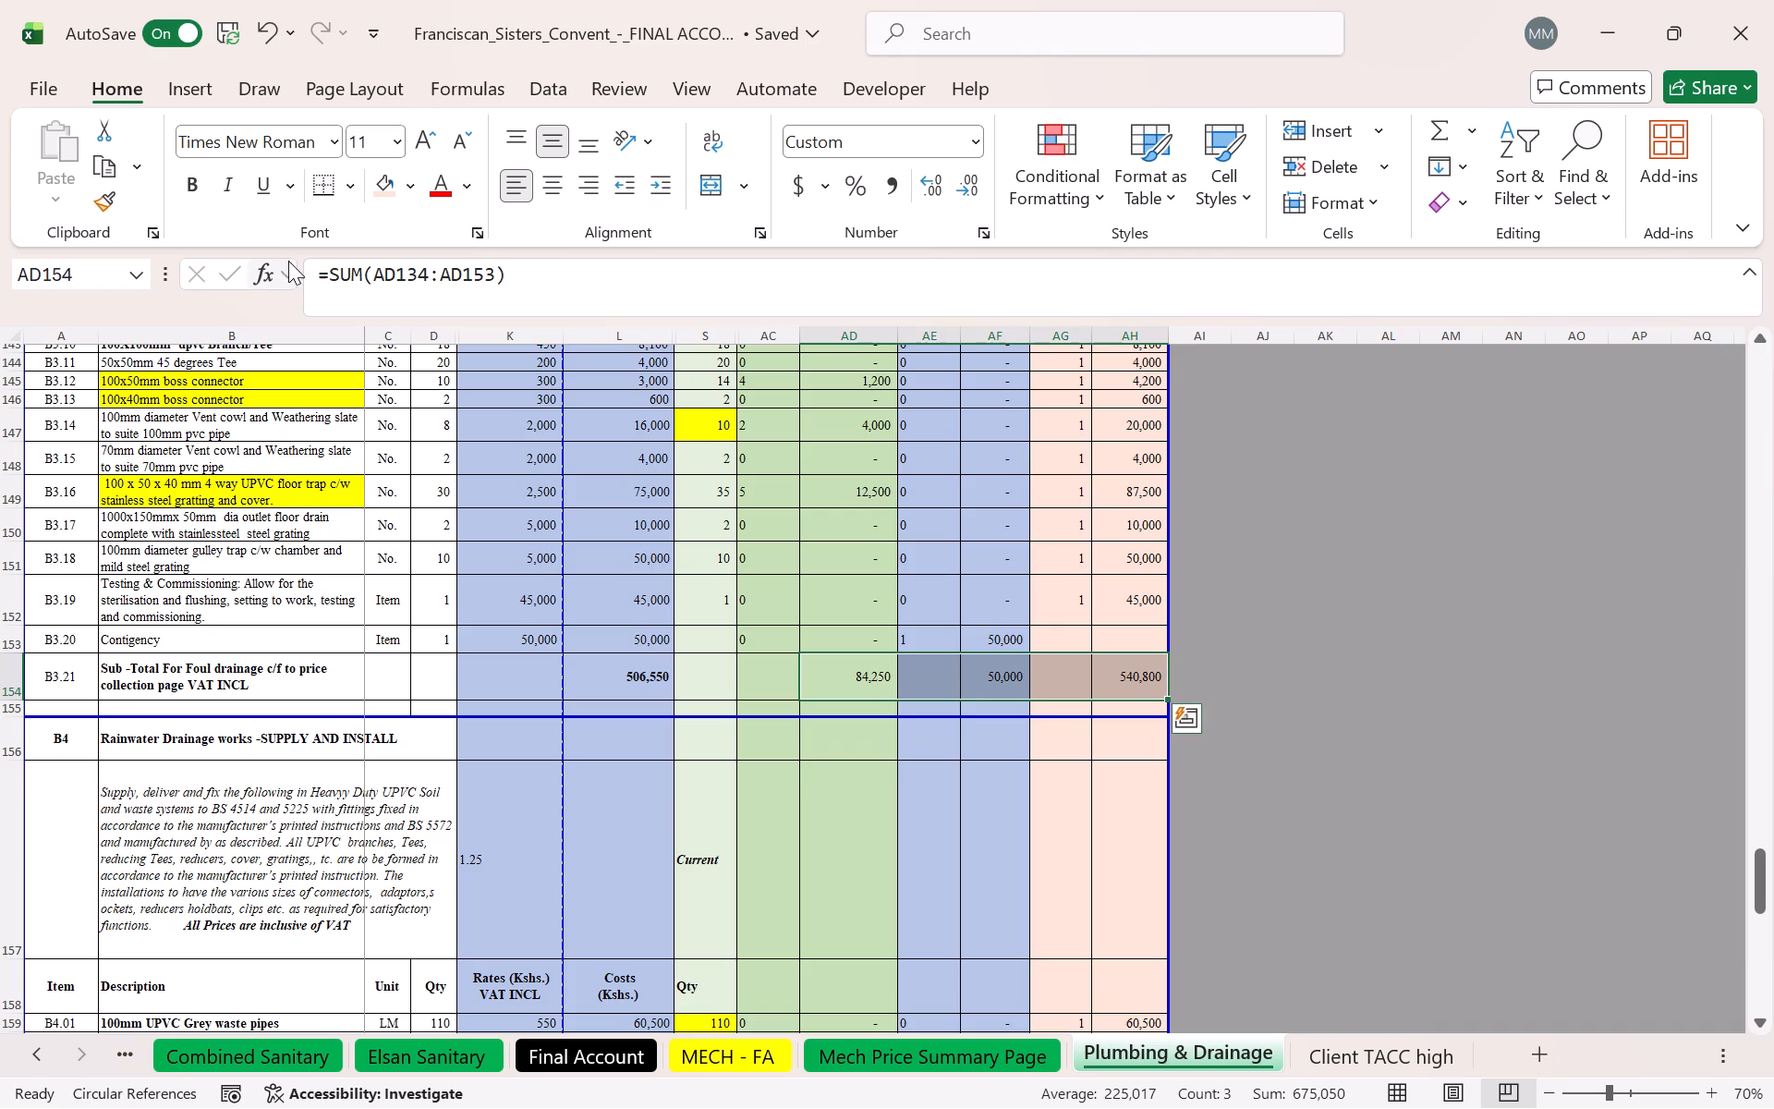
left_click(196, 176)
Bold the total figures for hot water plumbing in AD129:AH129 and external water reticulation in AD102:AH102.
scroll(709, 629, "up", 12)
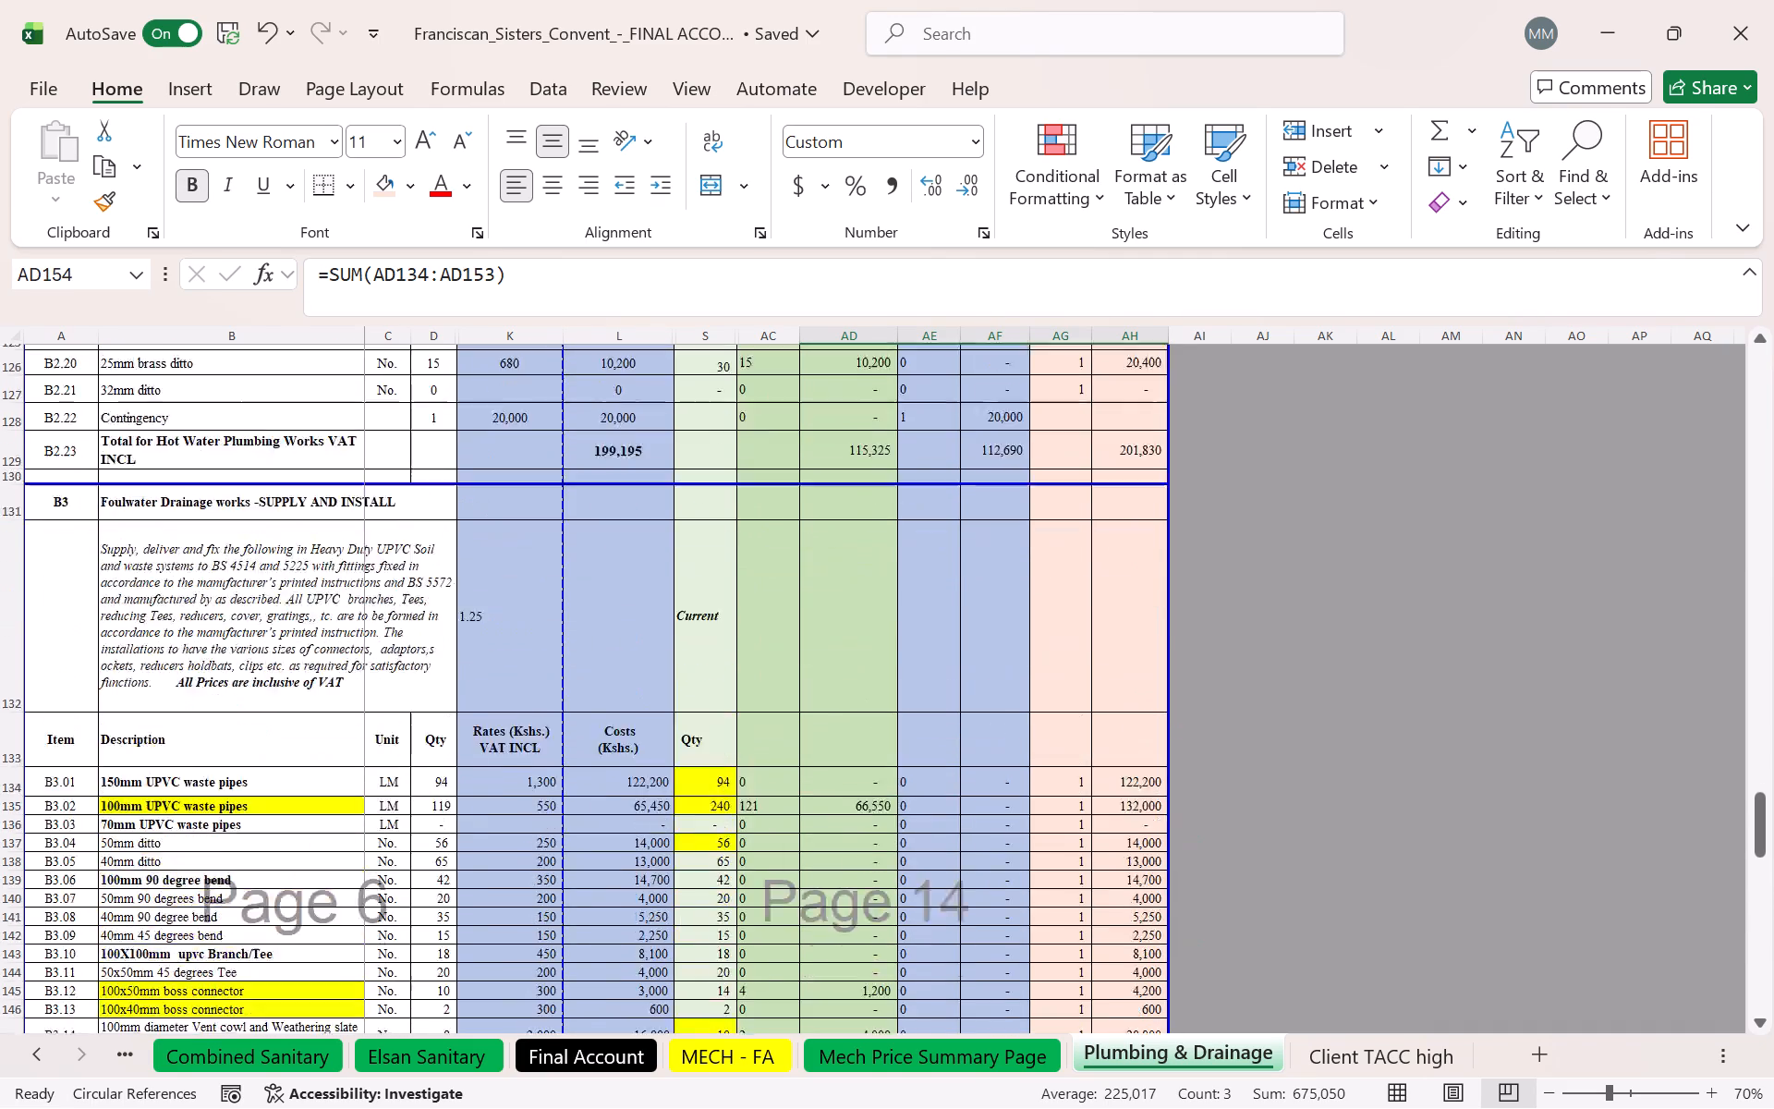
scroll(855, 669, "up", 3)
left_click_drag(856, 668, 1126, 668)
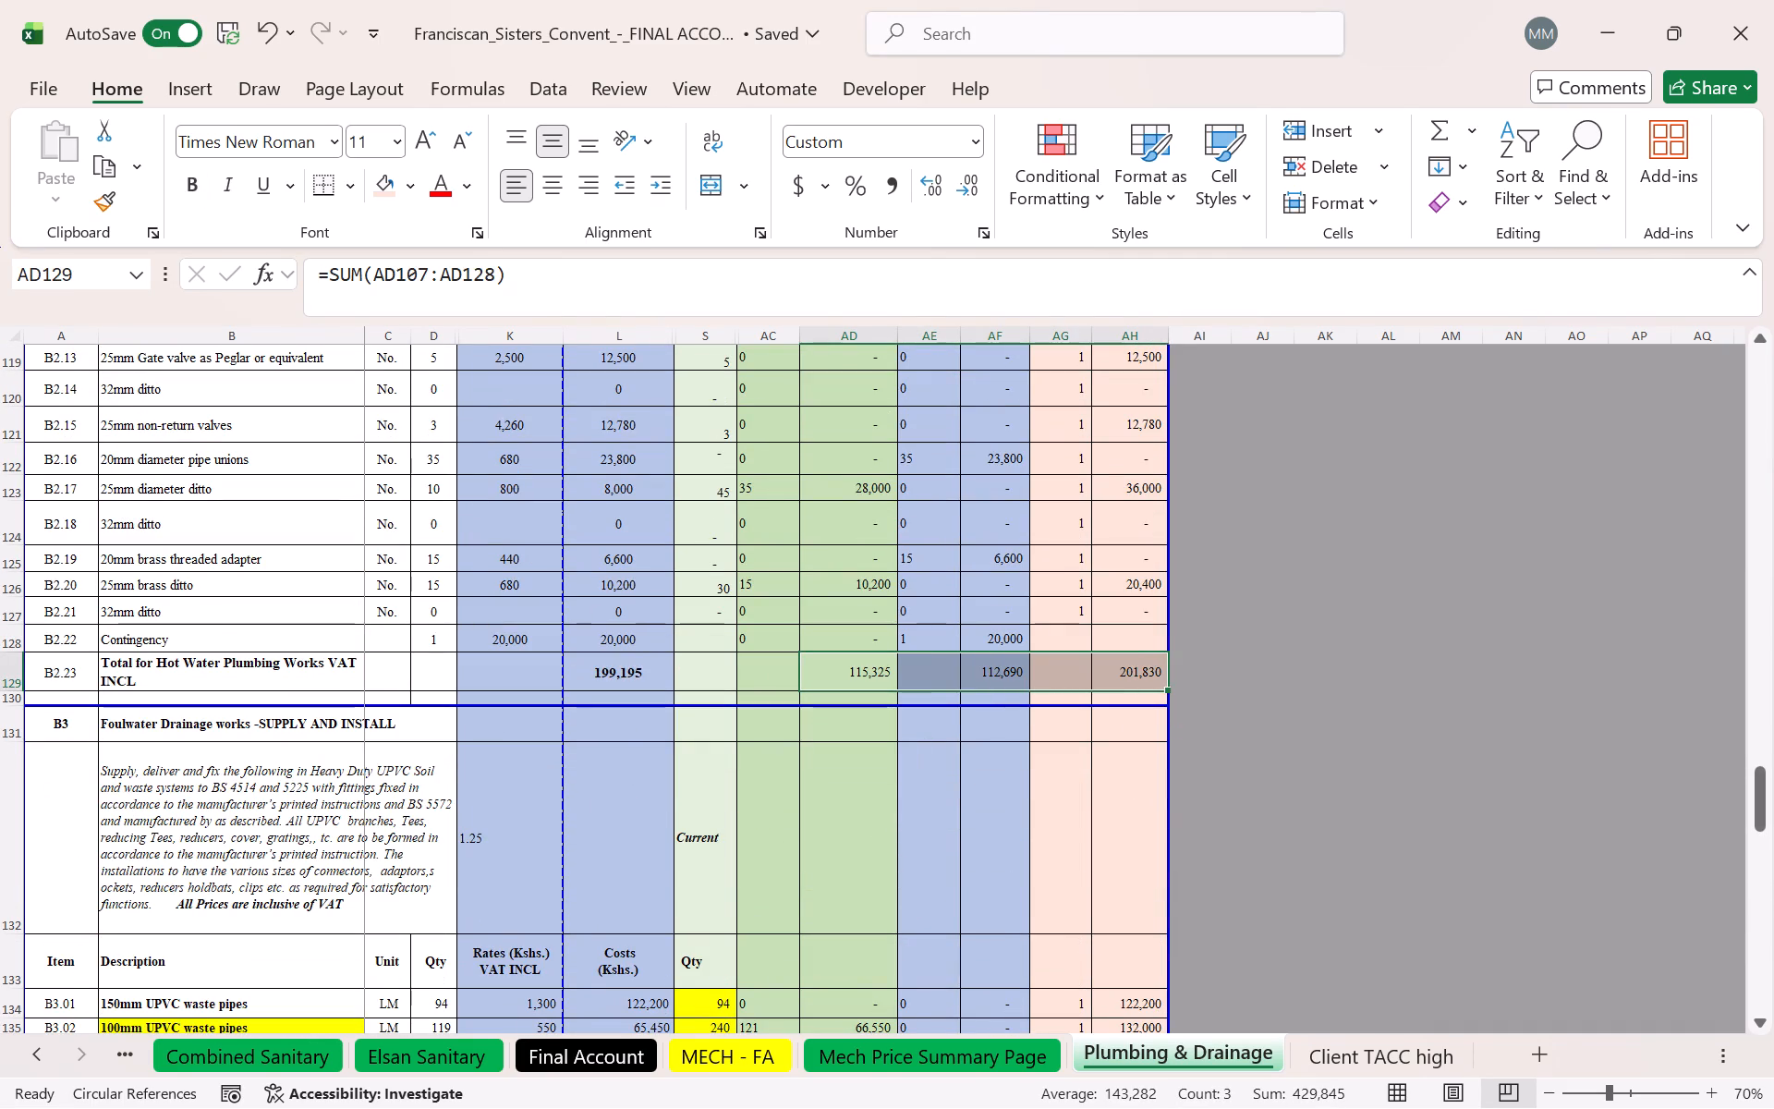
left_click(206, 177)
scroll(698, 724, "up", 13)
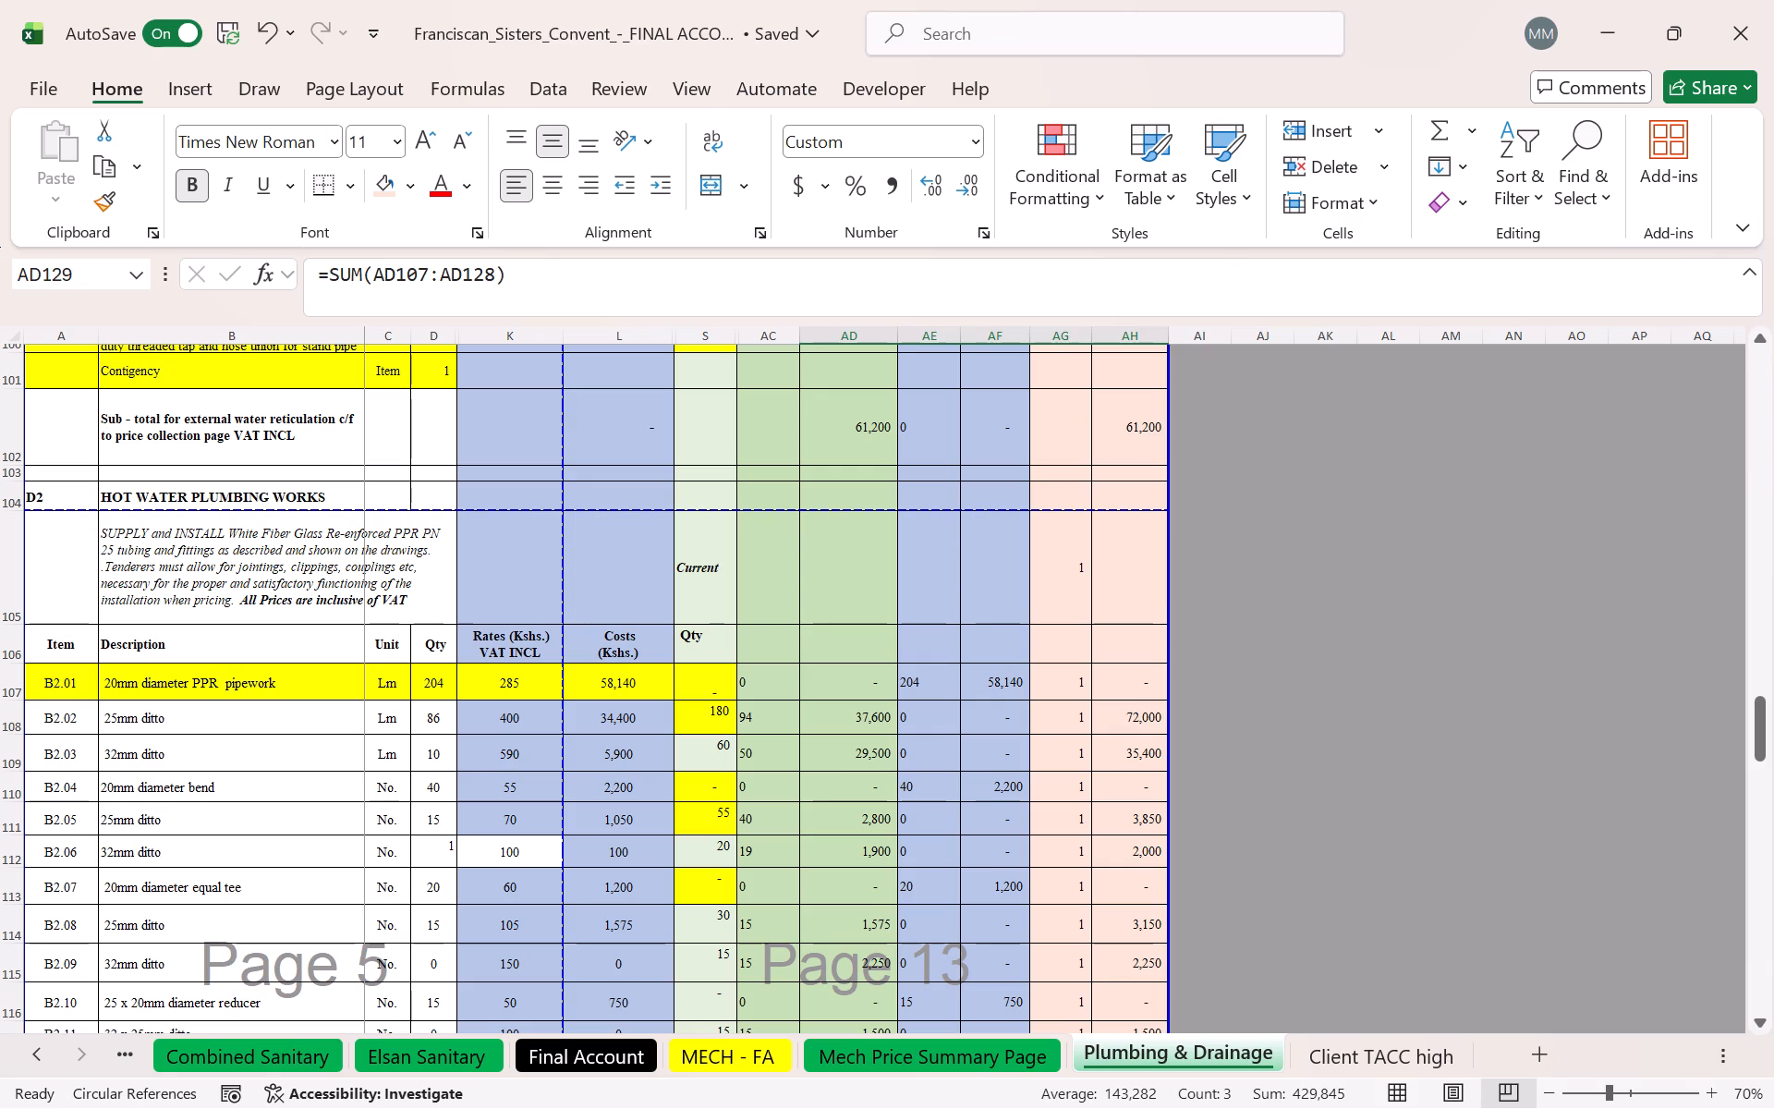
scroll(923, 679, "up", 3)
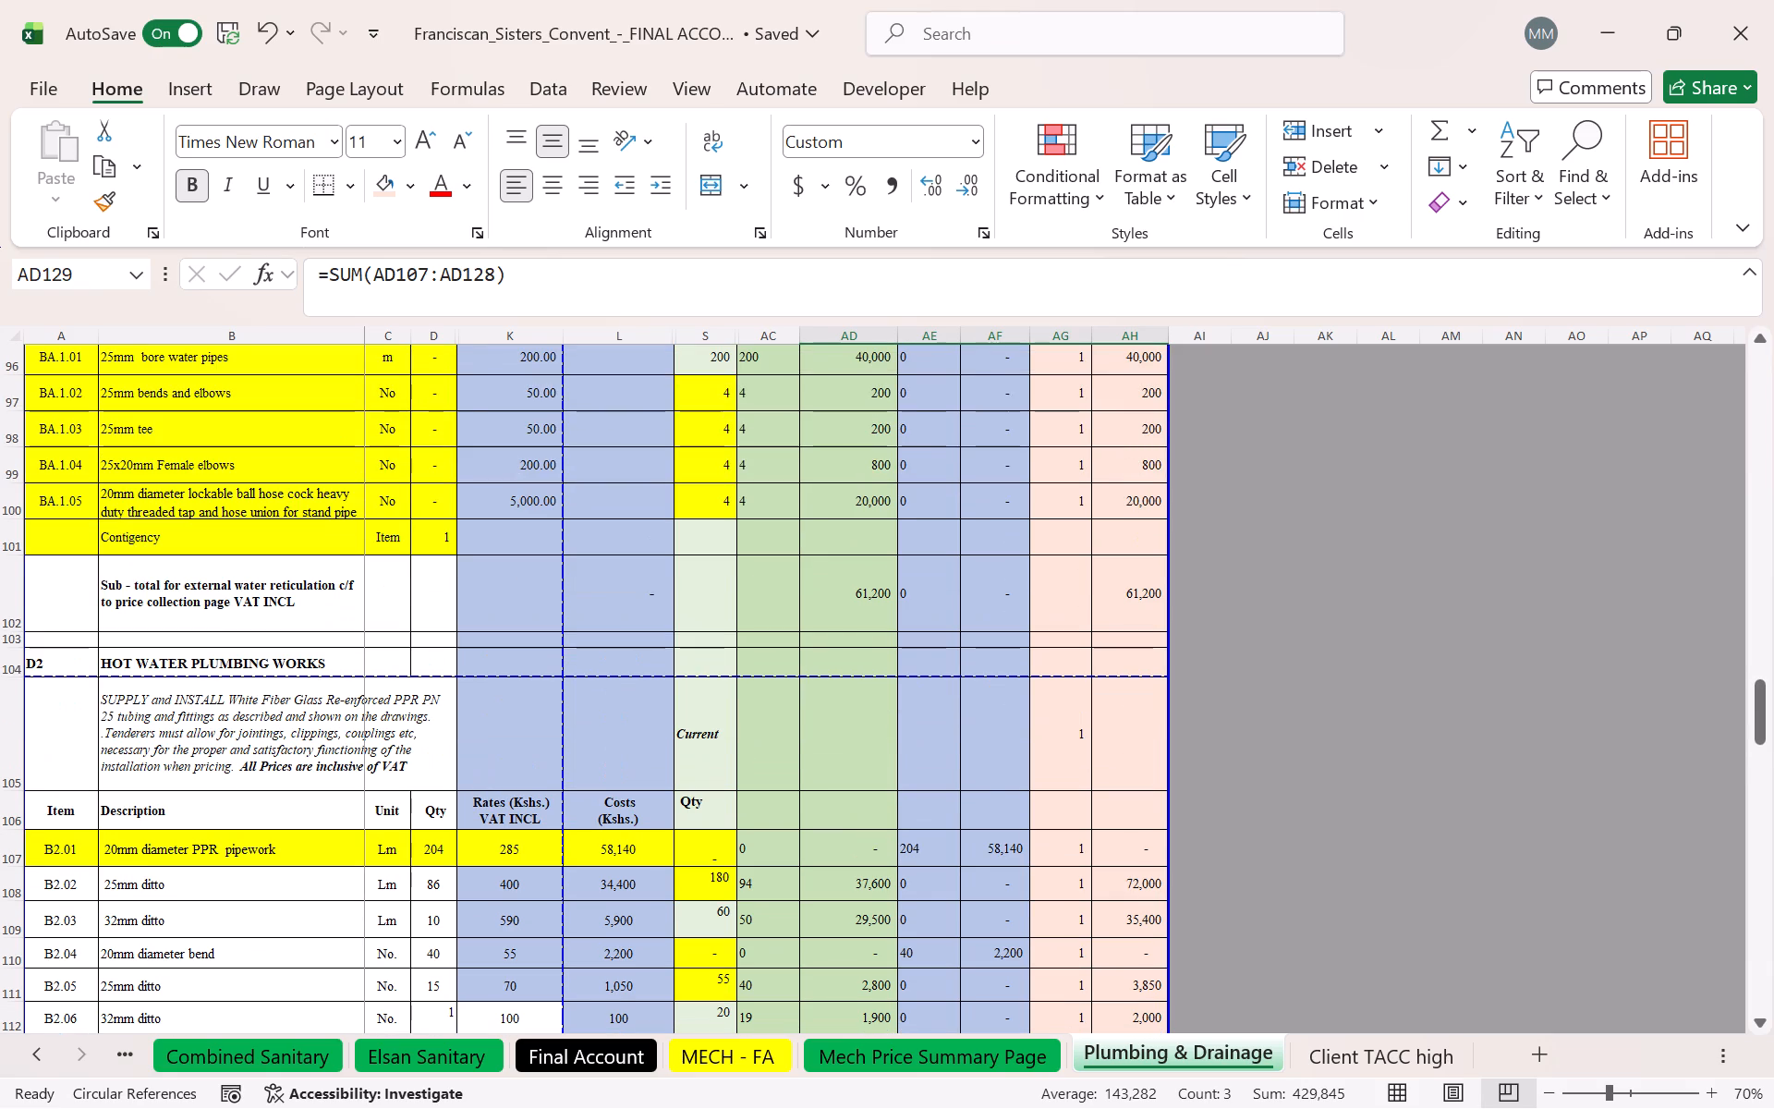
left_click_drag(835, 583, 1134, 575)
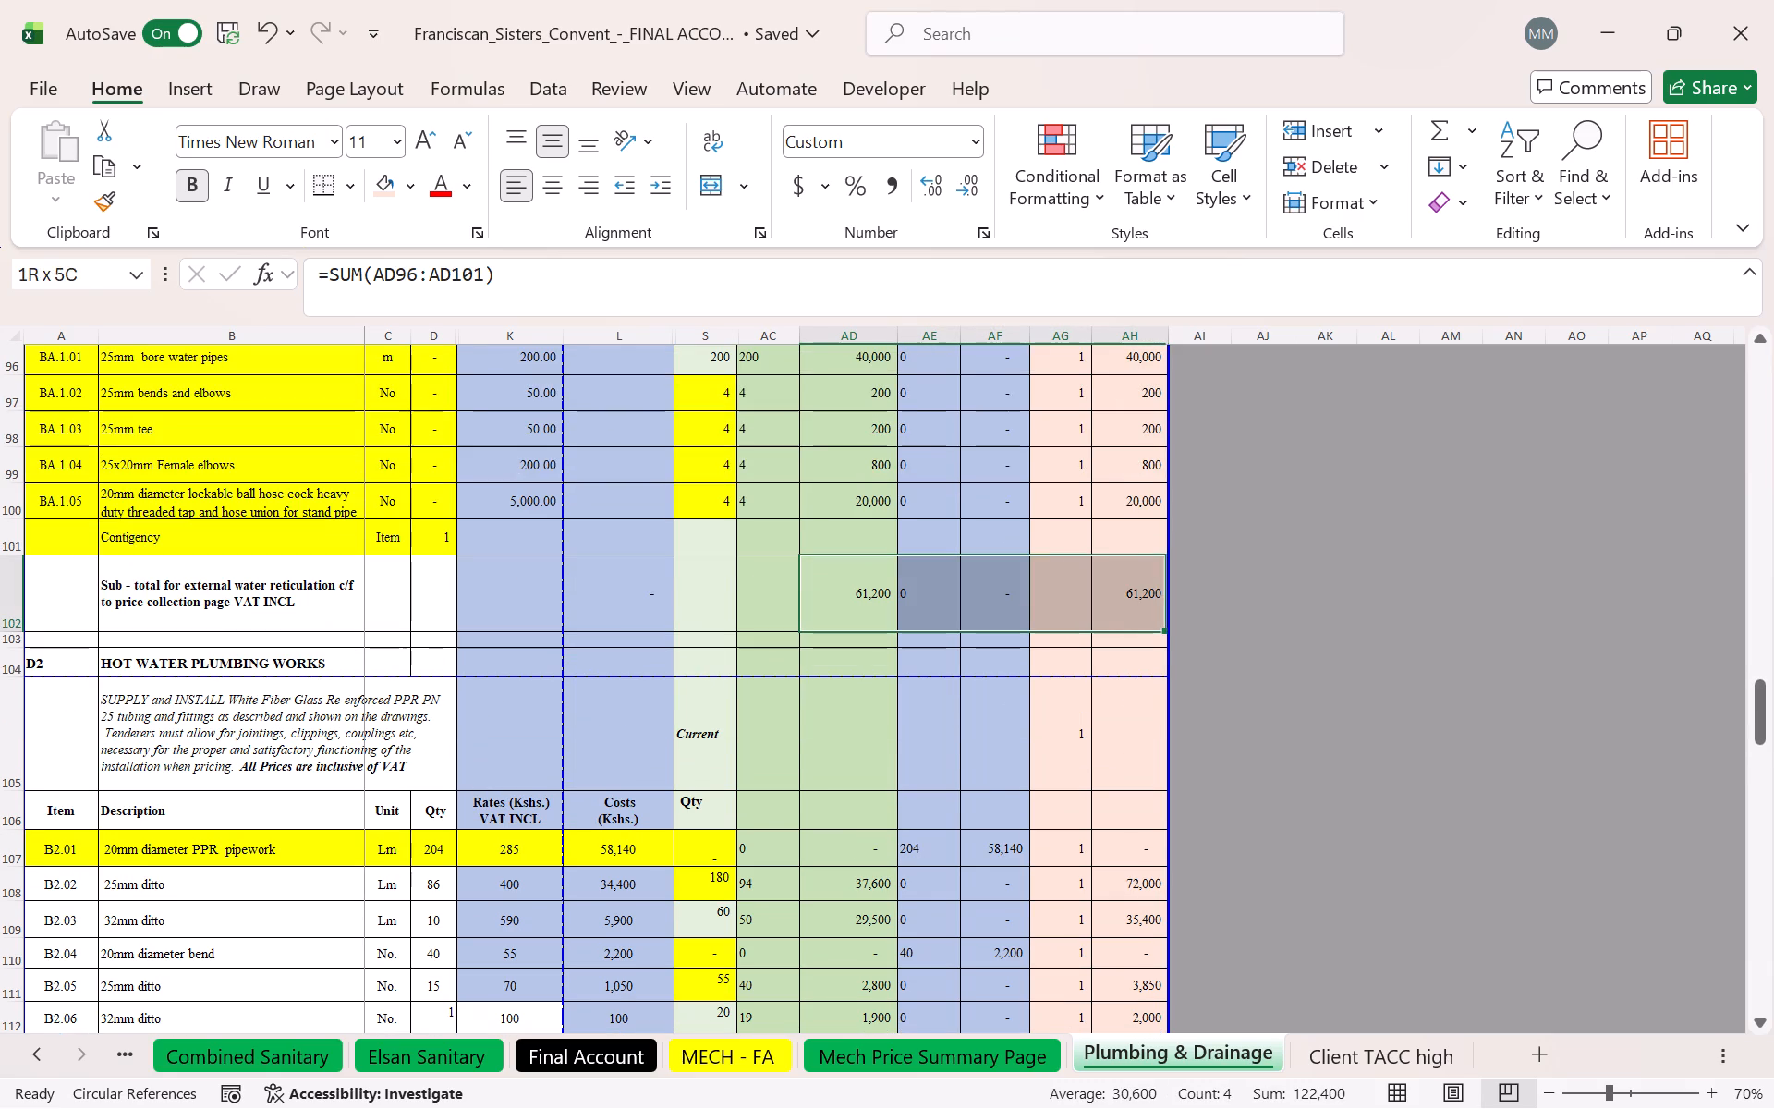
left_click_drag(1134, 575, 1133, 575)
left_click(182, 183)
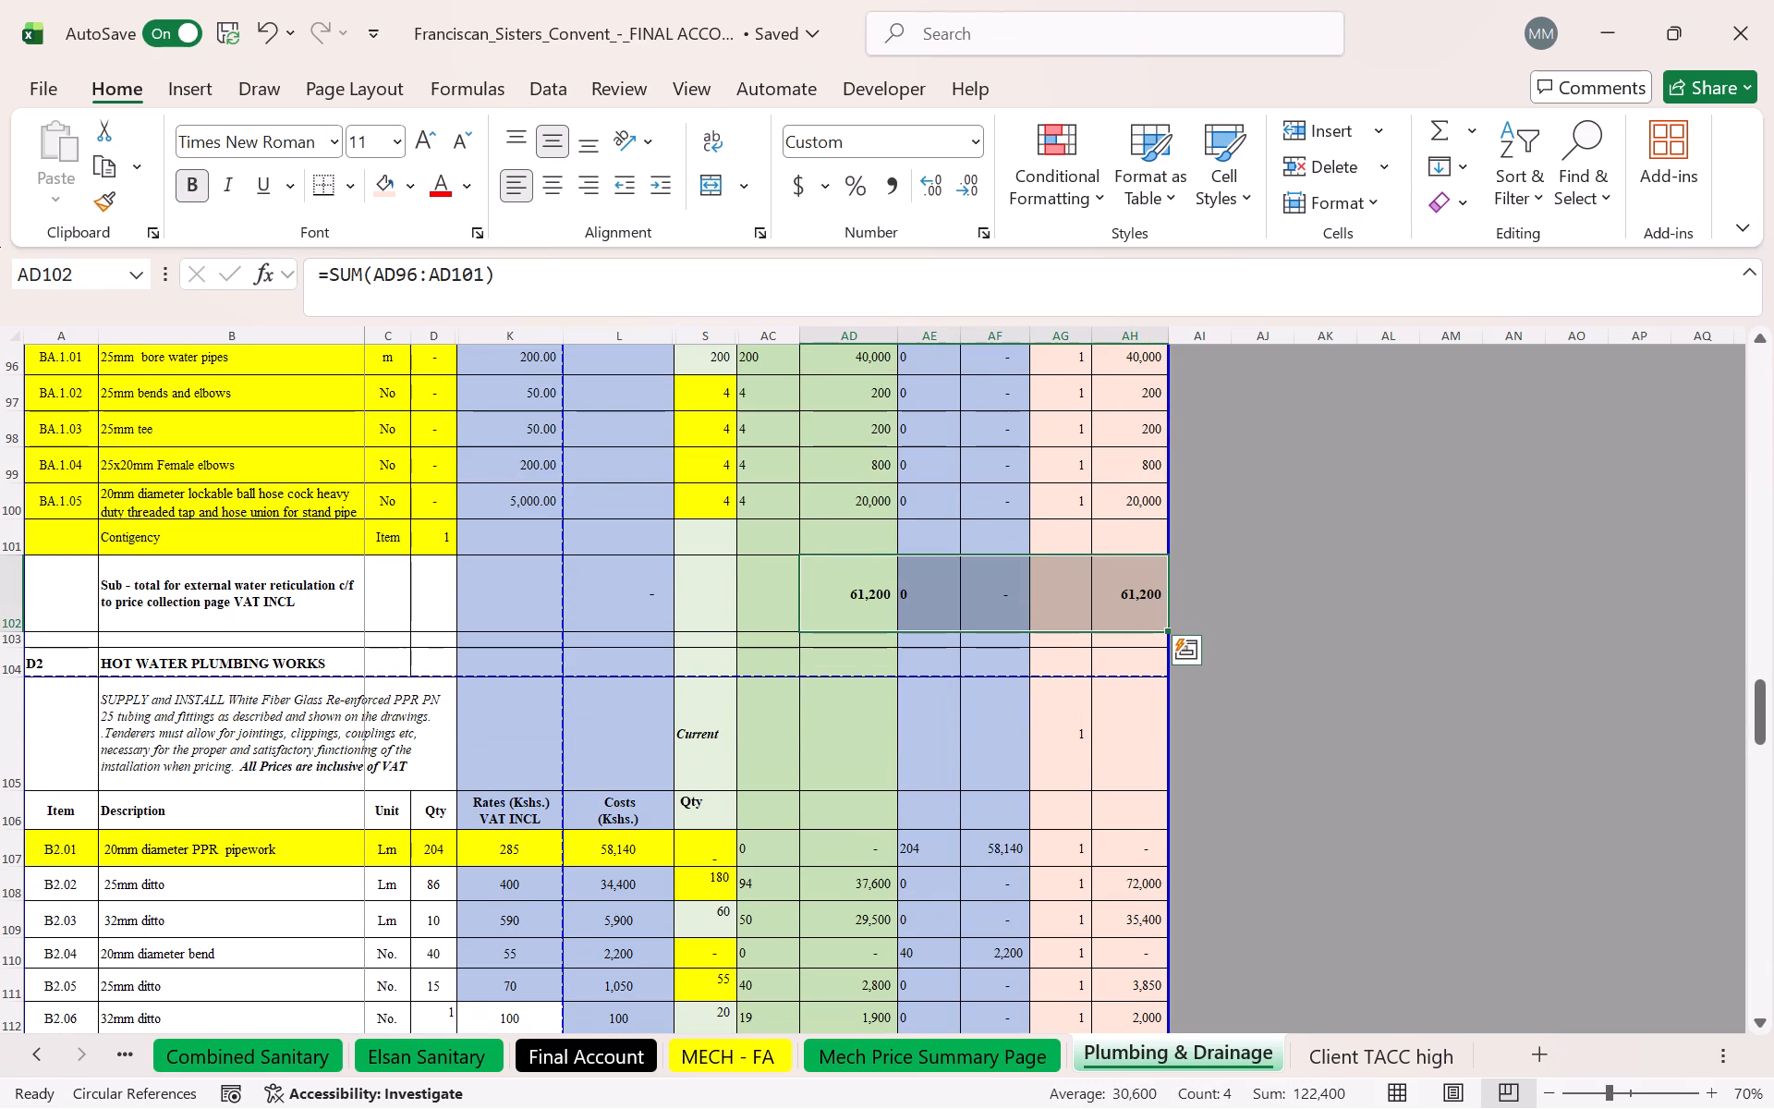
Clear the zero from AE102 in the external water reticulation sub-total row.
left_click(943, 597)
key("Delete")
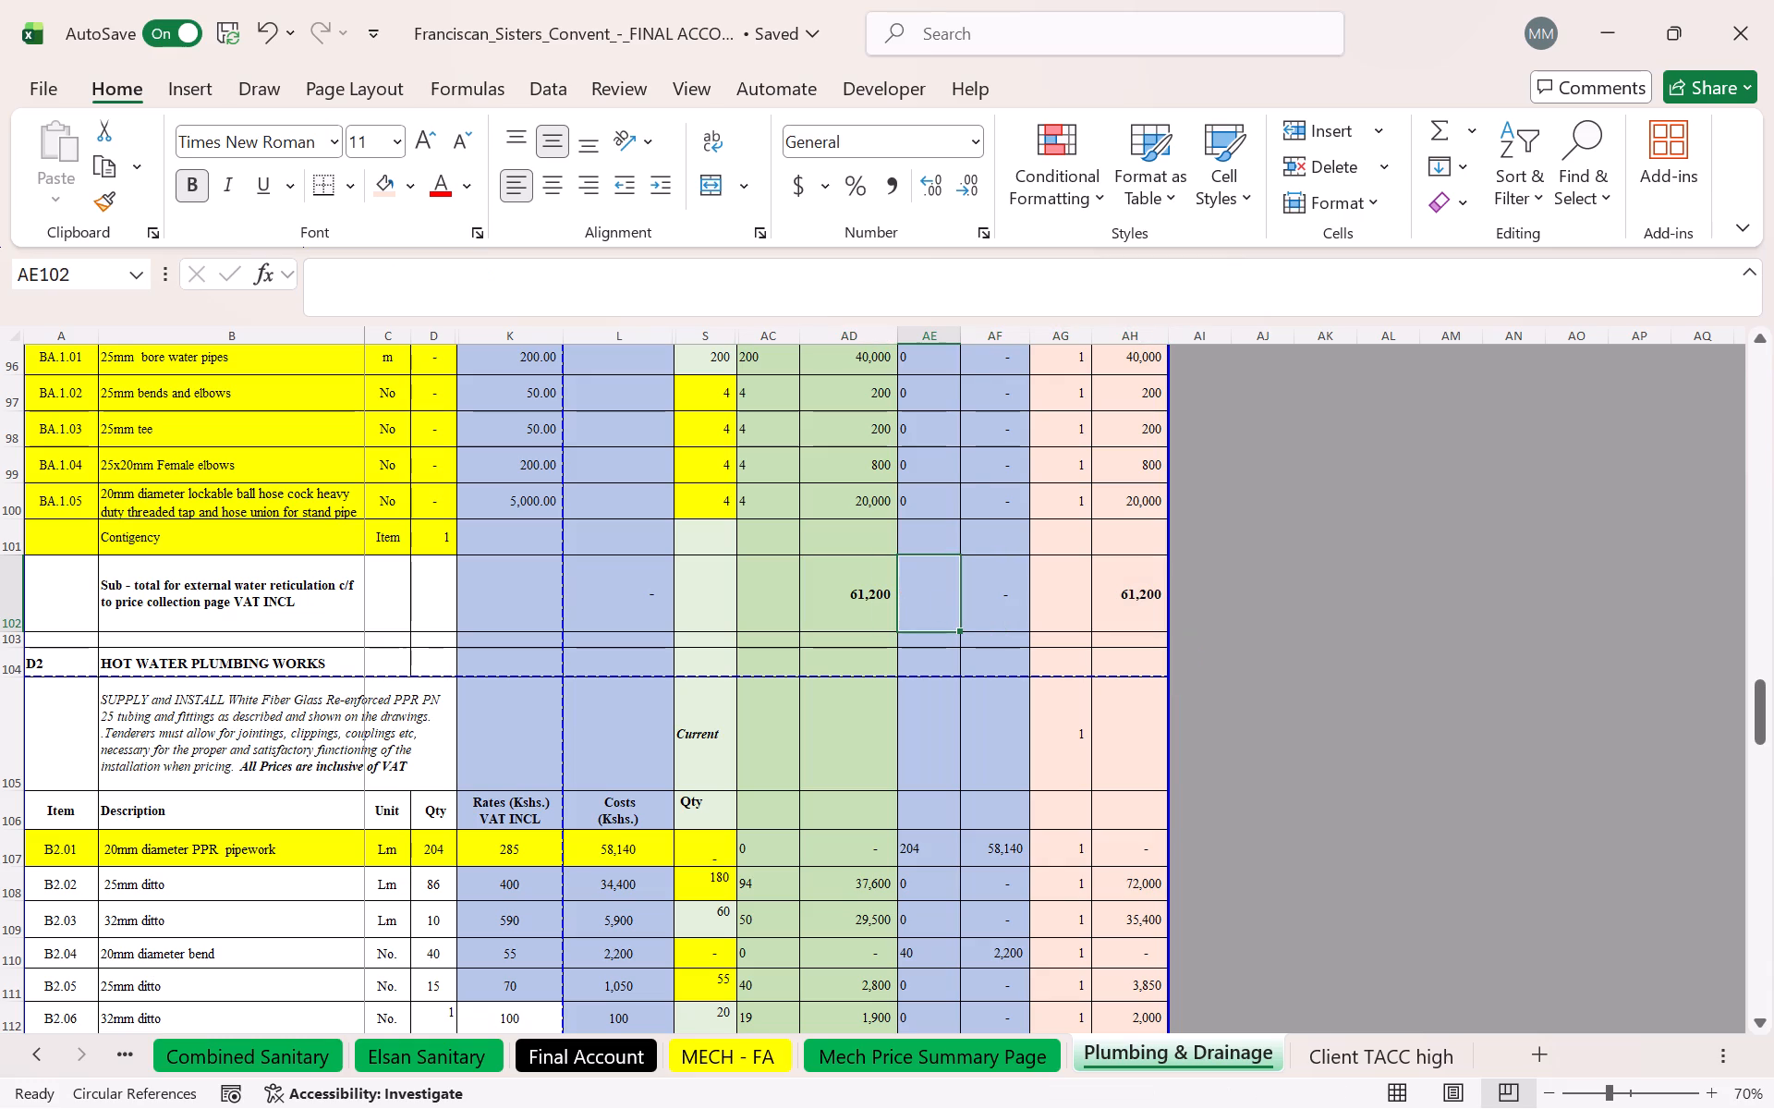
left_click(966, 699)
Bold the internal plumbing sub-total figures in AD93:AH93.
scroll(967, 686, "up", 9)
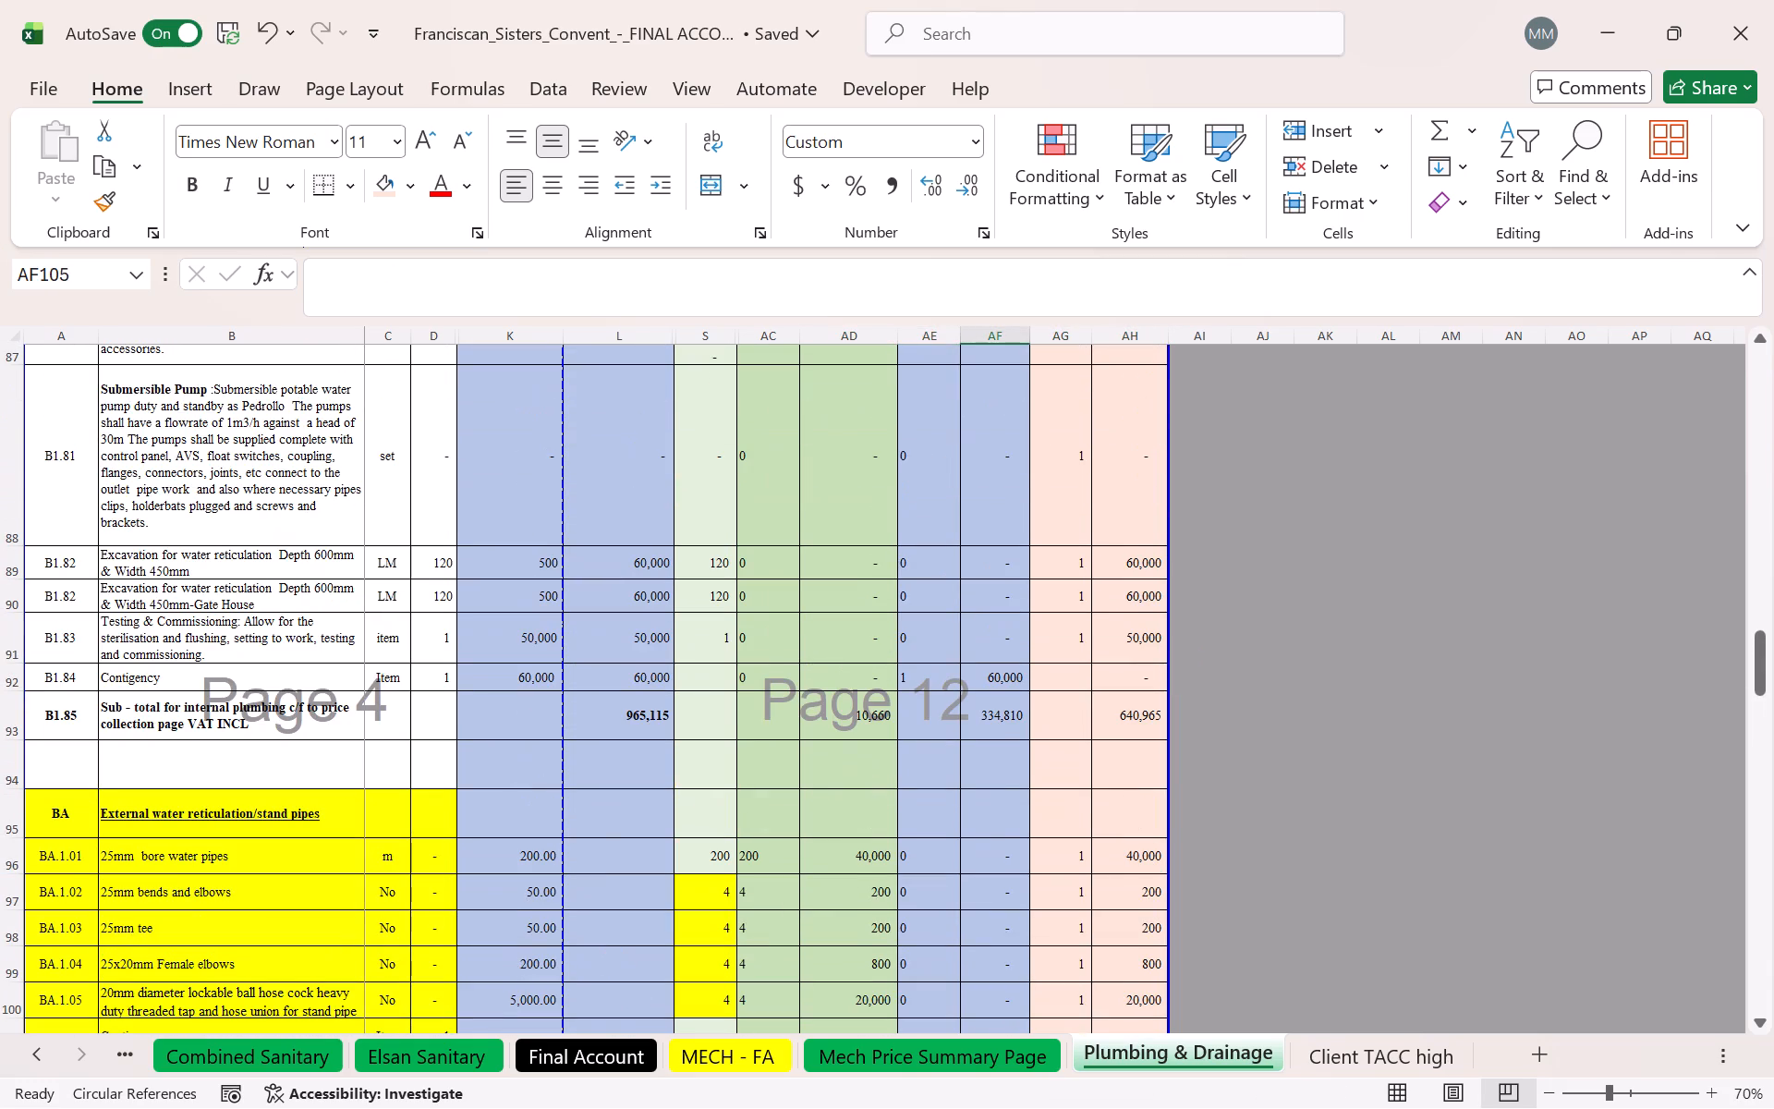
left_click_drag(859, 715, 1107, 704)
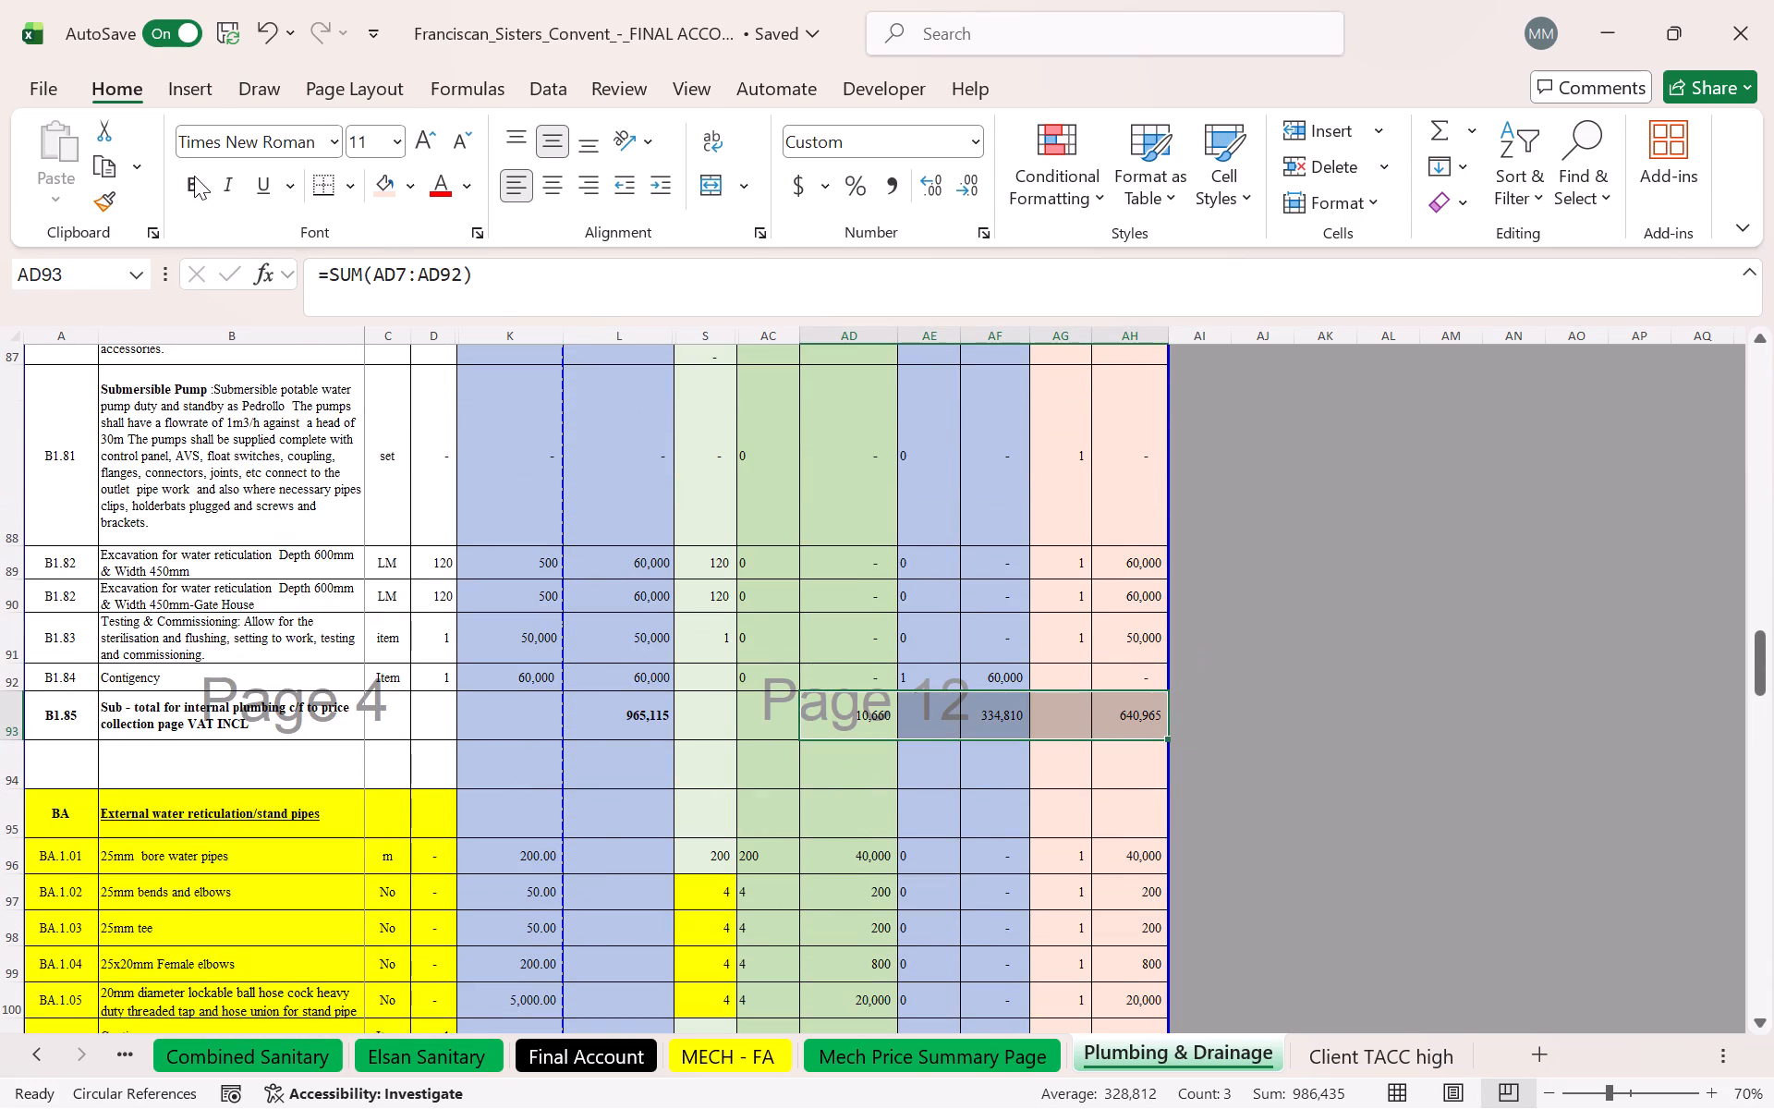
left_click_drag(192, 175, 216, 196)
left_click(197, 182)
Delete the stray number in AG4, between the Work done heading and its column headings.
scroll(847, 711, "up", 3)
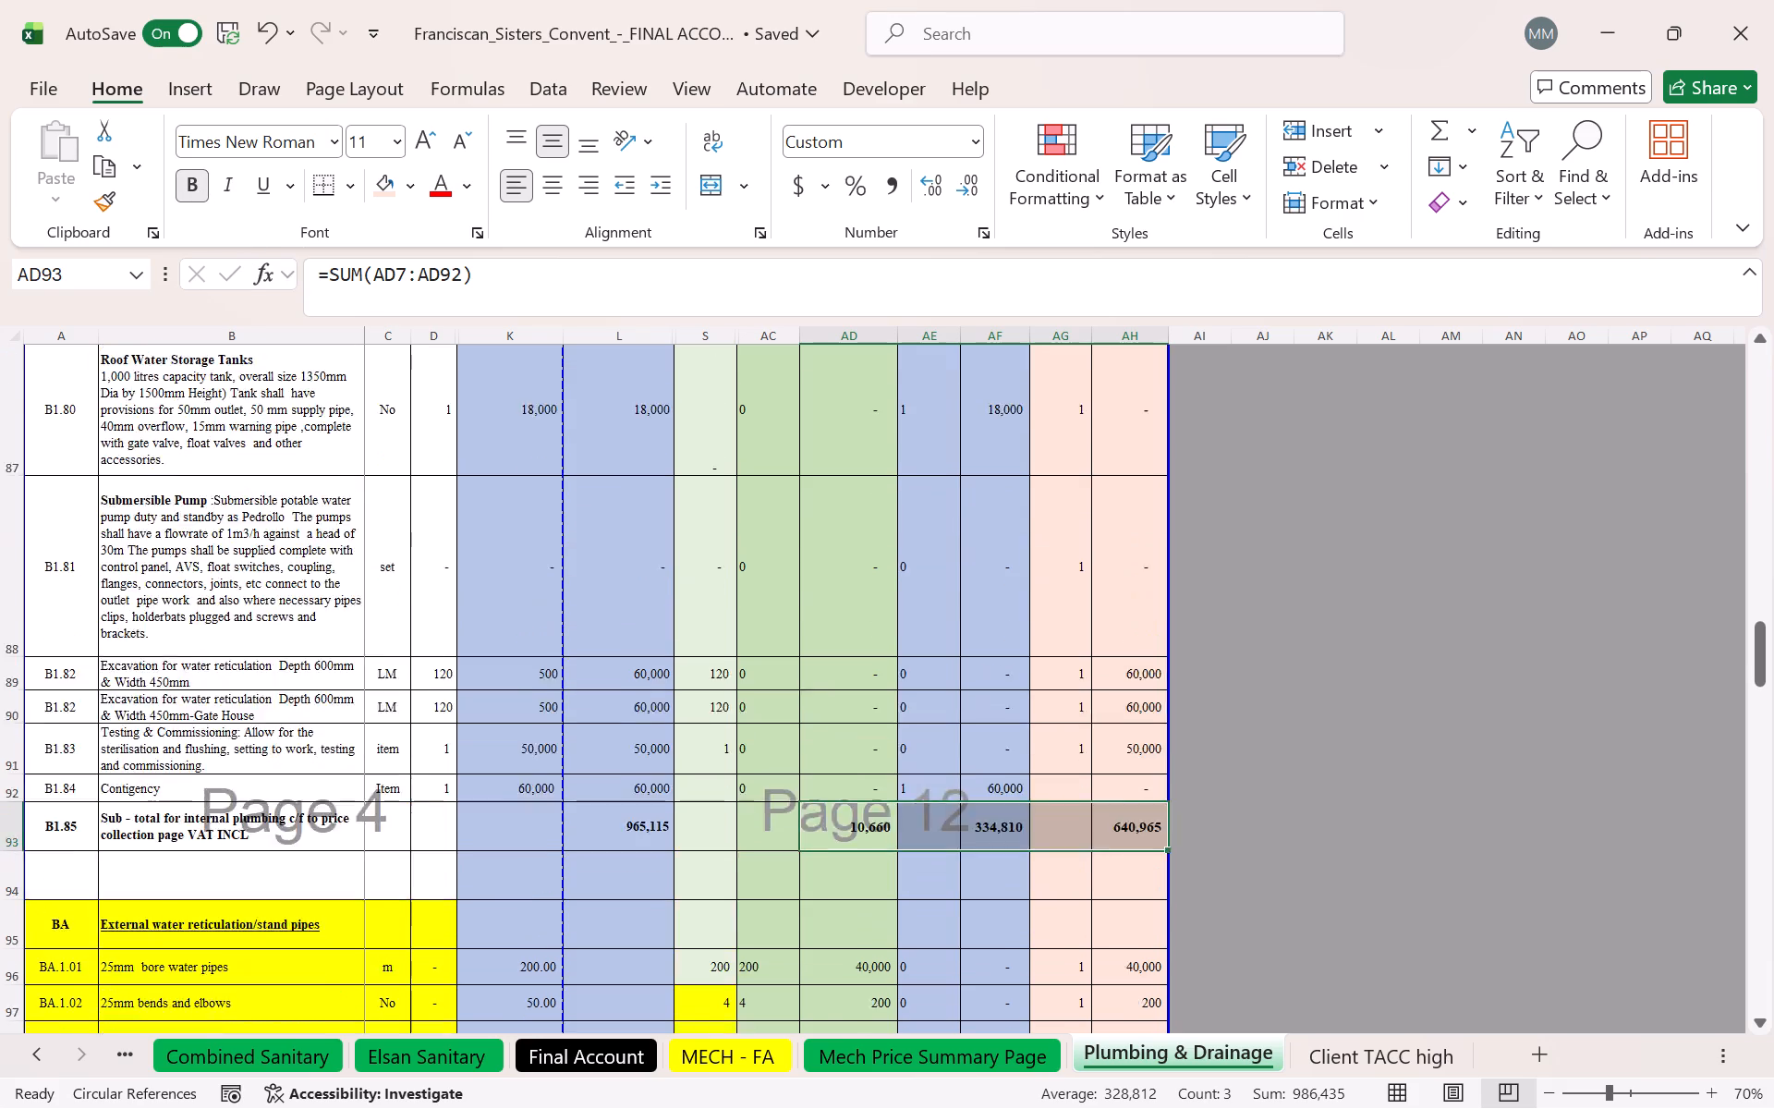
scroll(852, 701, "up", 20)
scroll(852, 701, "up", 5)
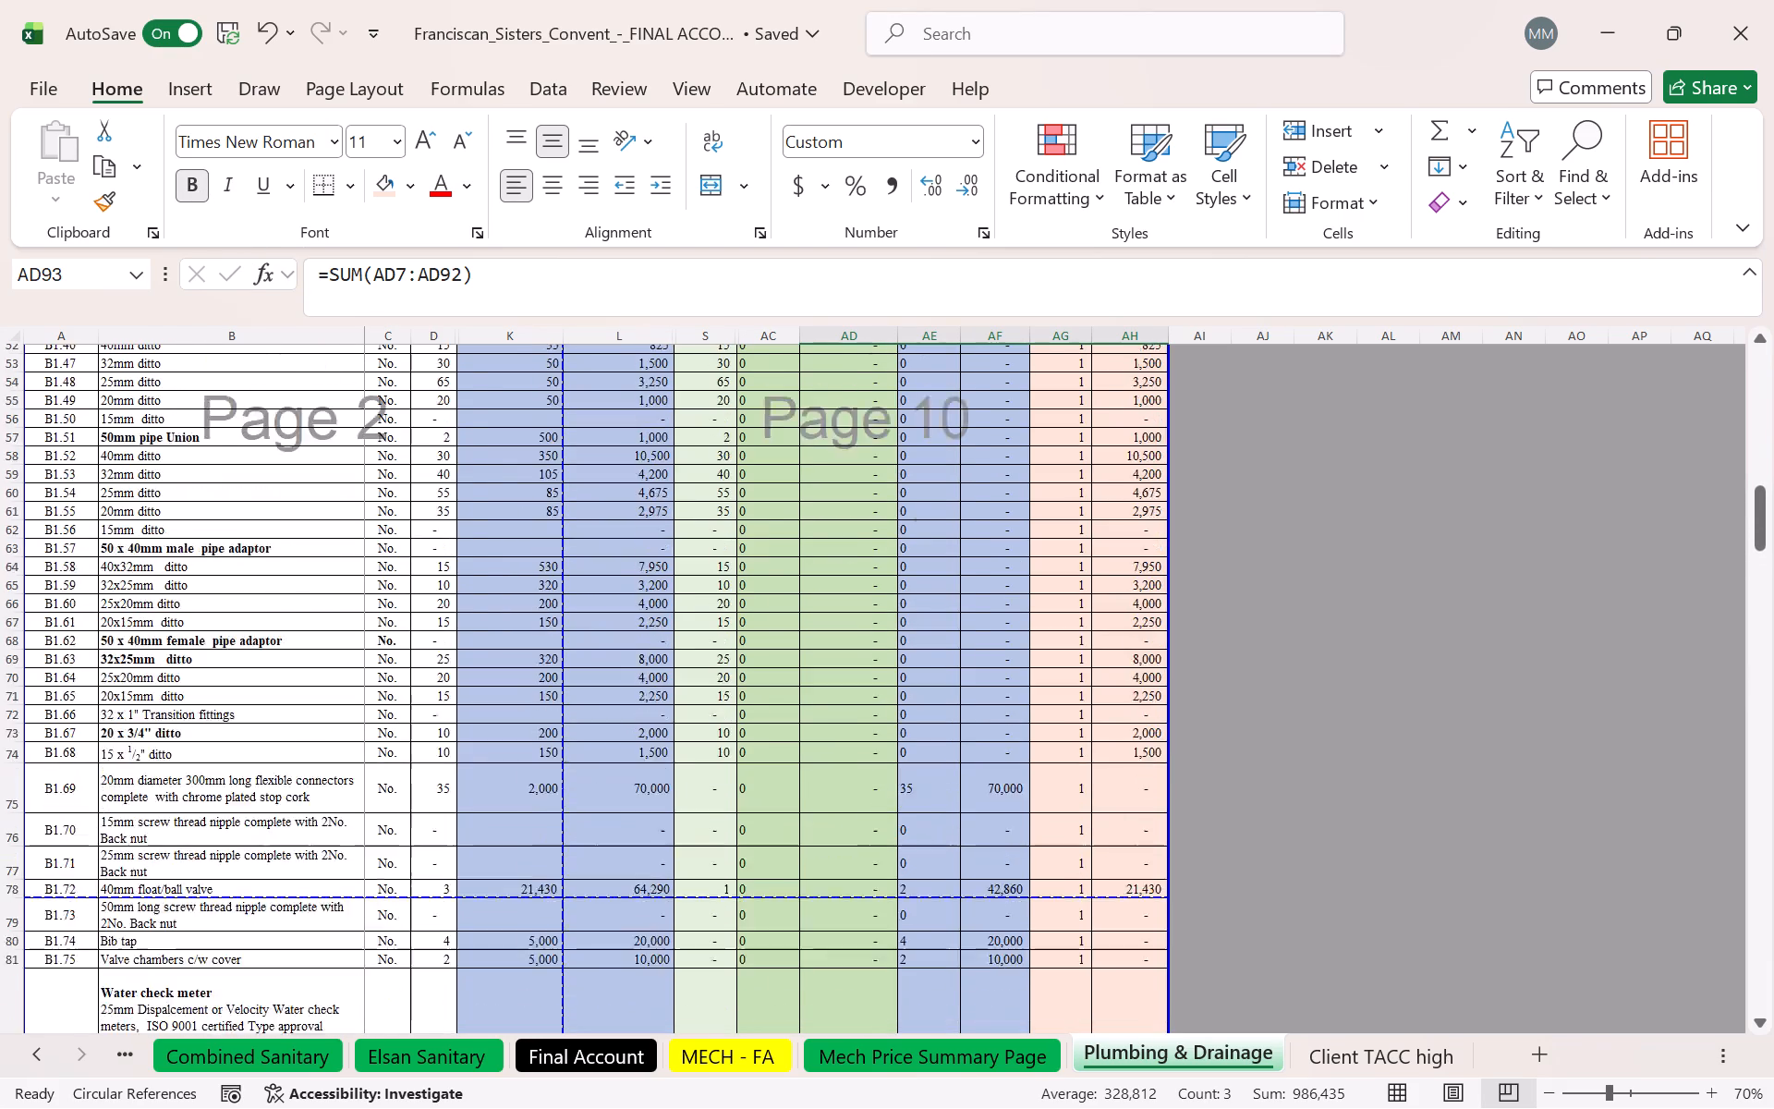
scroll(873, 708, "up", 20)
scroll(873, 708, "up", 5)
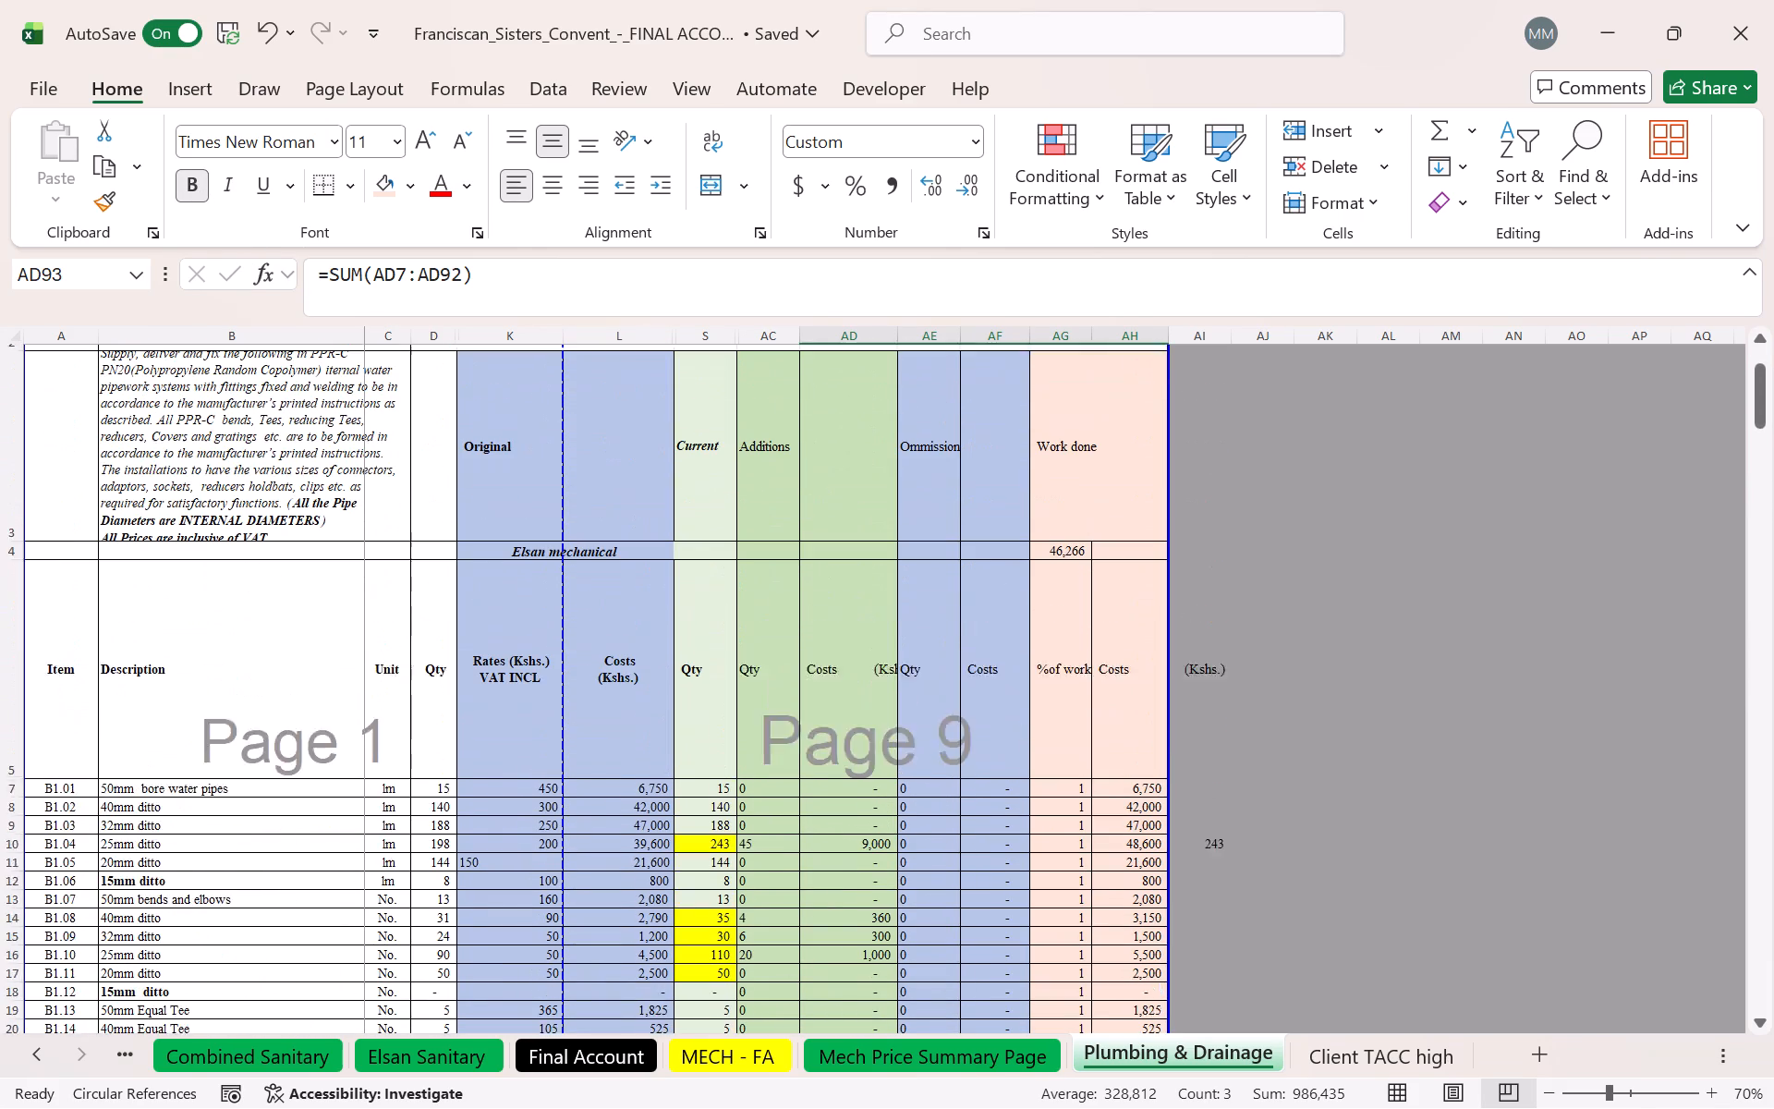
scroll(869, 715, "down", 5)
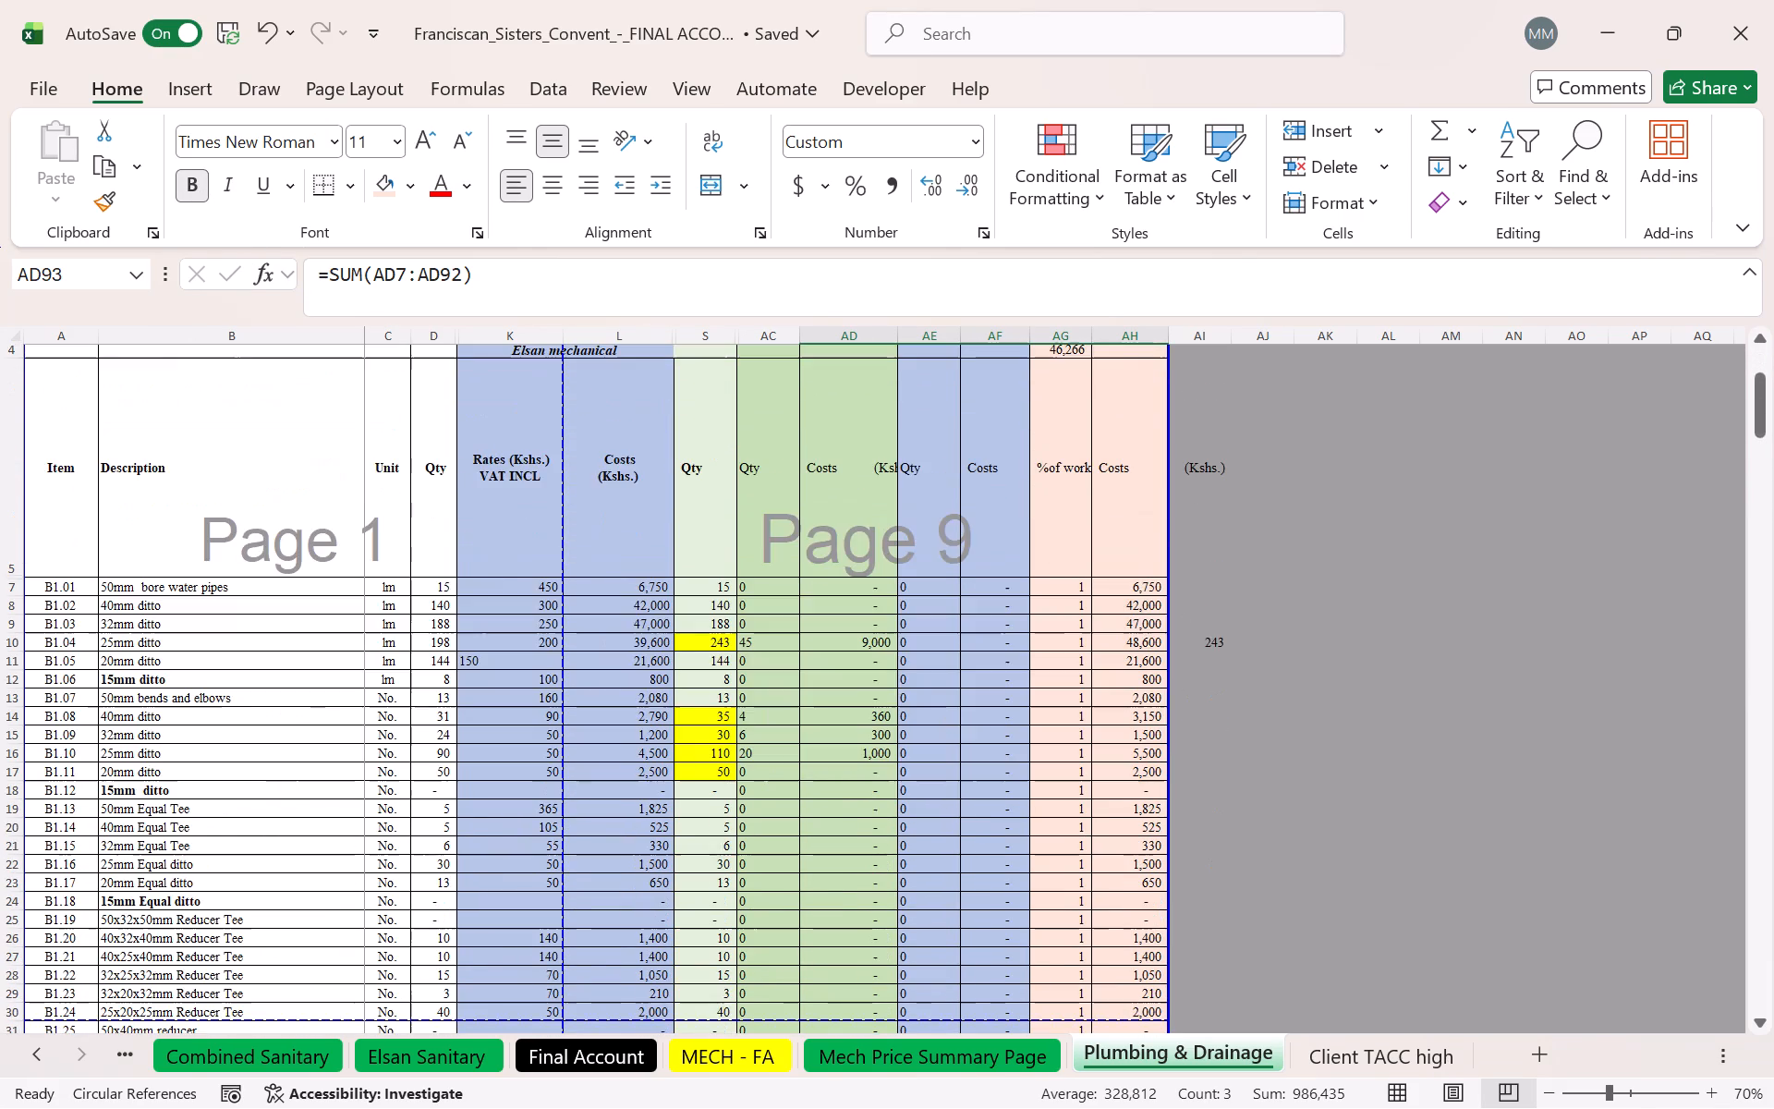
scroll(869, 715, "down", 1)
scroll(871, 726, "up", 4)
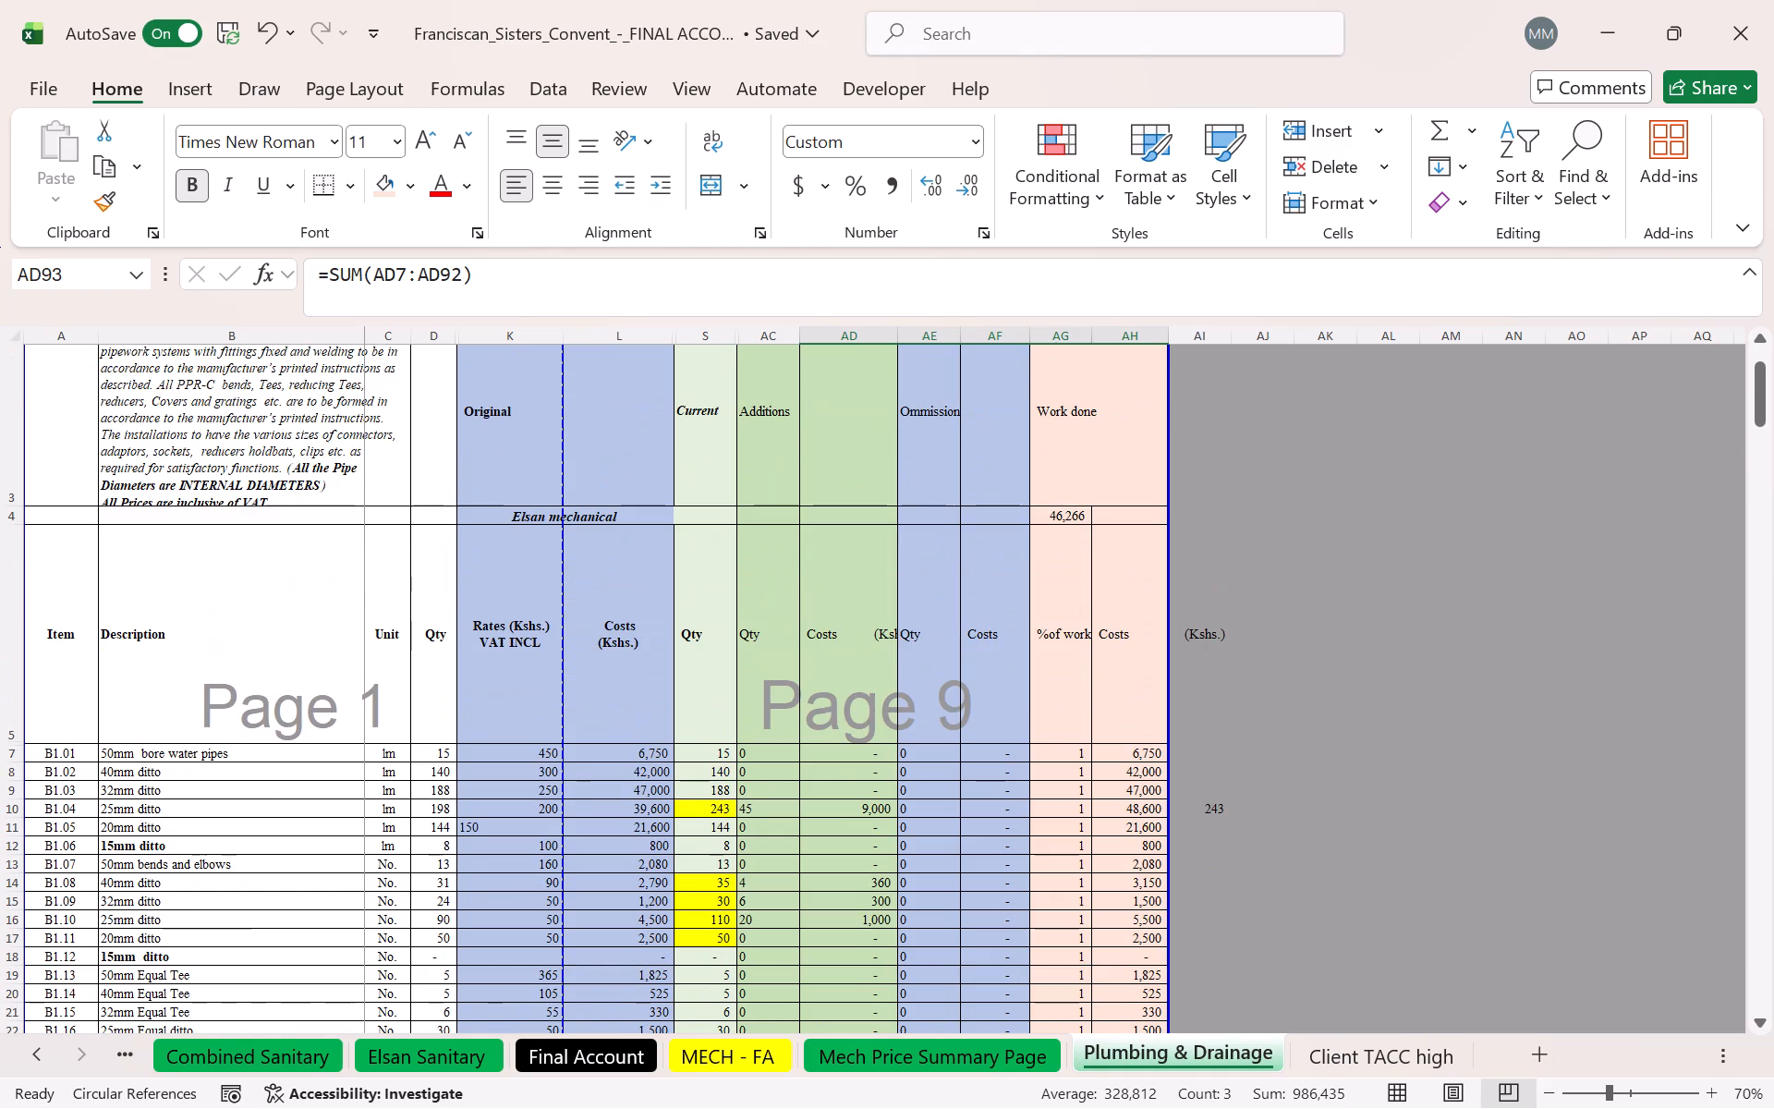
left_click(1060, 593)
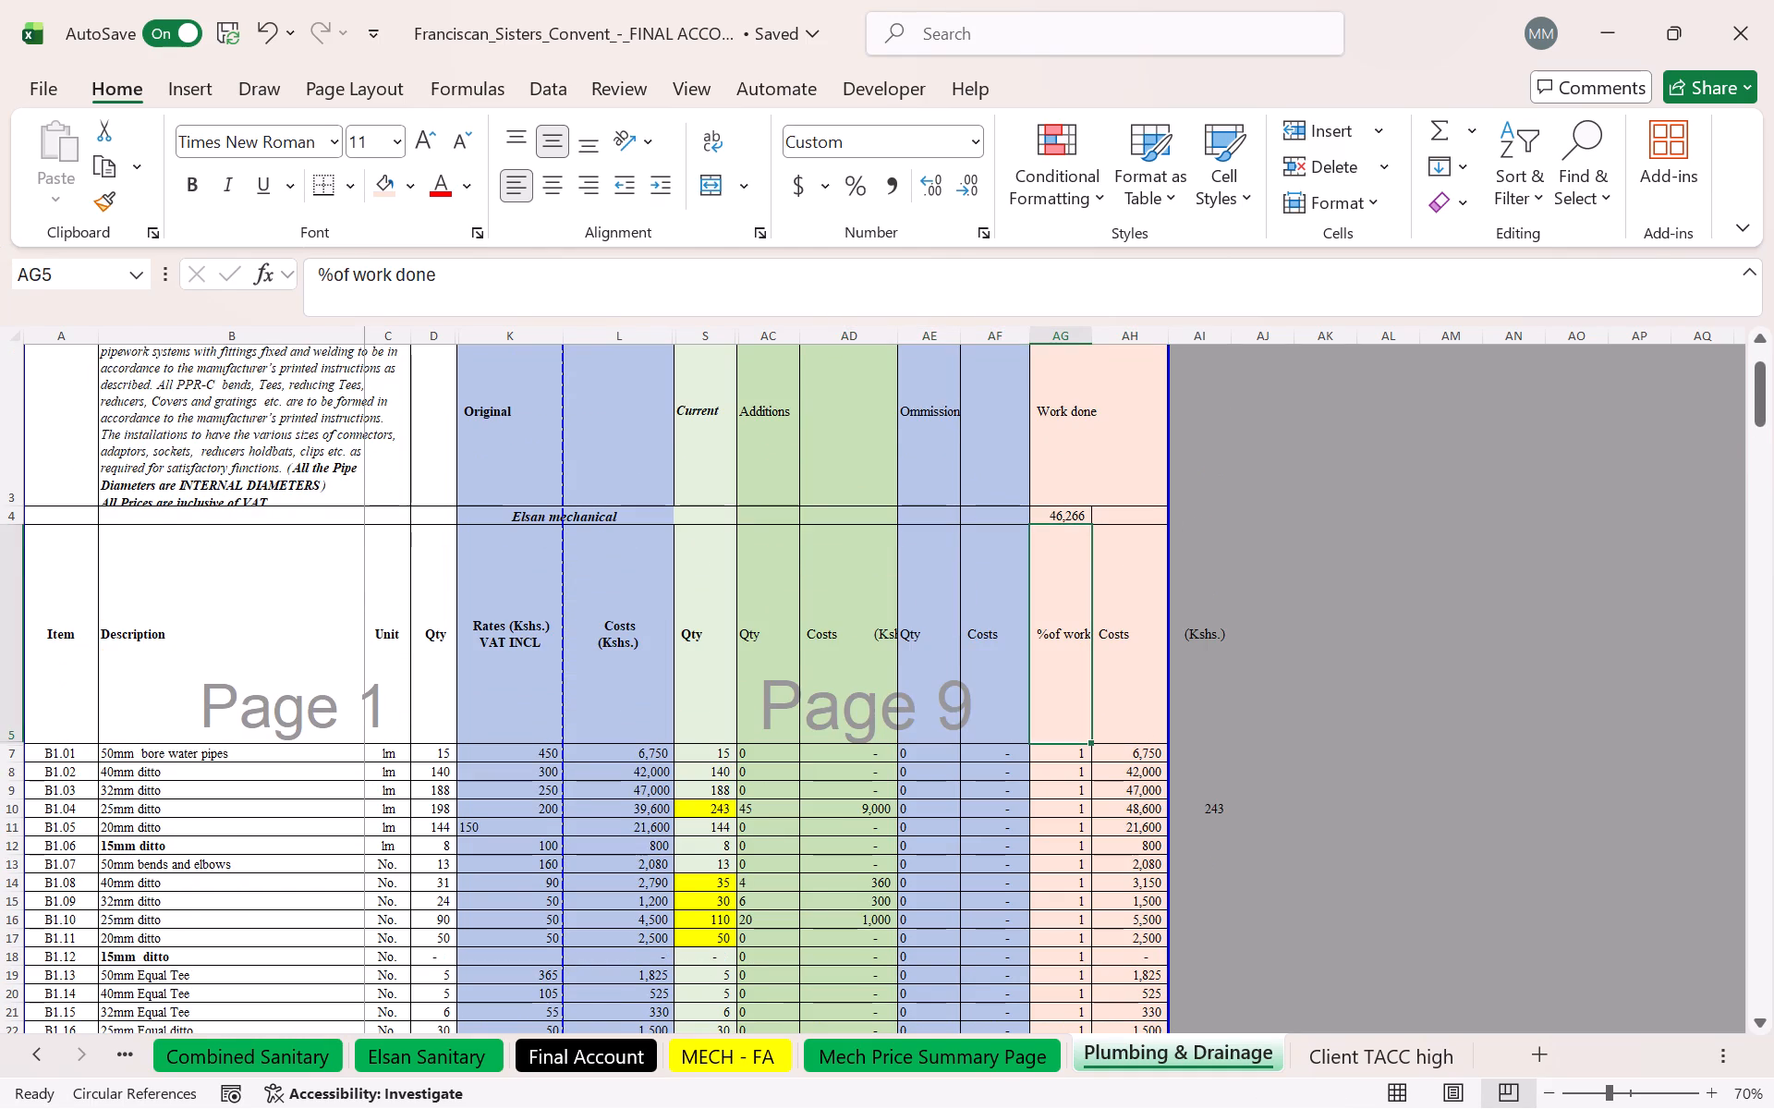
left_click_drag(1046, 405, 1043, 483)
left_click(1053, 544)
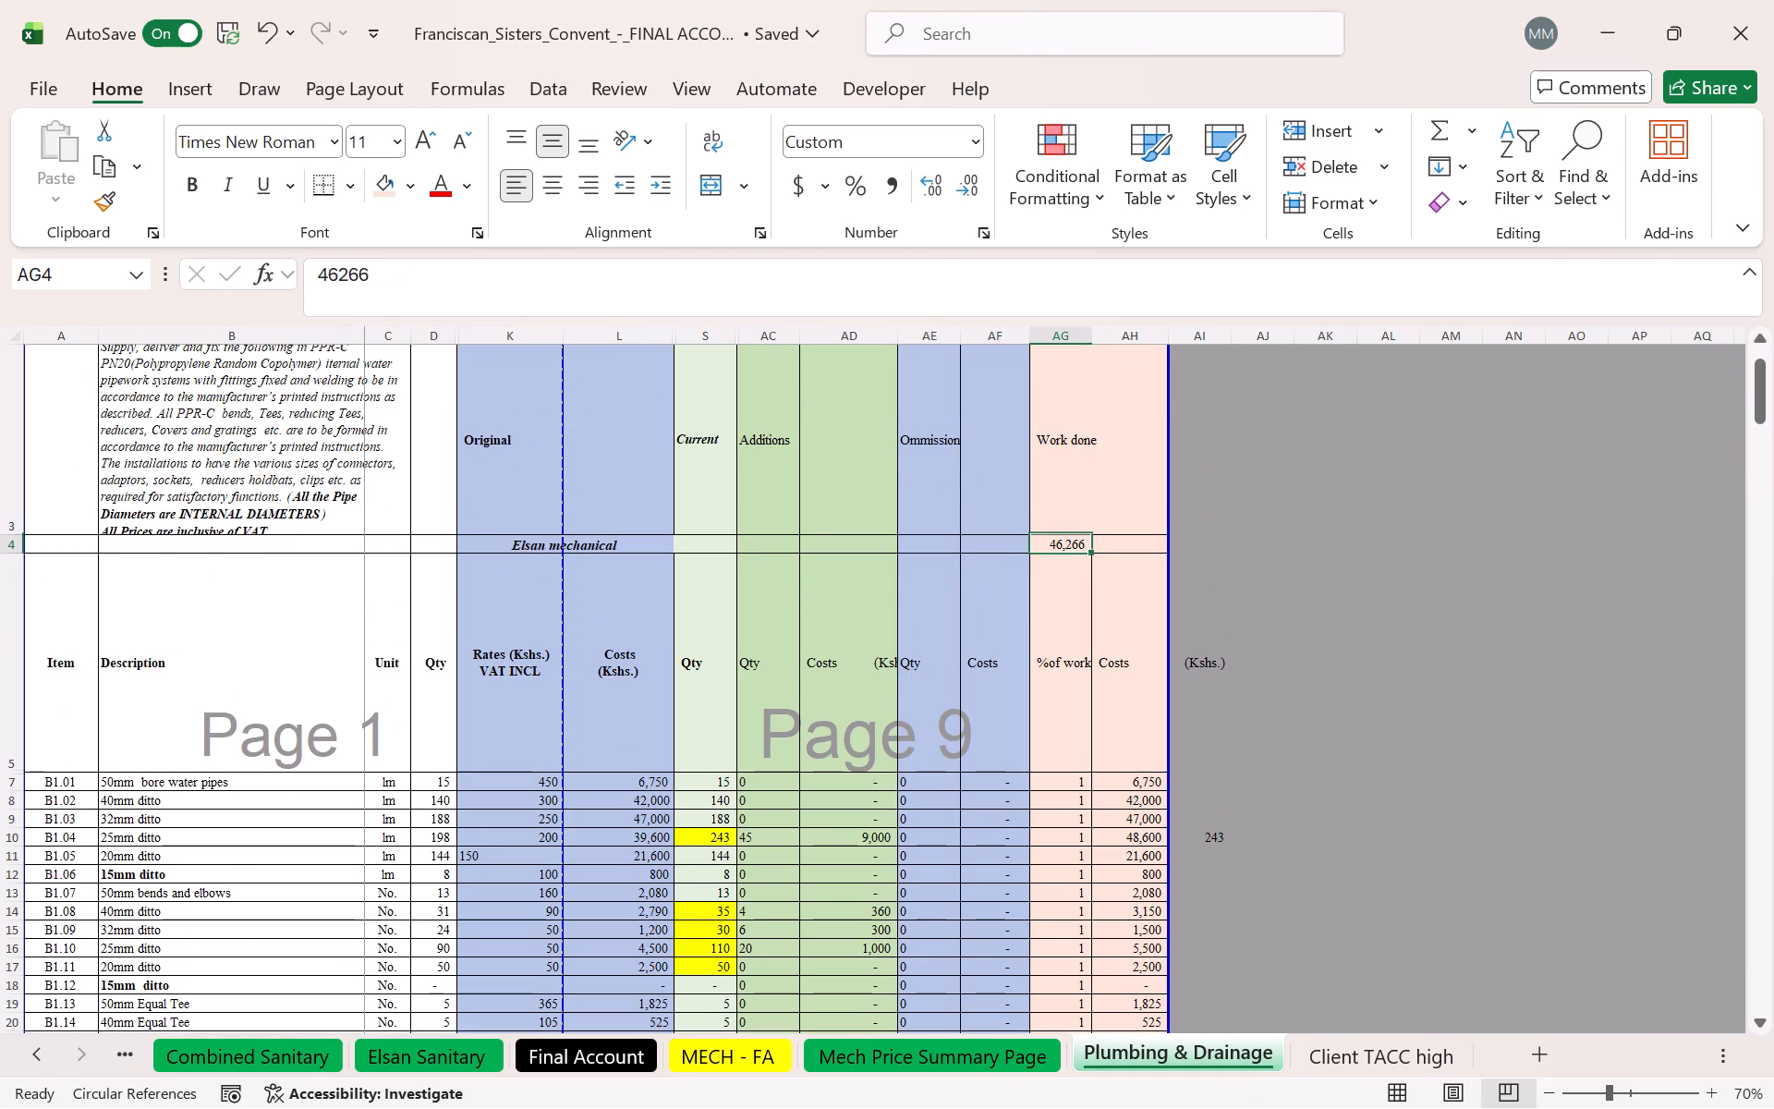
key("Delete")
Copy the formatting of the Work done column AG3:AG175 onto the Current Qty column S3:S175.
left_click(1115, 686)
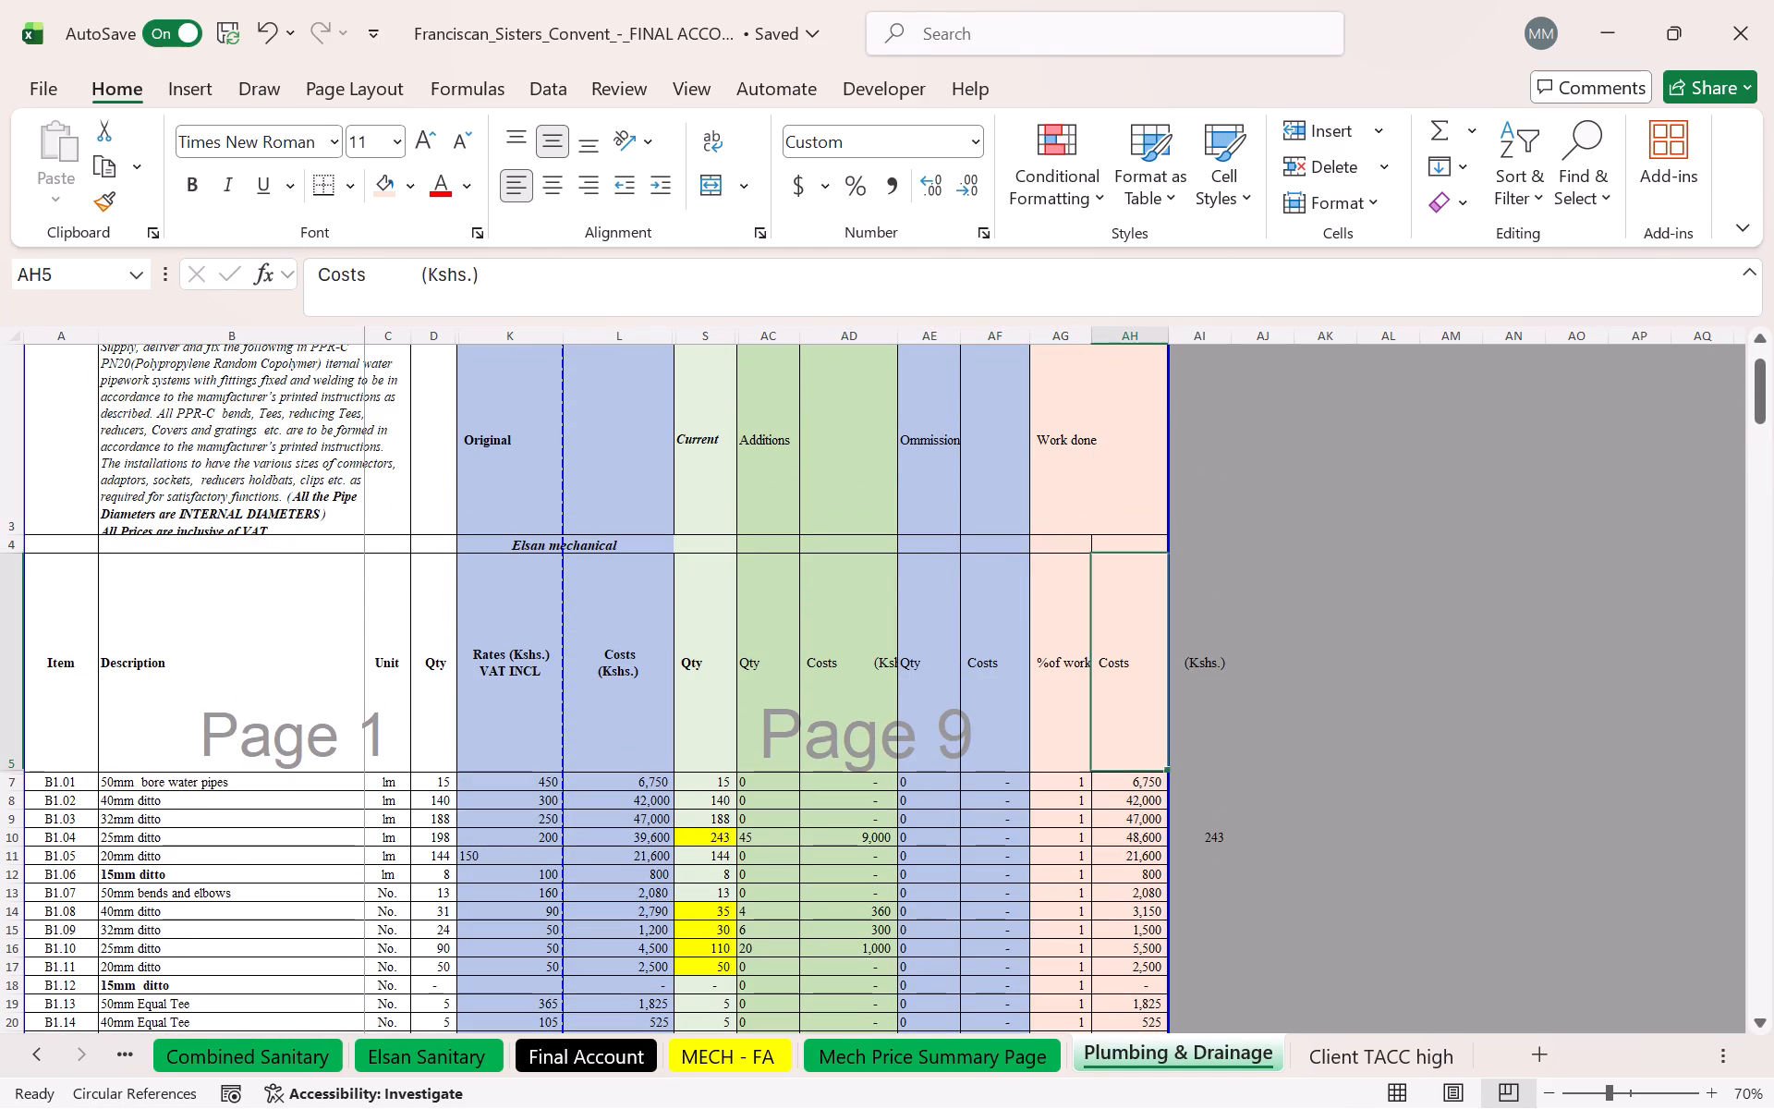
left_click(1057, 595)
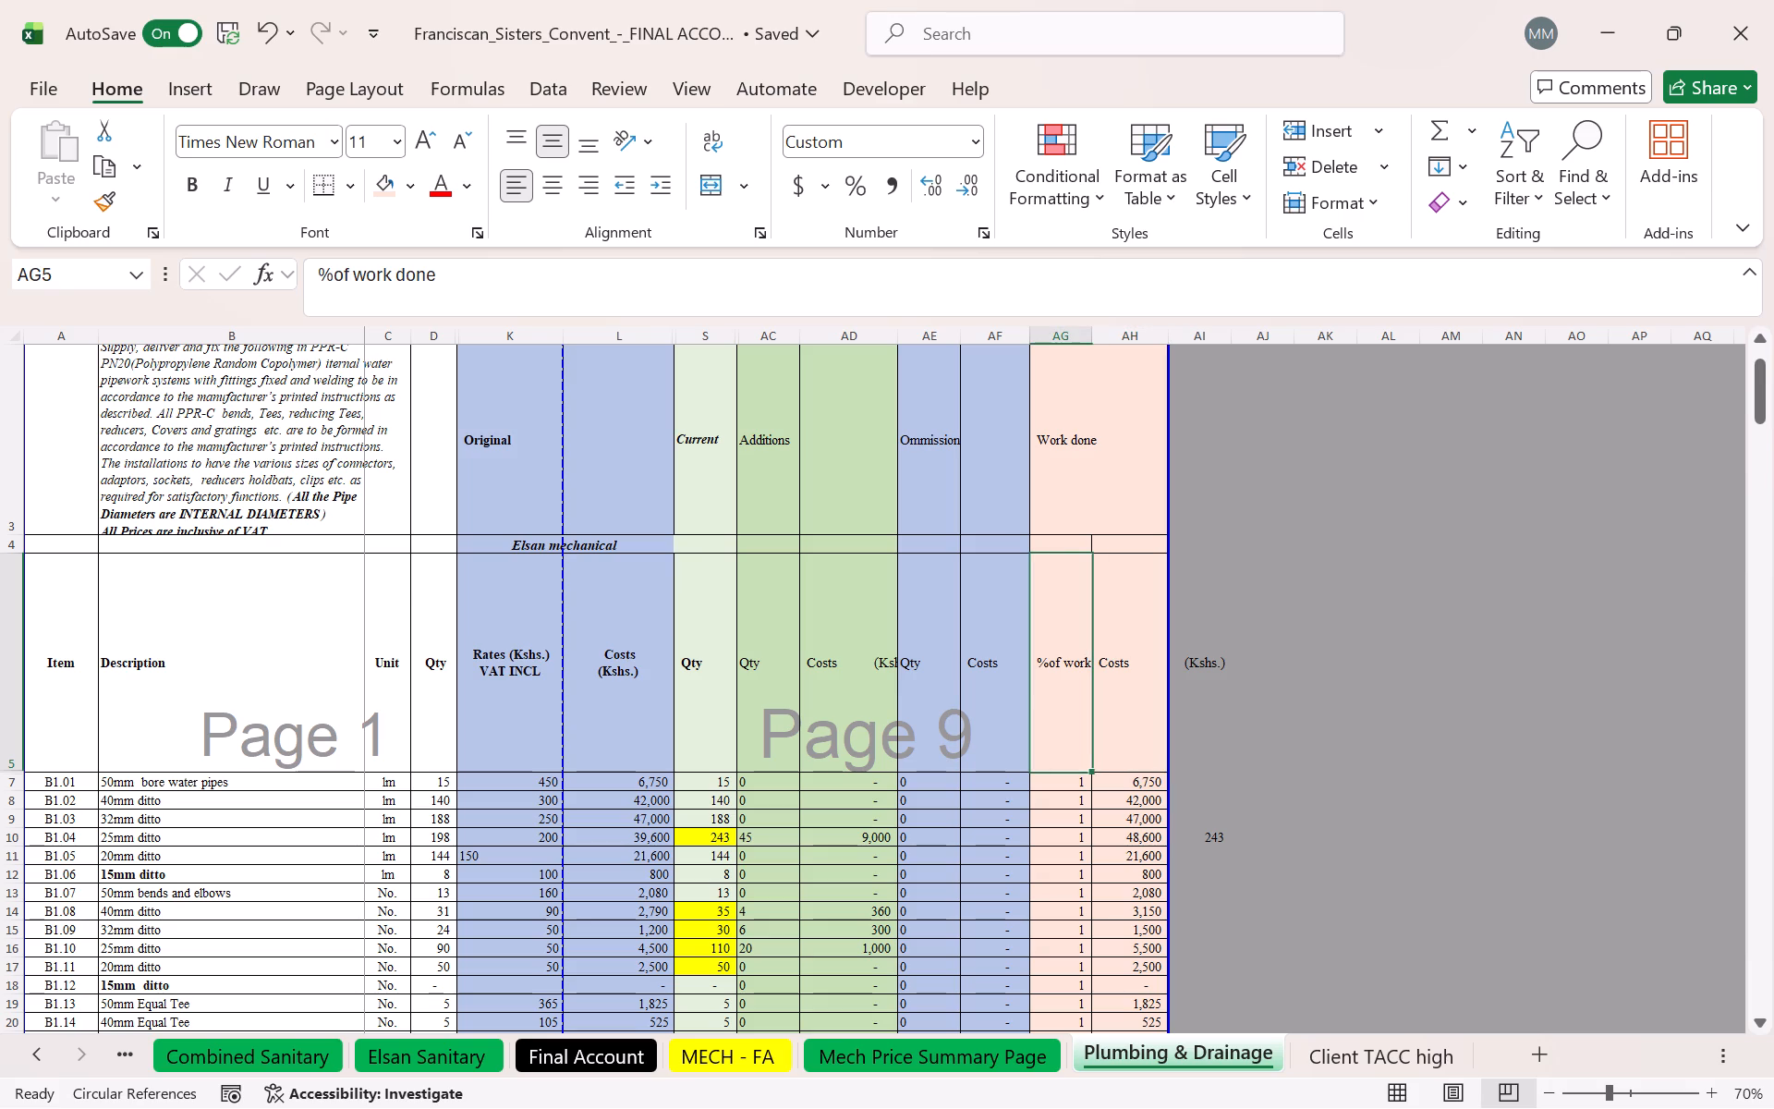
left_click_drag(1055, 427, 1031, 1108)
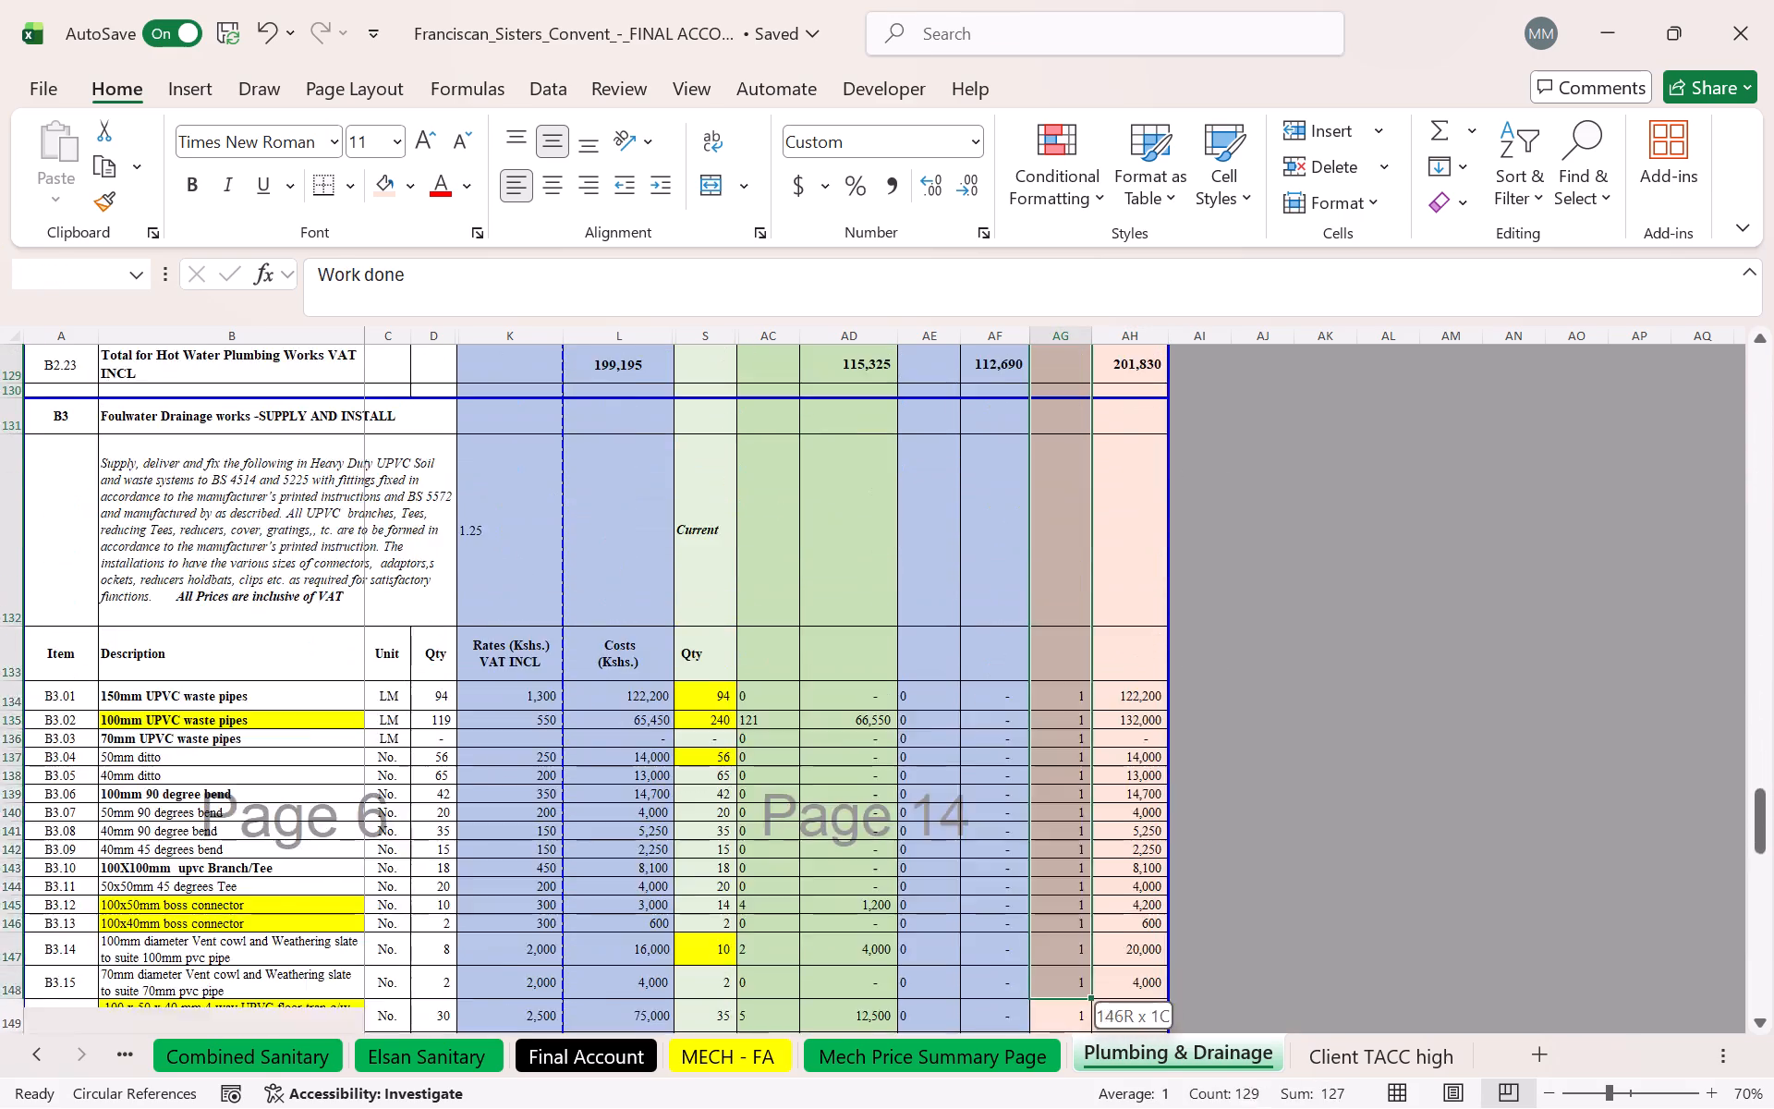
left_click_drag(1031, 1108, 1050, 819)
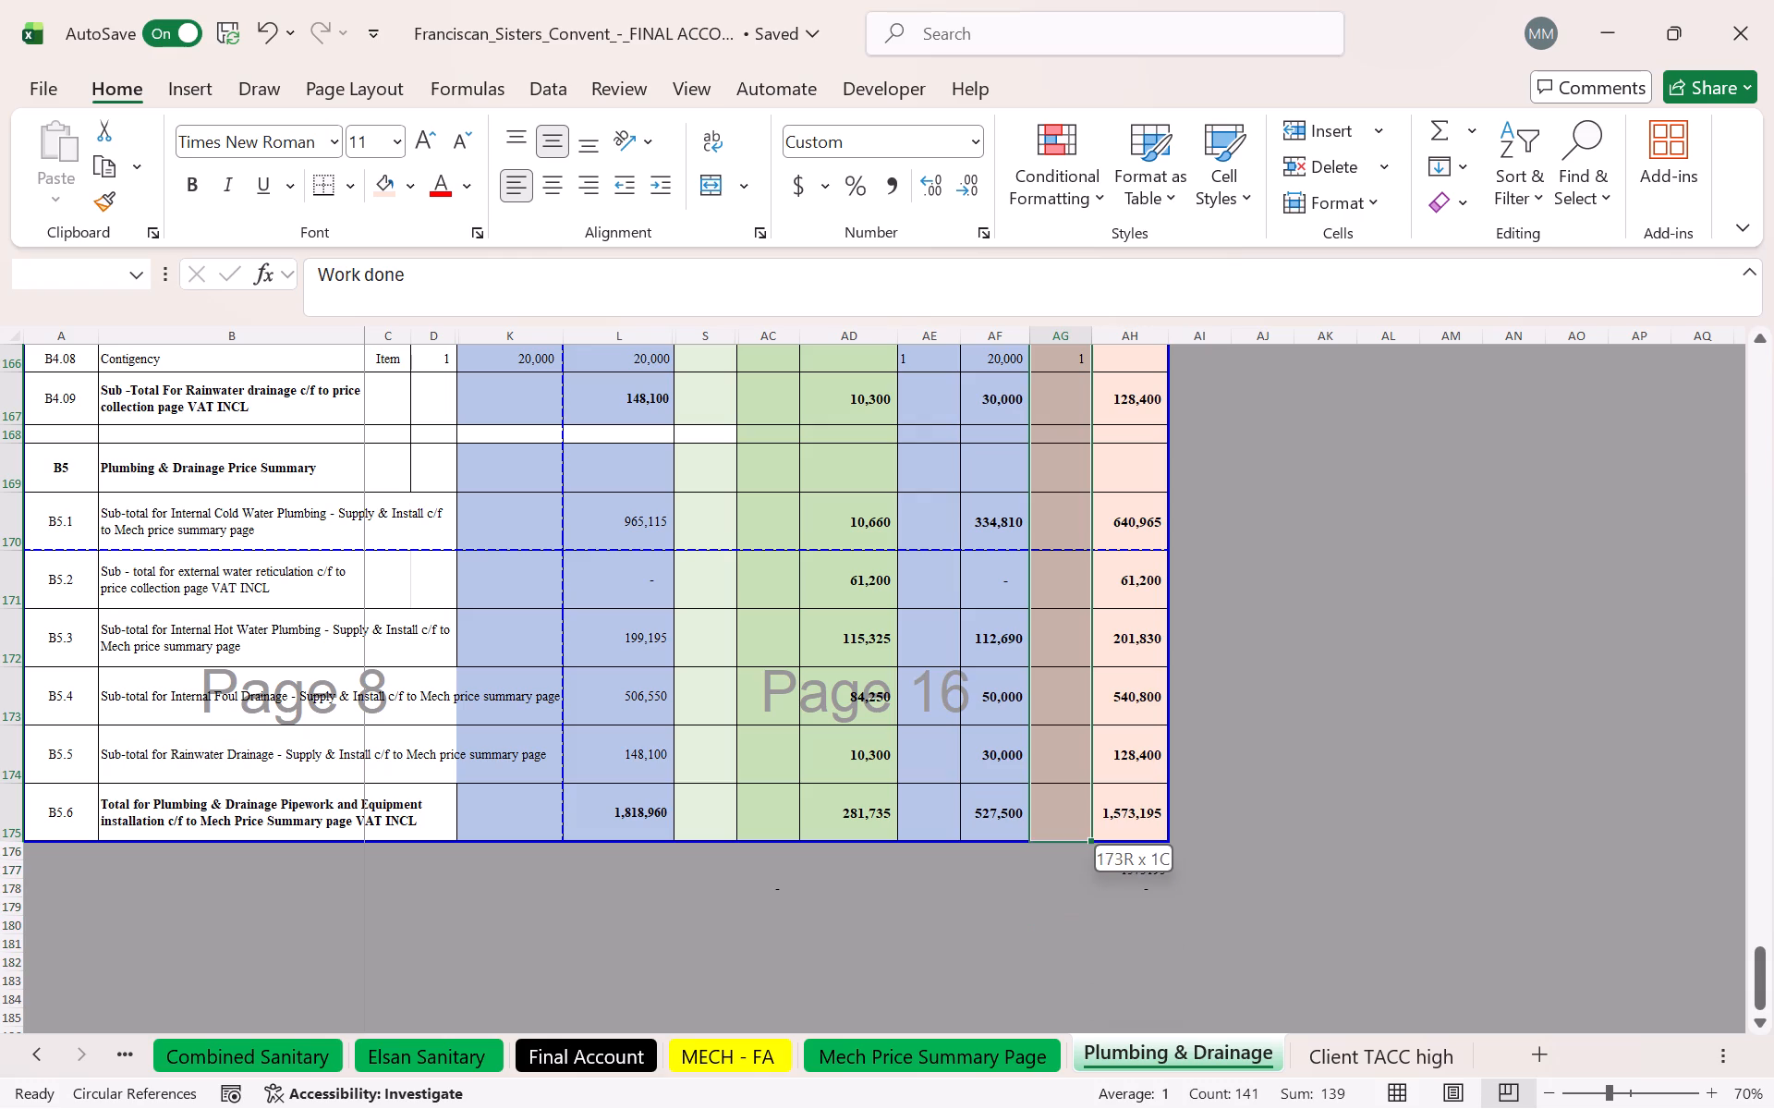
left_click_drag(1050, 819, 1051, 812)
left_click(106, 198)
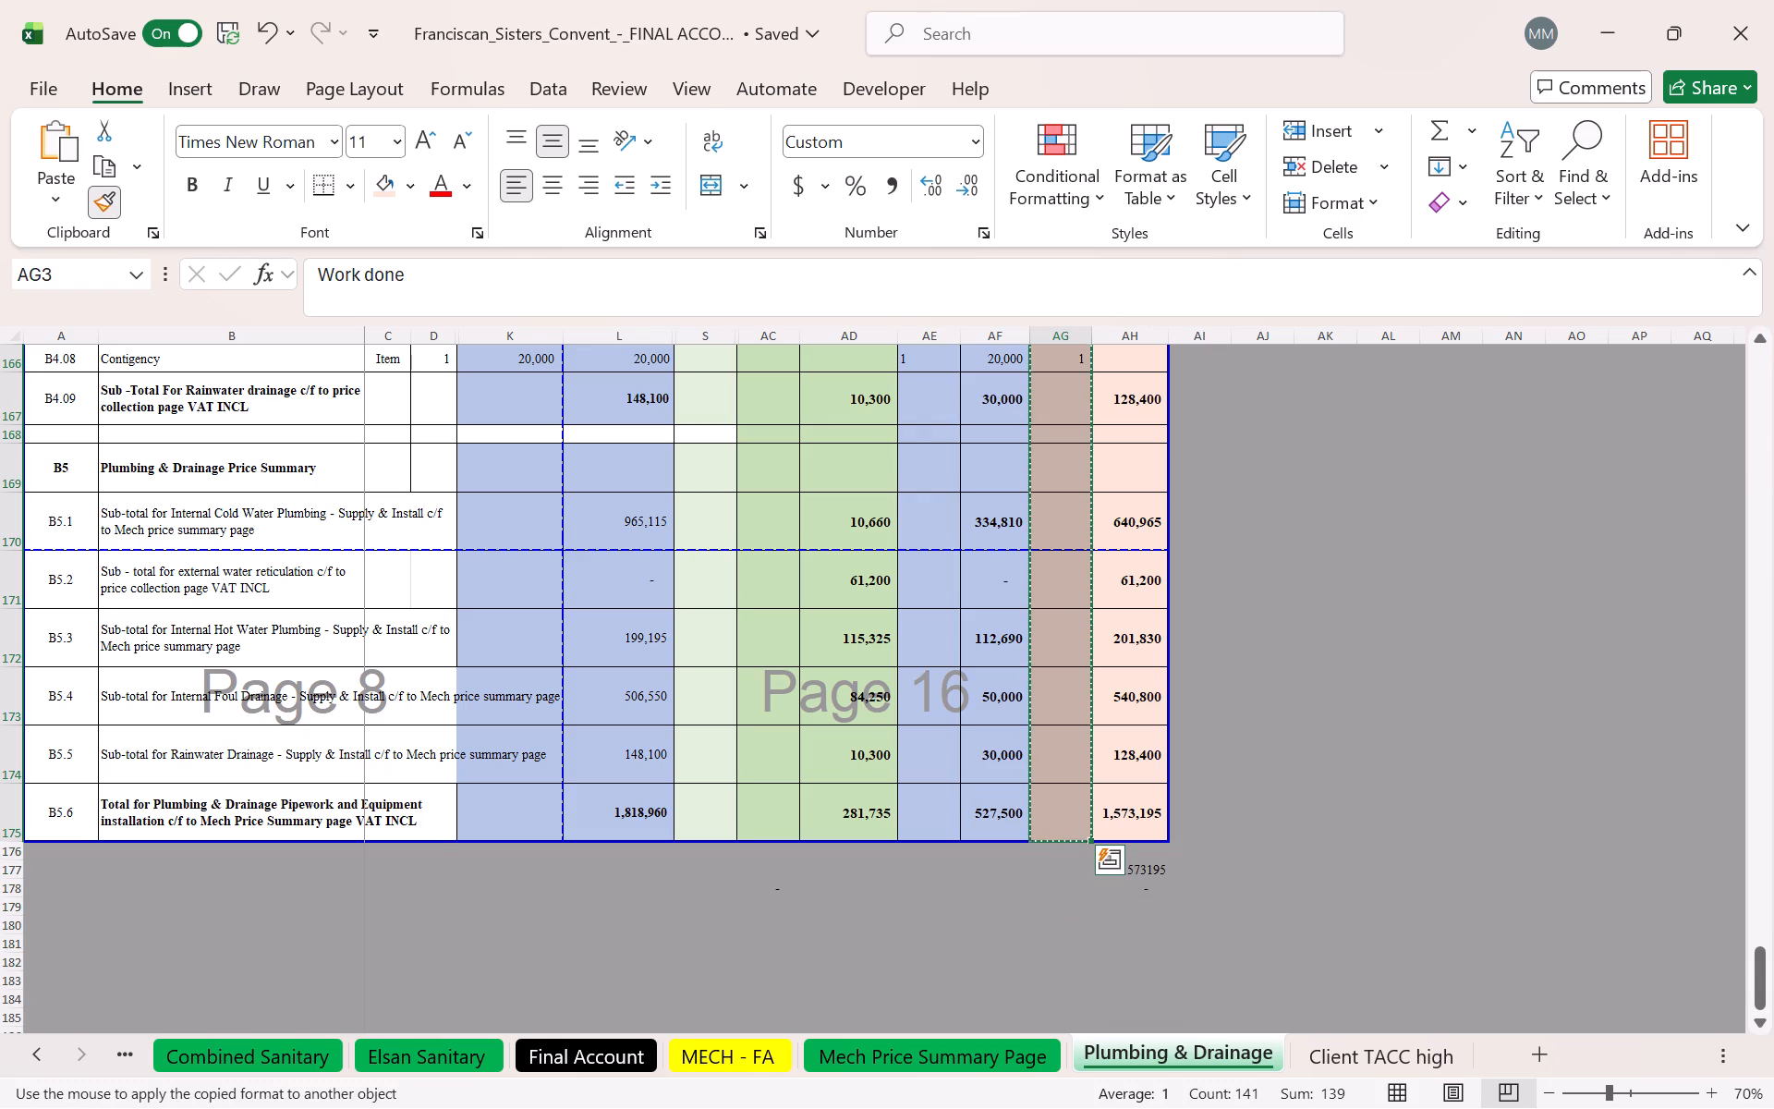
left_click_drag(697, 809, 610, 360)
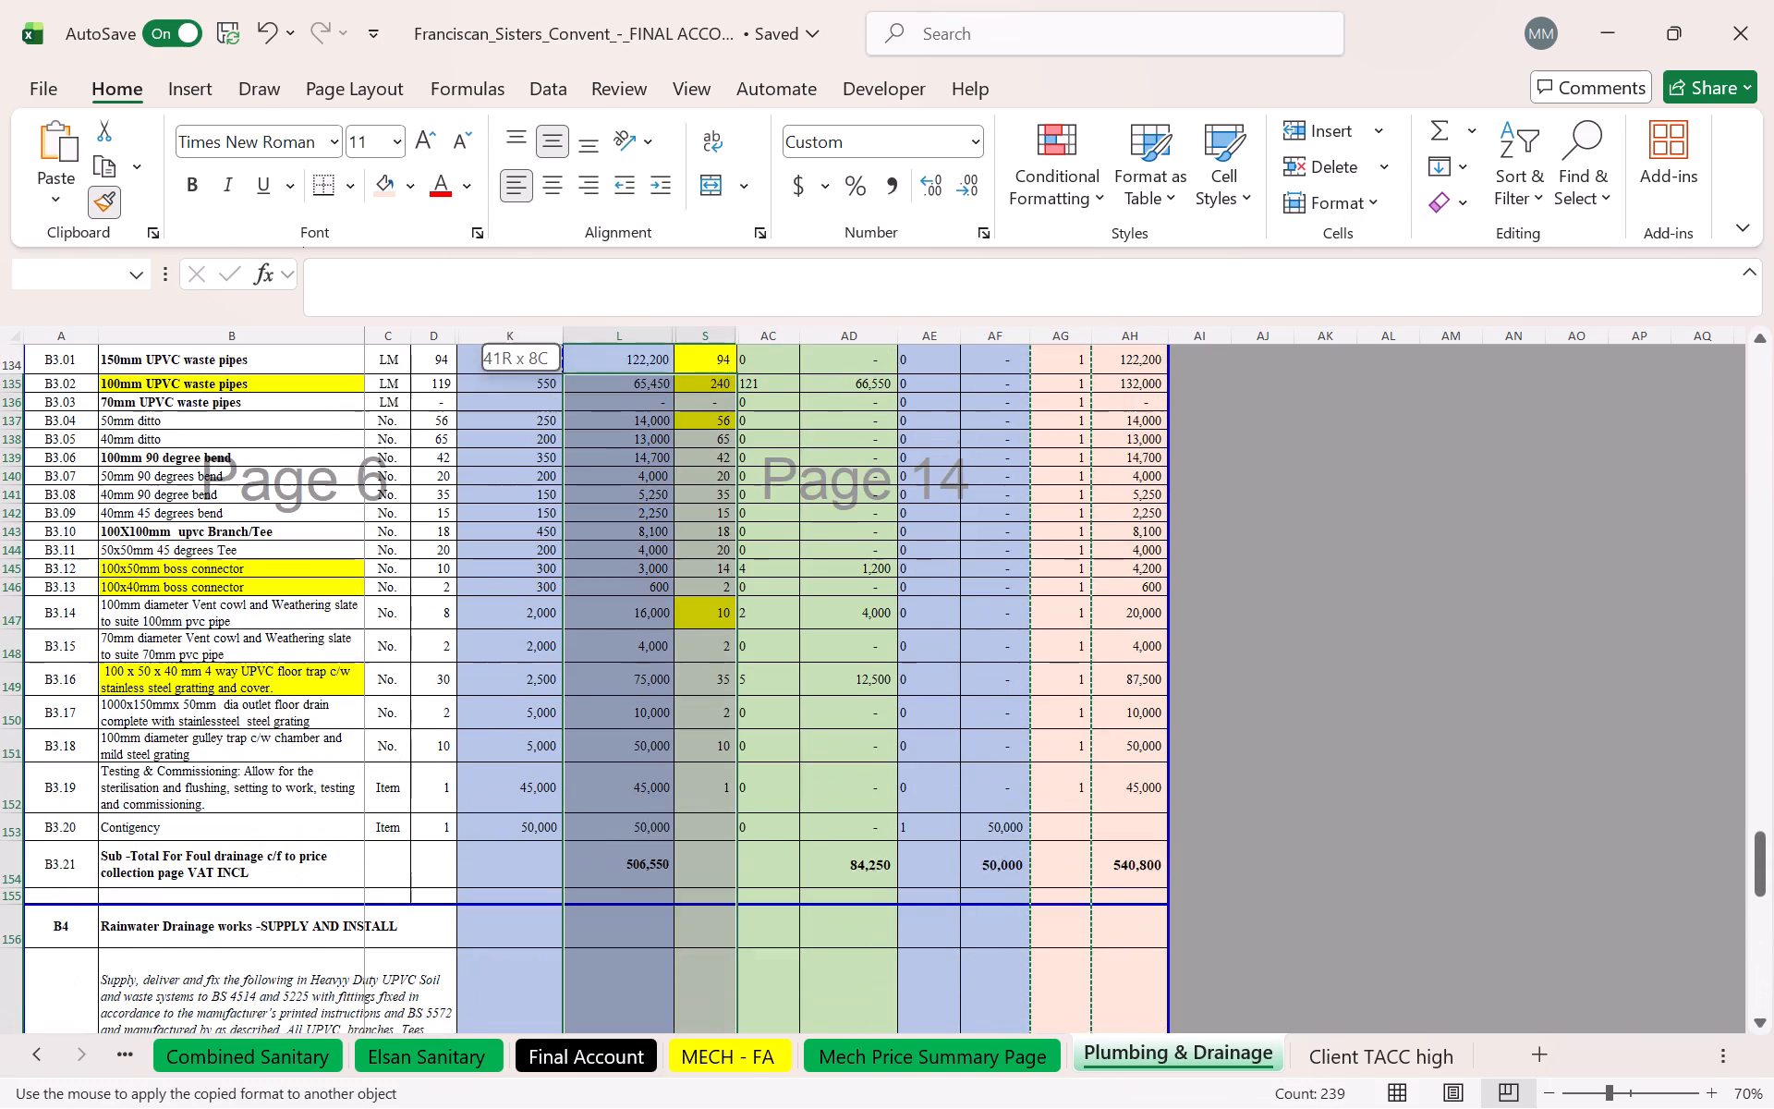
left_click_drag(610, 360, 699, 255)
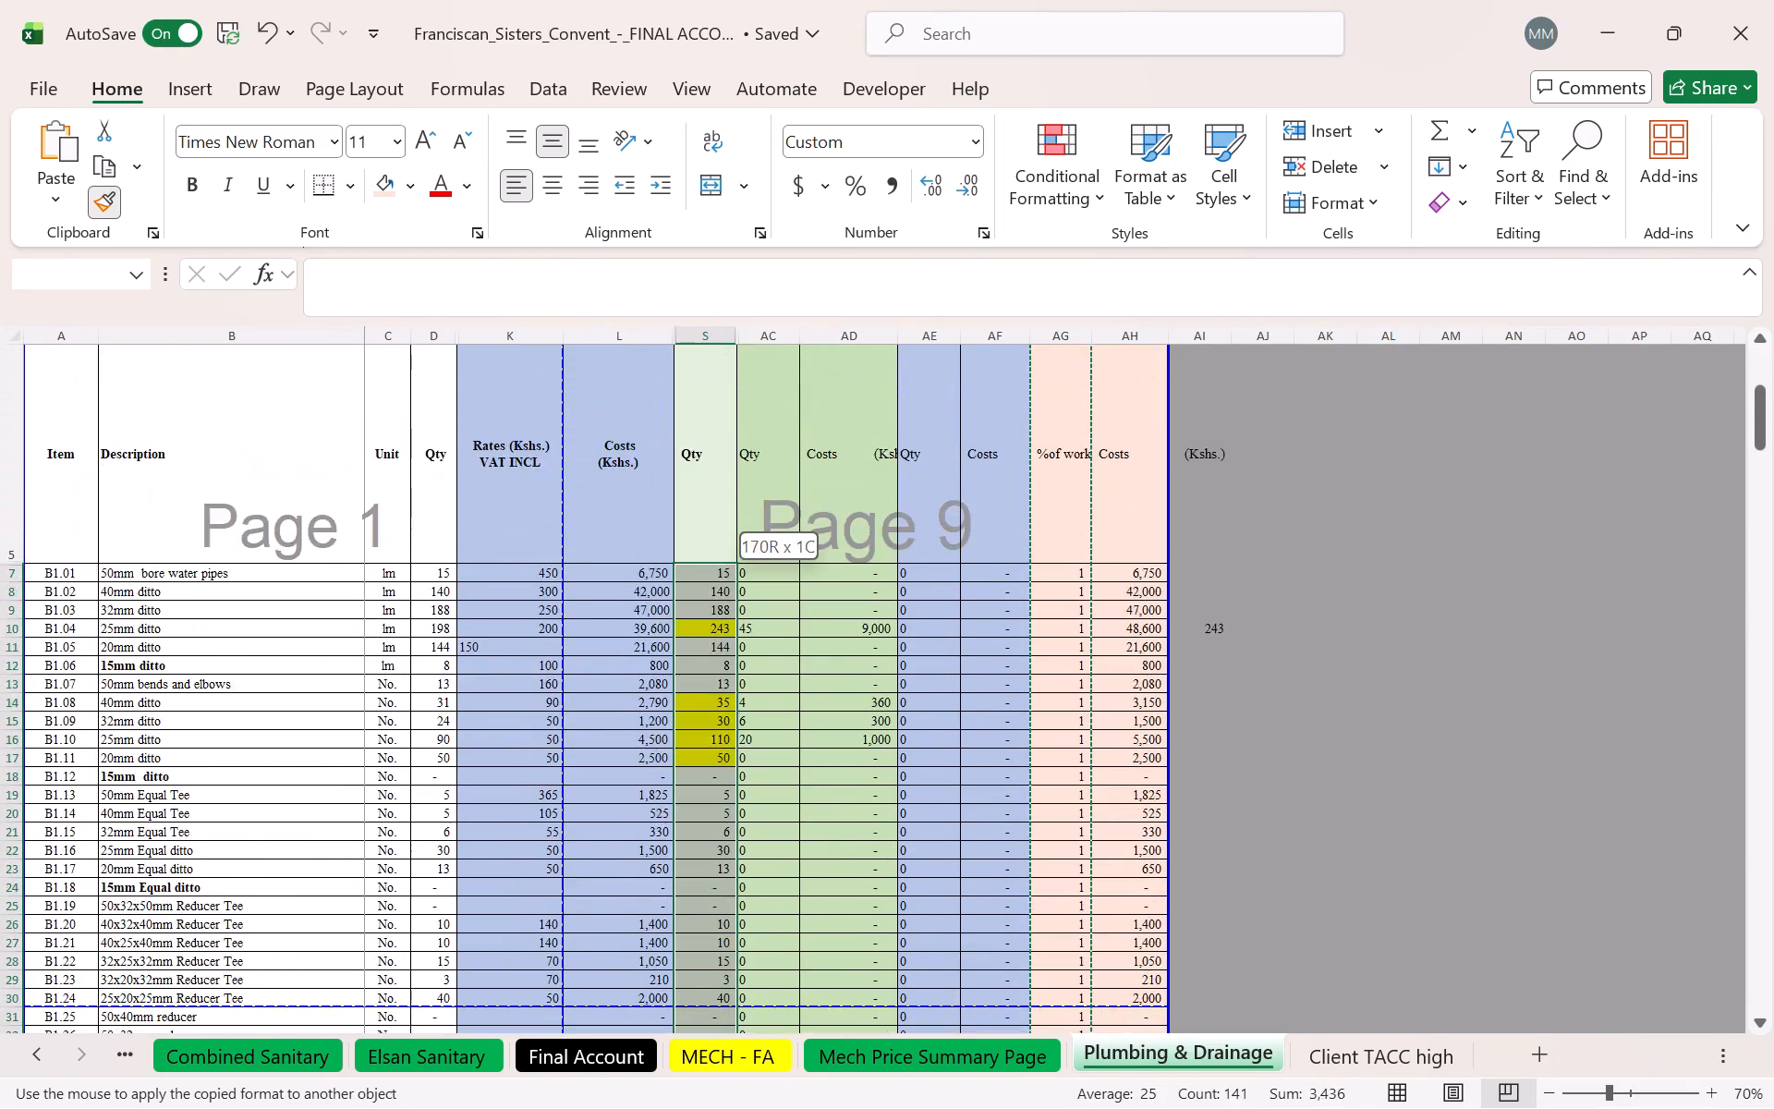
left_click_drag(699, 255, 699, 438)
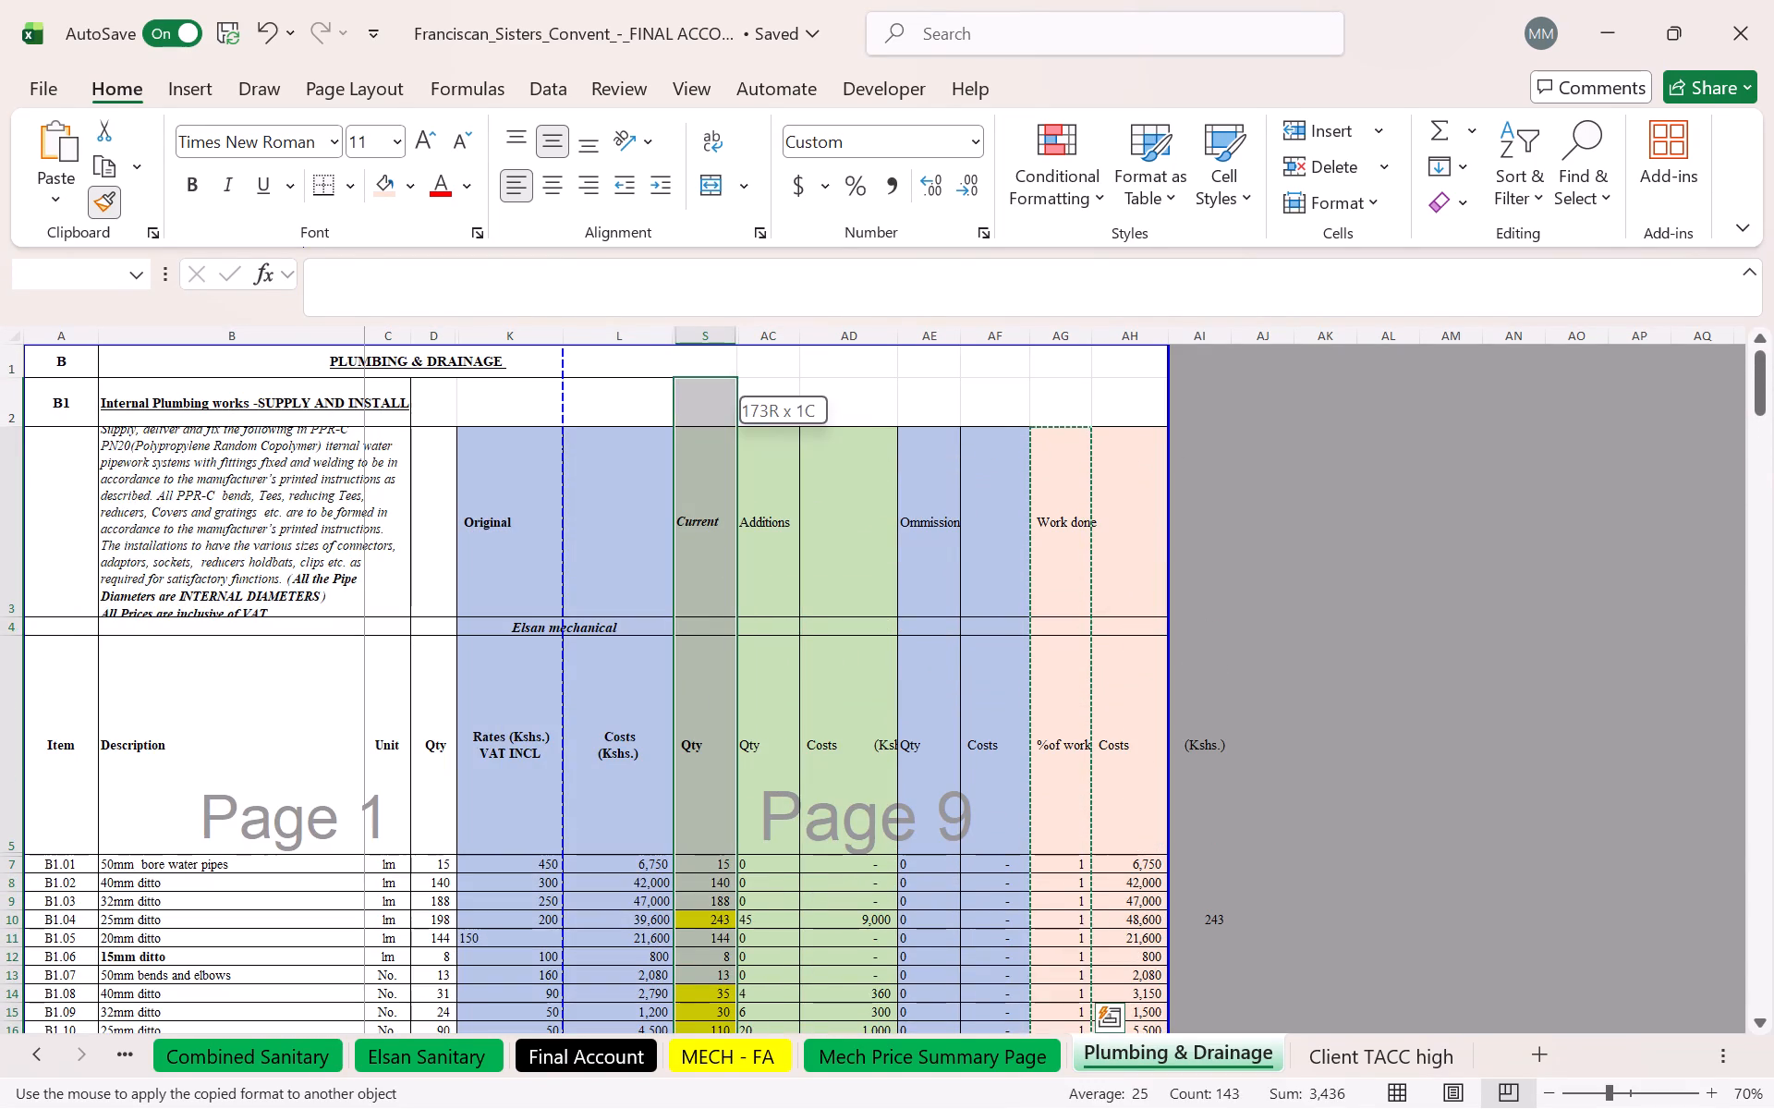
left_click_drag(699, 438, 698, 456)
key("Escape")
key("Escape")
left_click(948, 396)
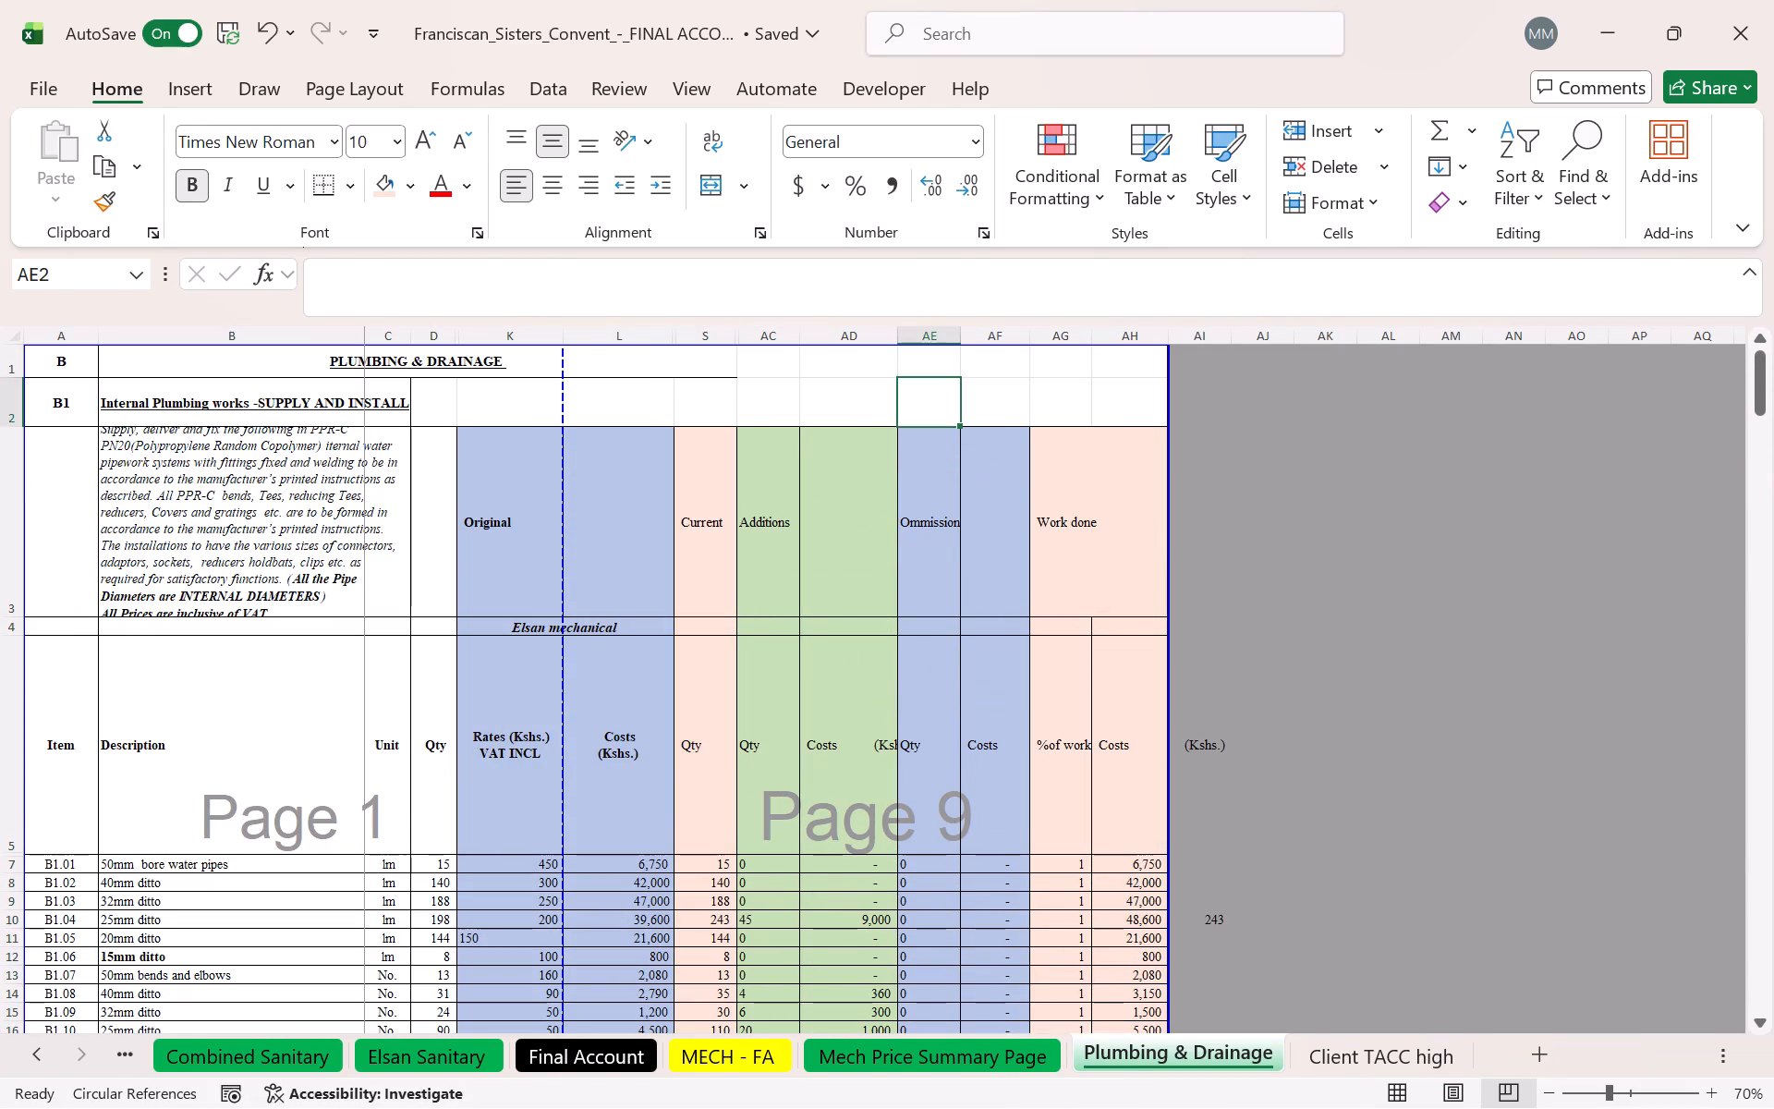
scroll(736, 502, "down", 20)
scroll(736, 502, "down", 3)
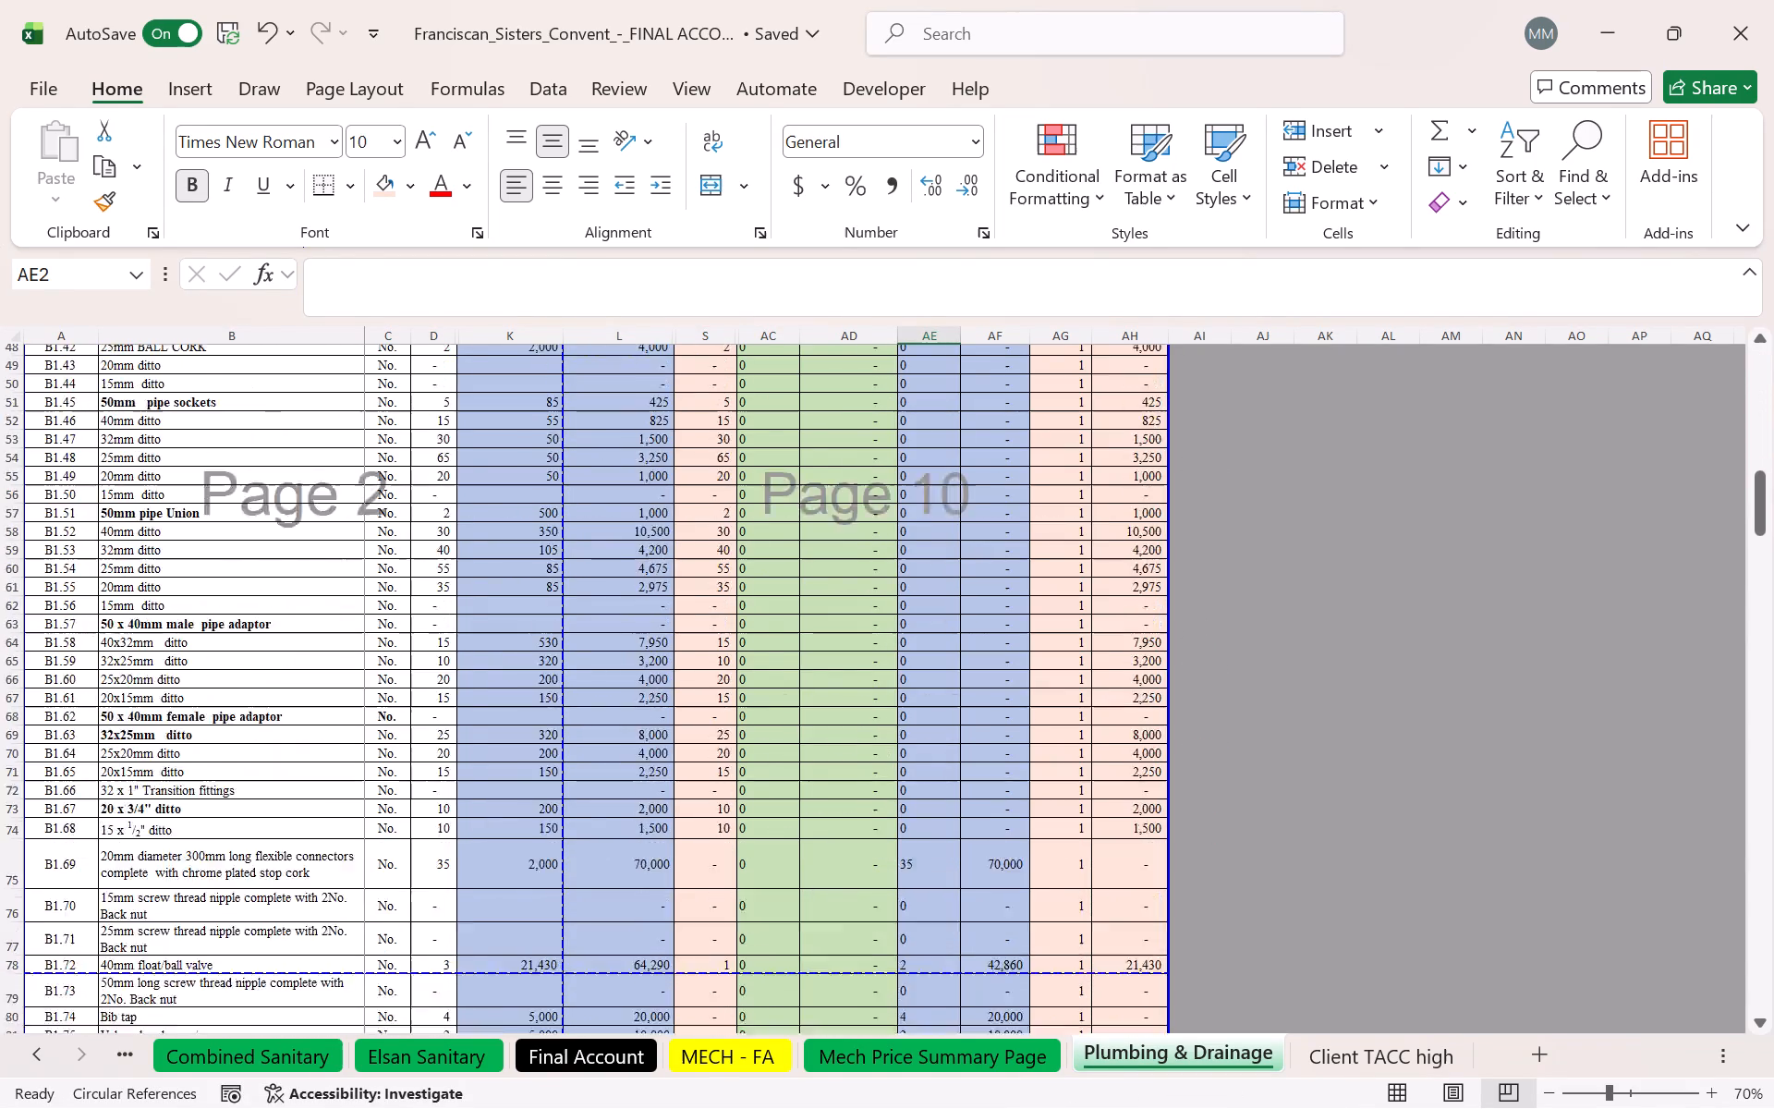
scroll(1048, 657, "down", 12)
On Mech Price Summary Page, unmerge the title row A1:N1 and move the title from A1 to B1.
left_click(751, 1064)
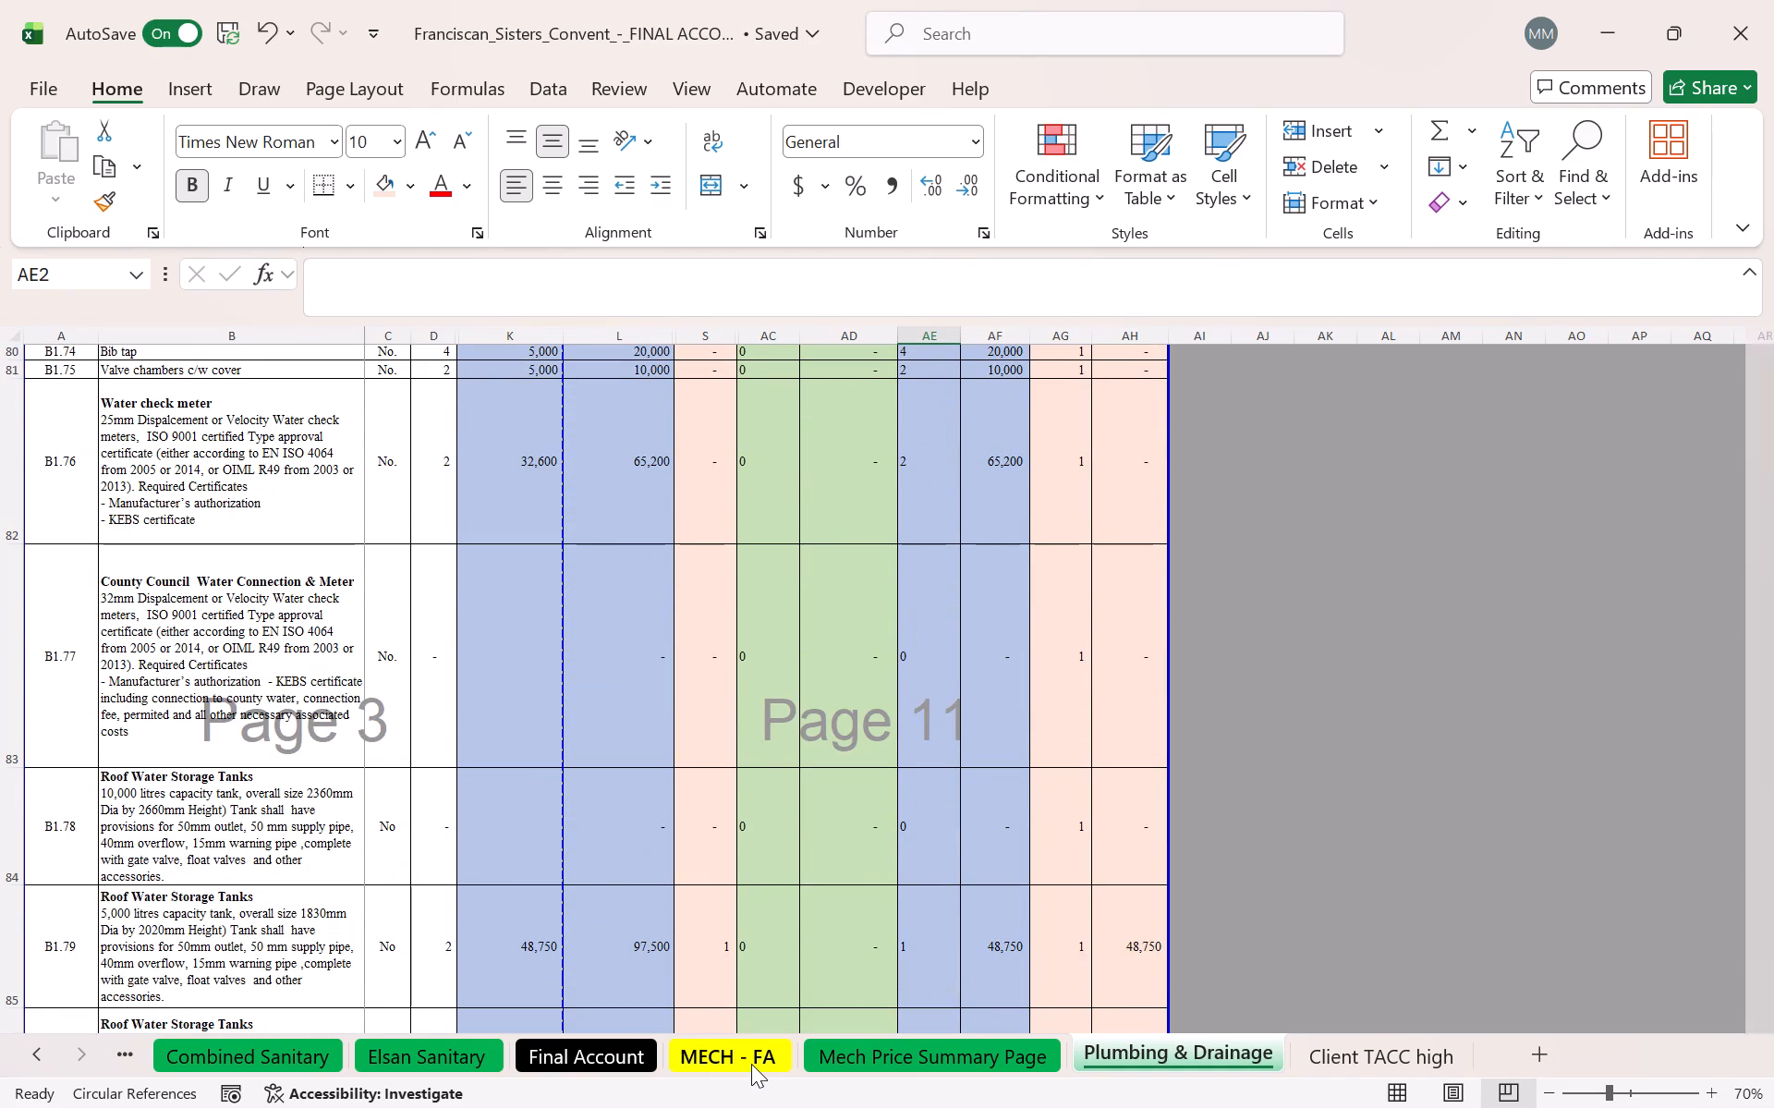
left_click(865, 1062)
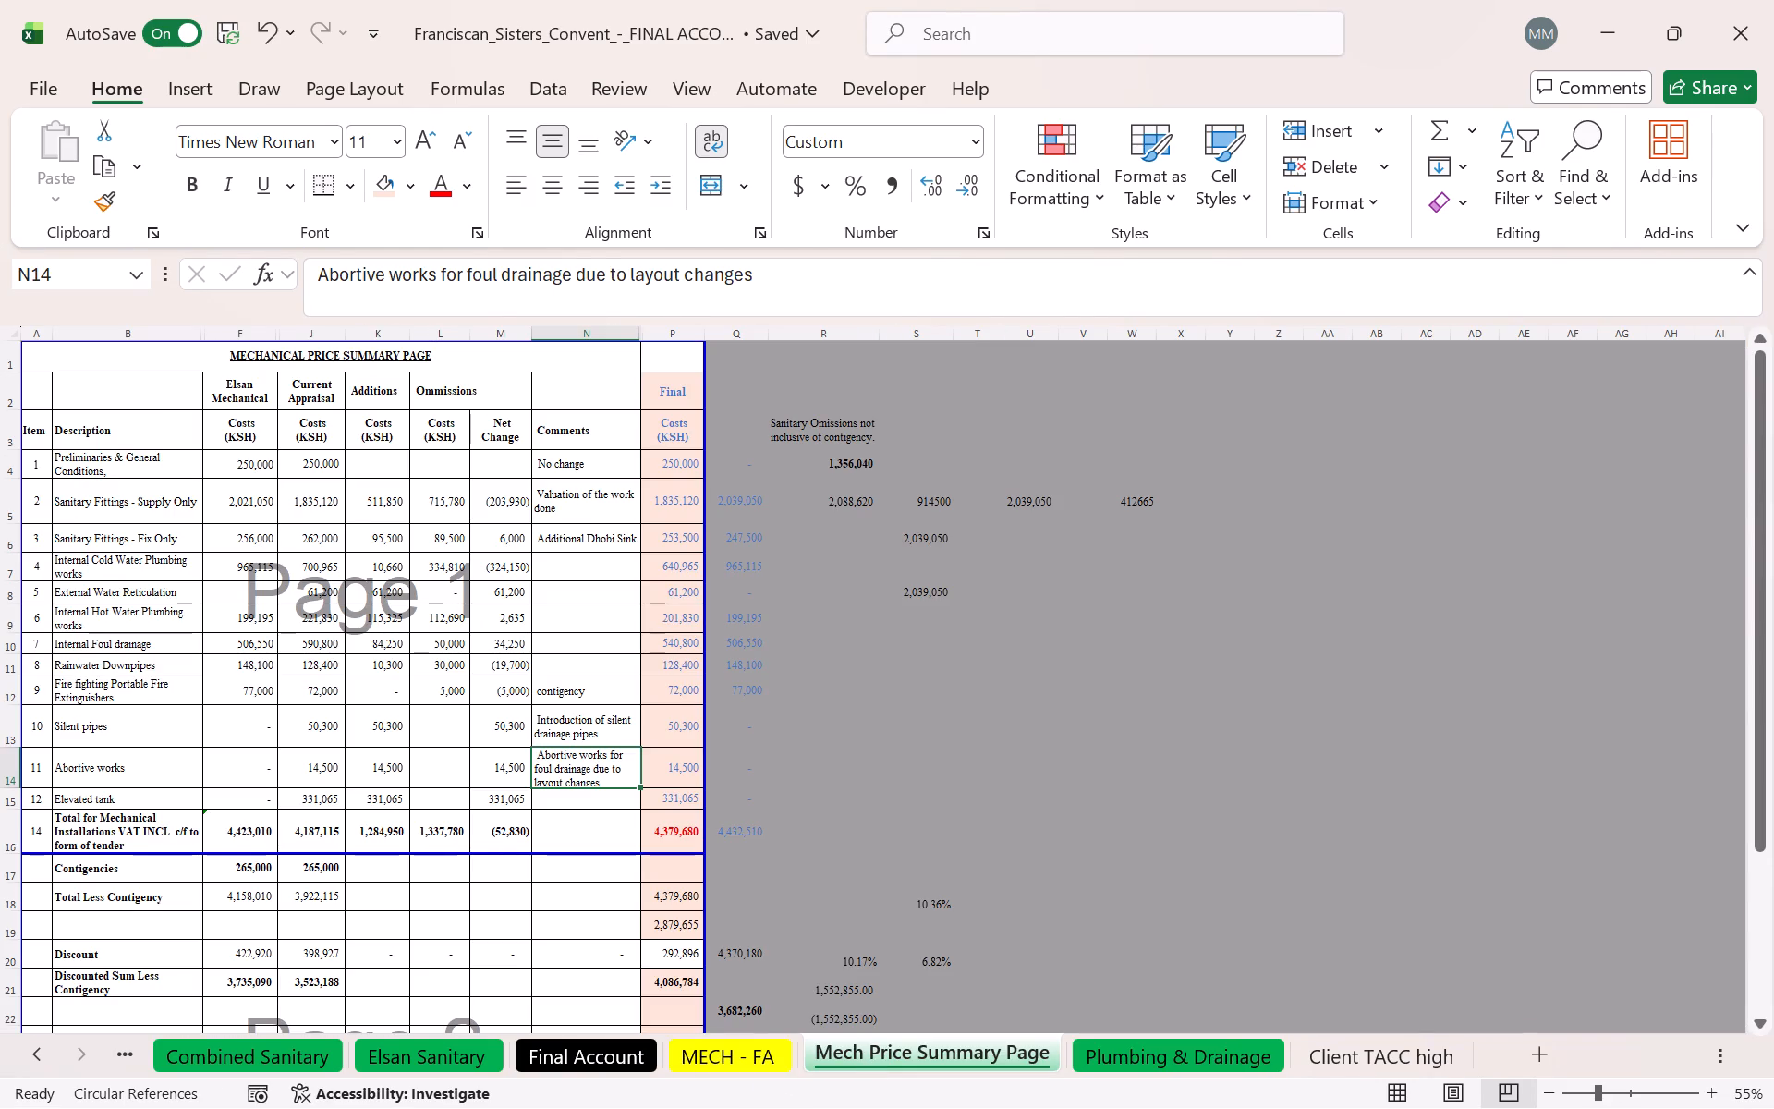
left_click(317, 326)
right_click(312, 364)
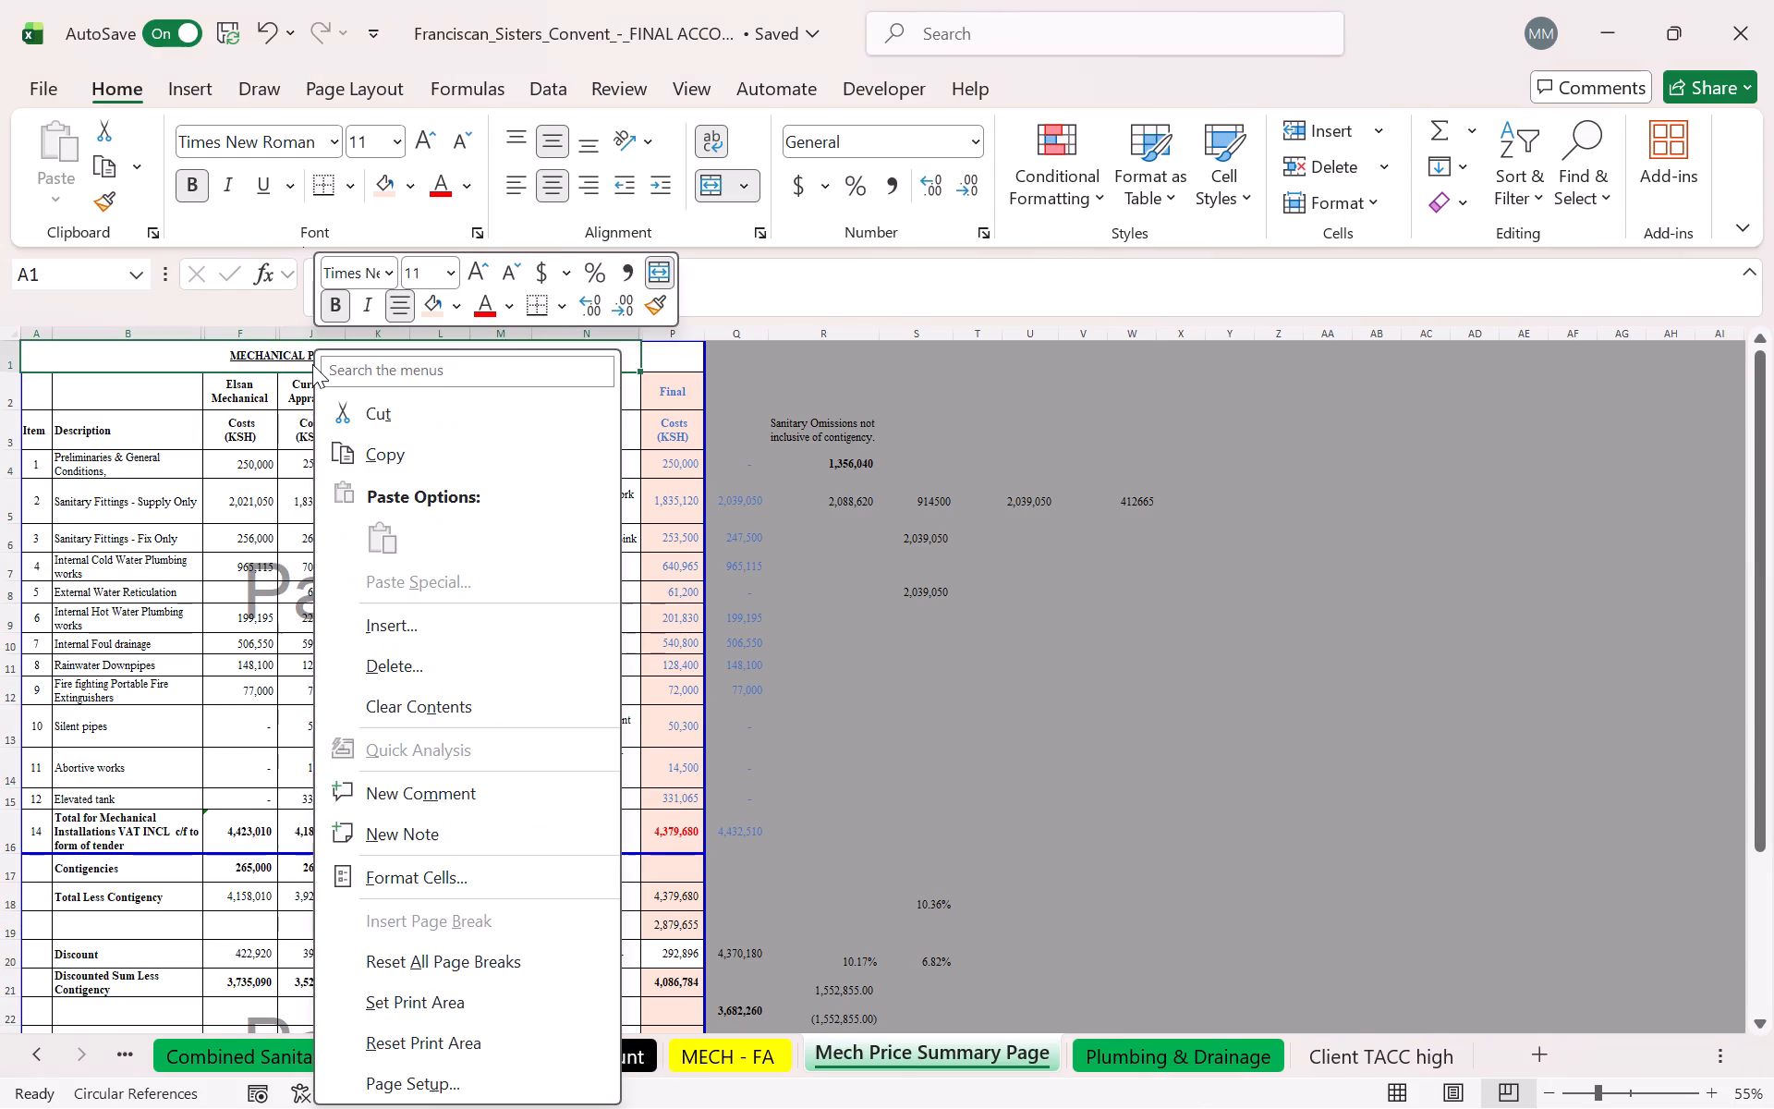
left_click(710, 181)
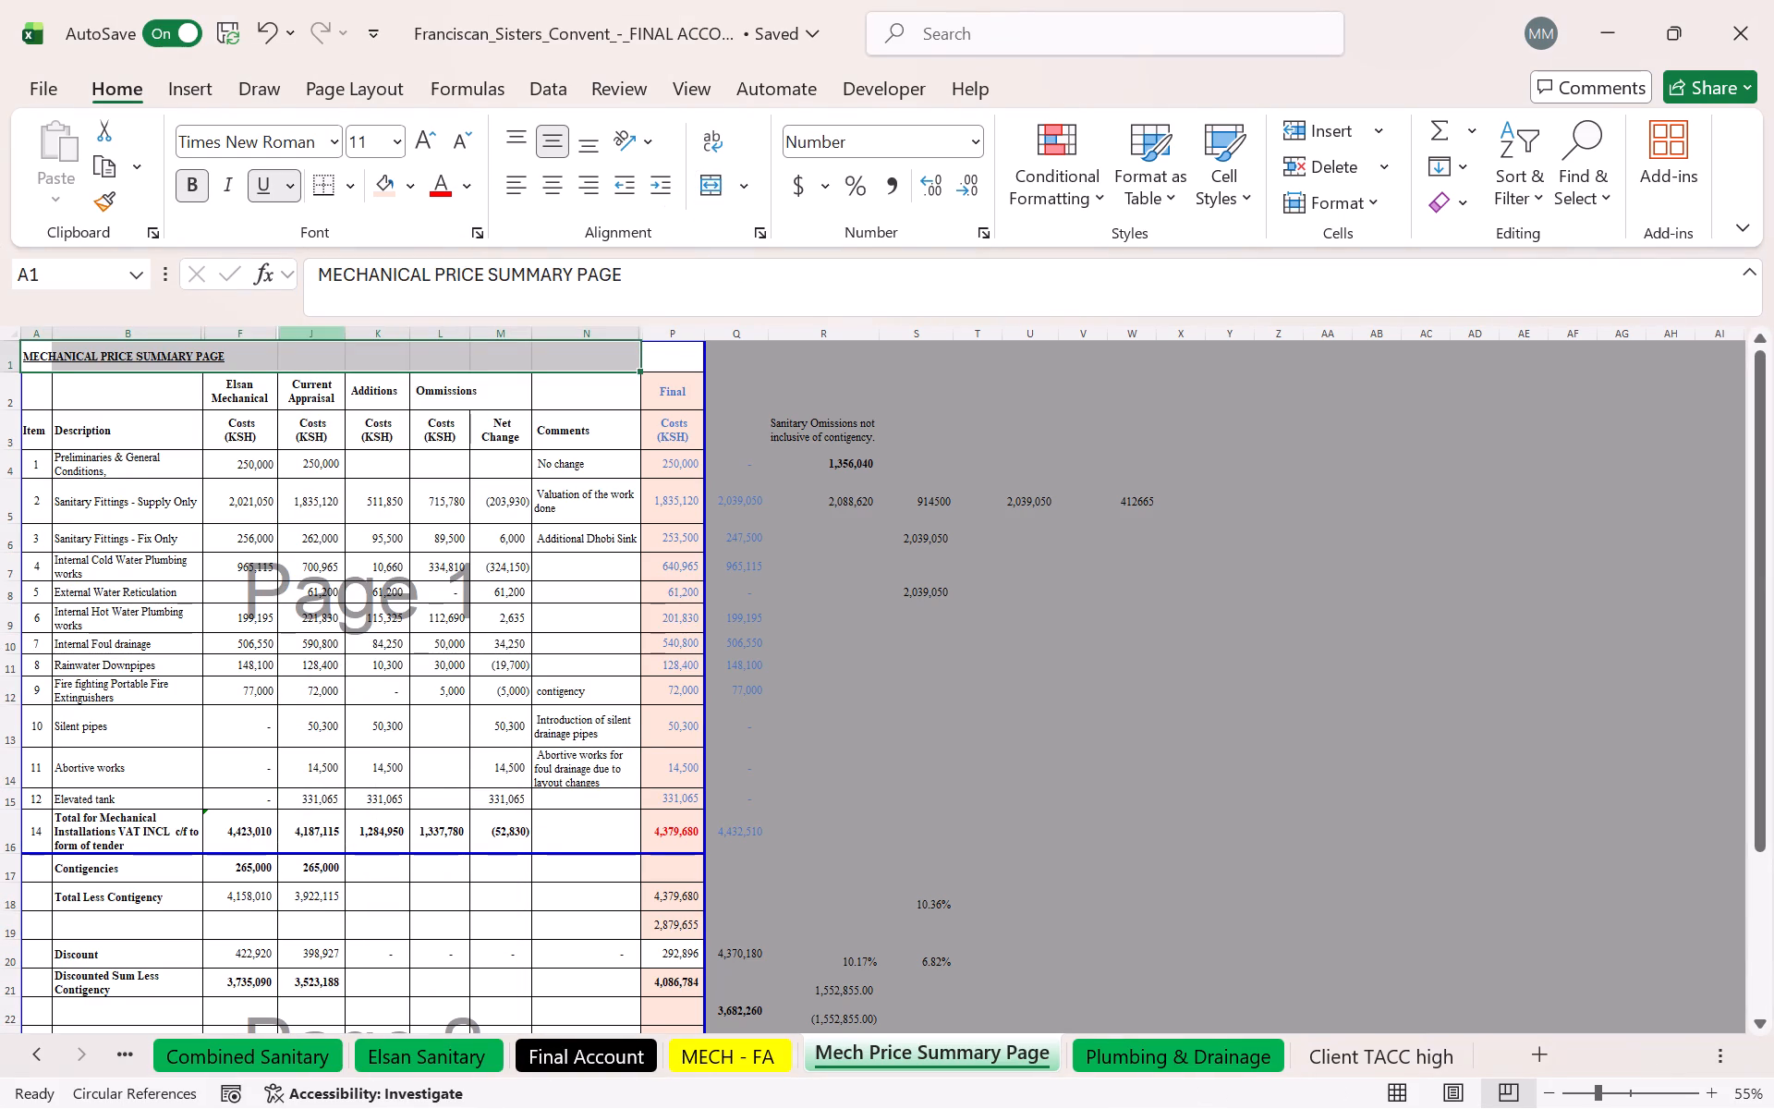
left_click(43, 355)
left_click_drag(48, 352, 72, 352)
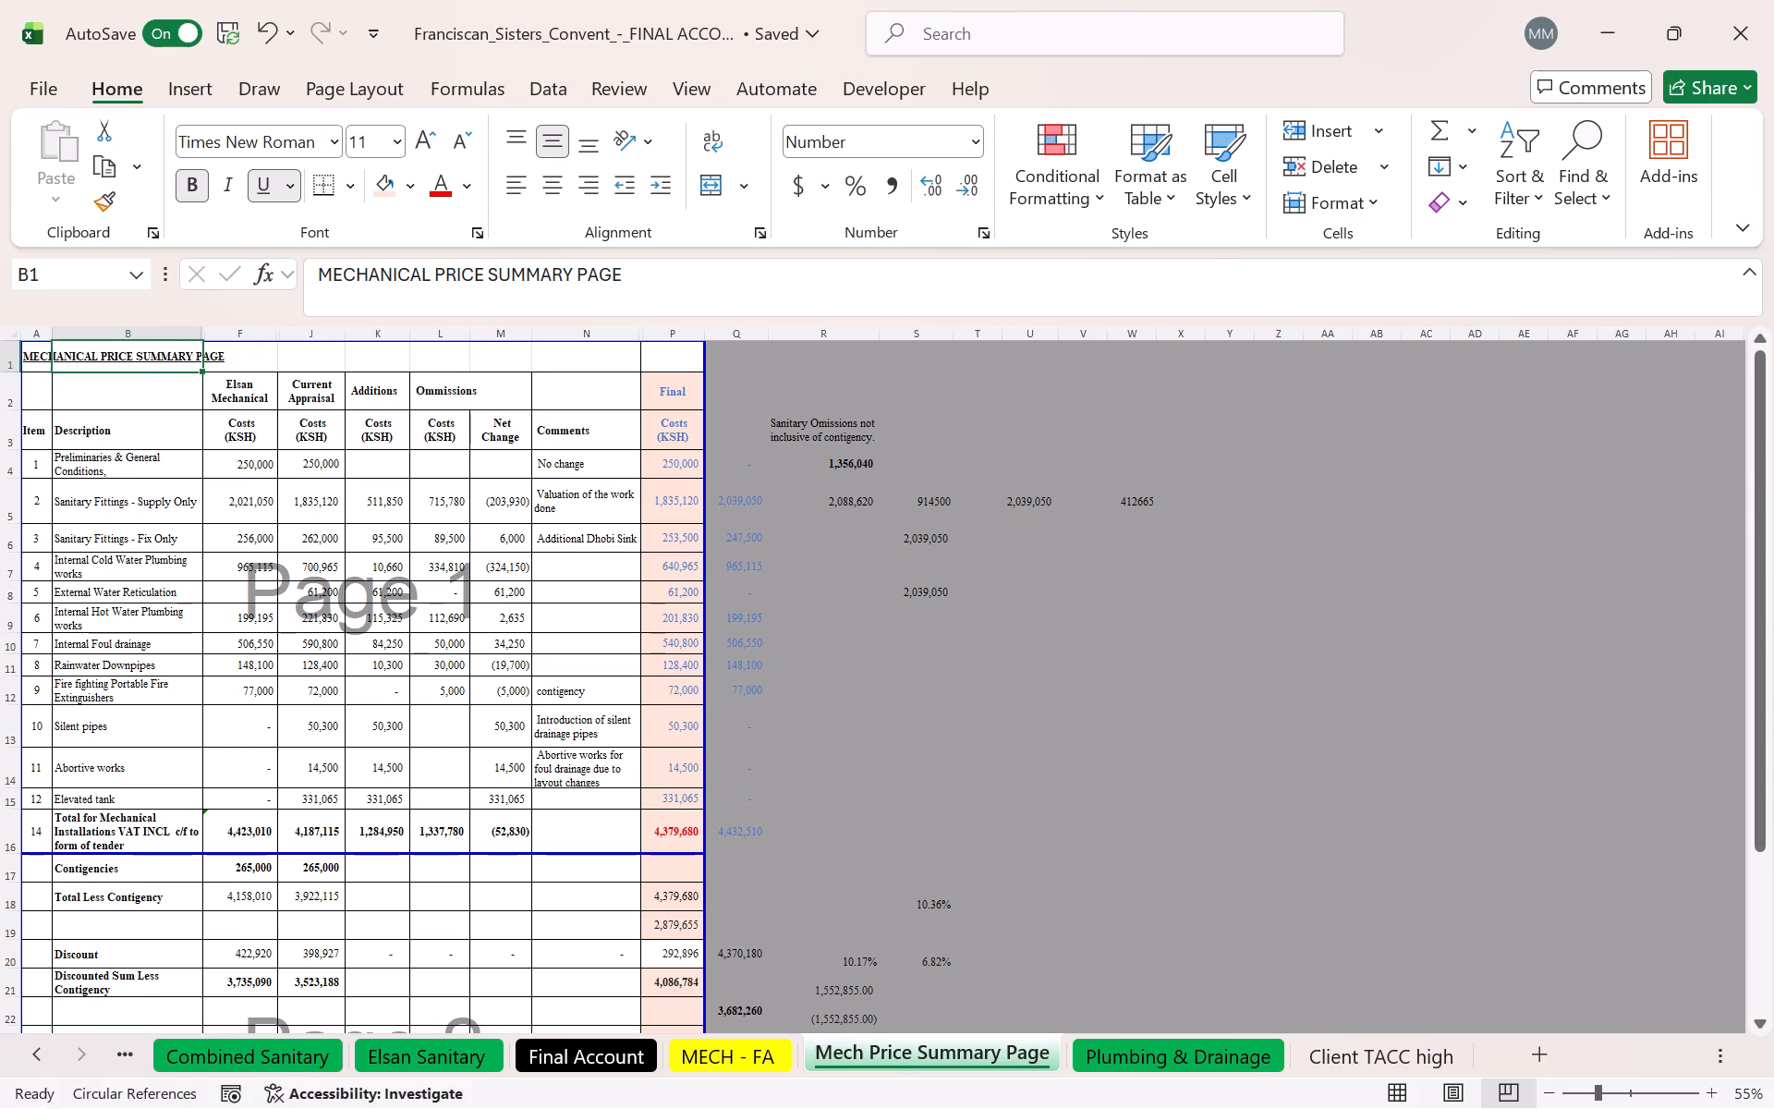
Hide the Current Appraisal column J in the mechanical price summary.
left_click(306, 340)
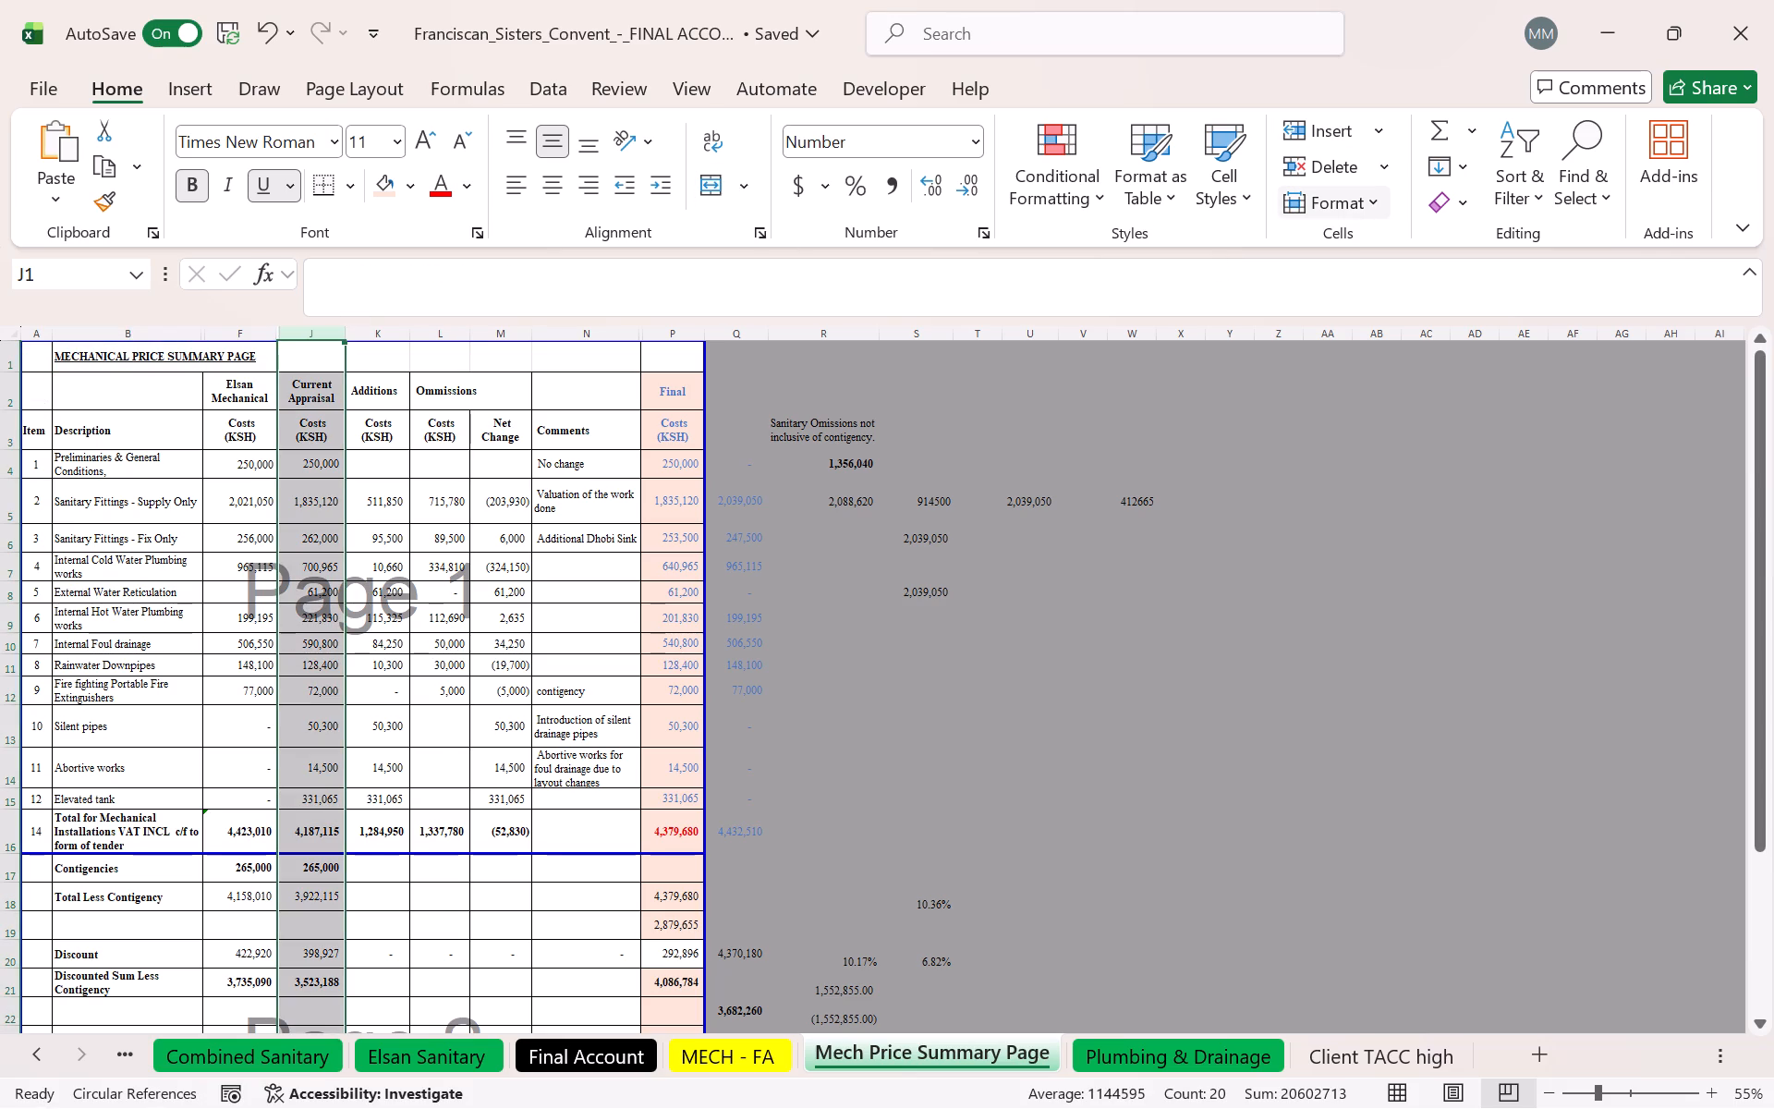
right_click(287, 372)
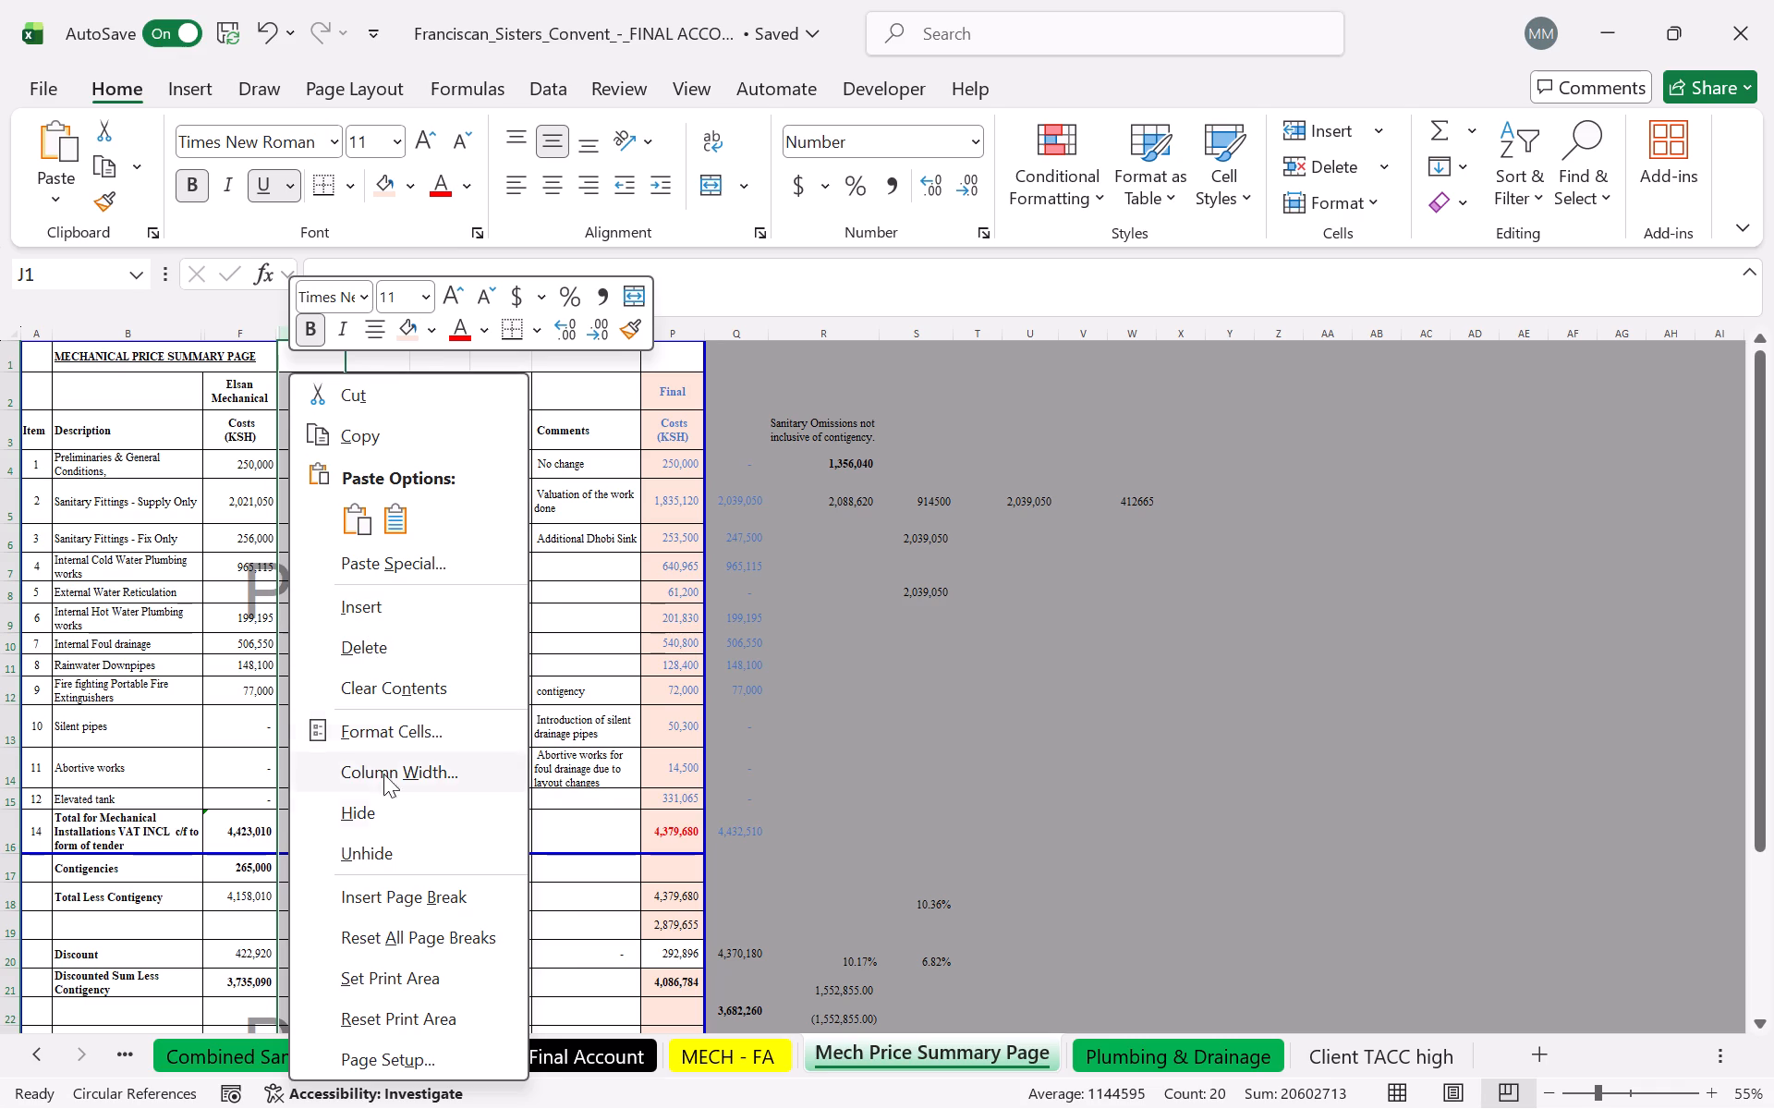
left_click(382, 809)
left_click(441, 726)
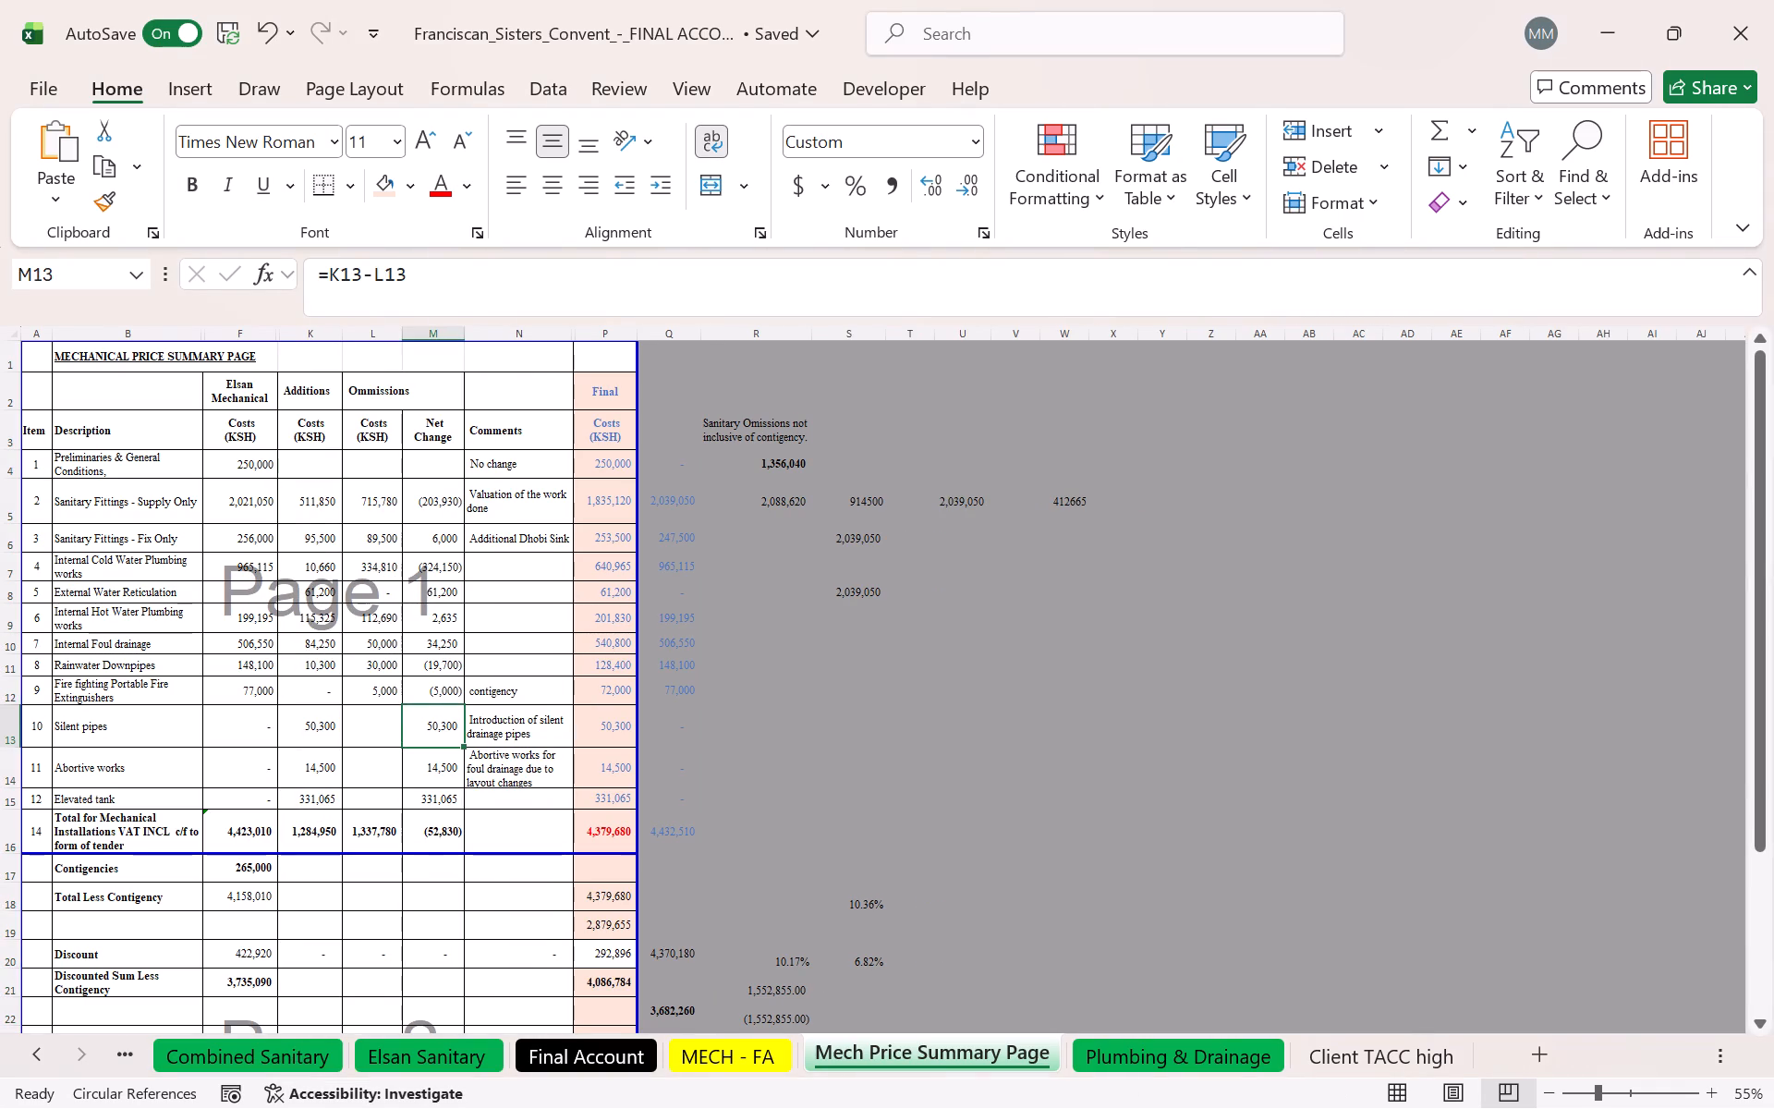
Wrap the Ommissions heading in L2 and slightly widen column L on Mech Price Summary Page.
left_click(411, 388)
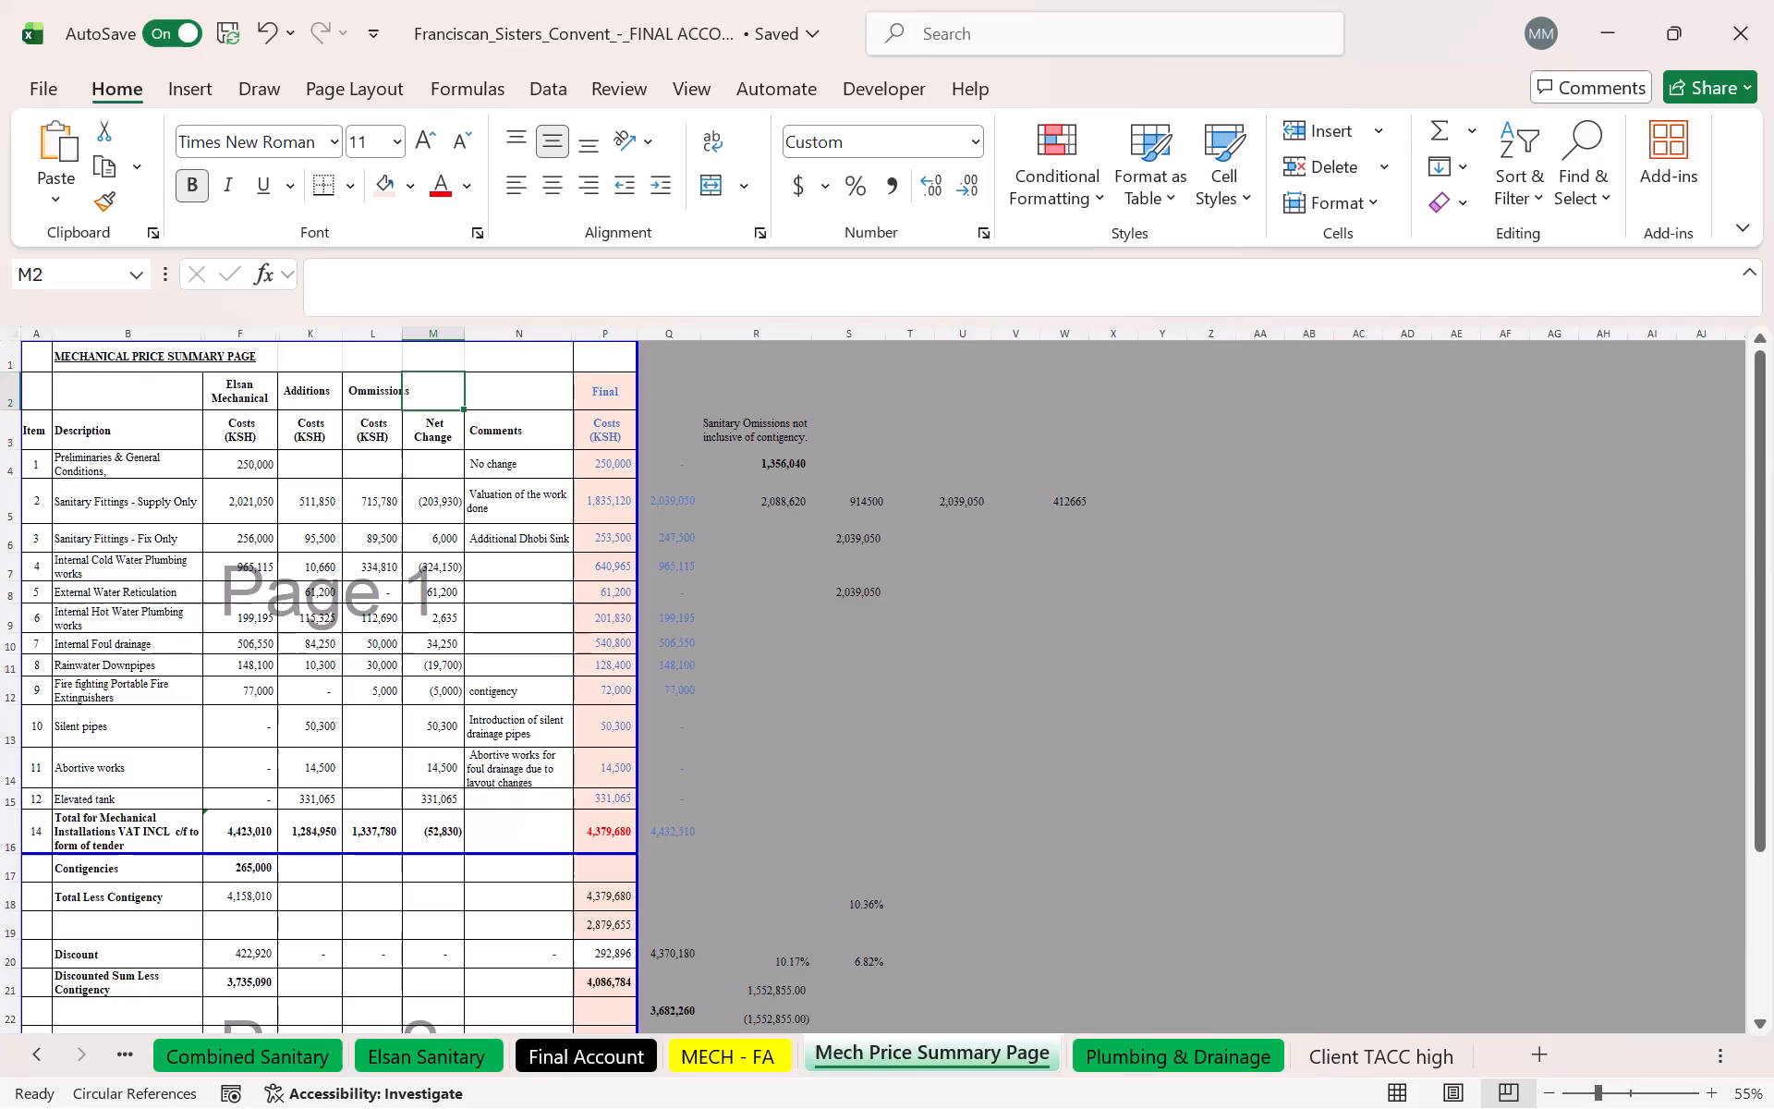
left_click(369, 387)
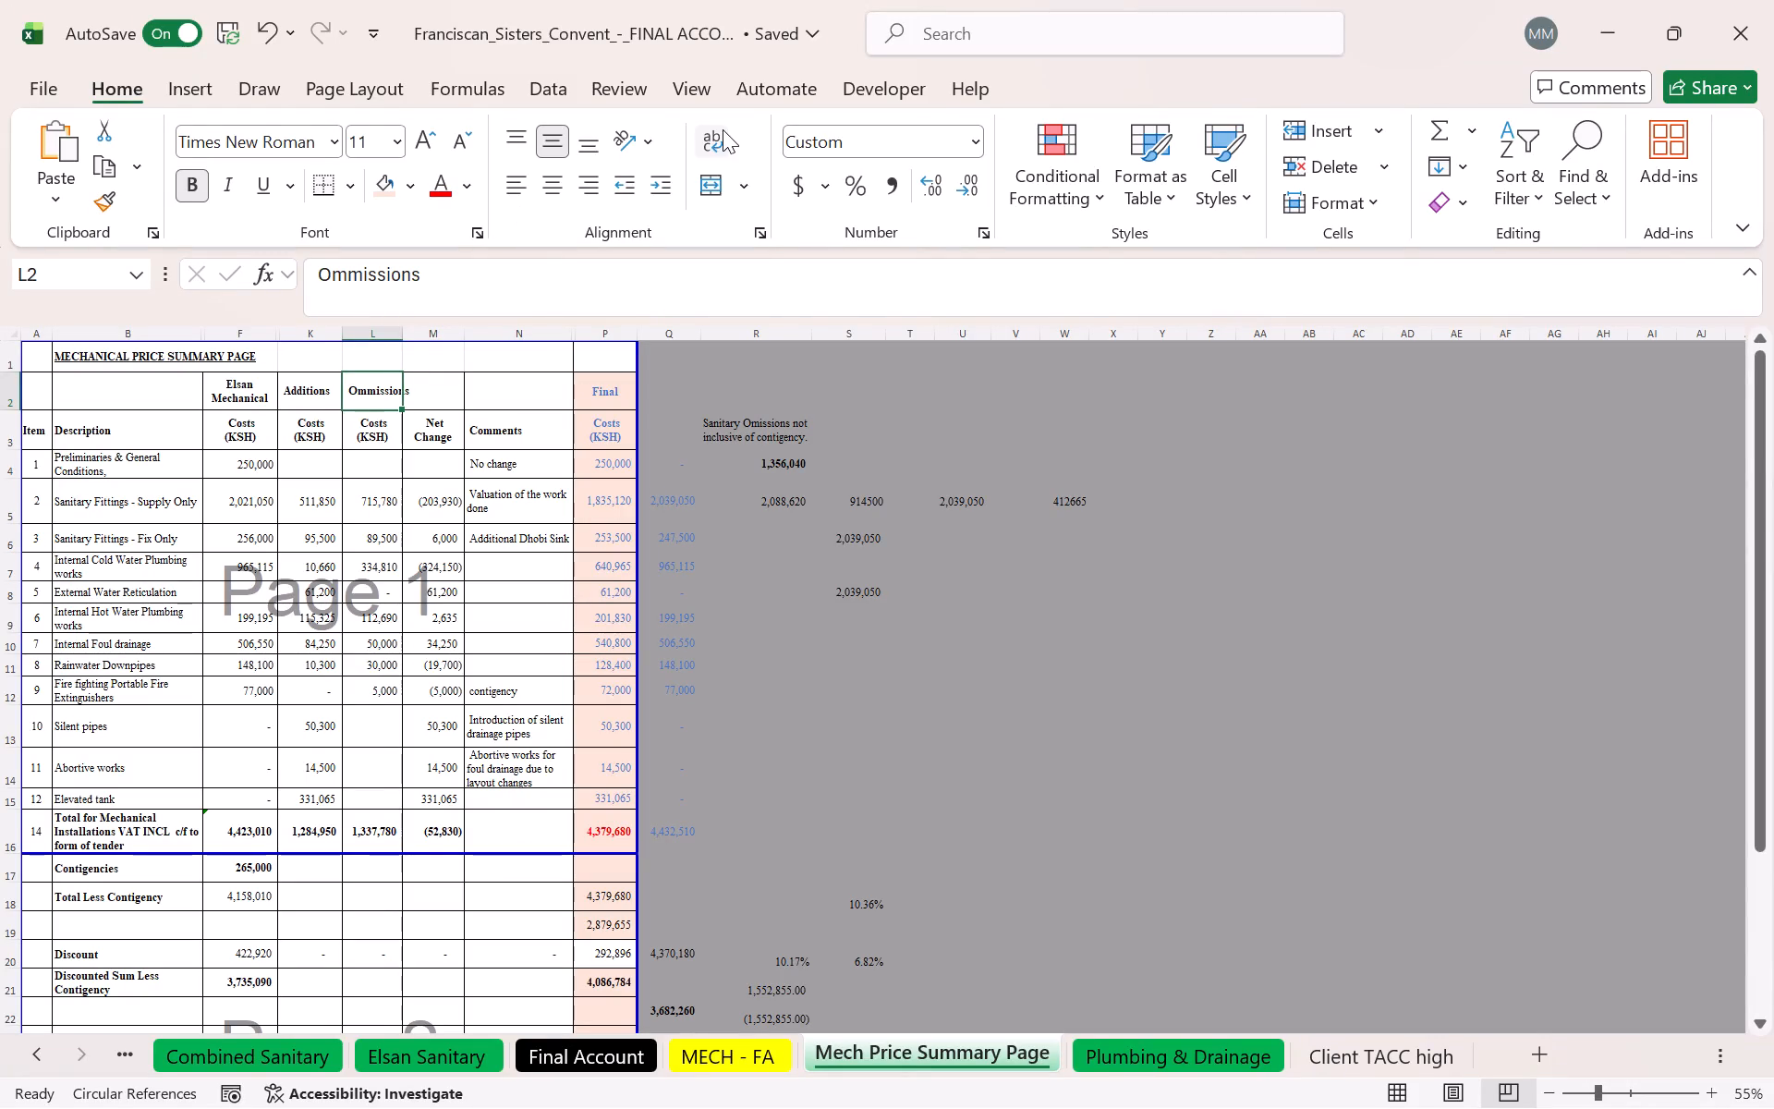
left_click(711, 129)
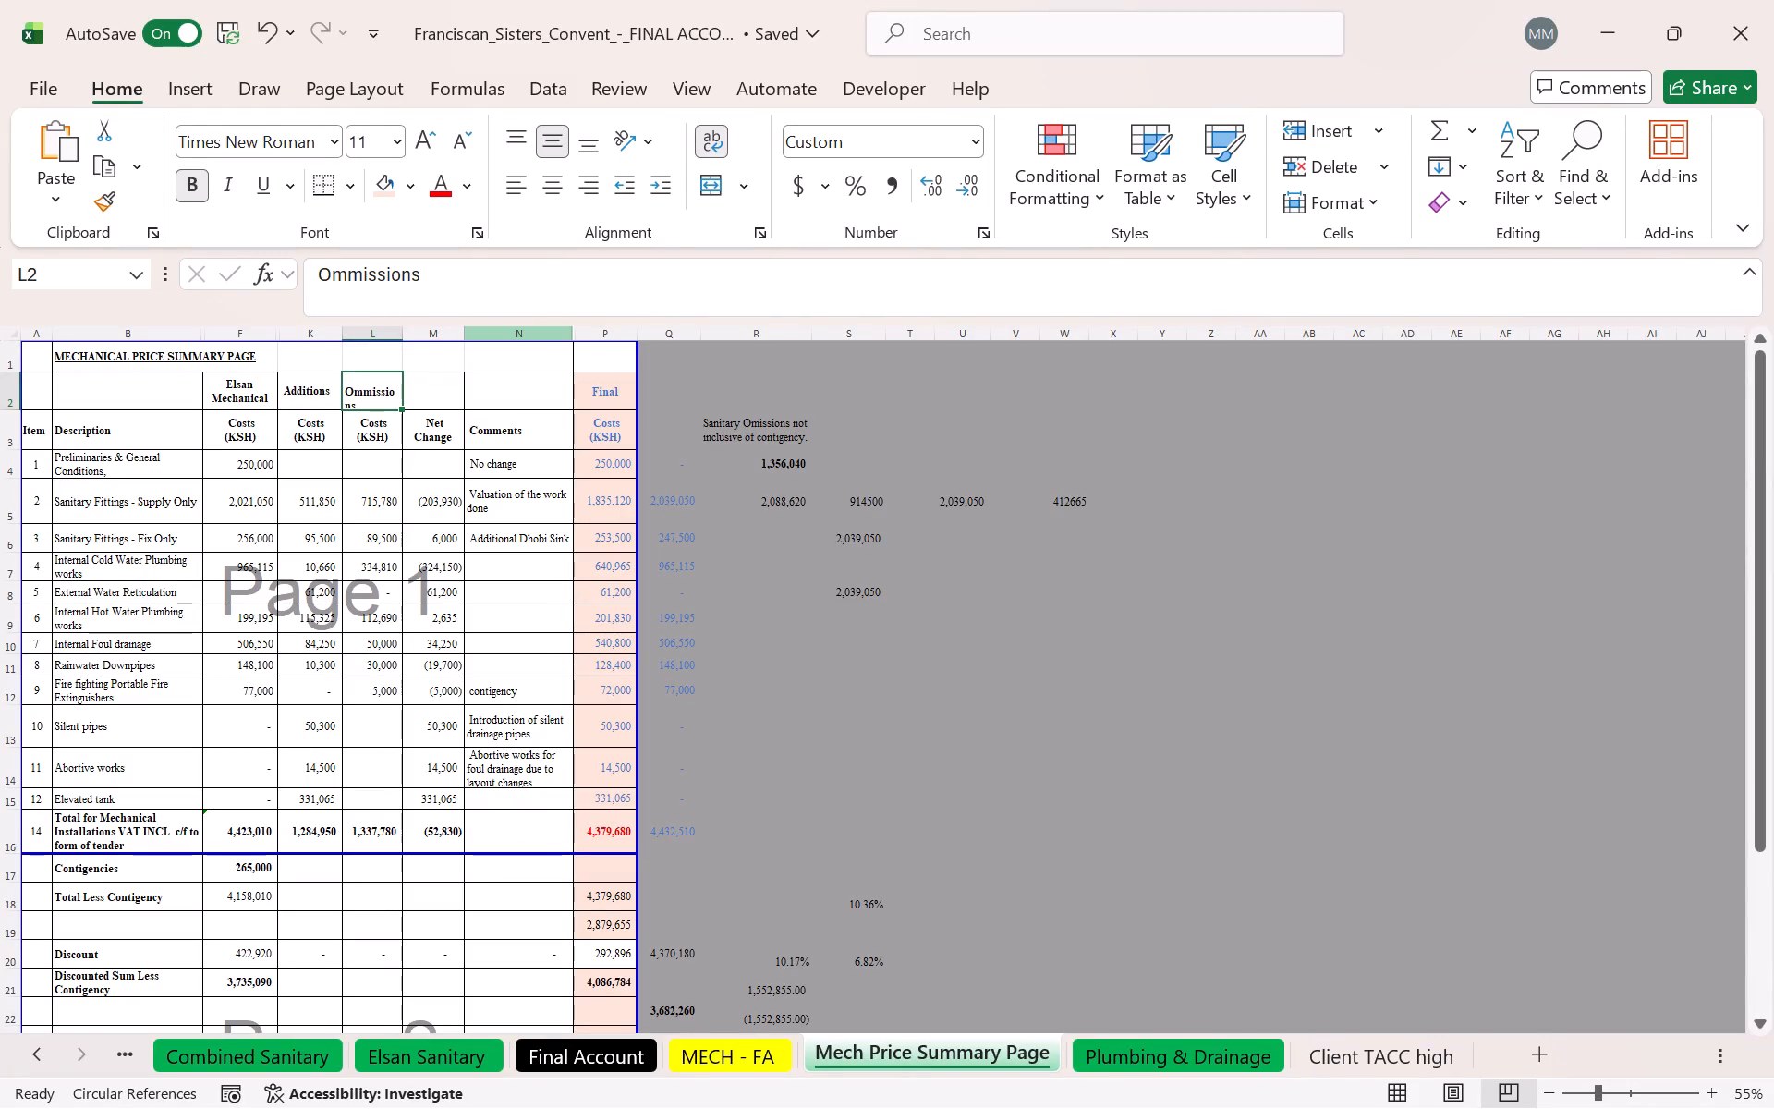
left_click(405, 330)
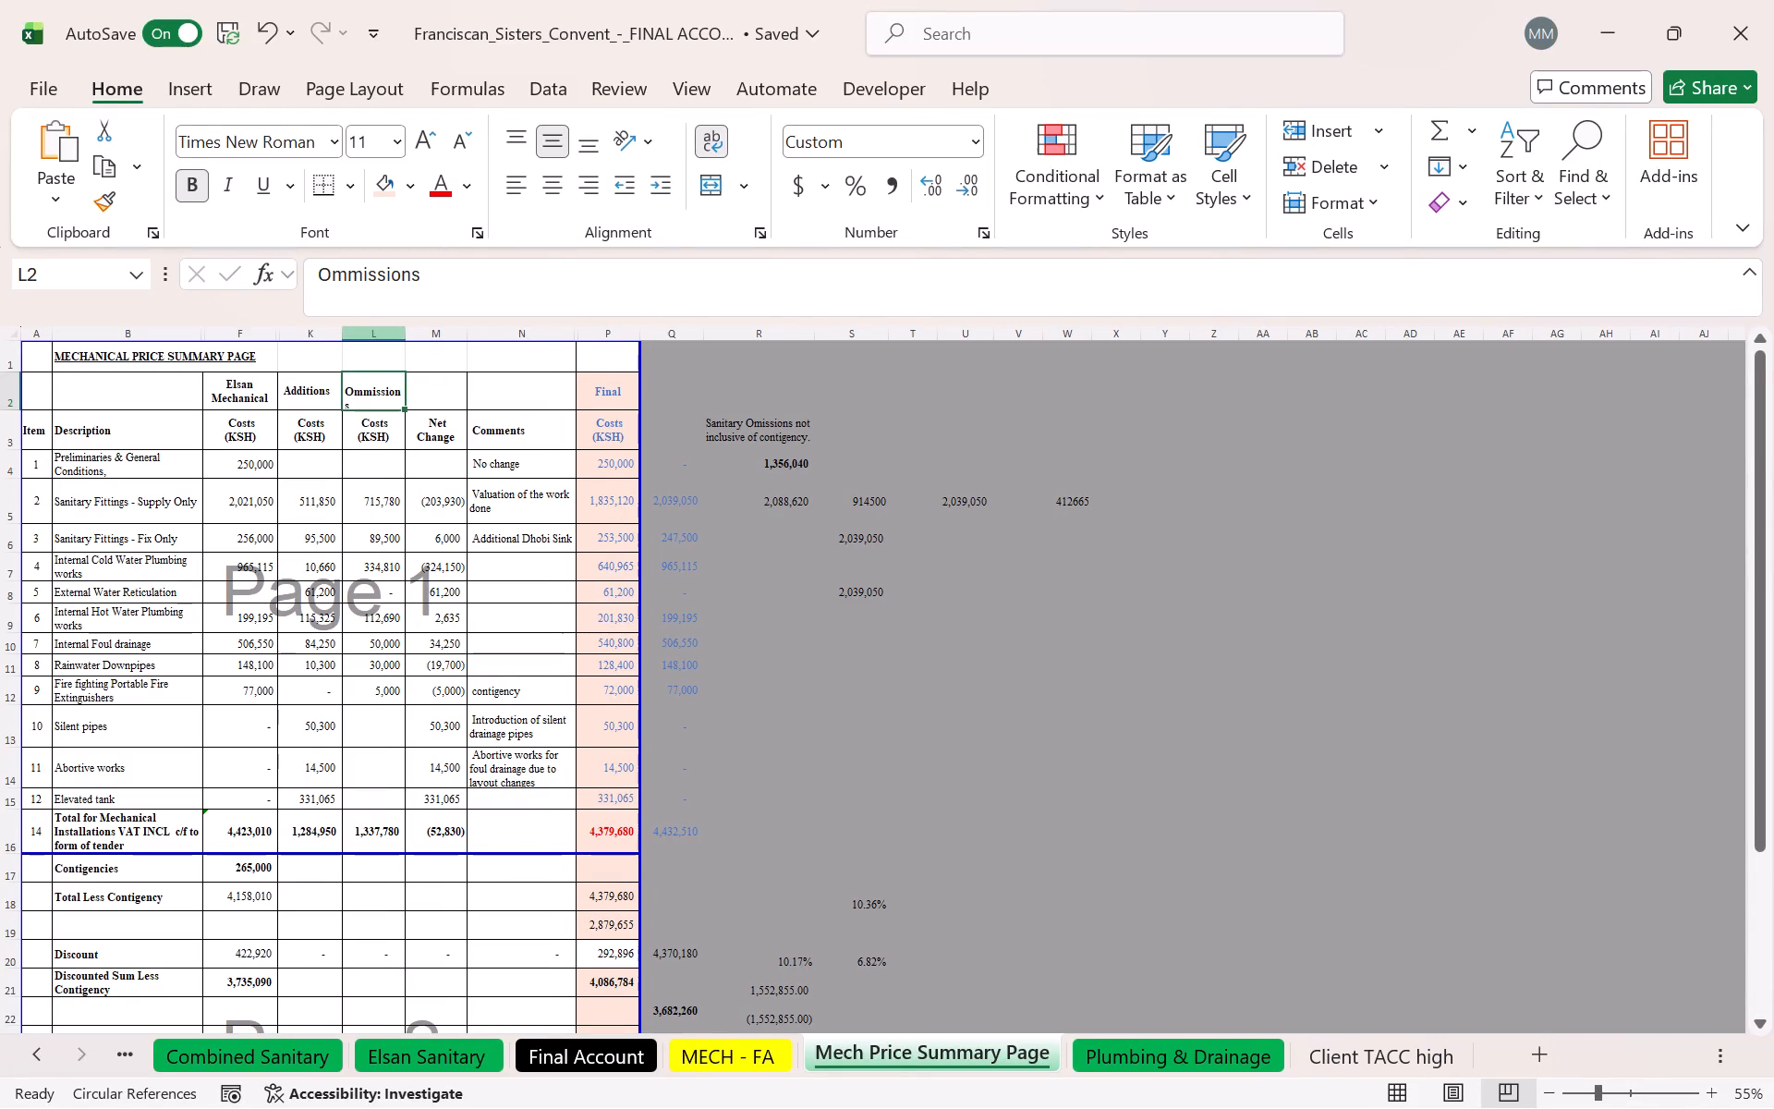
Examine the final account figures on MECH - FA and the formulas in P21 and P19 of Mech Price Summary Page.
scroll(369, 562, "down", 2)
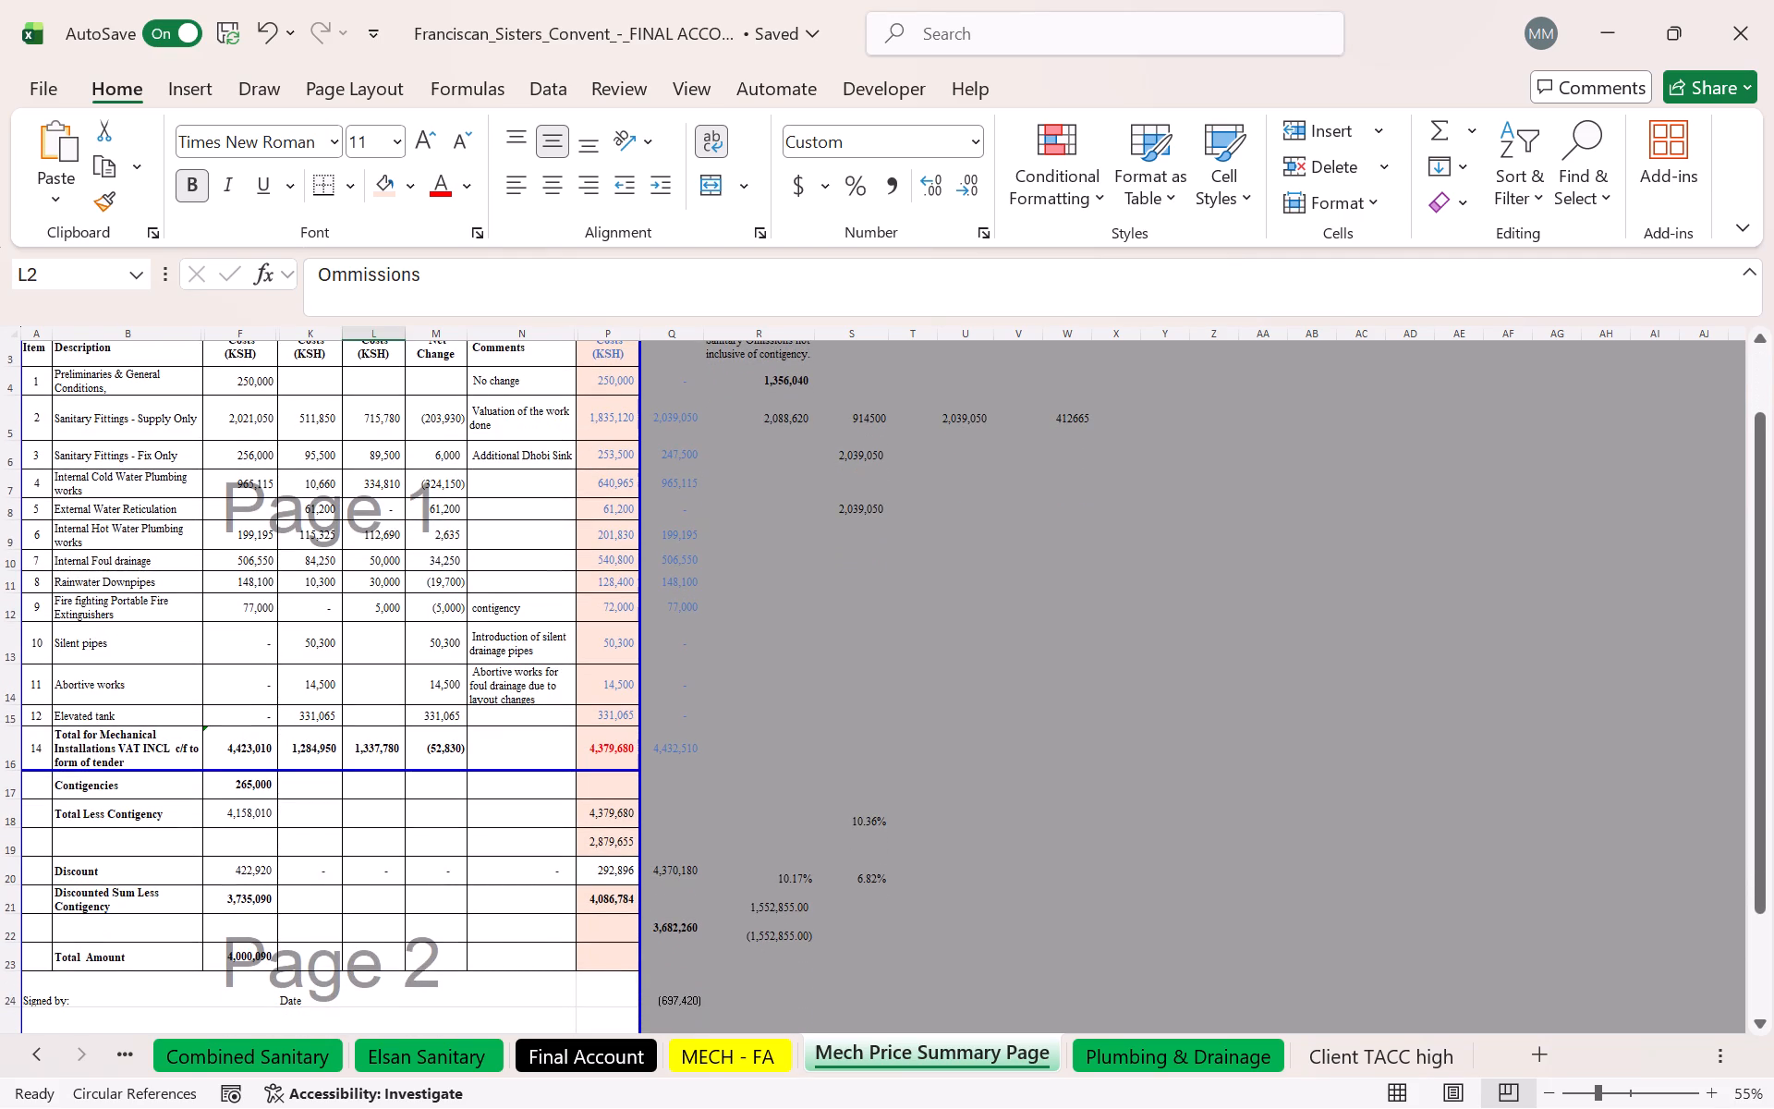
left_click(713, 1061)
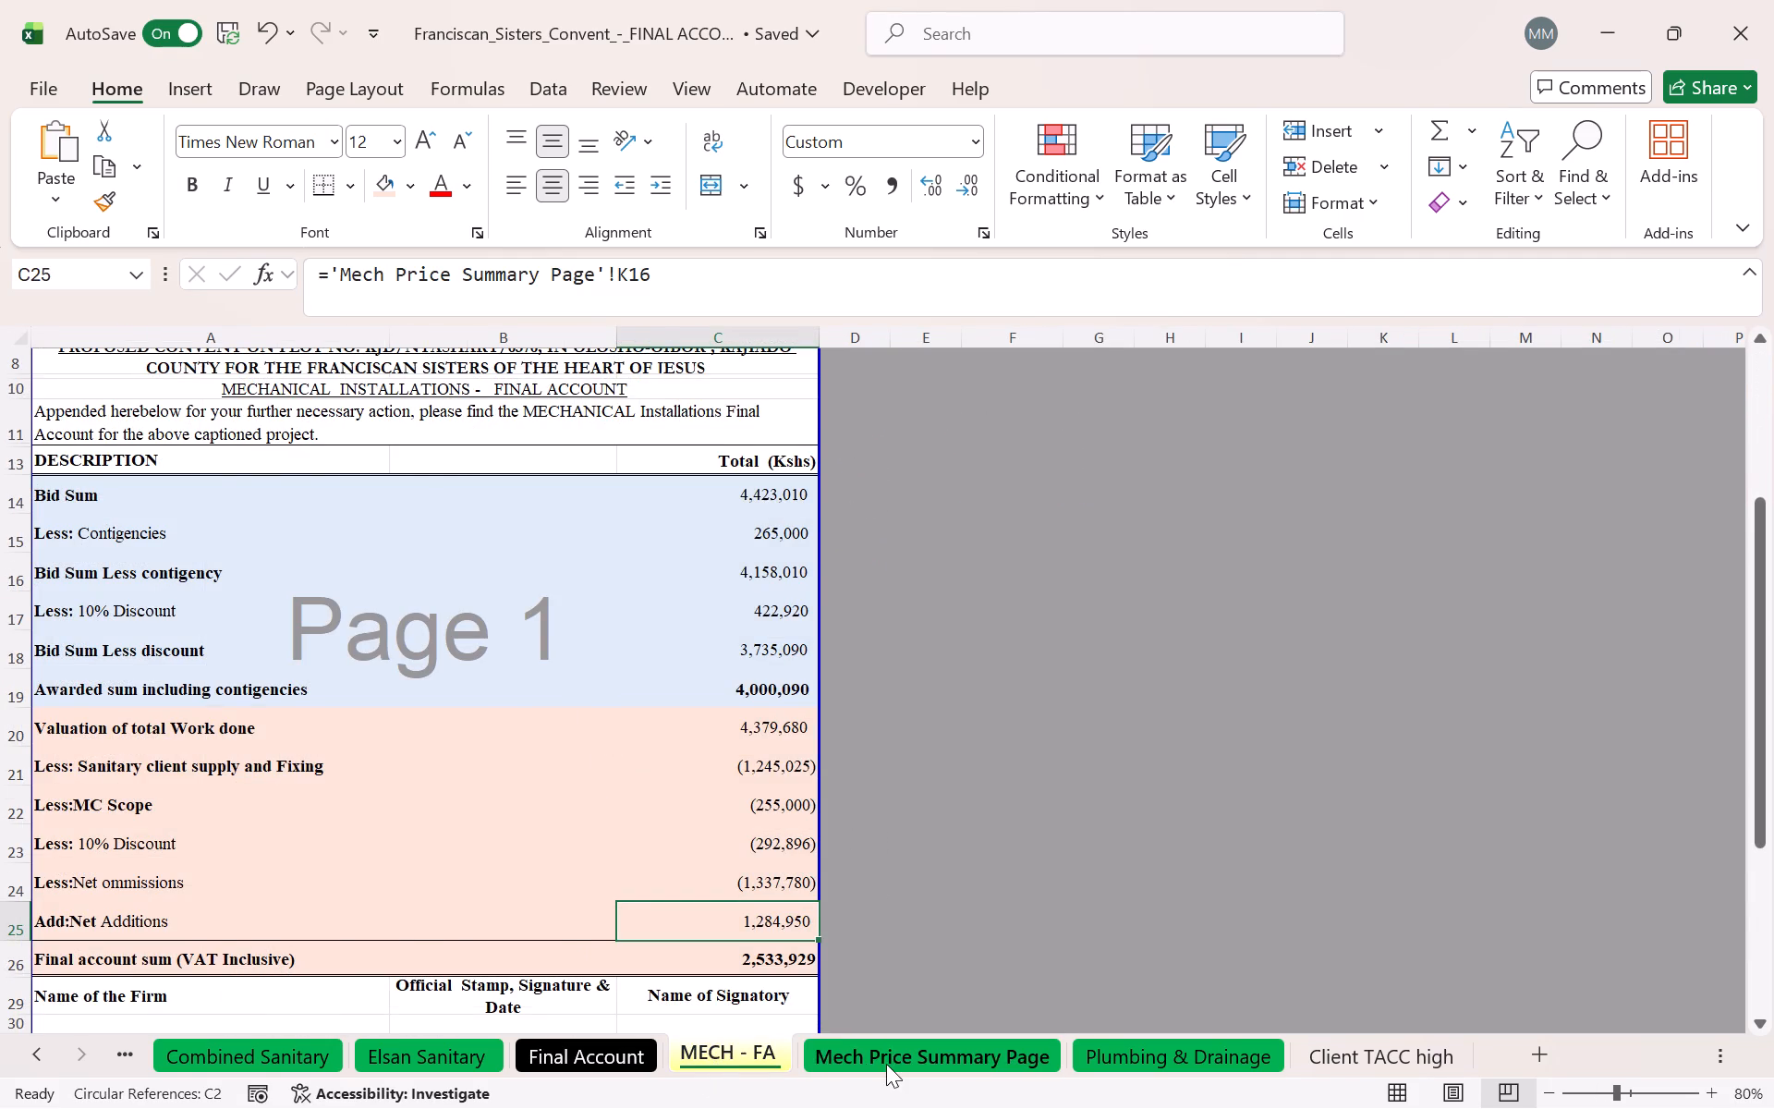
left_click(886, 1064)
scroll(650, 676, "down", 1)
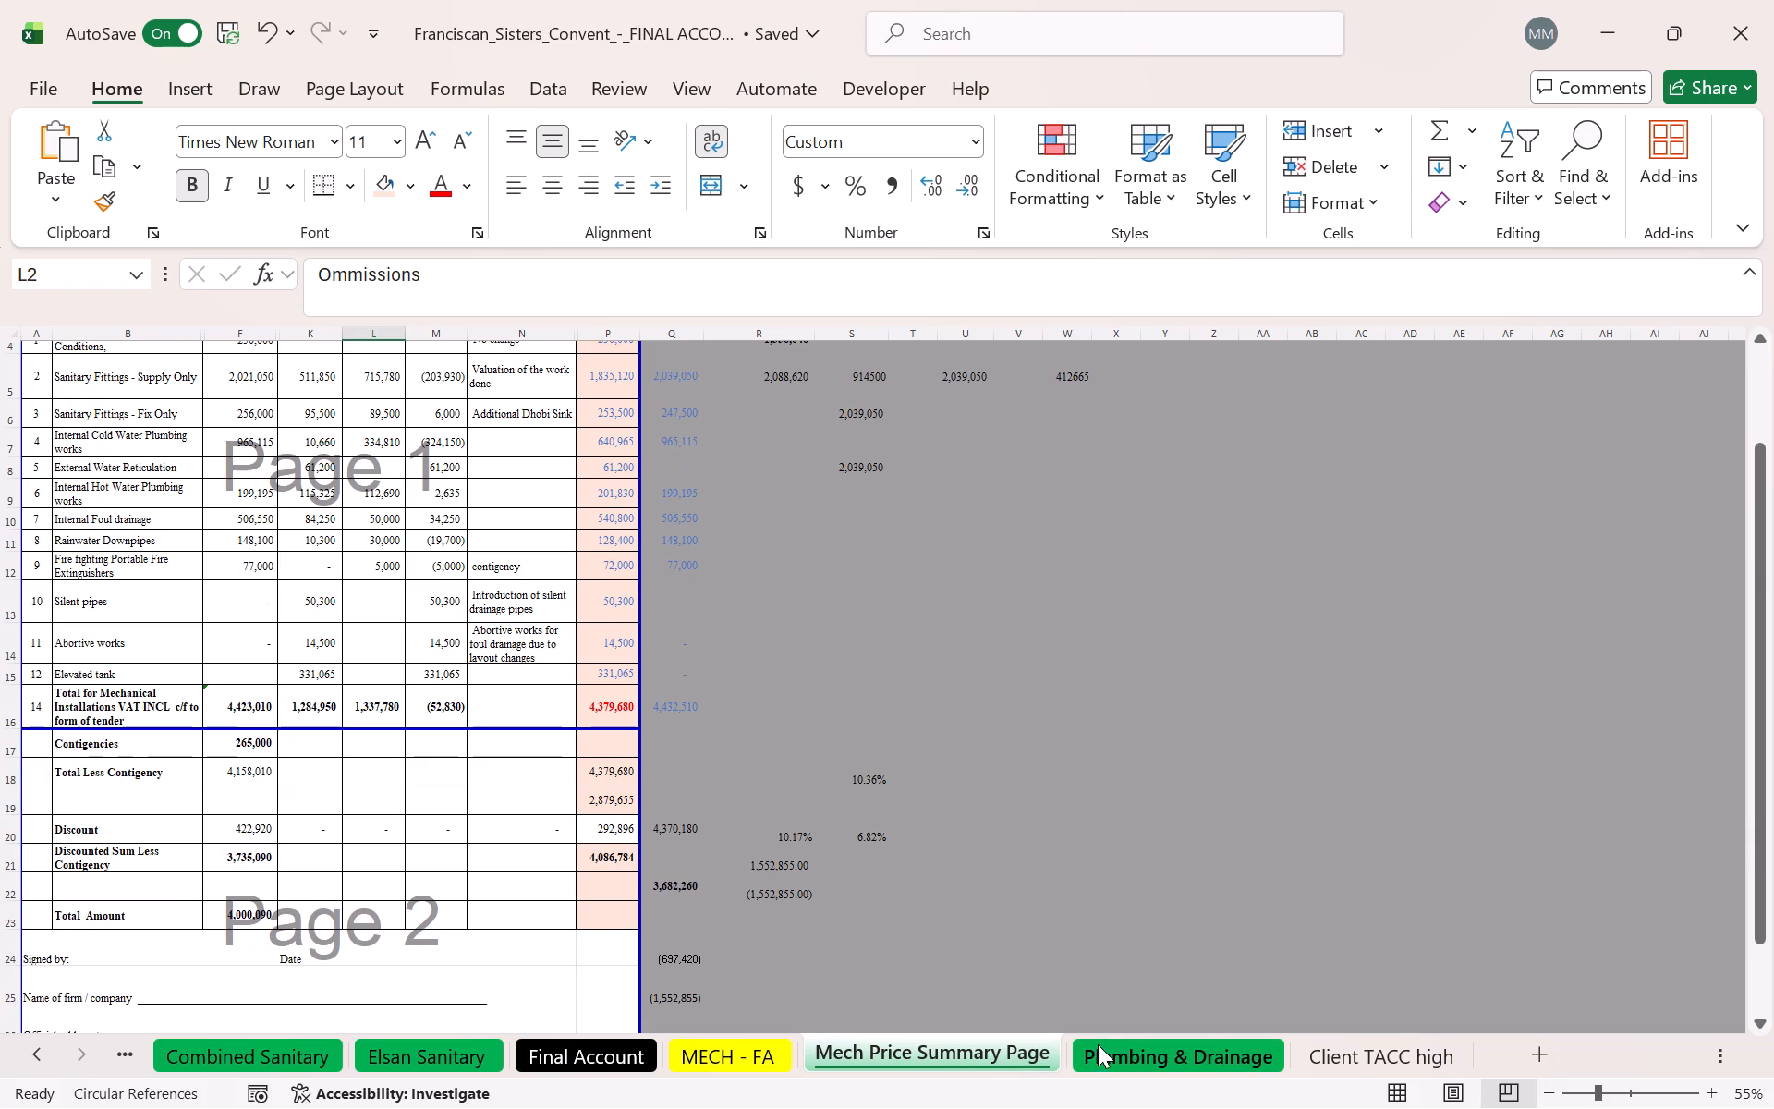
double_click(602, 851)
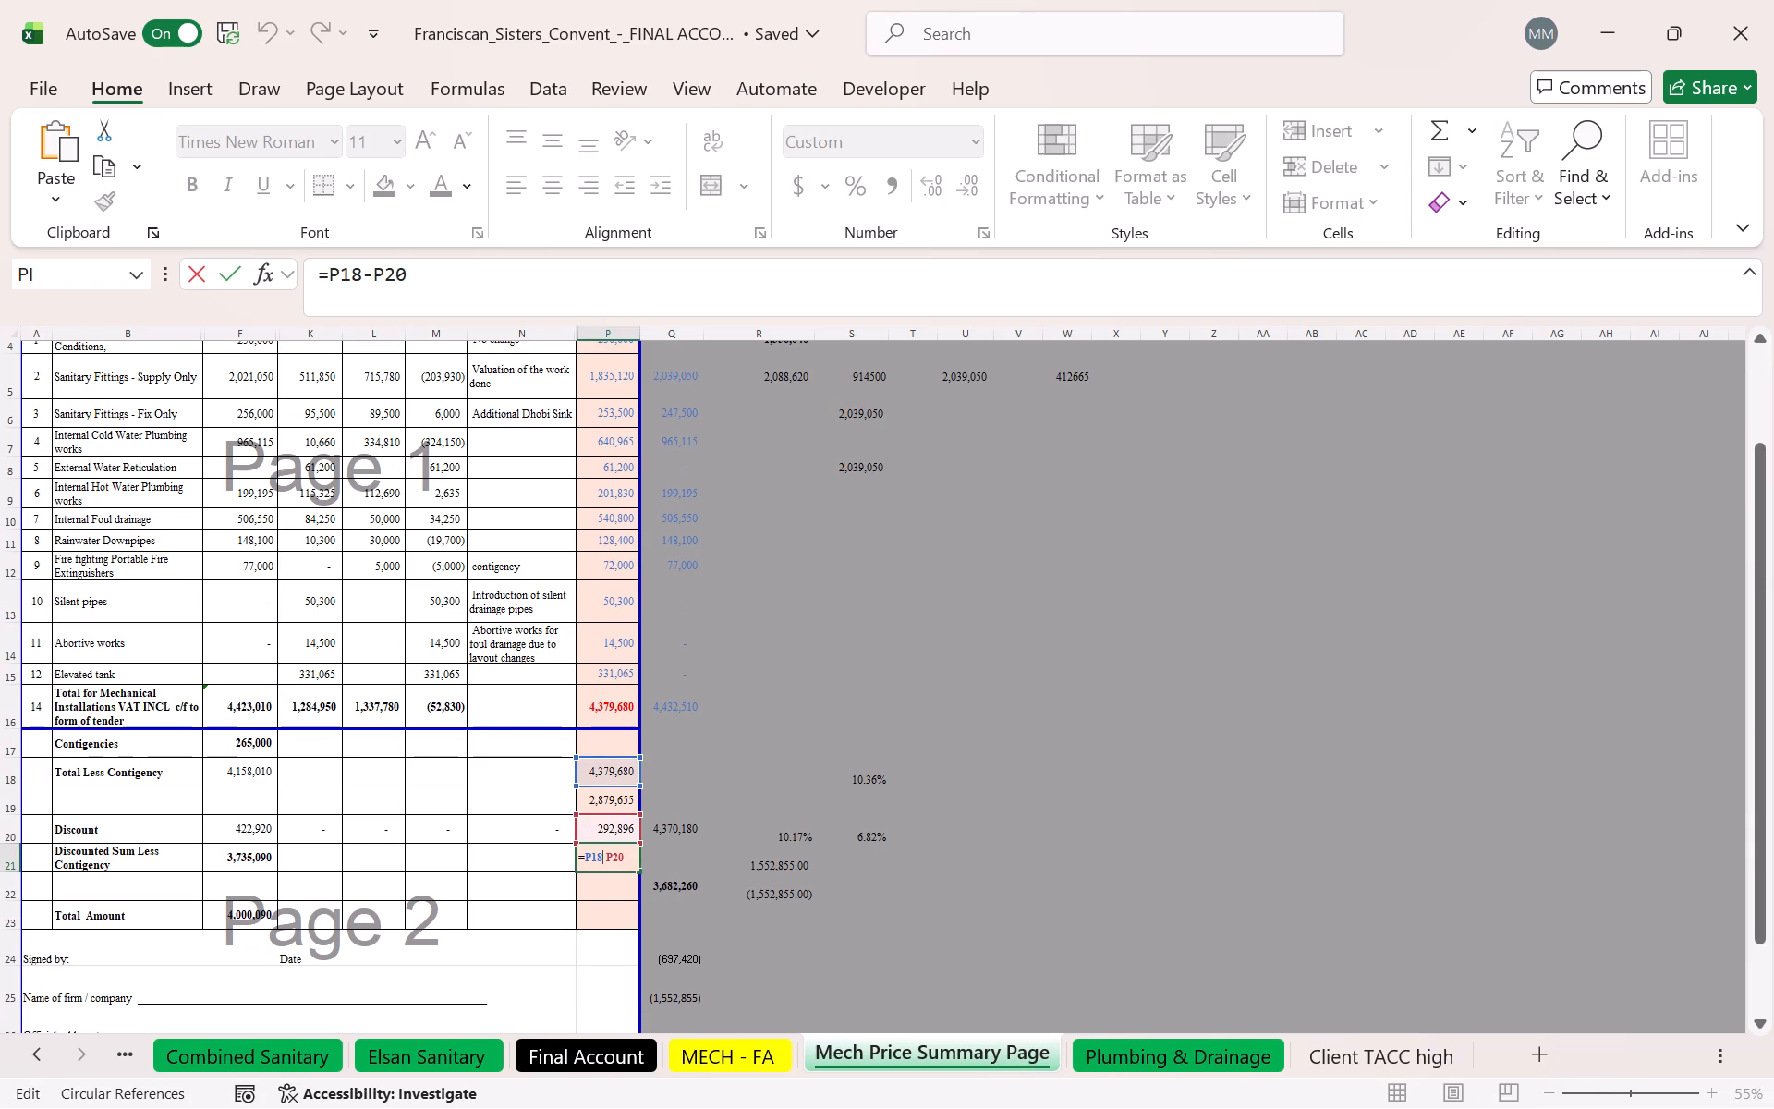
key("Escape")
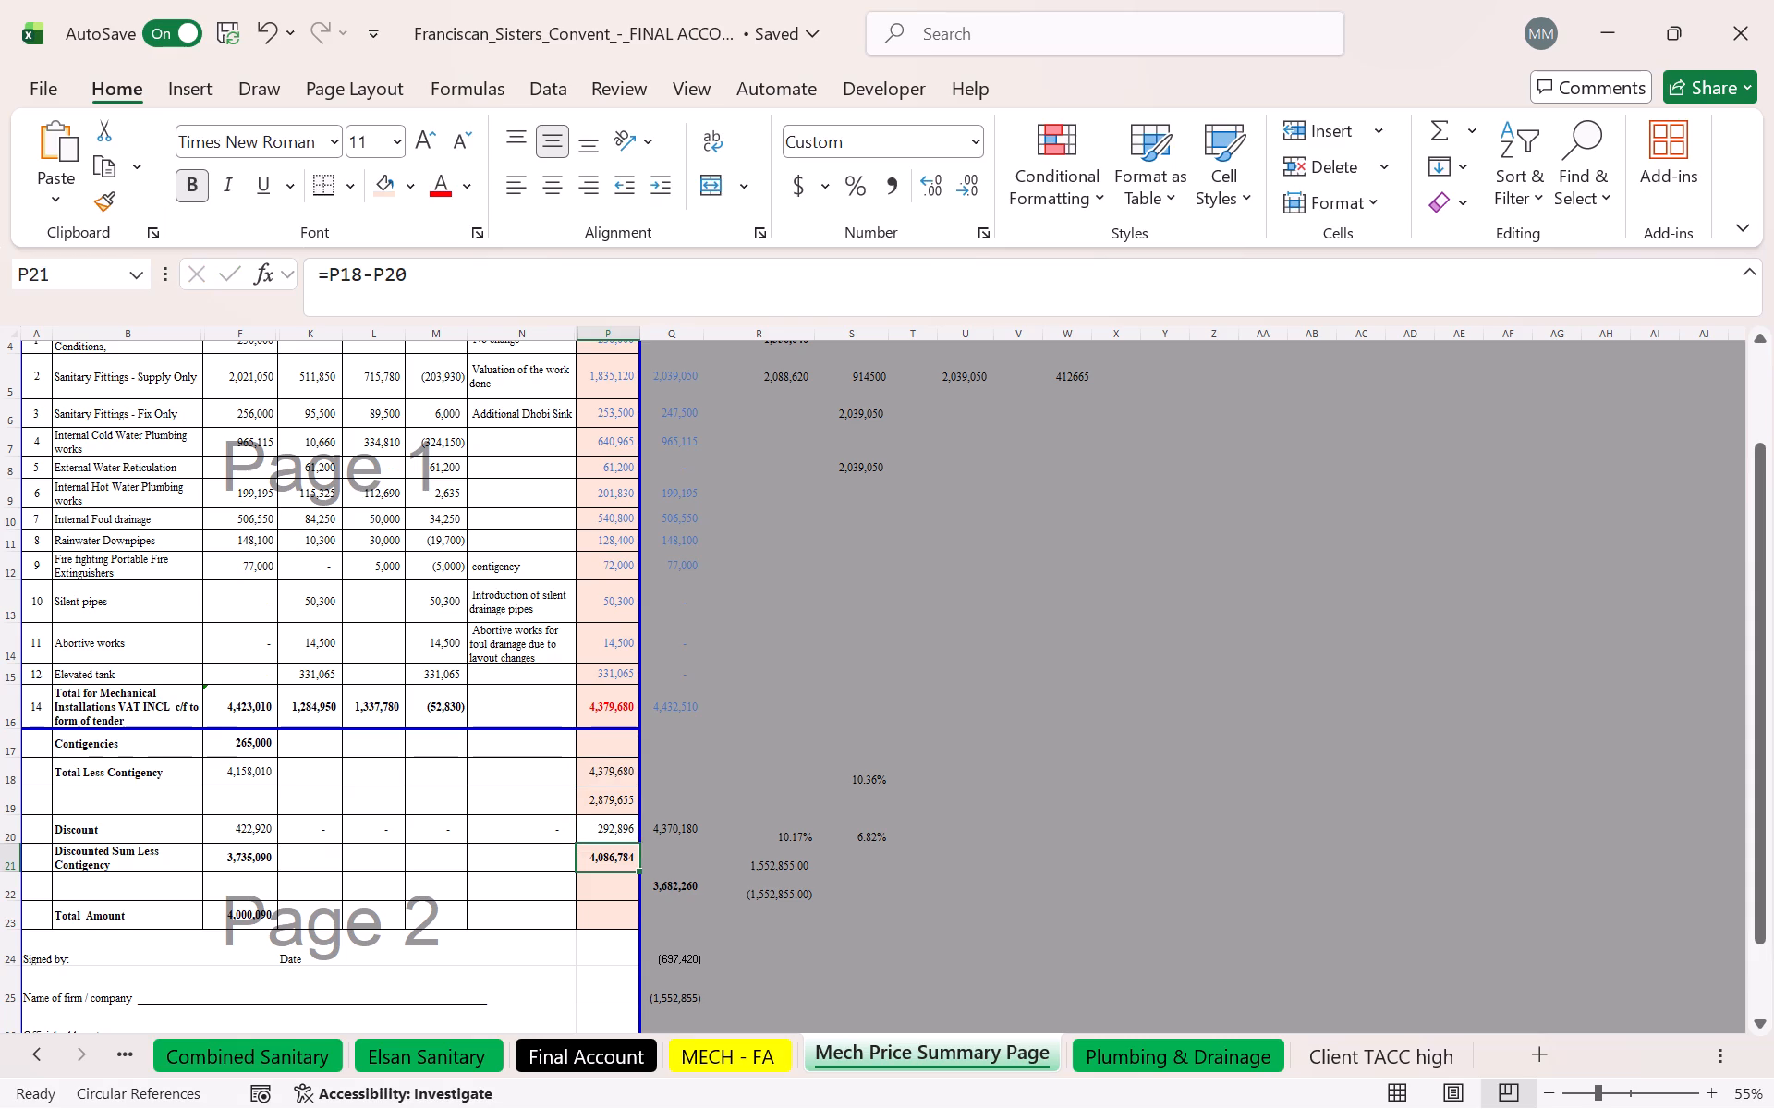
double_click(614, 861)
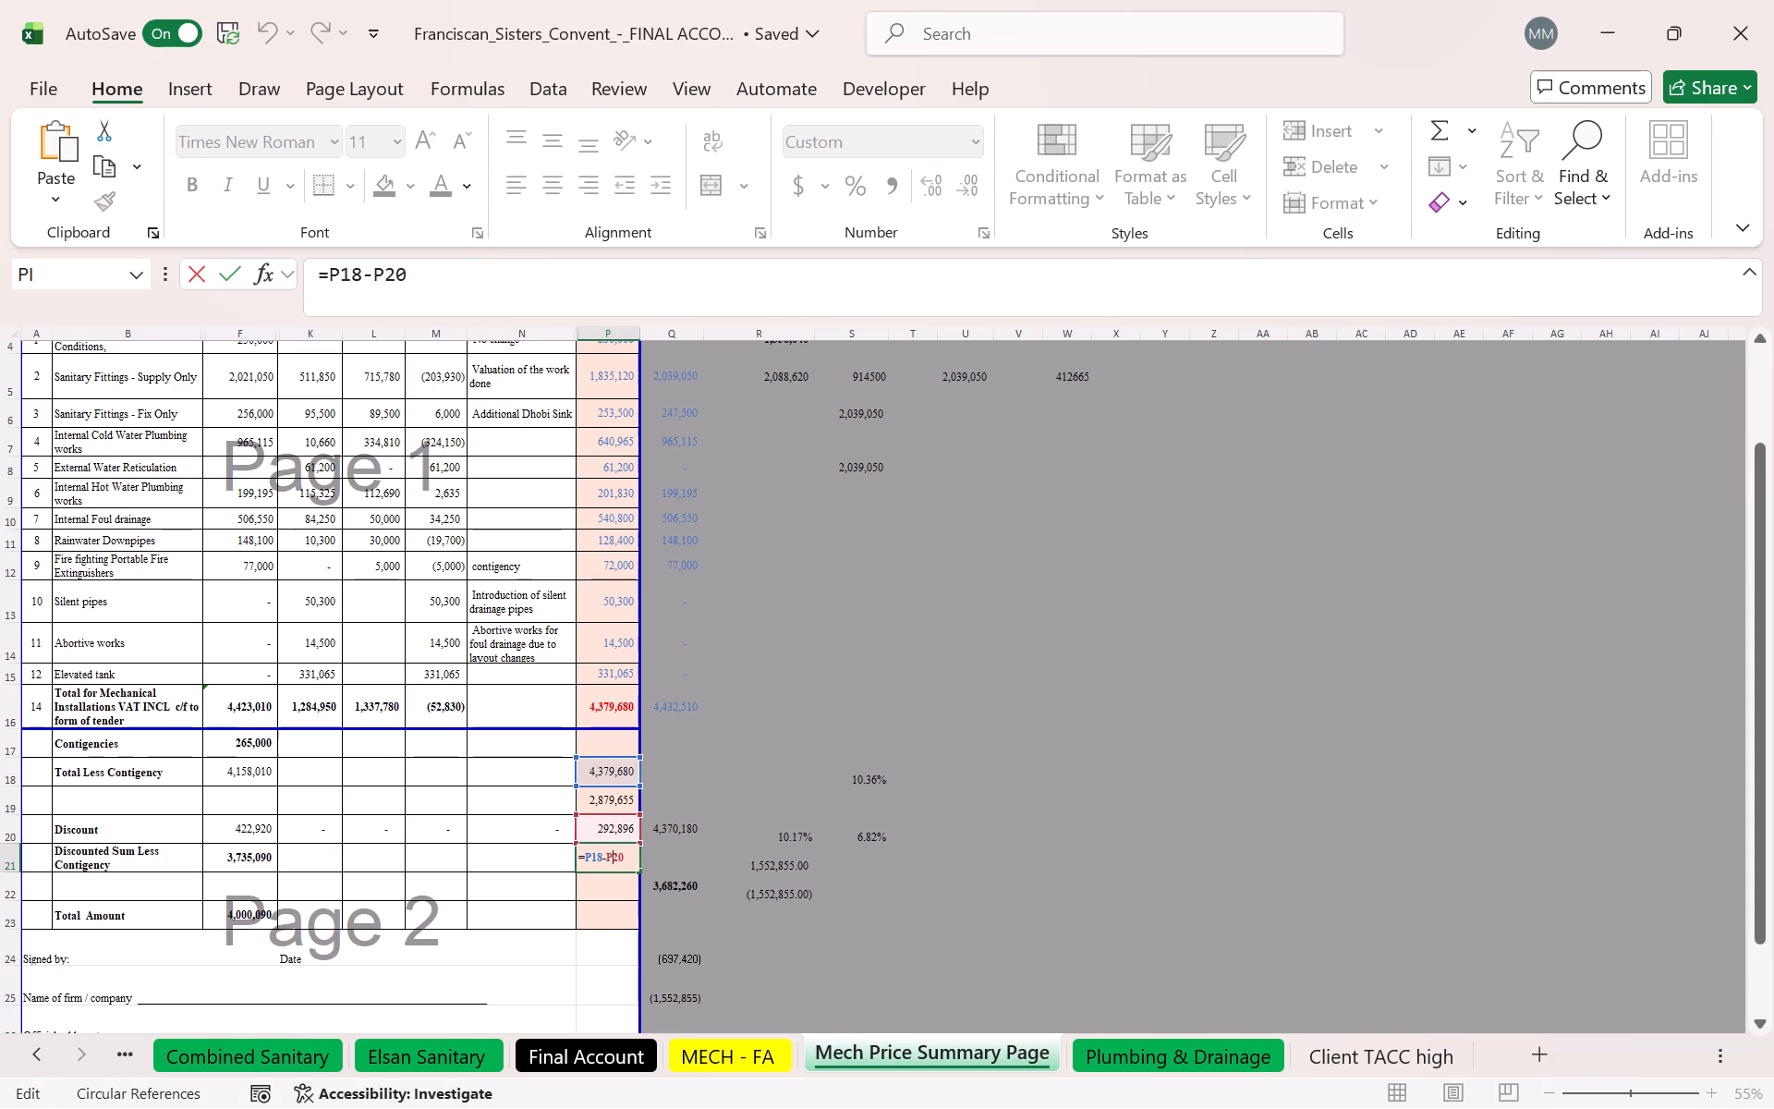
key("Escape")
left_click(616, 801)
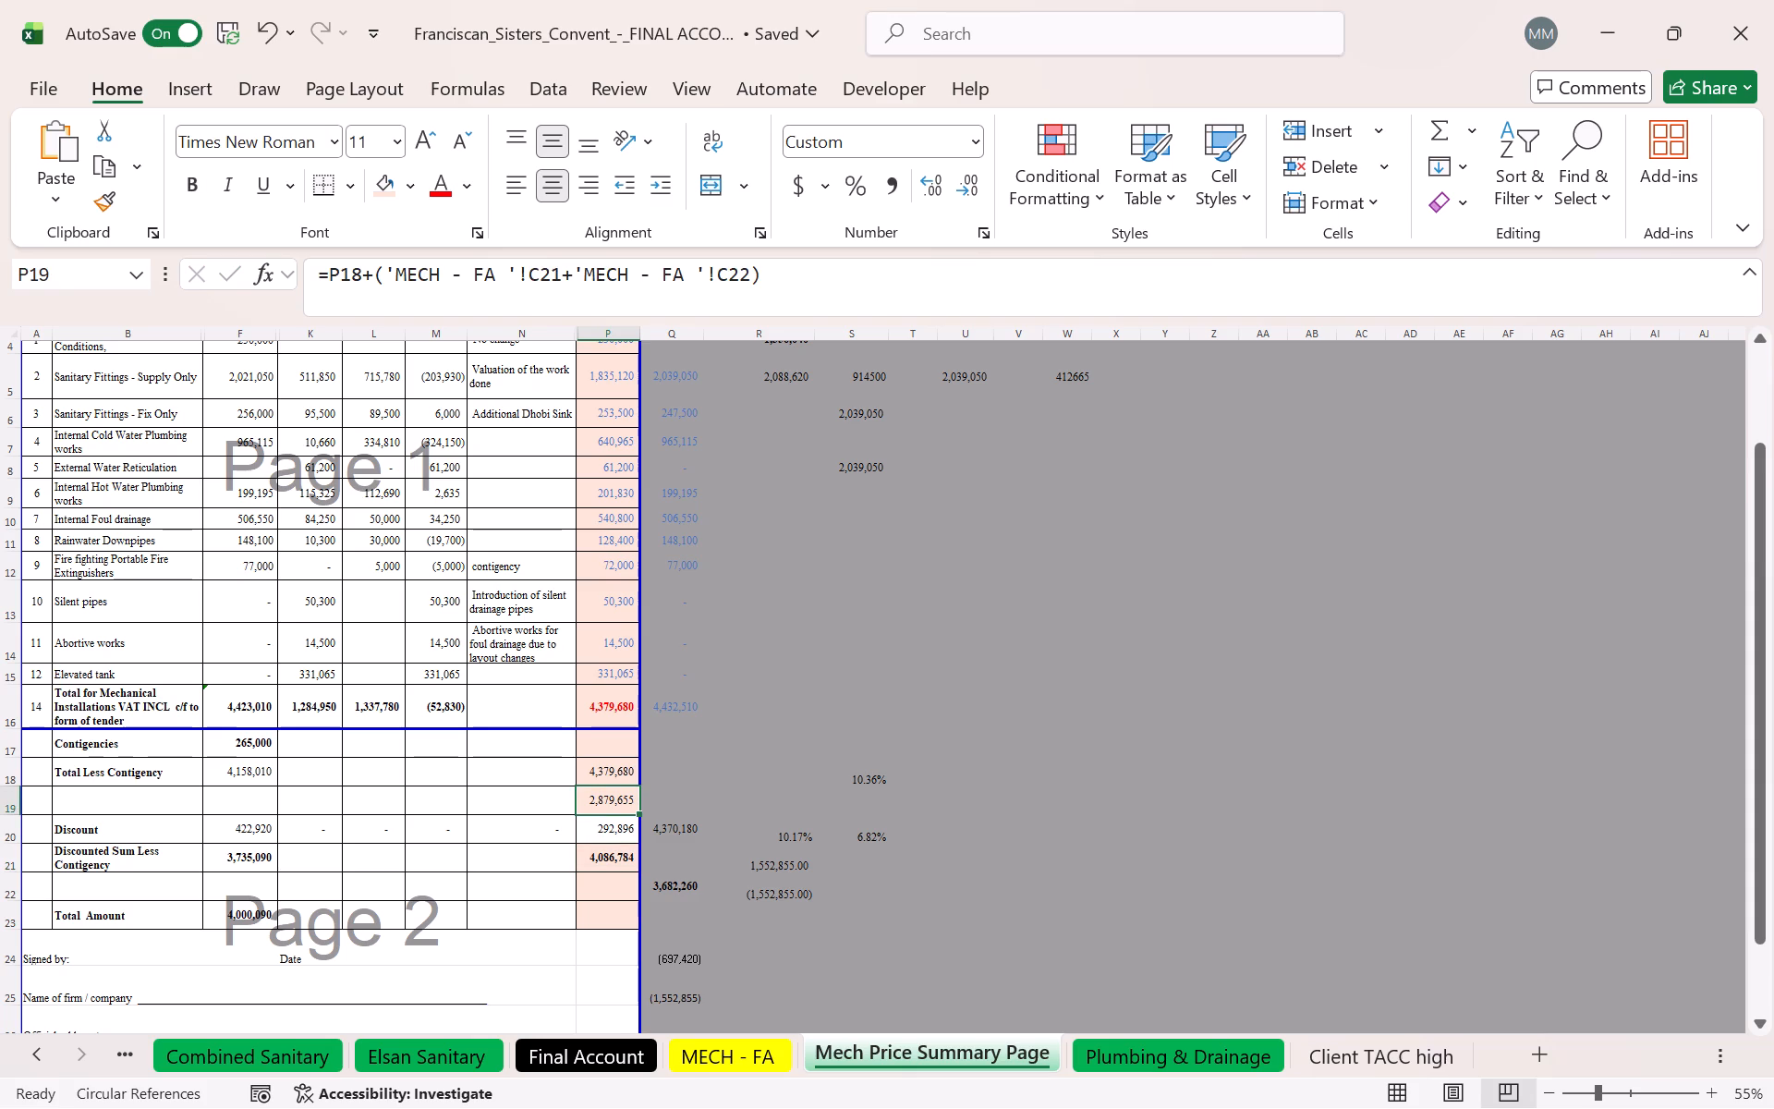
double_click(616, 801)
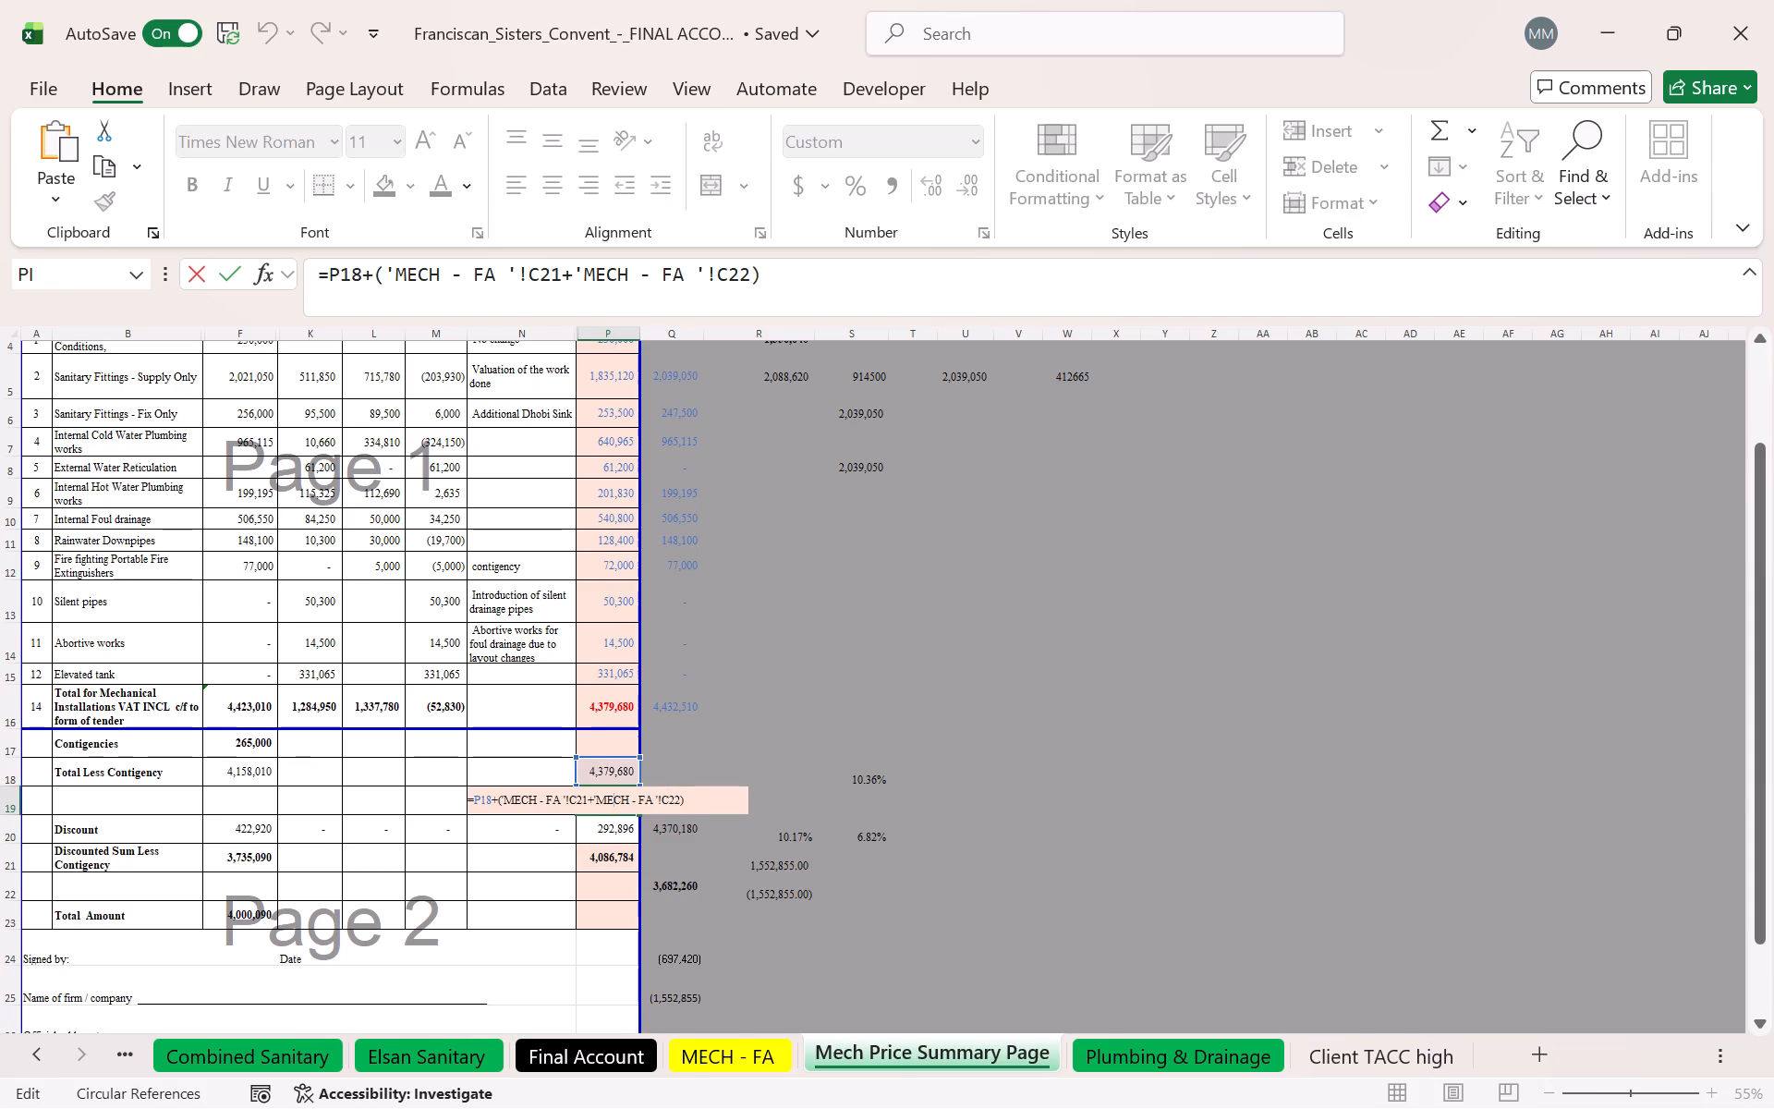
key("Escape")
Label B19 "Total less mc and client supply scope" and increase the height of row 19 to fit it.
left_click(154, 806)
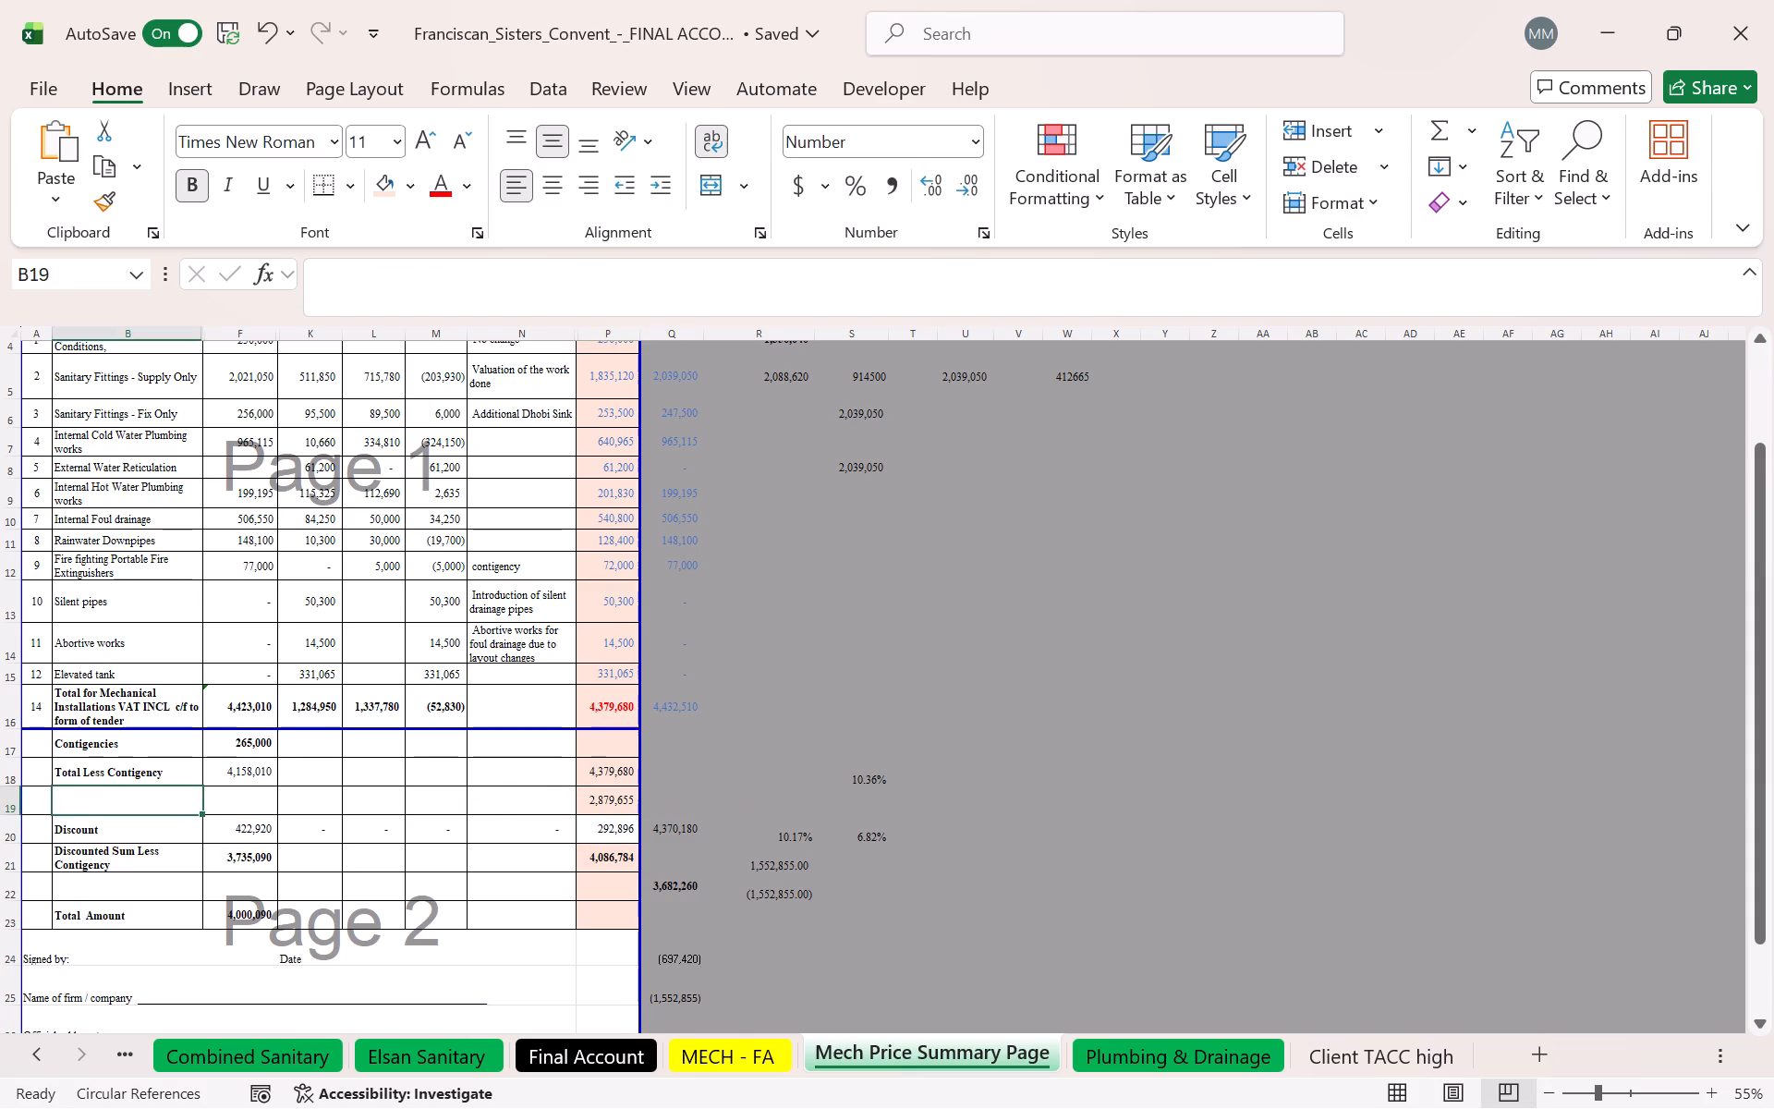
key("t")
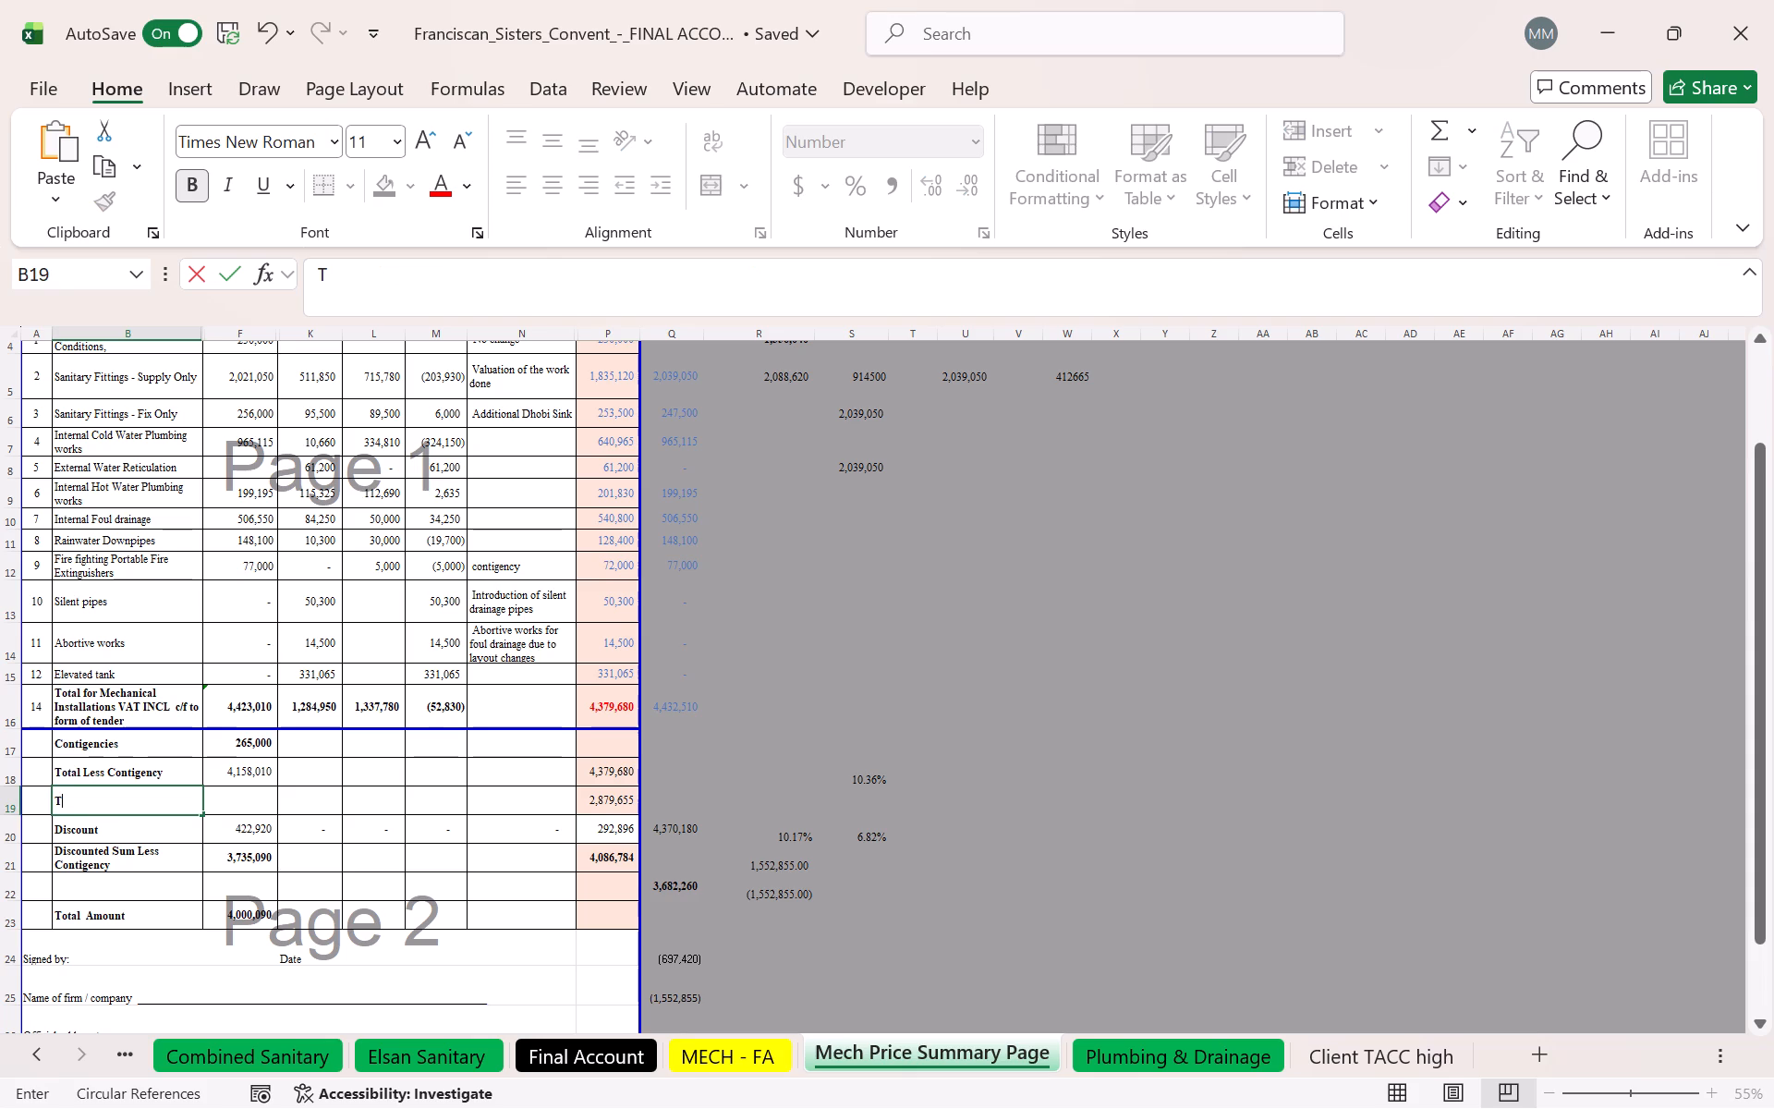
type("otal less mc and")
key("space")
type("client sppl")
key("BackSpace")
key("BackSpace")
key("BackSpace")
type("upply scope")
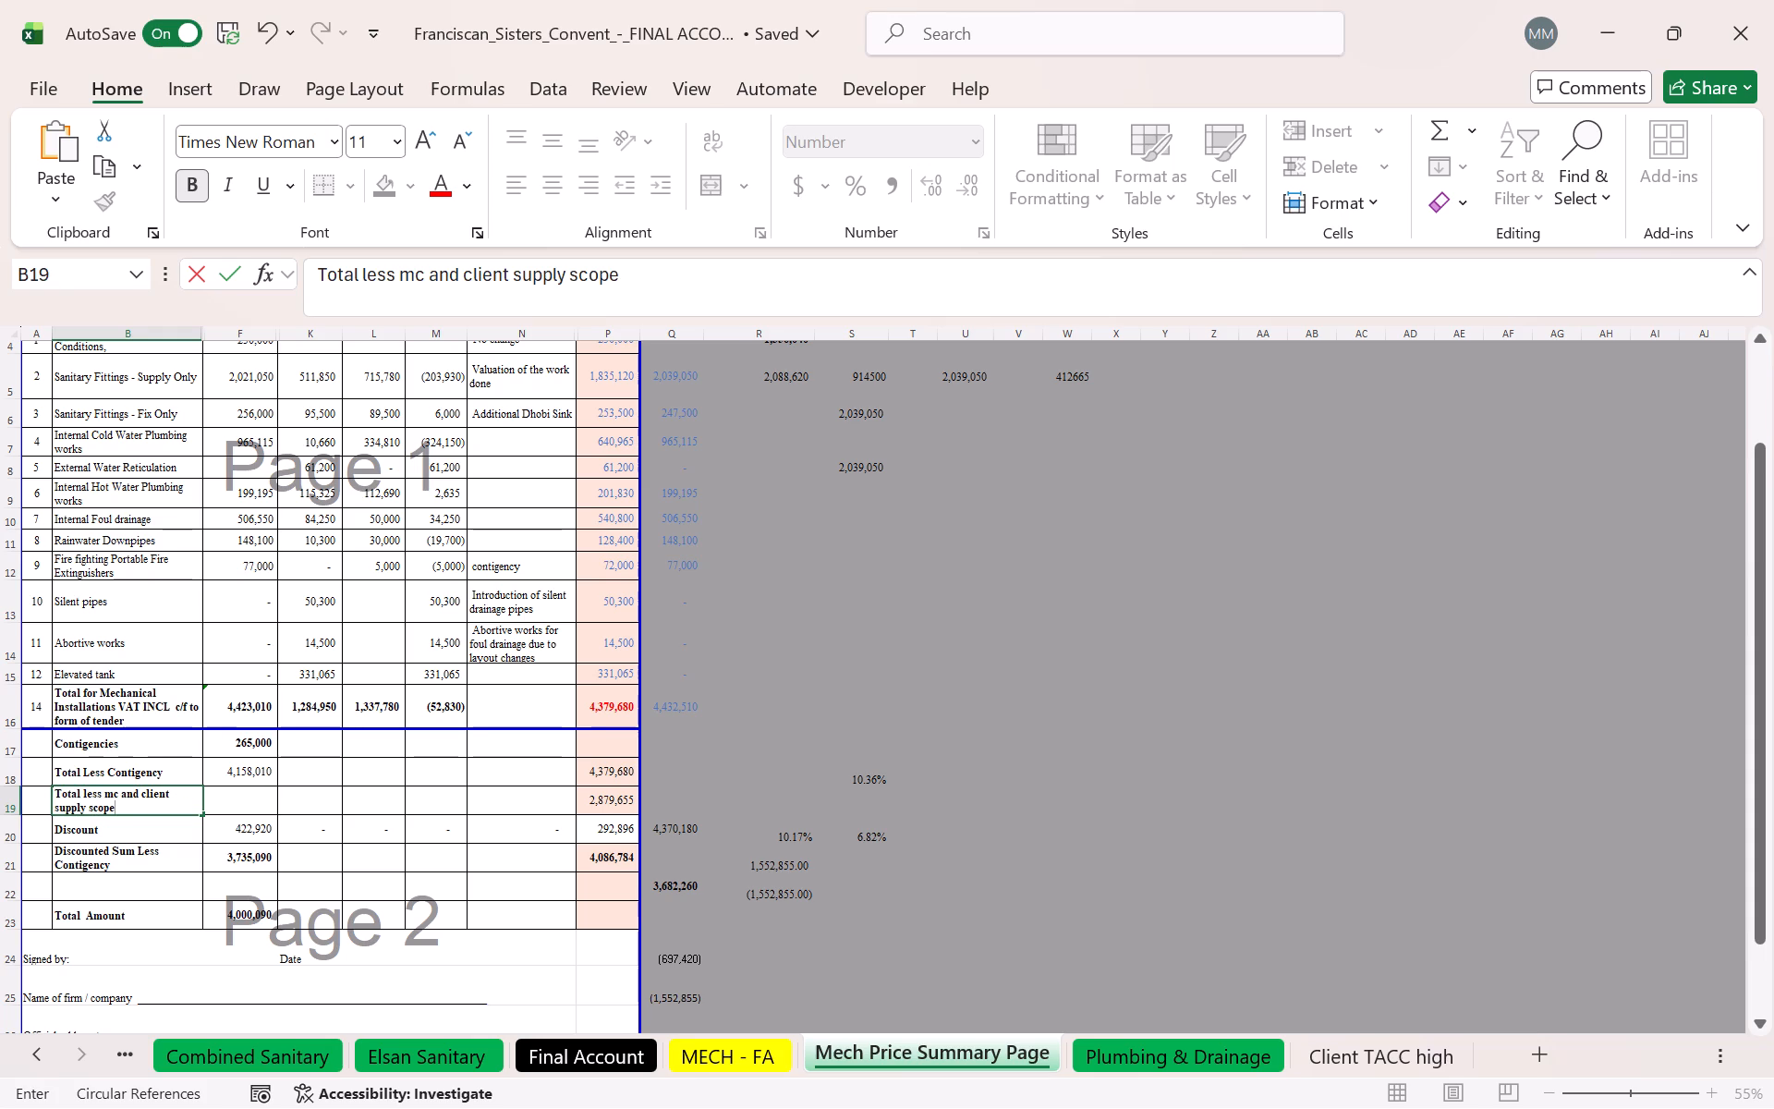
left_click(209, 910)
left_click_drag(0, 812, 3, 824)
left_click(107, 815)
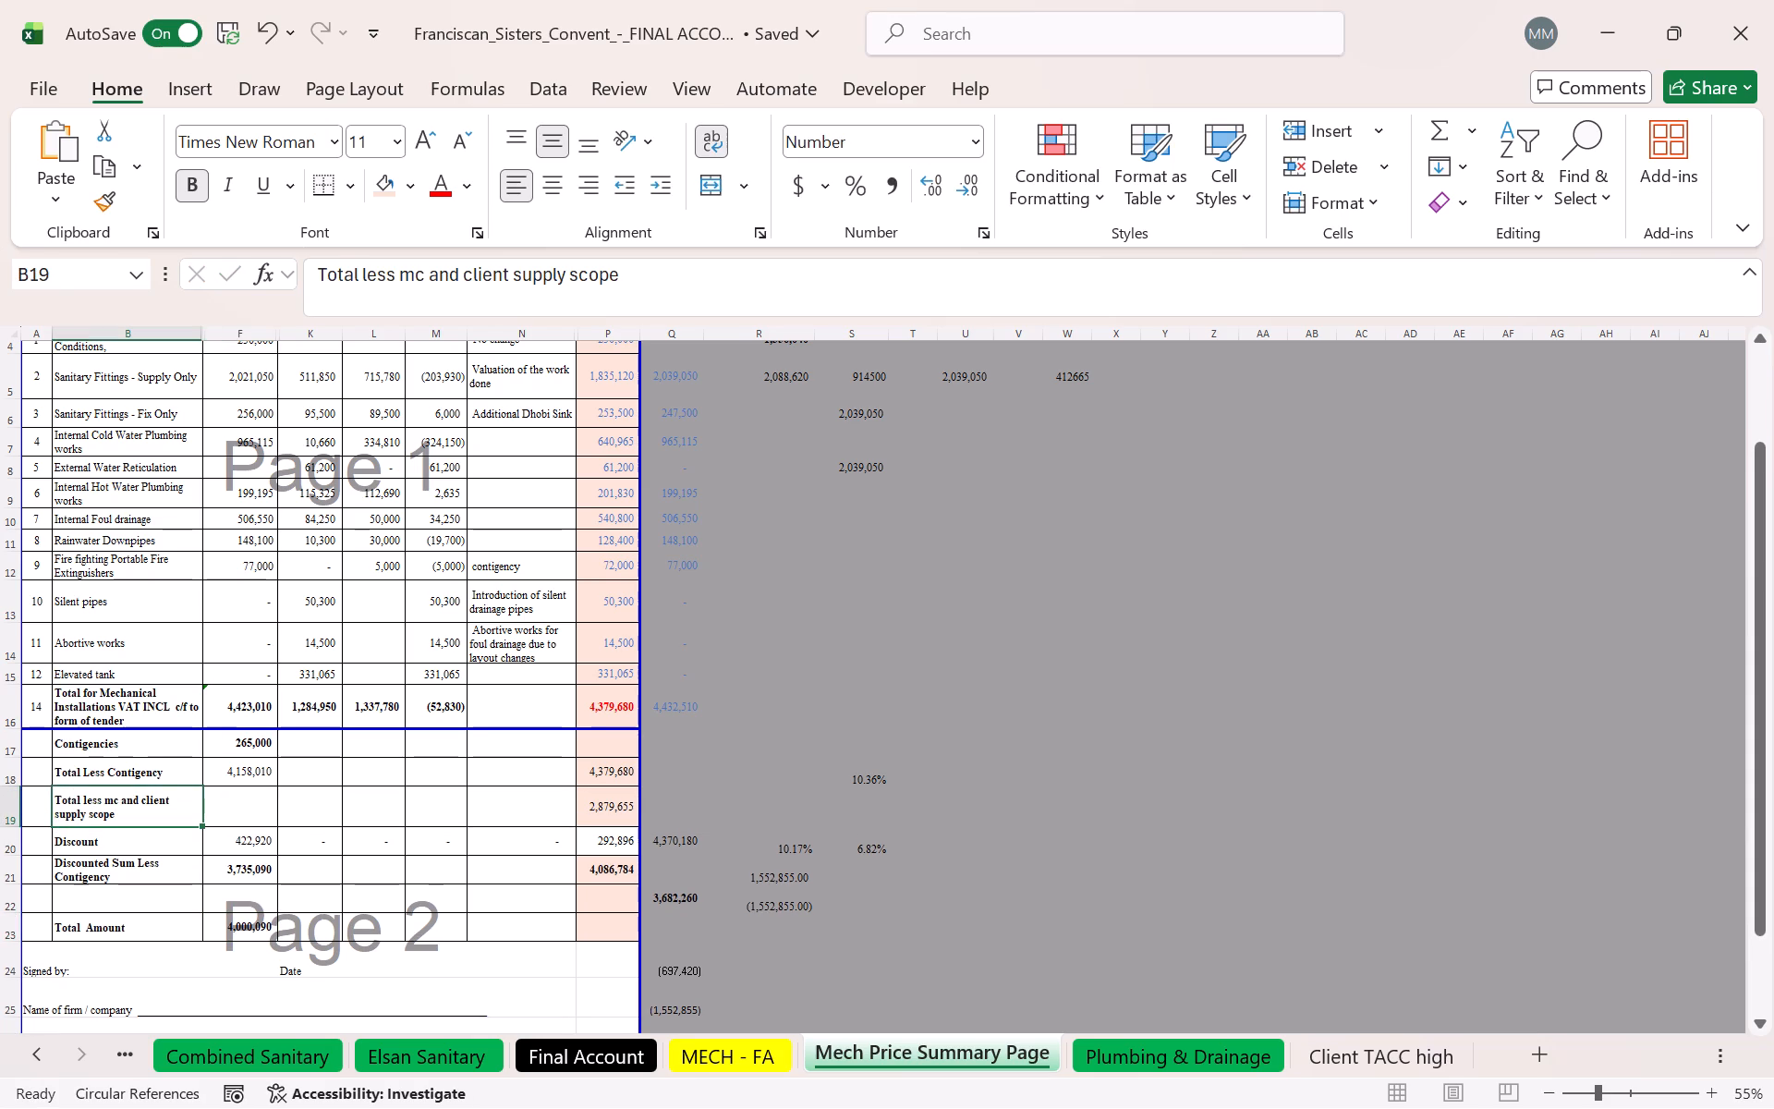
Insert "Sanitary" before "supply scope" in the B19 label.
left_click(512, 273)
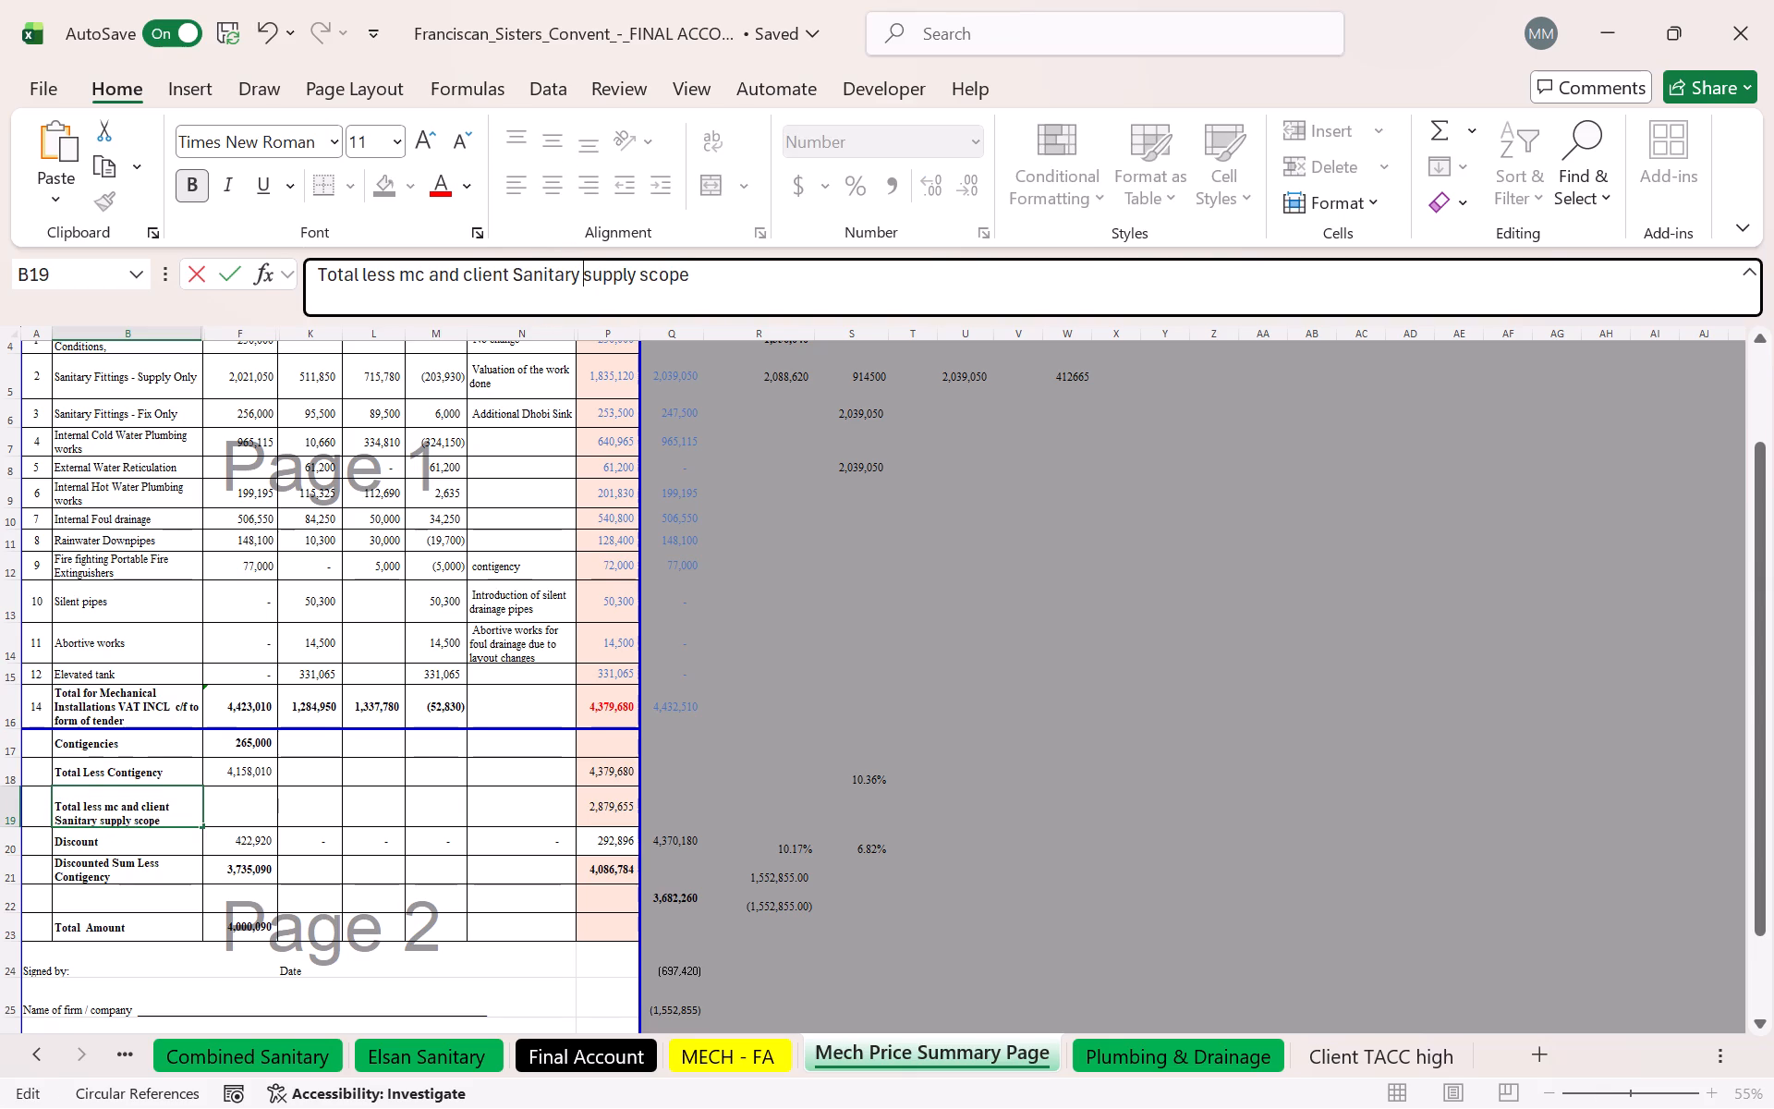
left_click(566, 610)
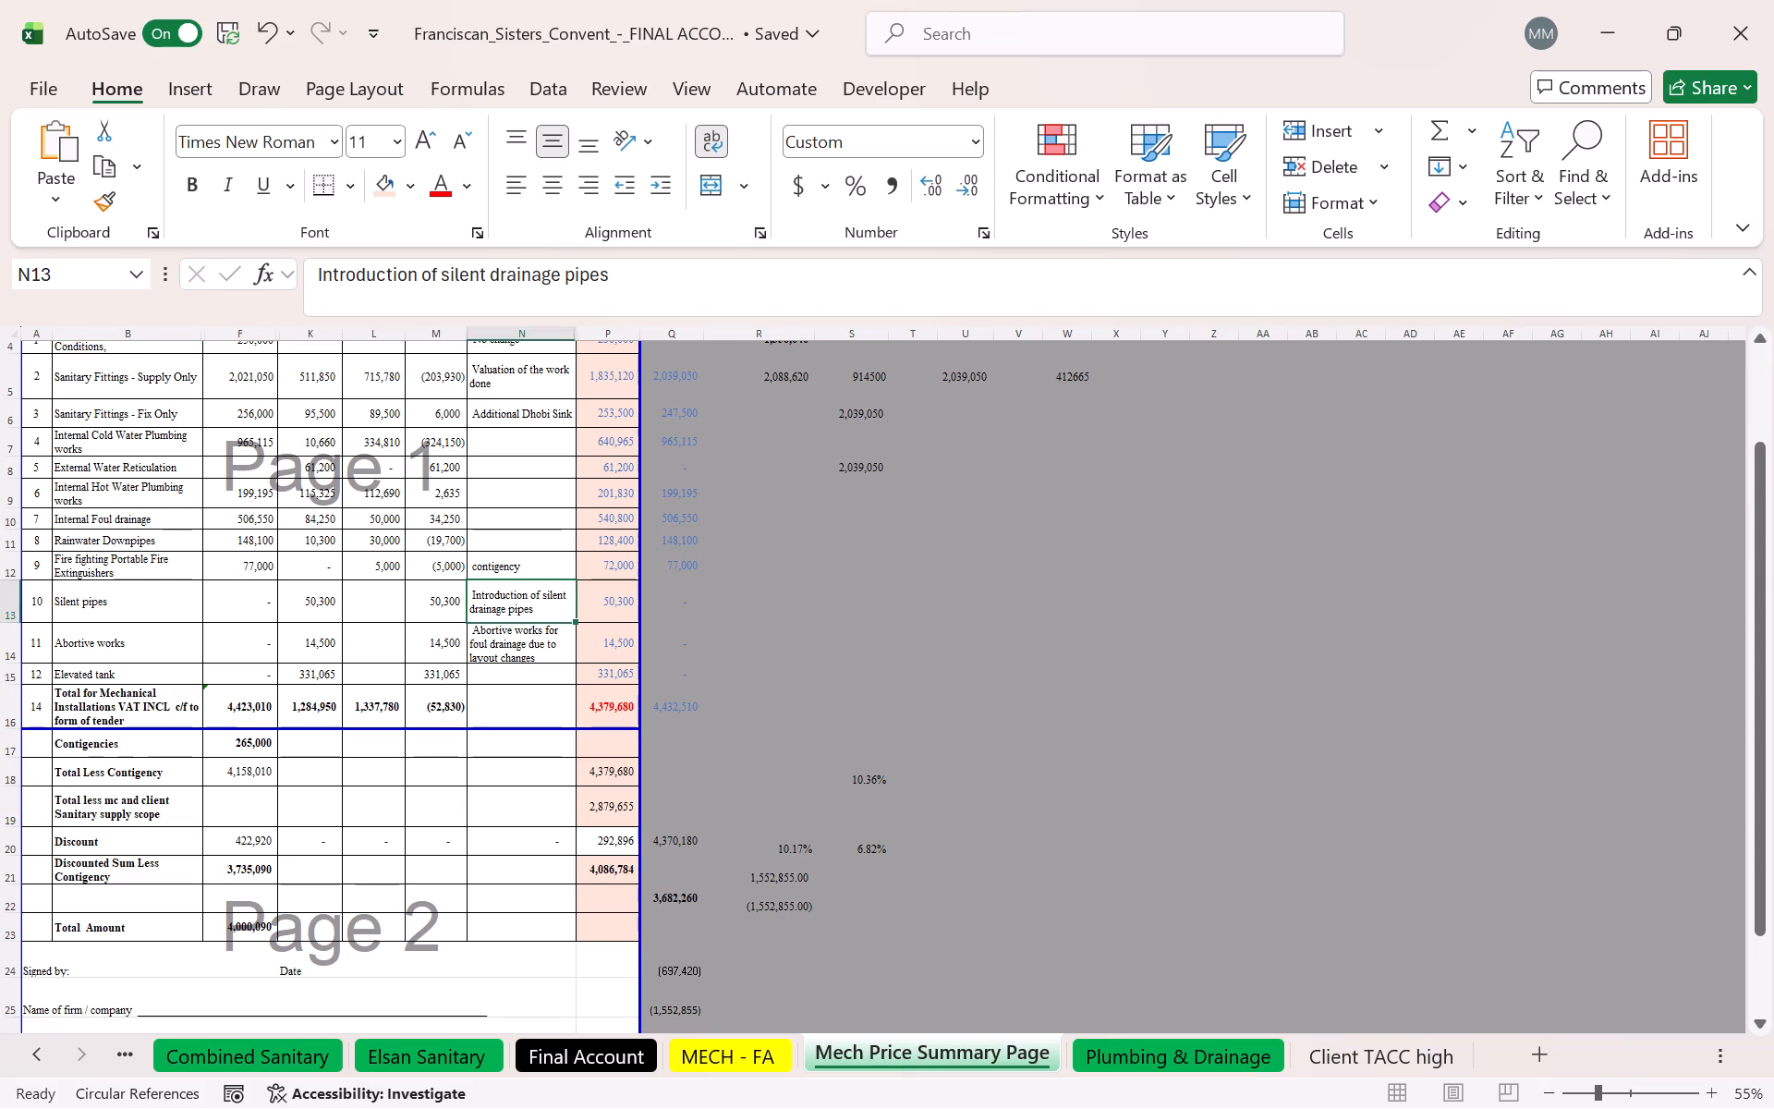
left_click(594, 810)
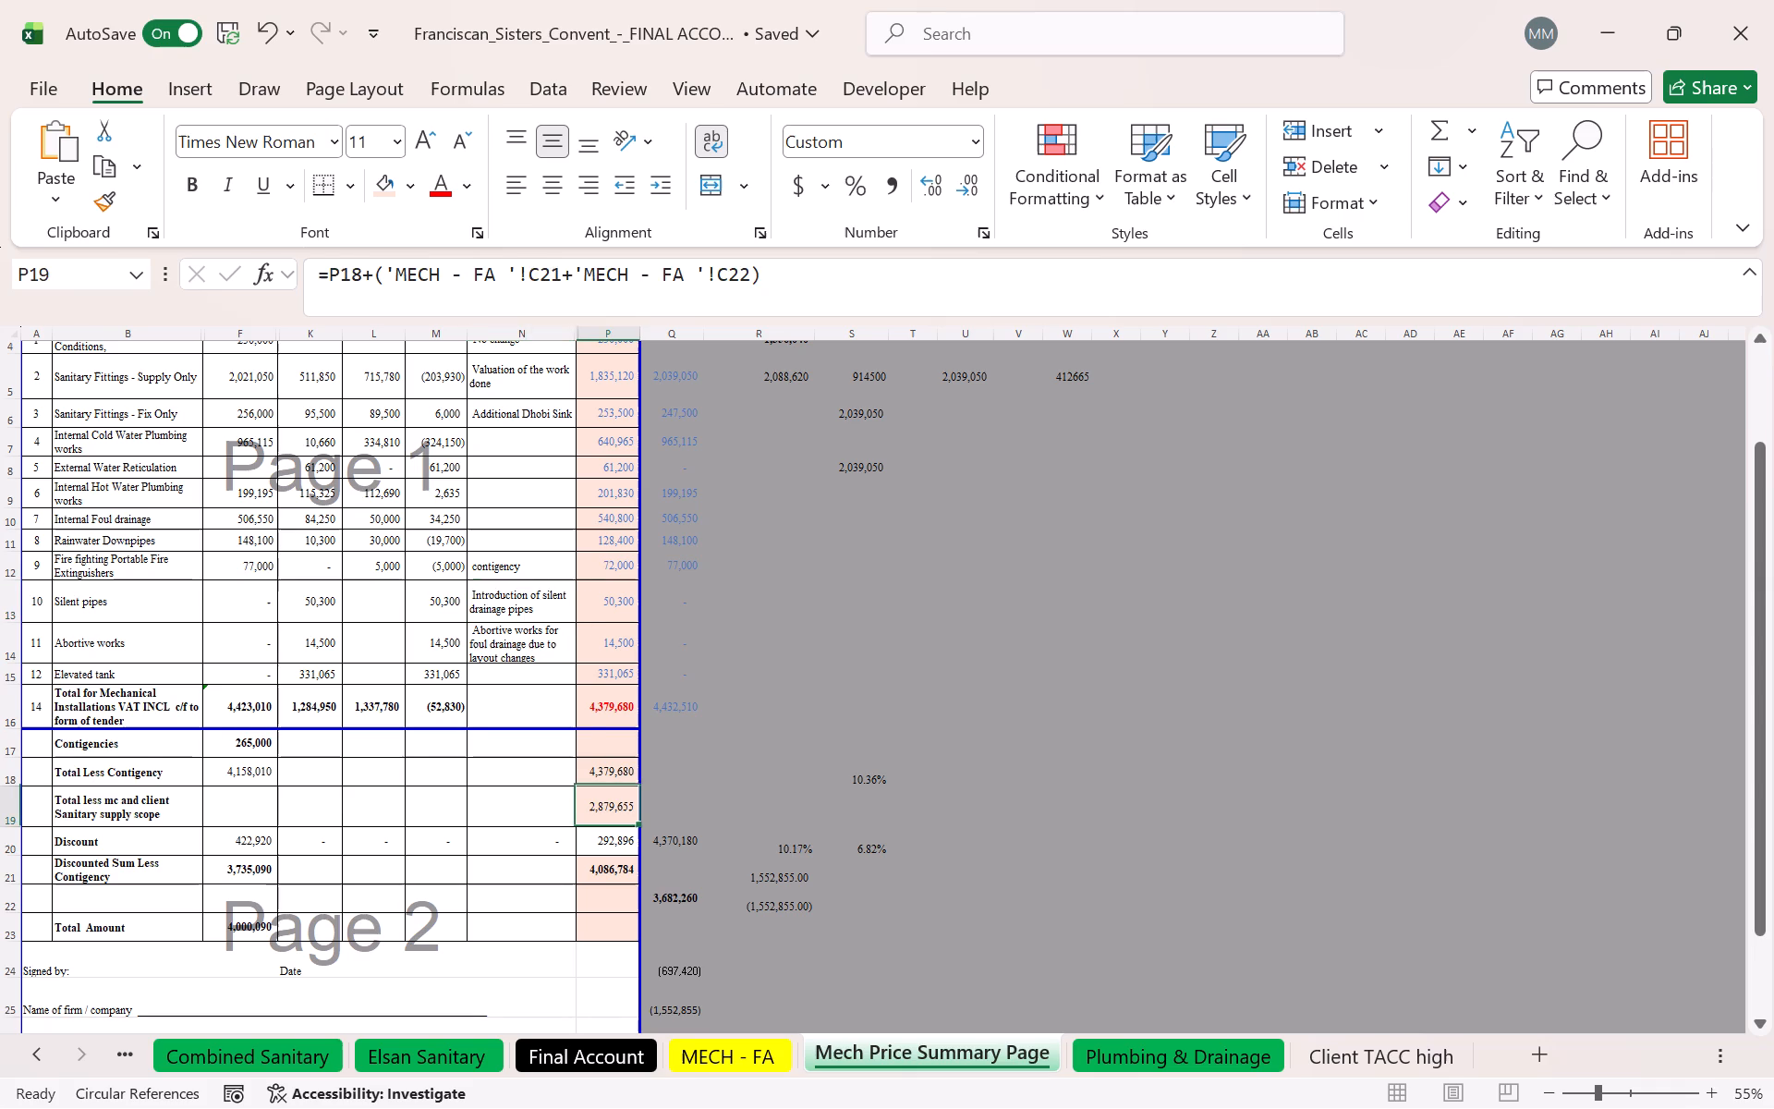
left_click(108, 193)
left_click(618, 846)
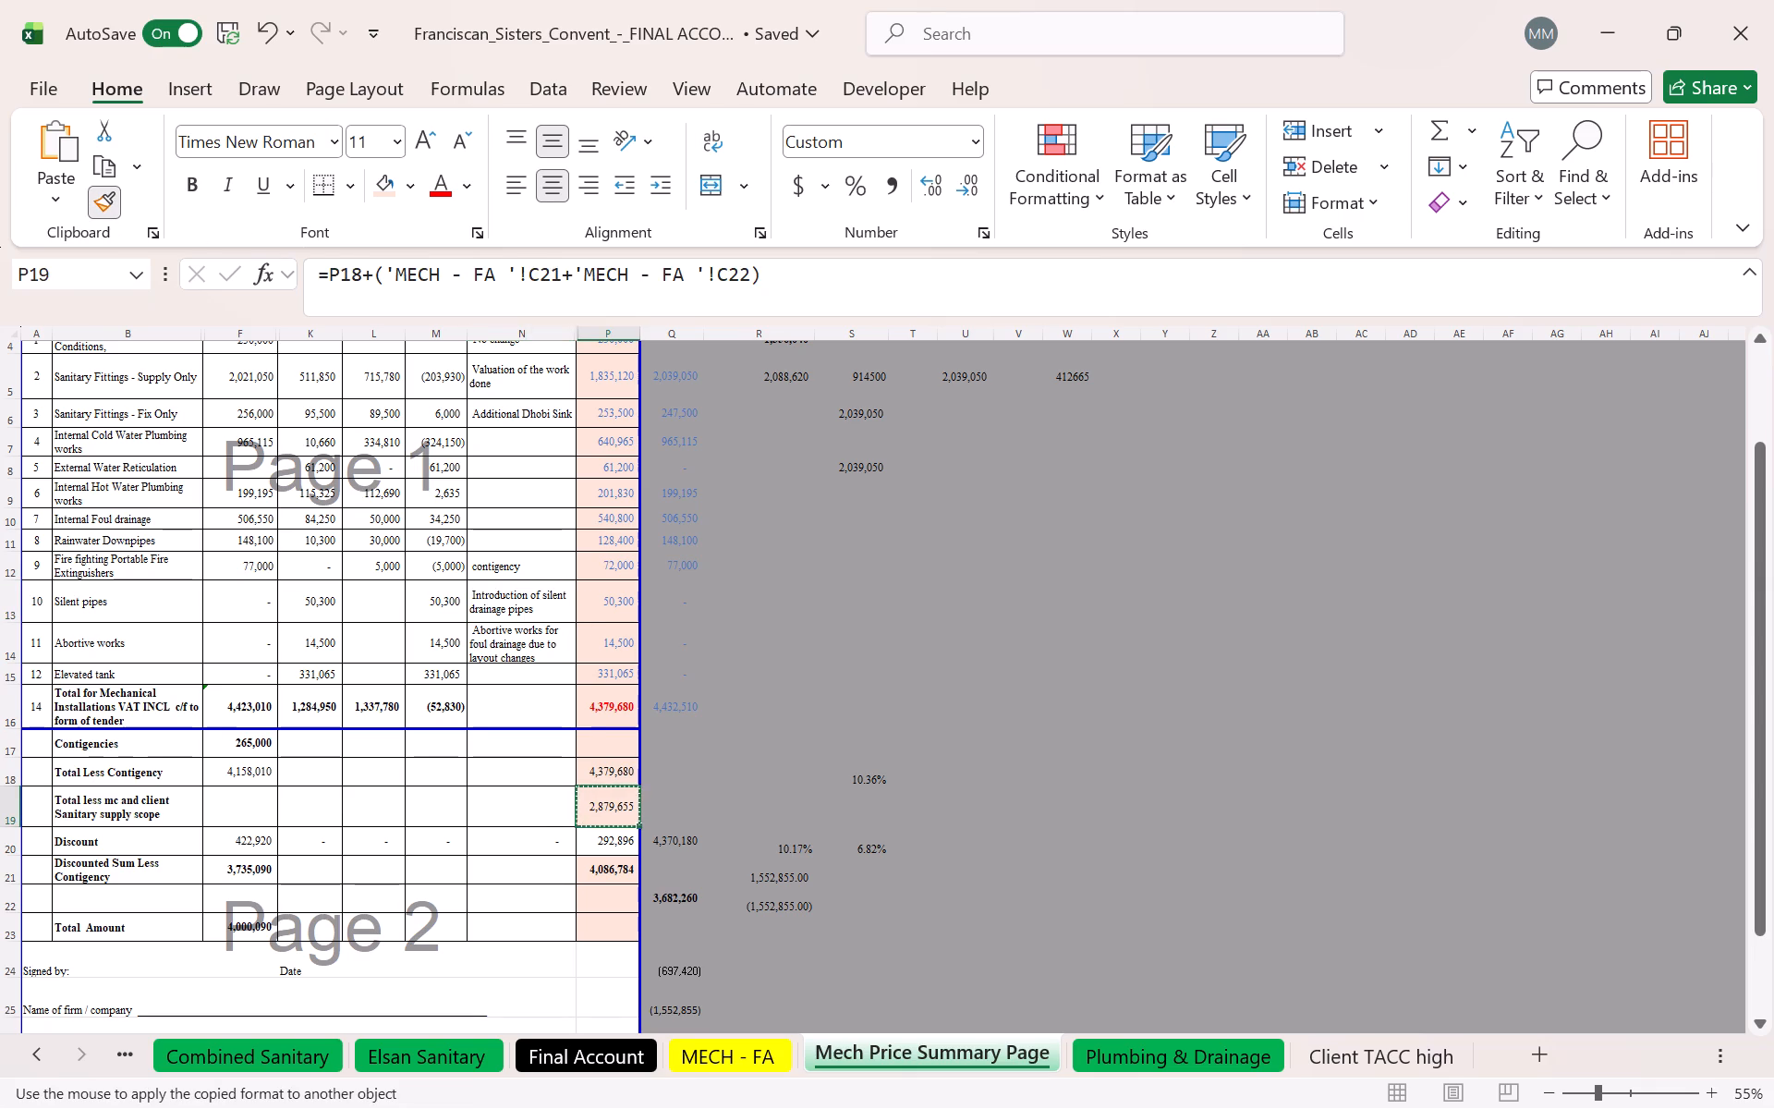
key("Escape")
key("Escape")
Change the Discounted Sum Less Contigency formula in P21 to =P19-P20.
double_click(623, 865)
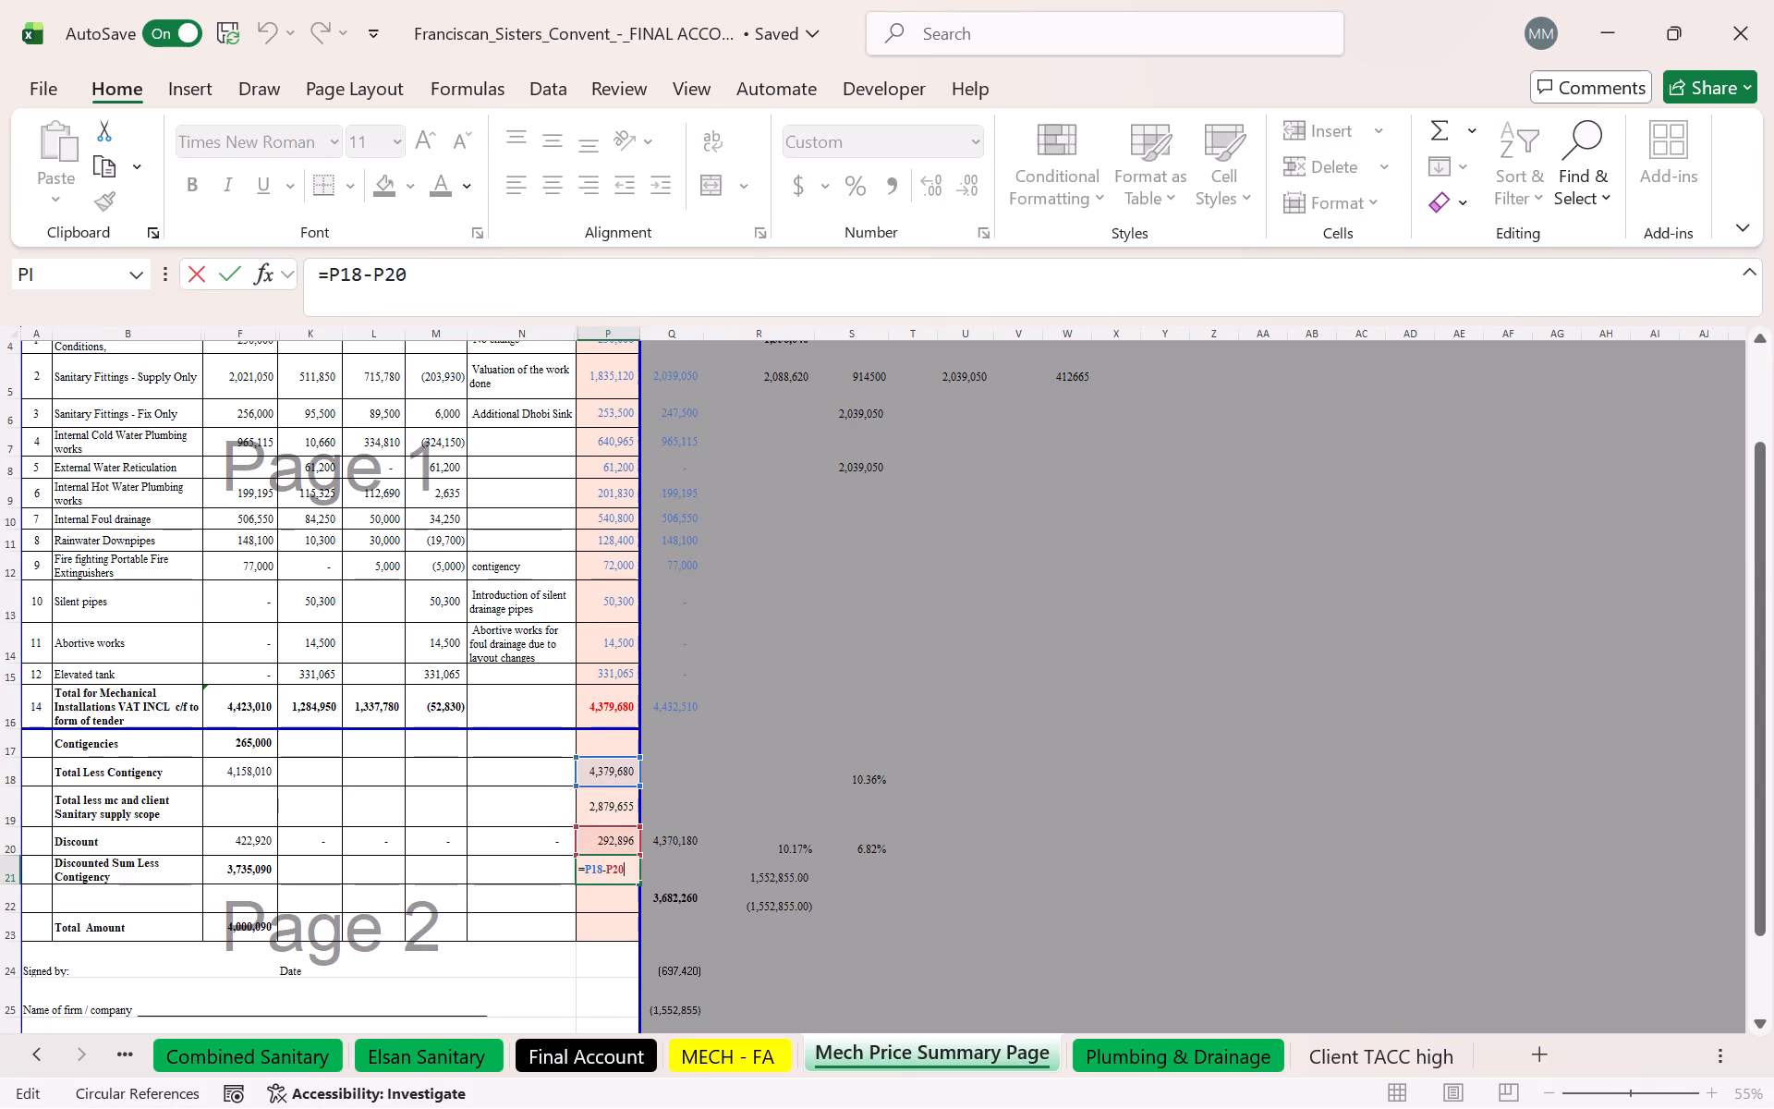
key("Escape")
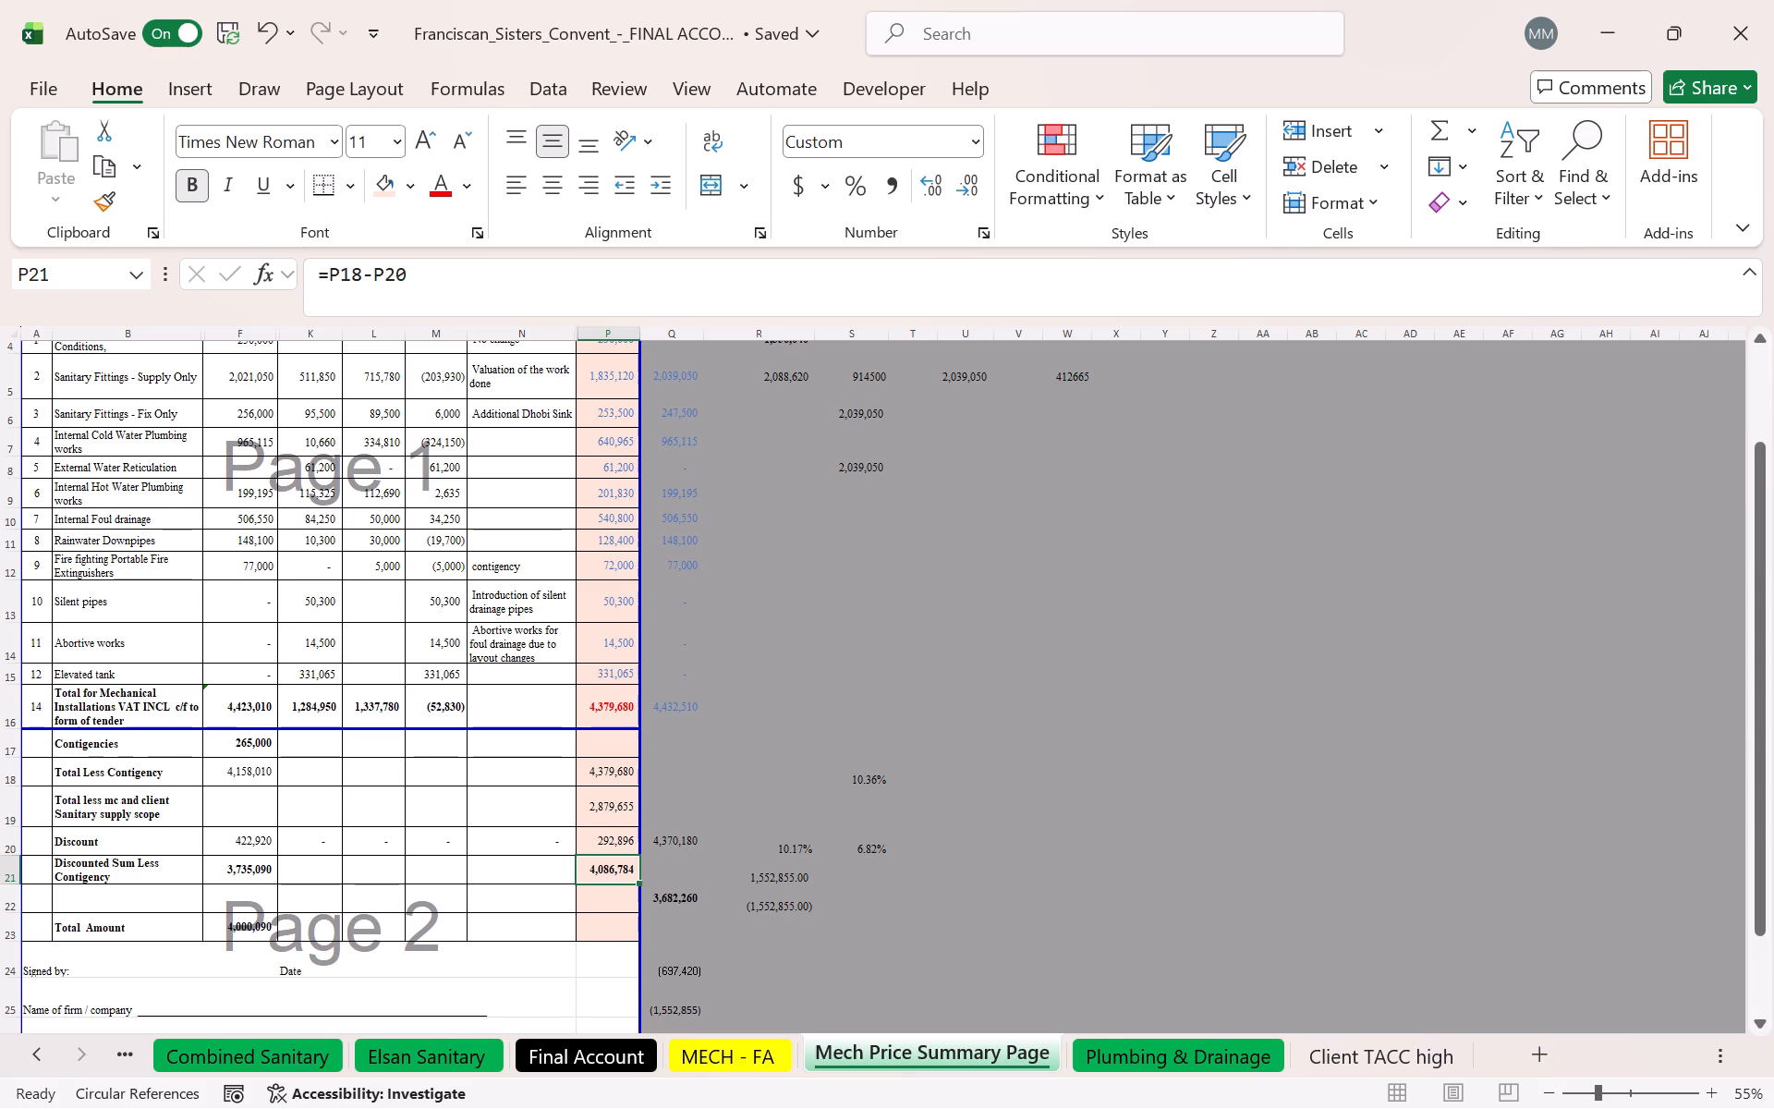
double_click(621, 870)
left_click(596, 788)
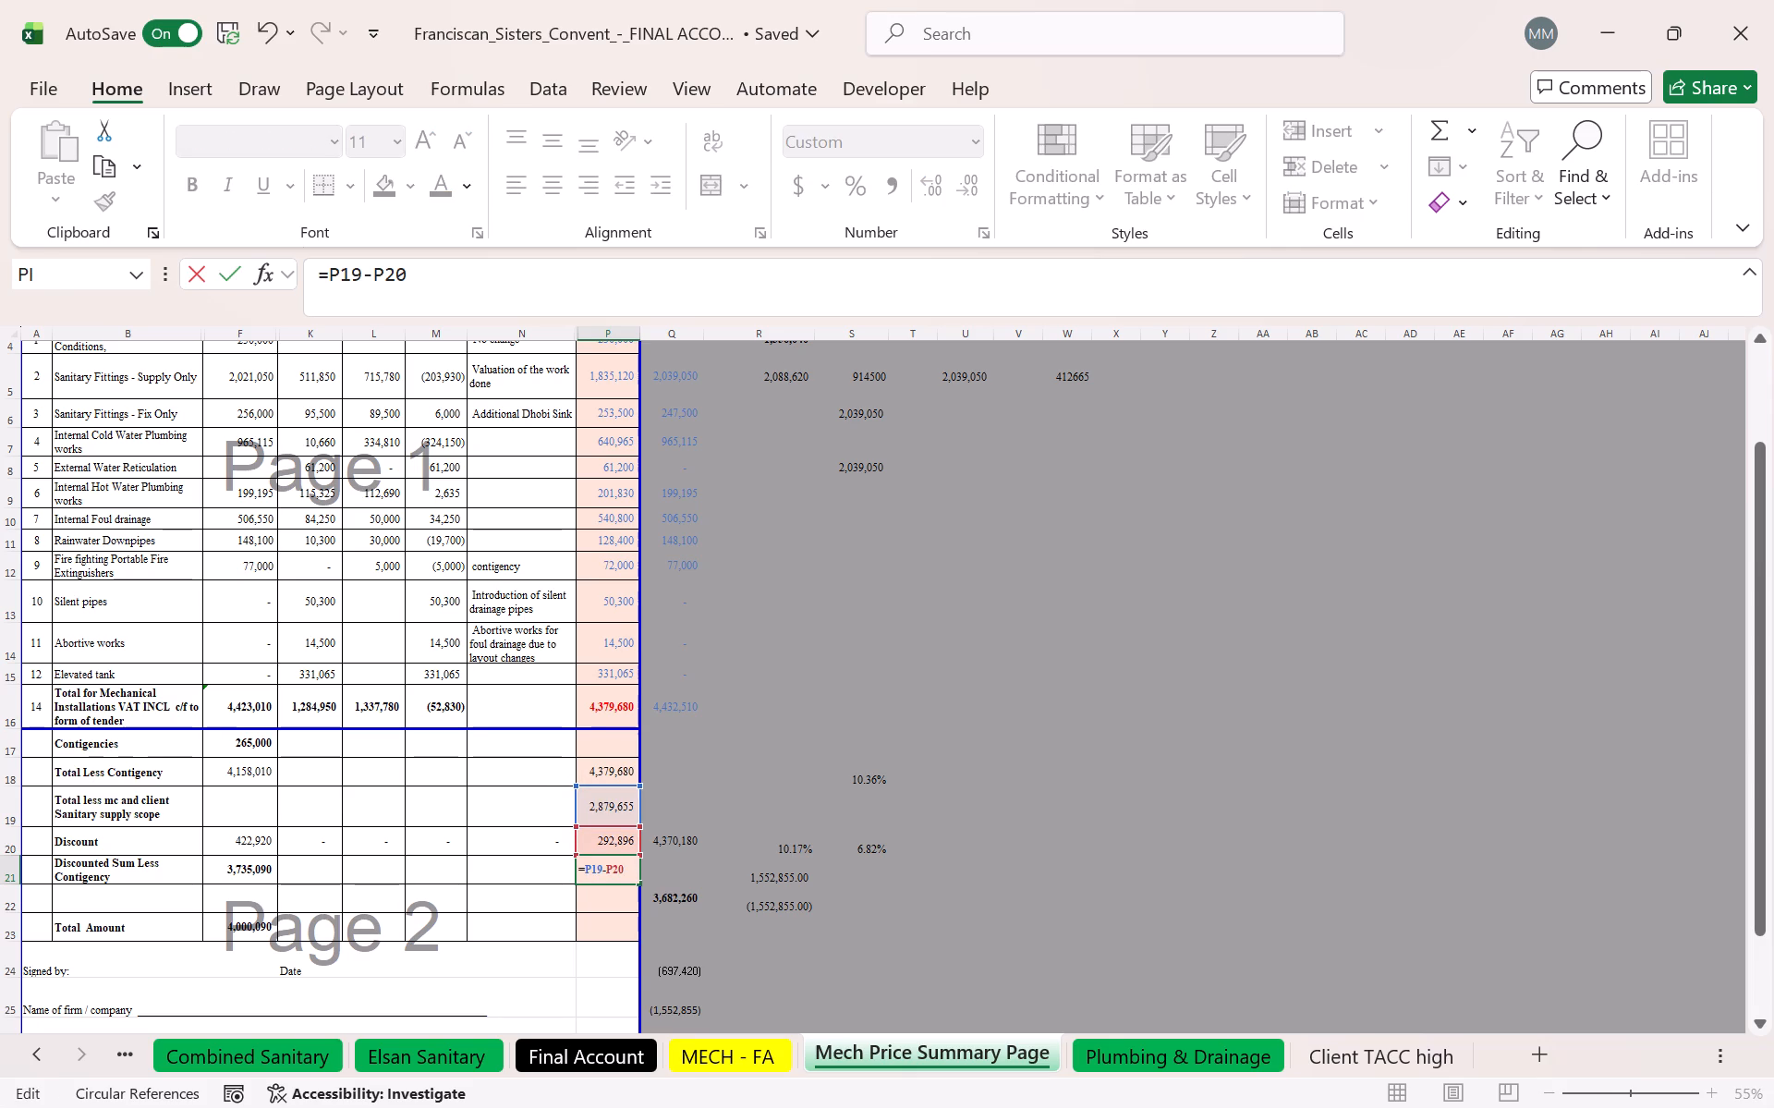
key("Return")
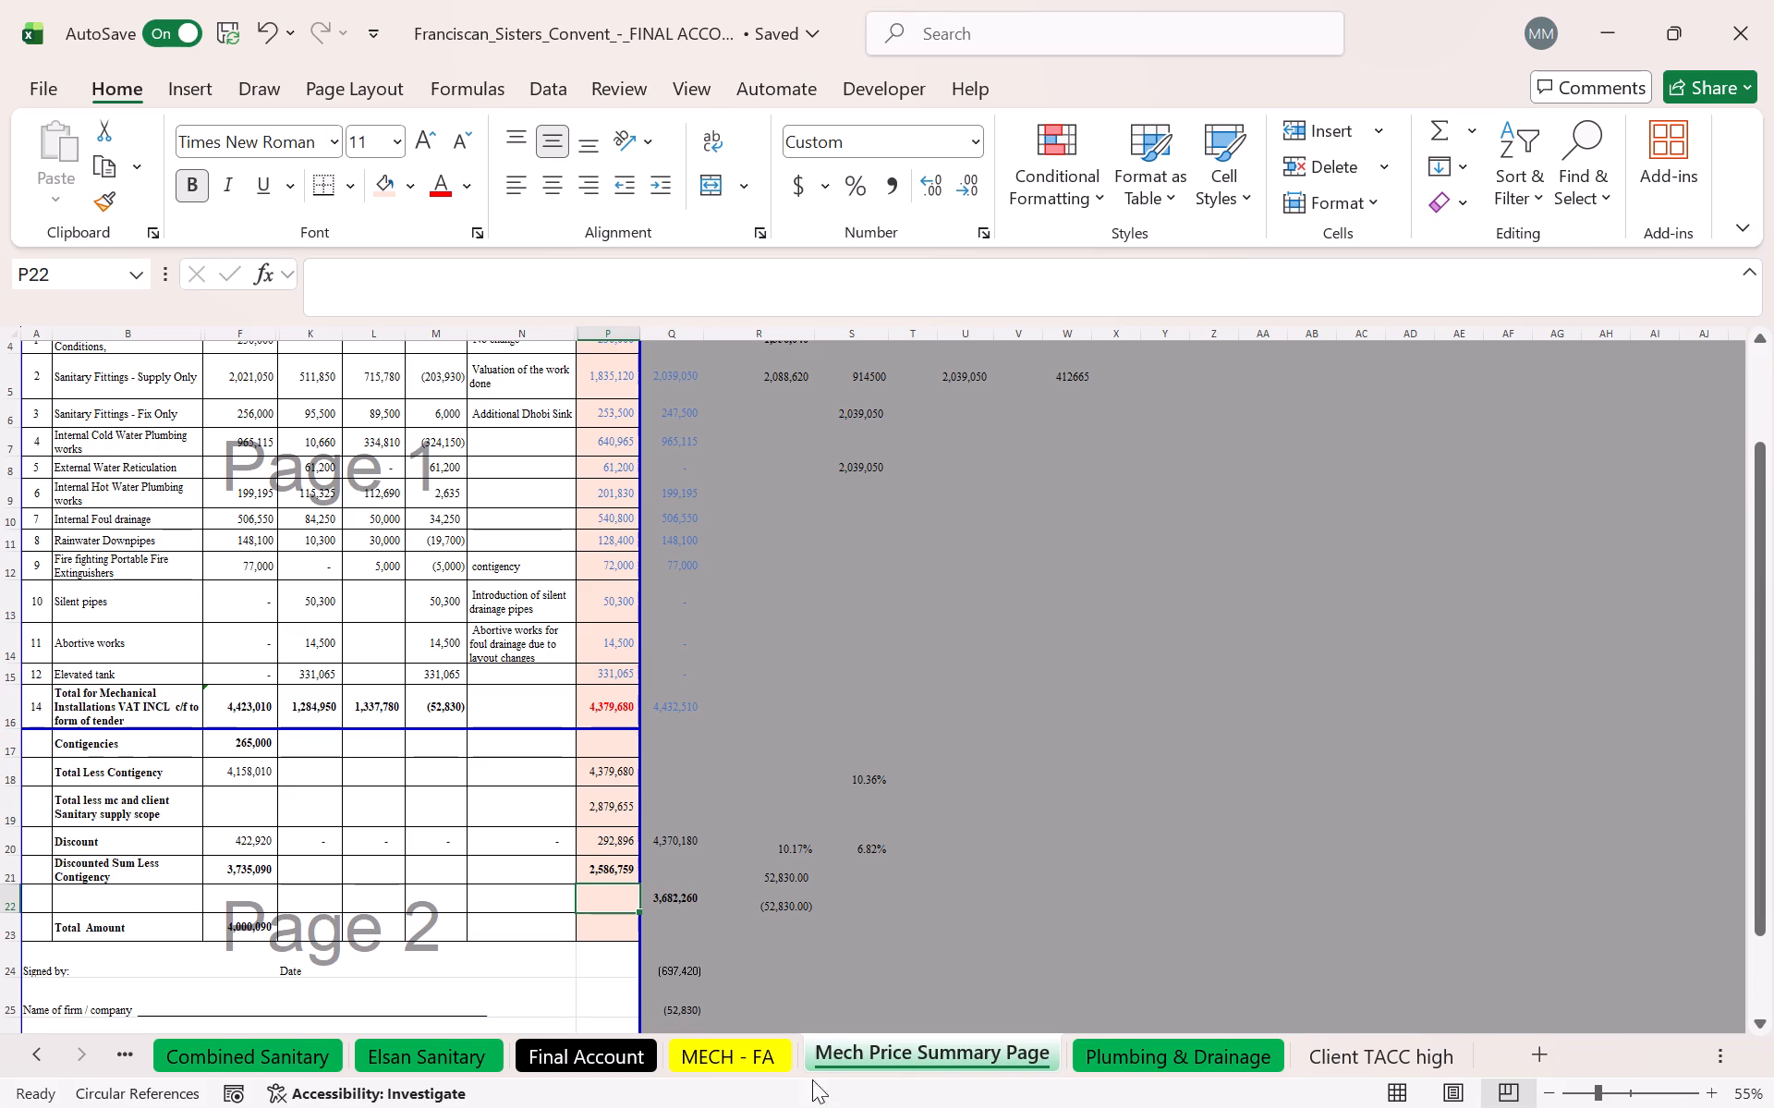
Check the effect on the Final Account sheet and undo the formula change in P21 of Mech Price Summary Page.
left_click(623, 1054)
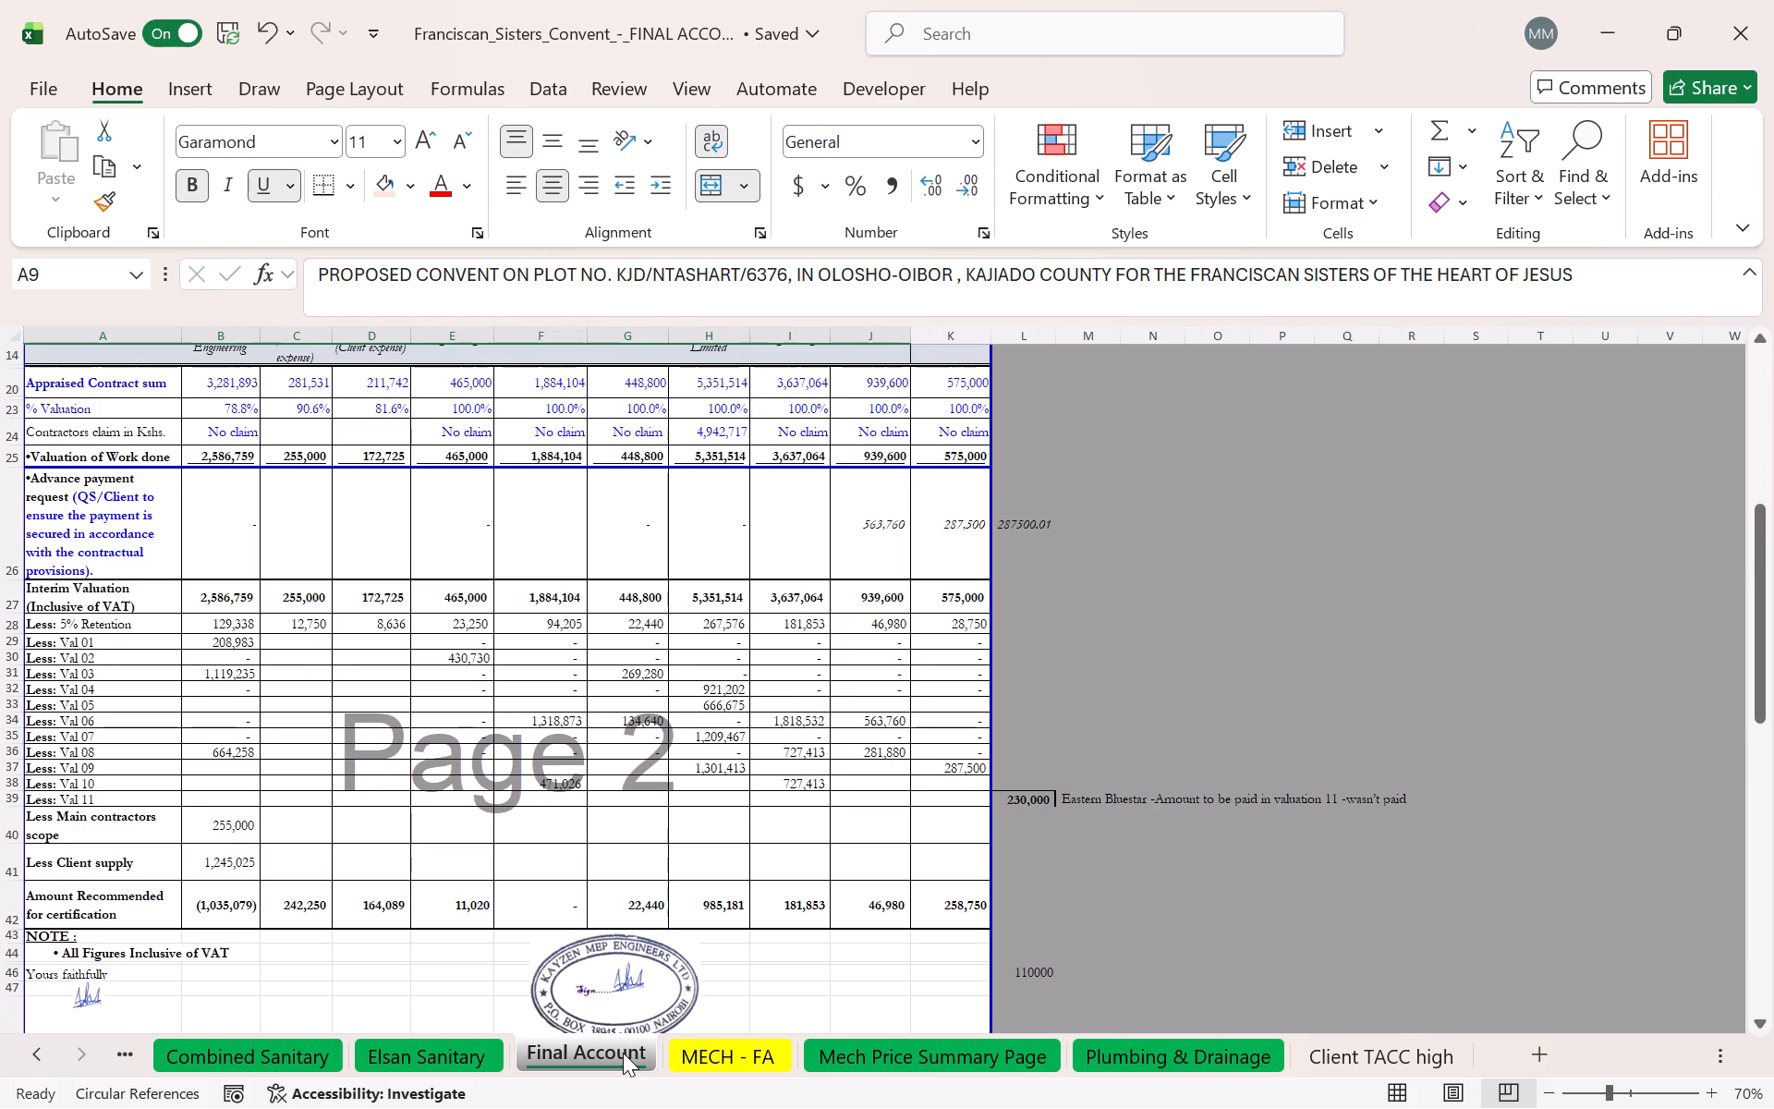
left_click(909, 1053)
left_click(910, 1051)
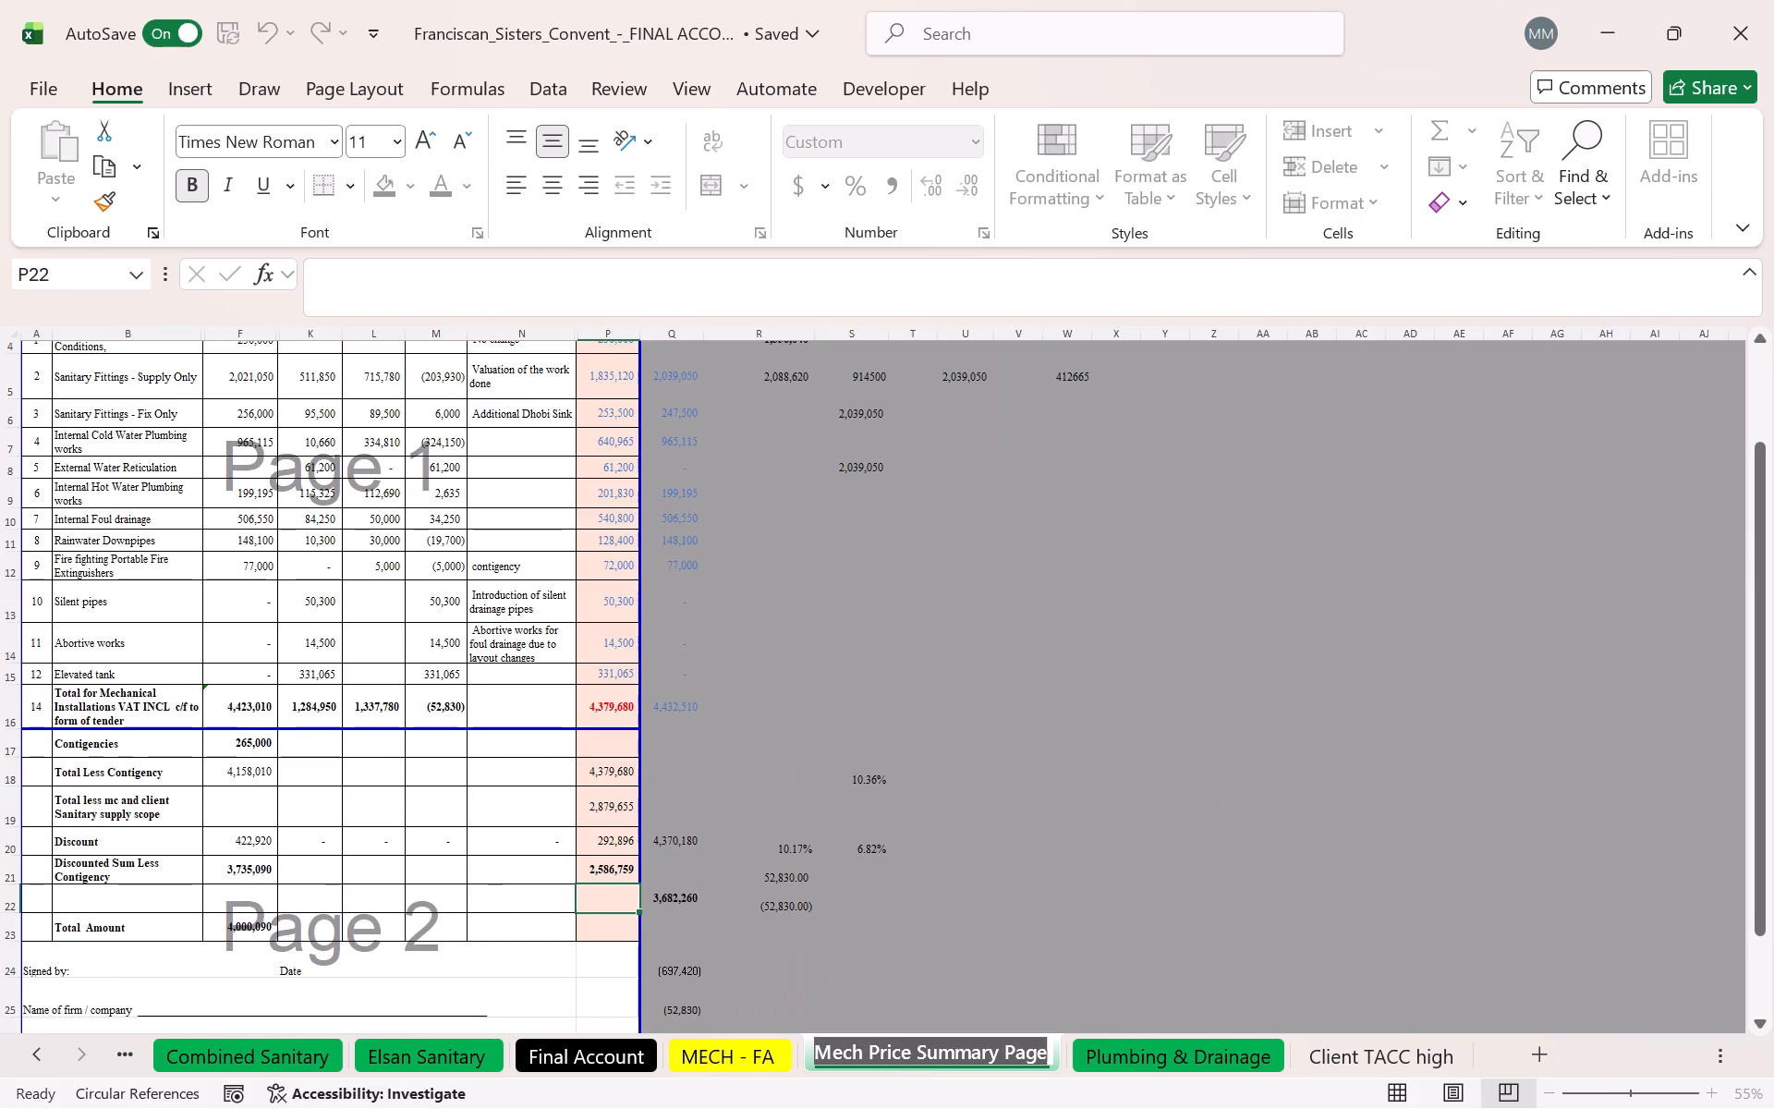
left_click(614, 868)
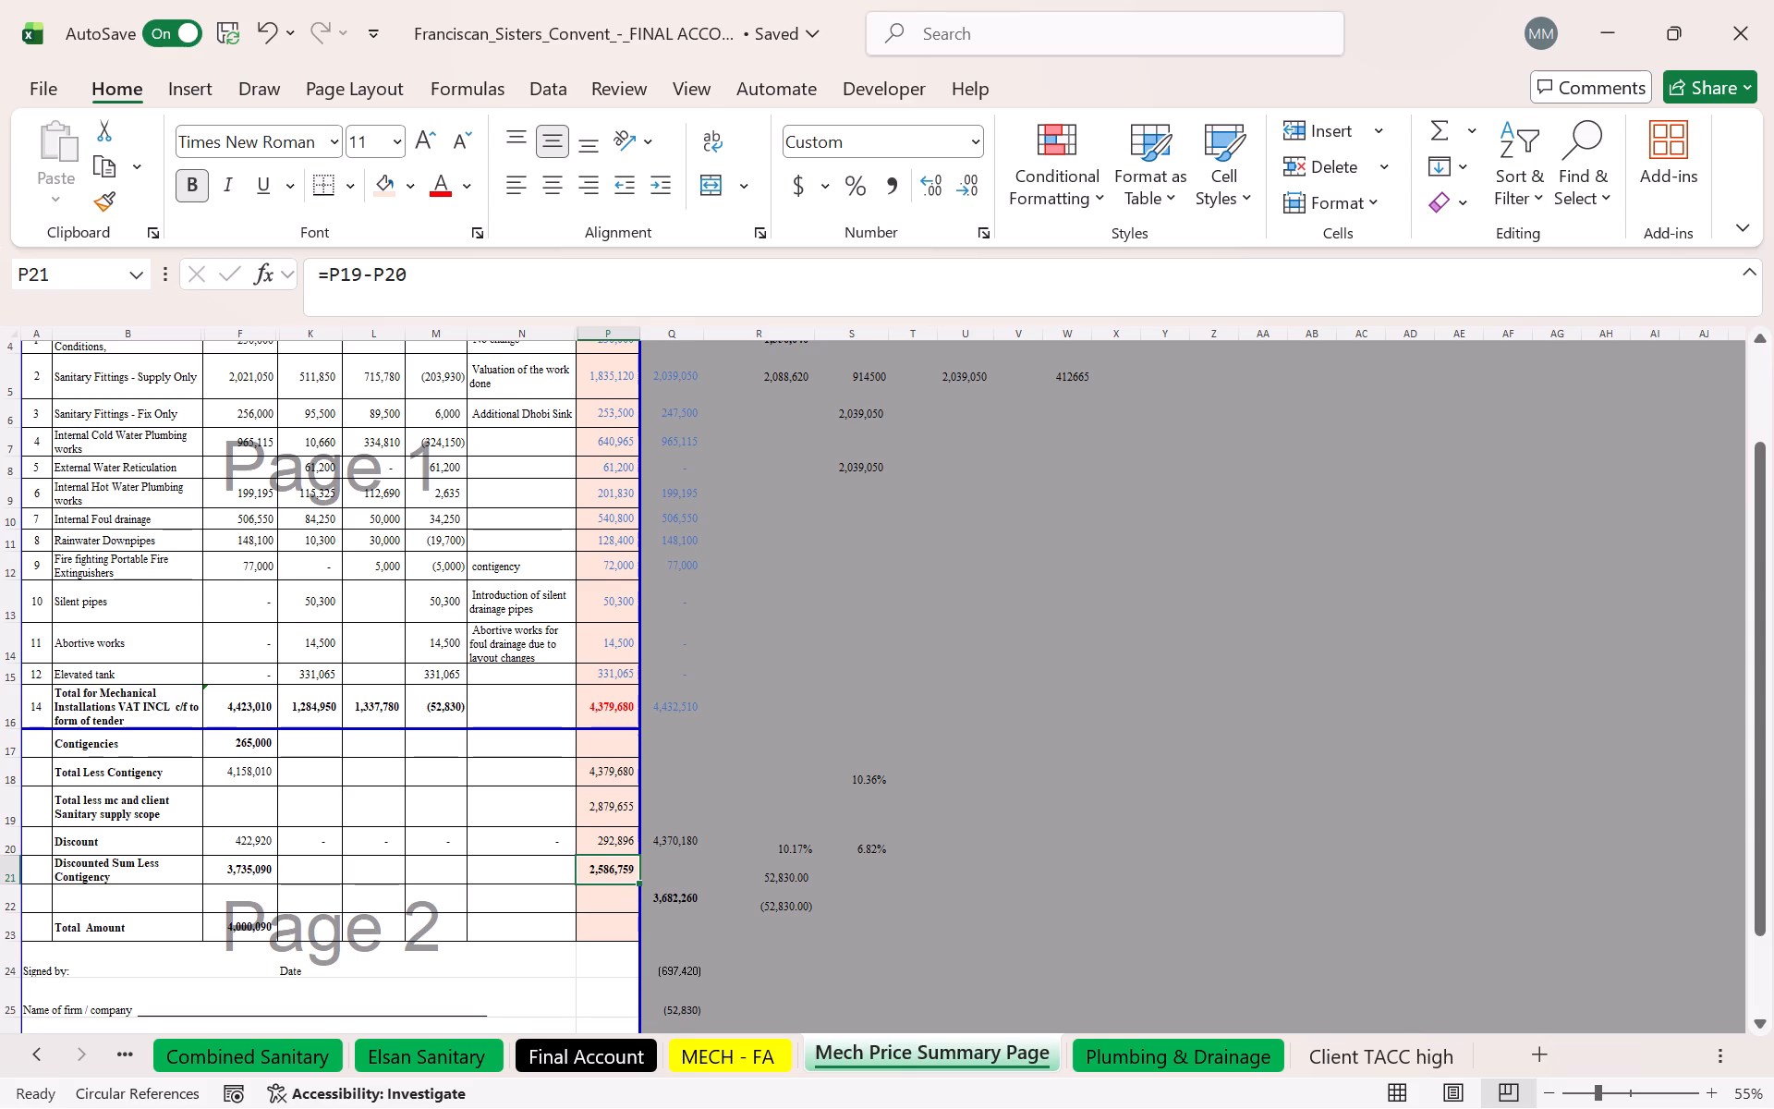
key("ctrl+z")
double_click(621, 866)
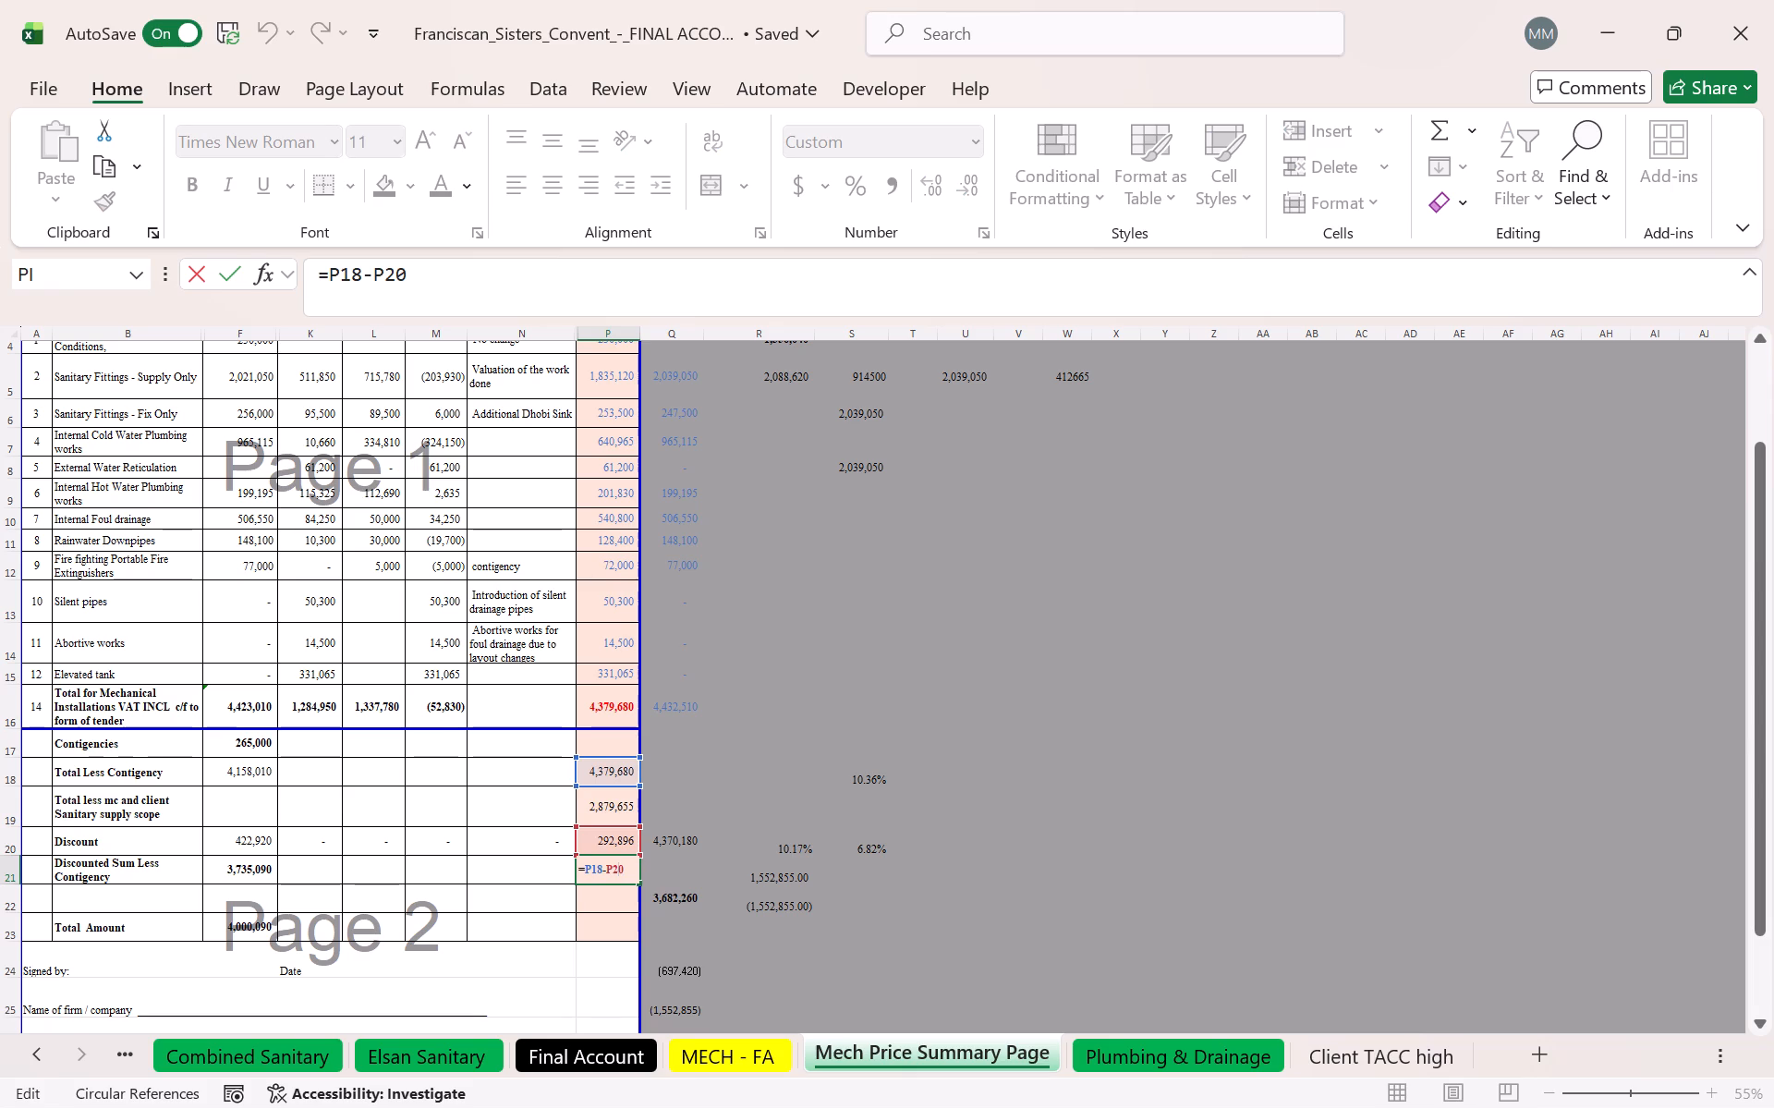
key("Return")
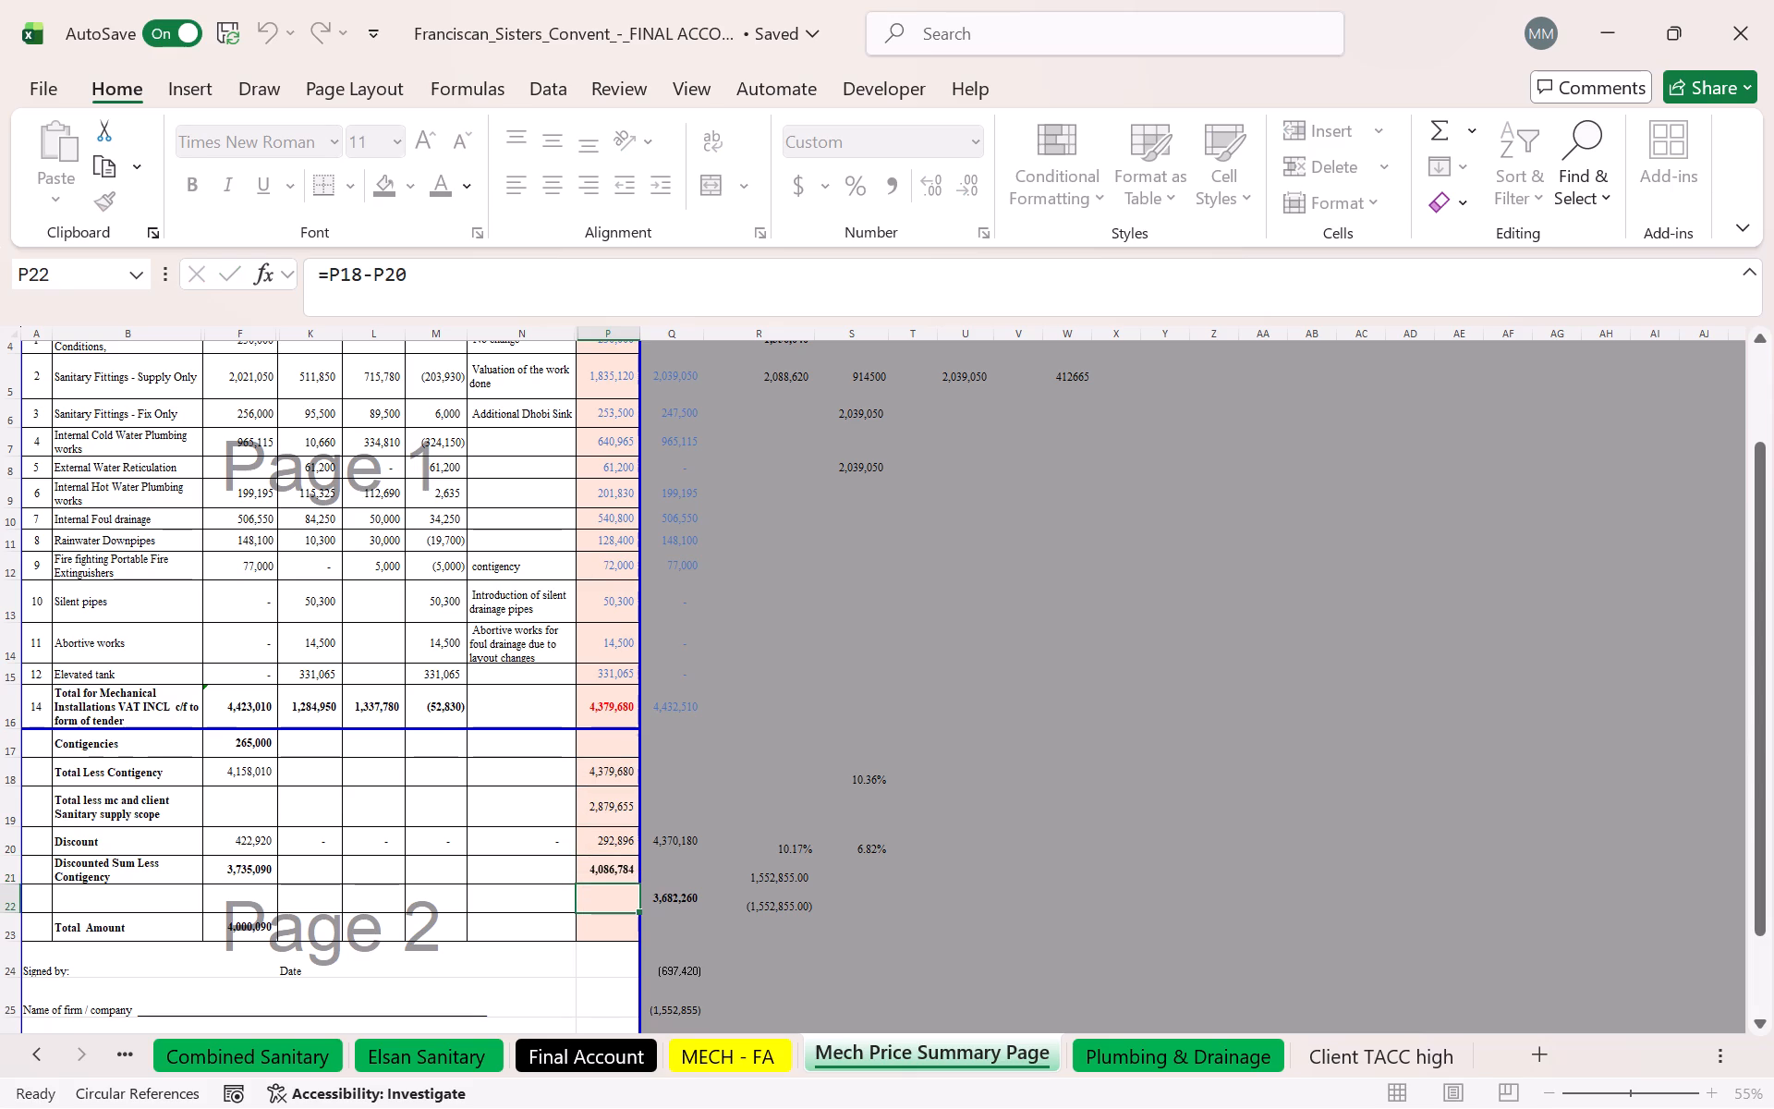
Preview the Final Account and Mech Price Summary Page sheets as a grouped printout, leave the preview and ungroup the sheets.
left_click(611, 802)
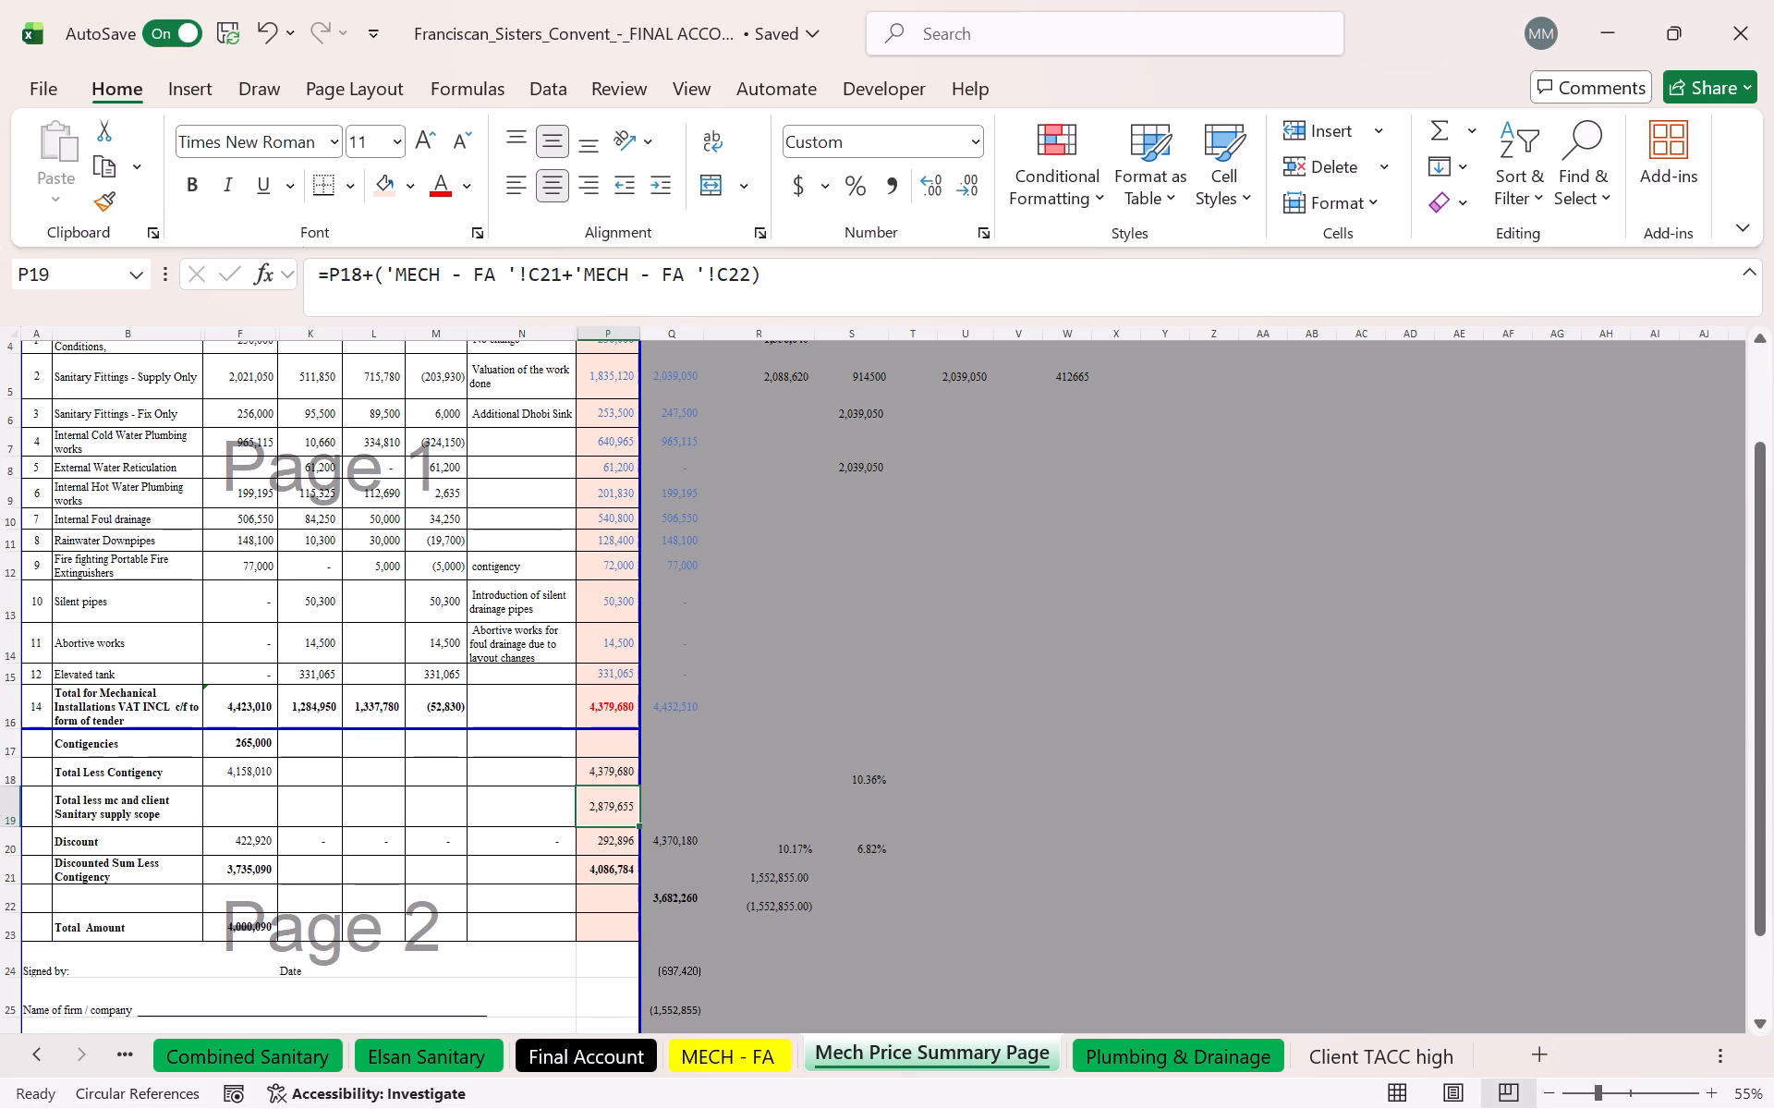
left_click(603, 1058)
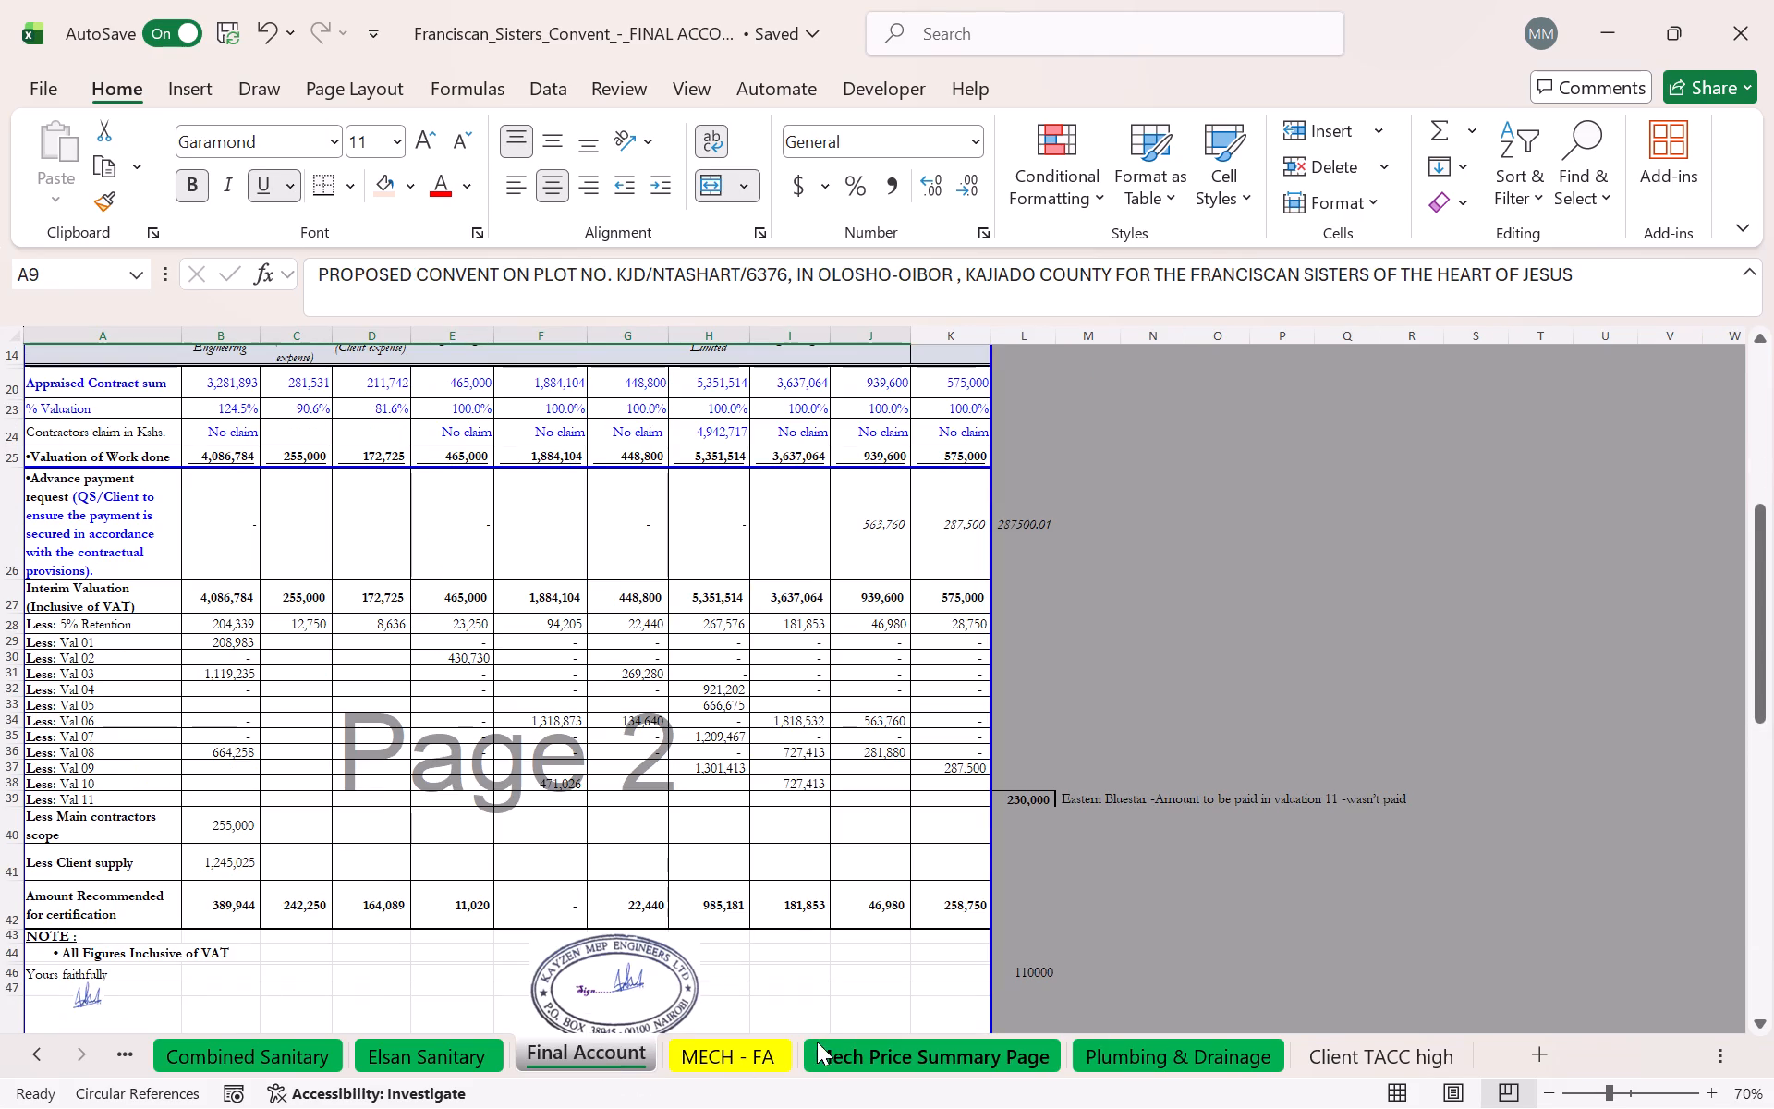
left_click(871, 1060, "ctrl")
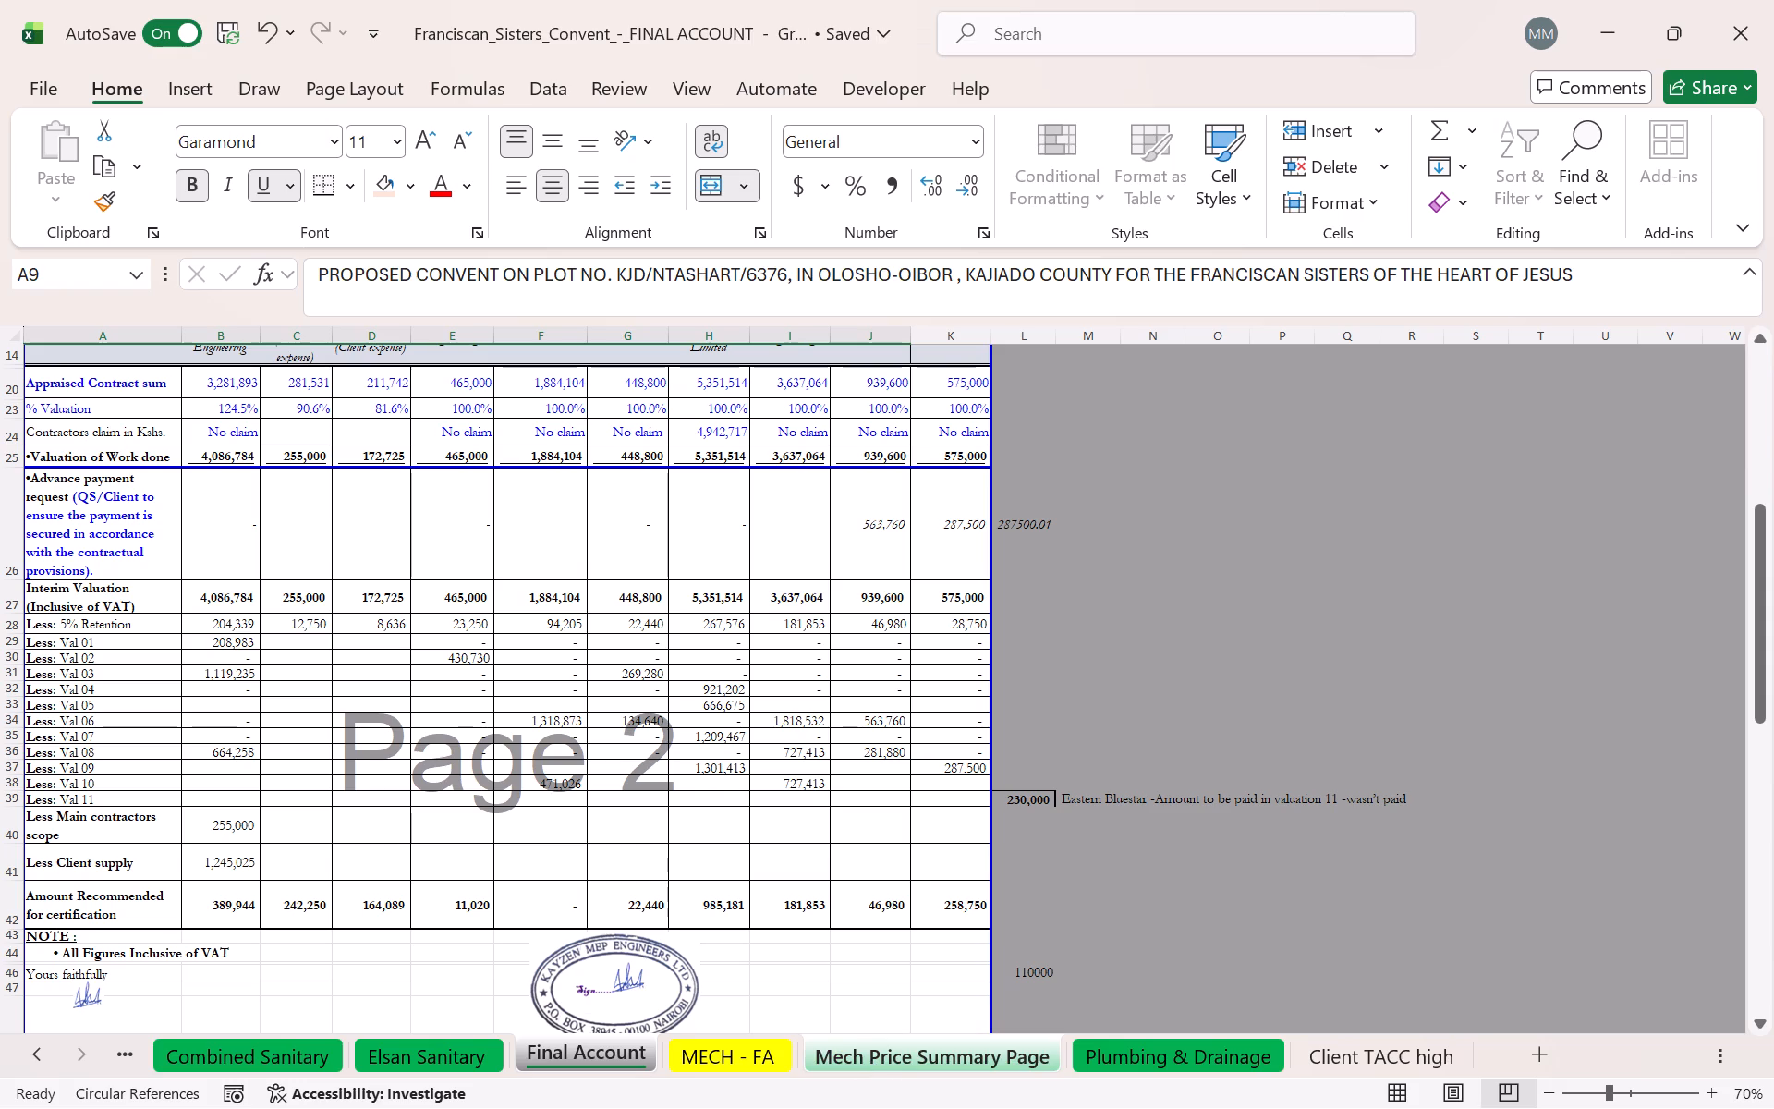
key("ctrl+p")
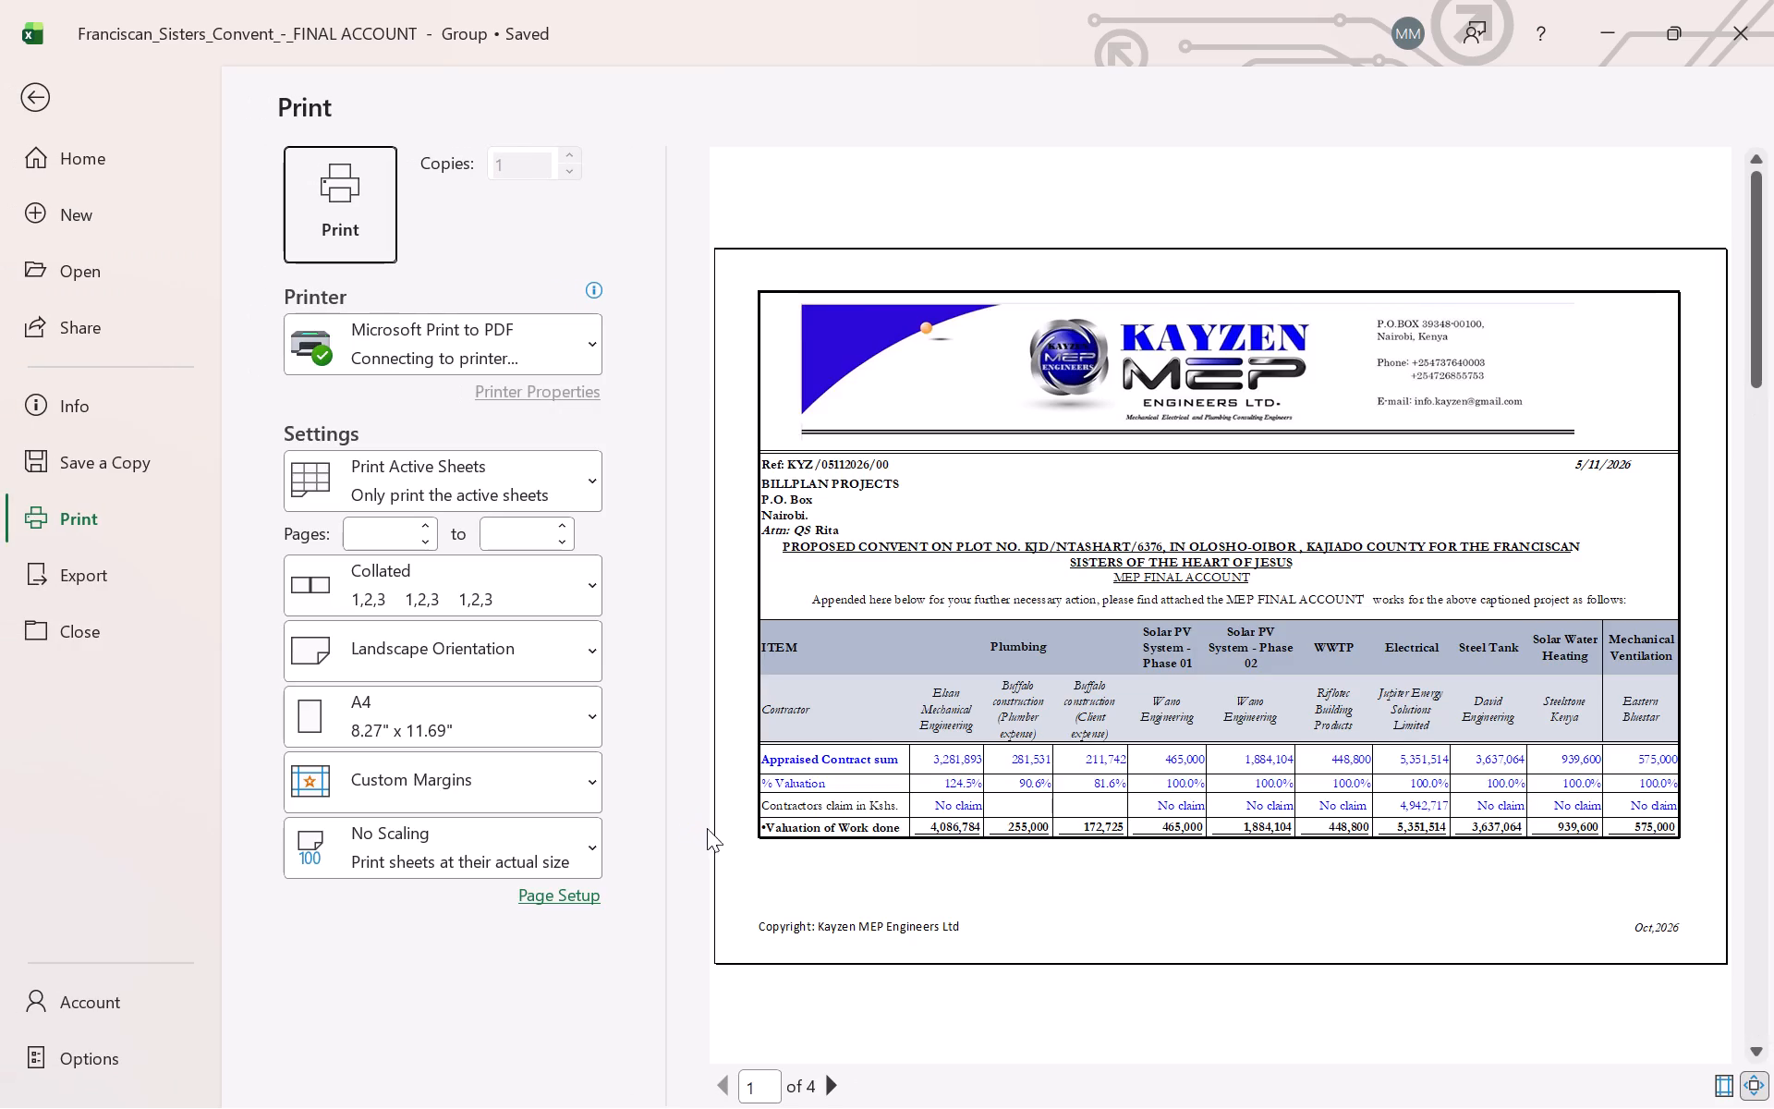
scroll(1121, 791, "down", 1)
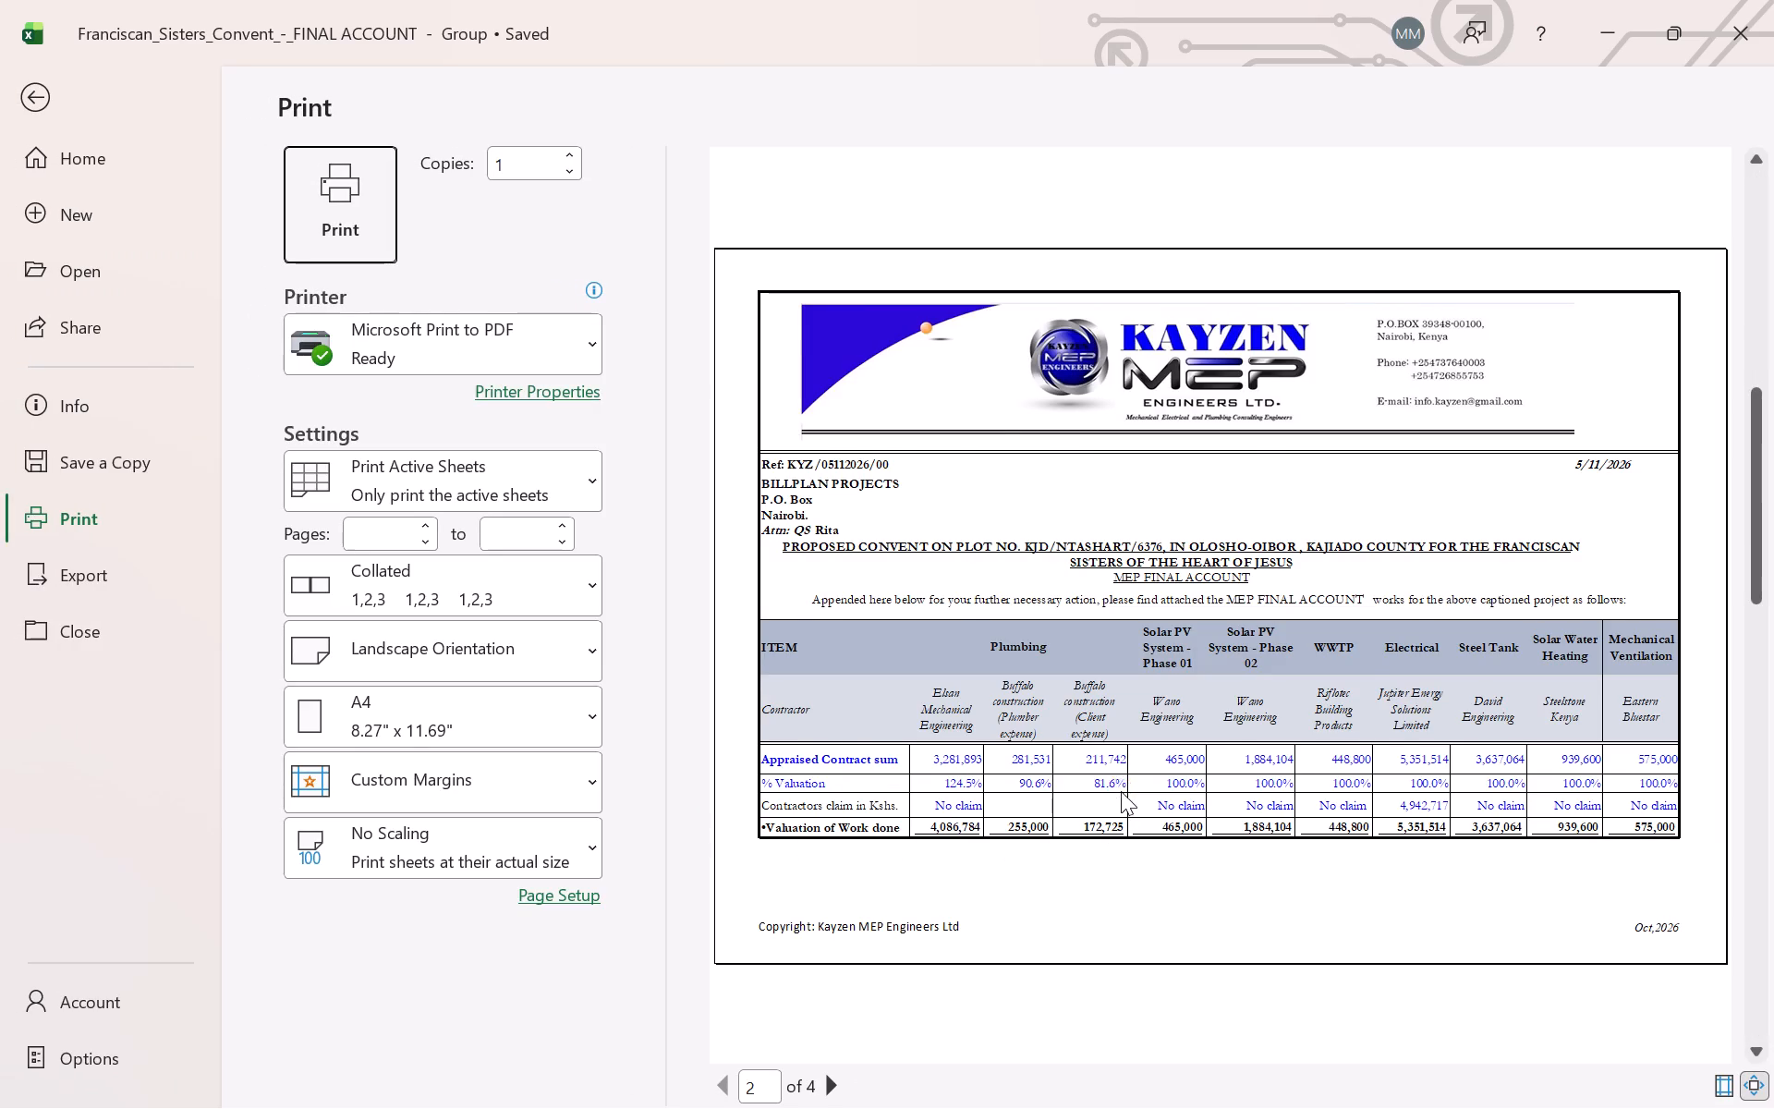
scroll(1121, 791, "down", 1)
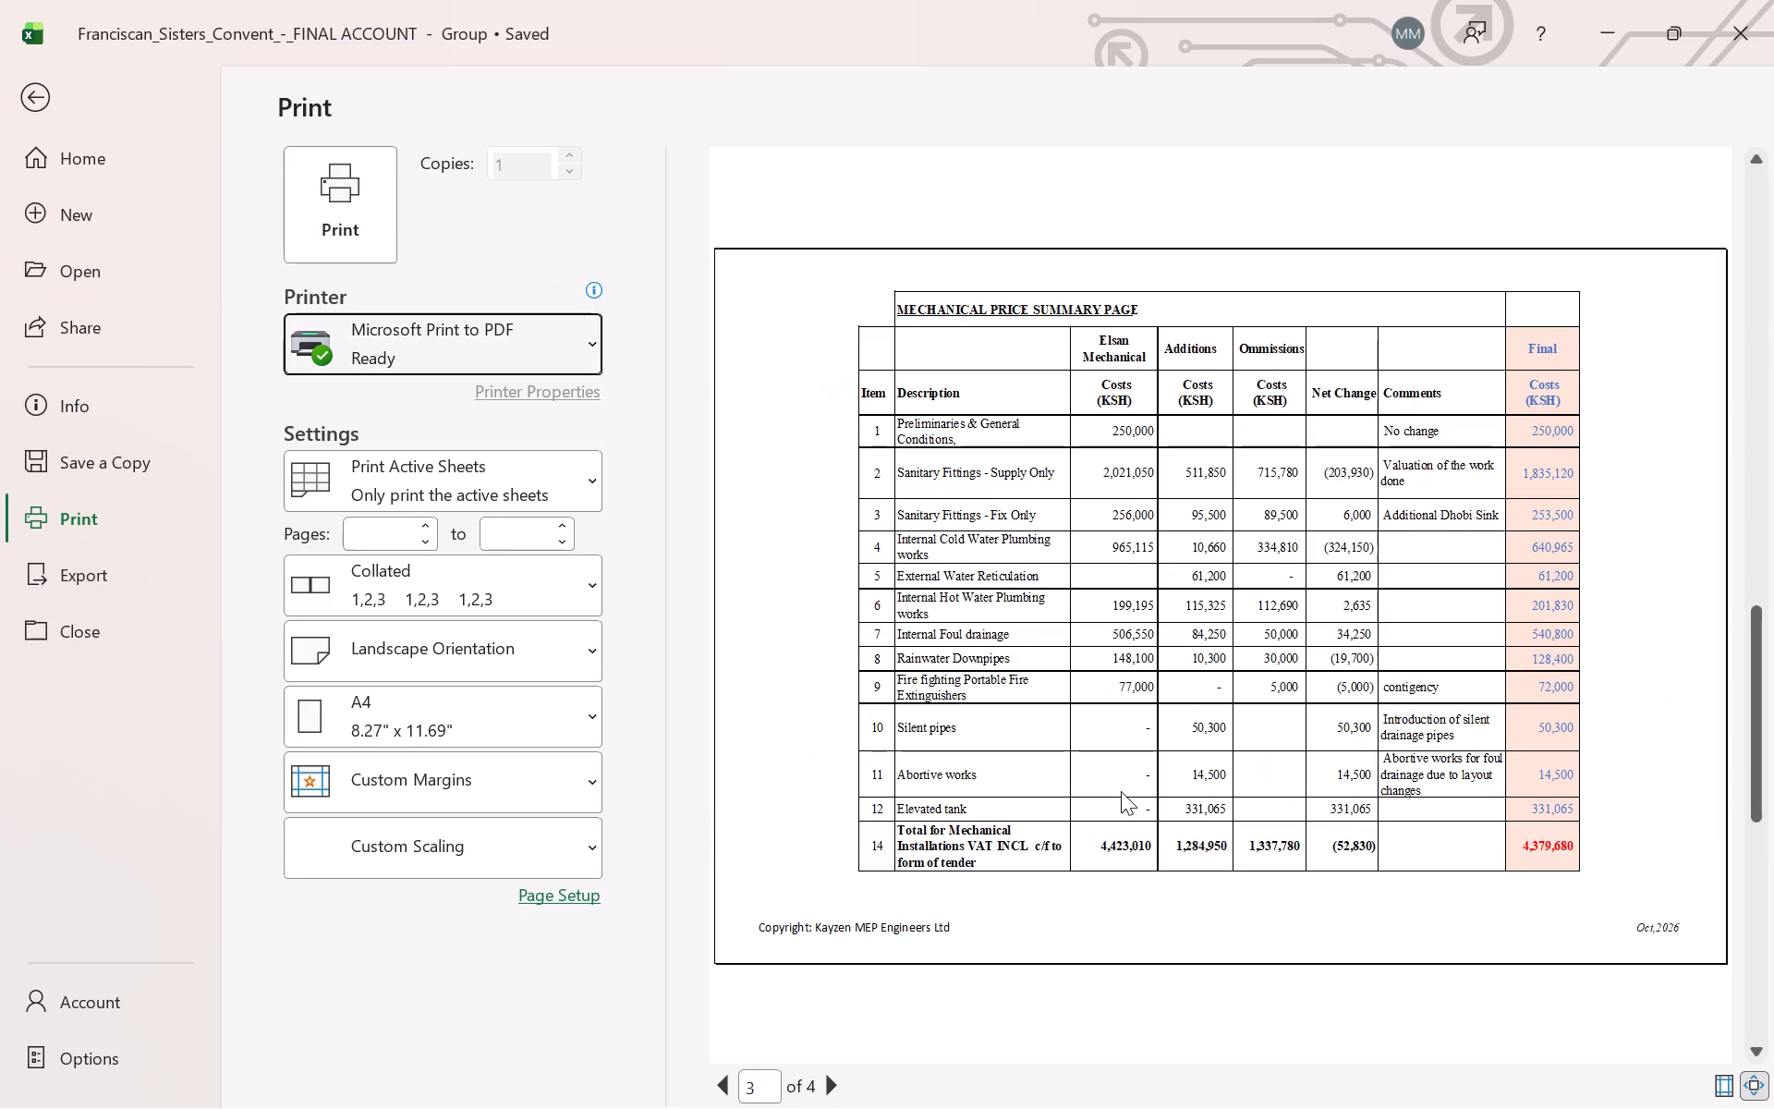
key("Escape")
key("Escape")
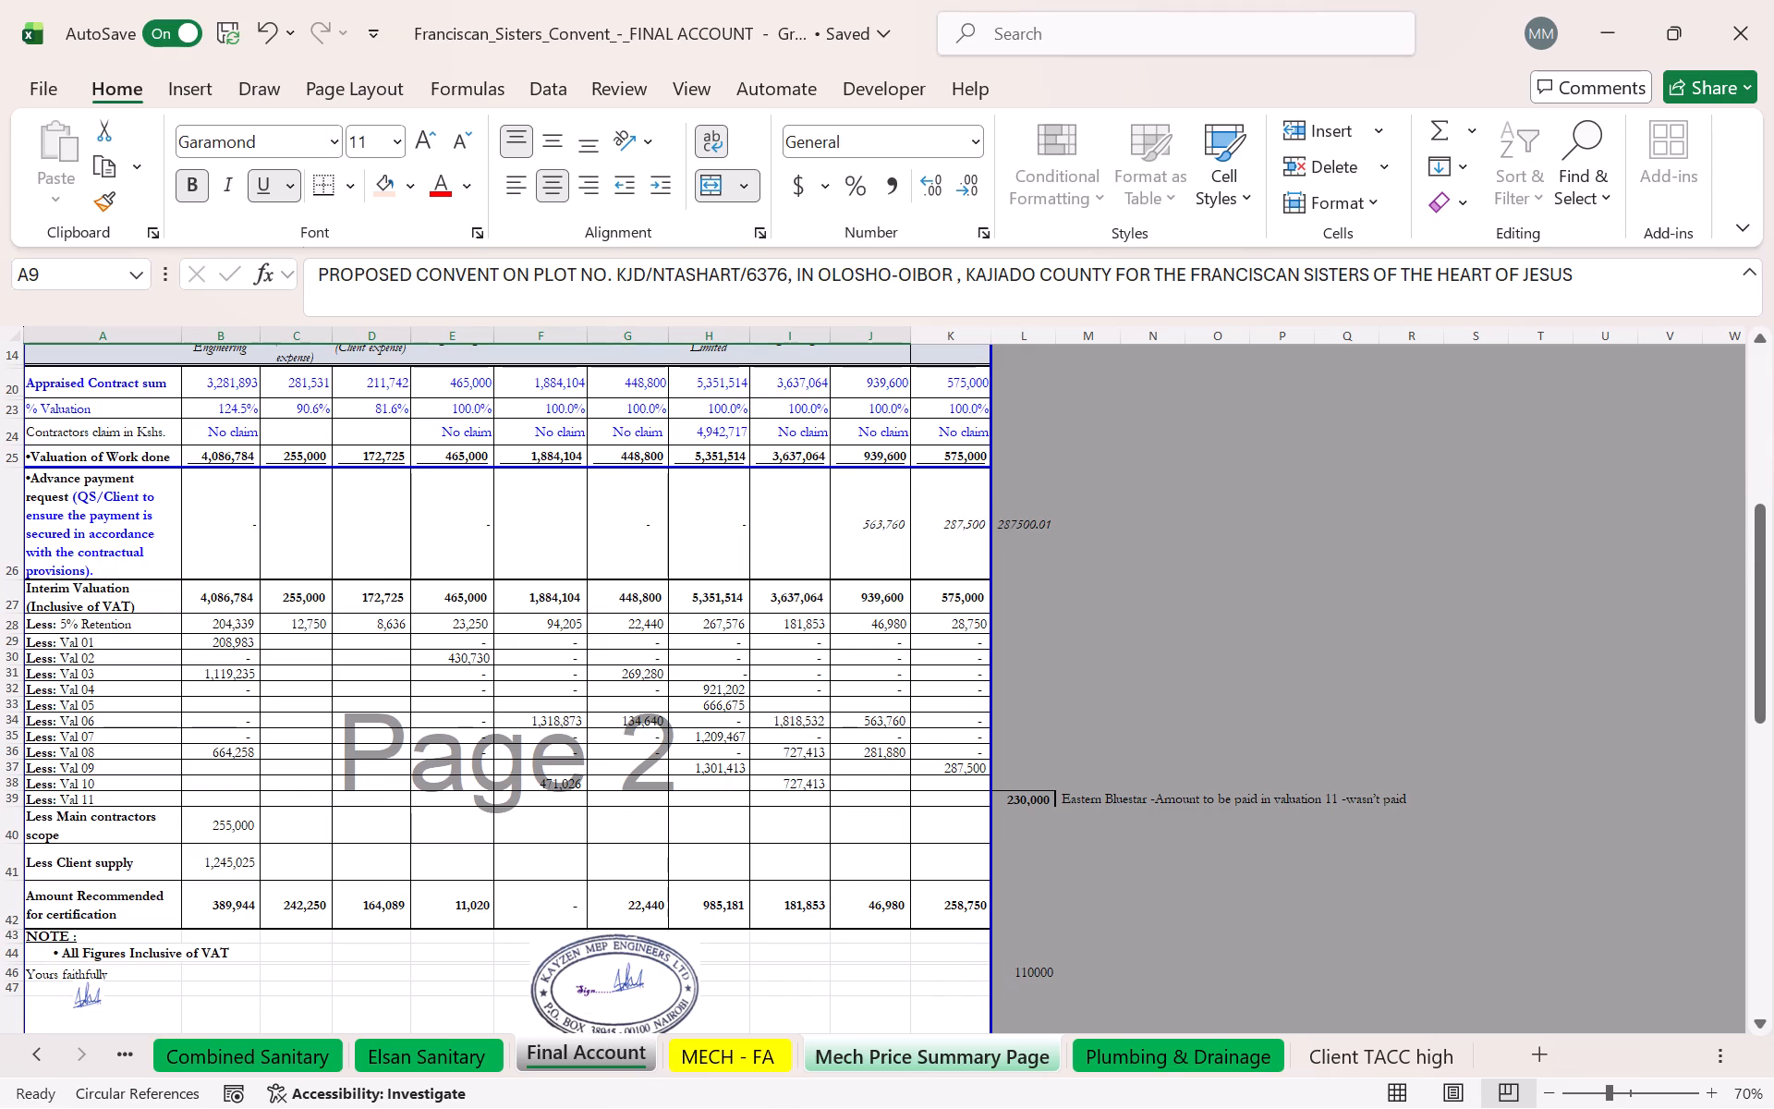
left_click(893, 1054, "ctrl")
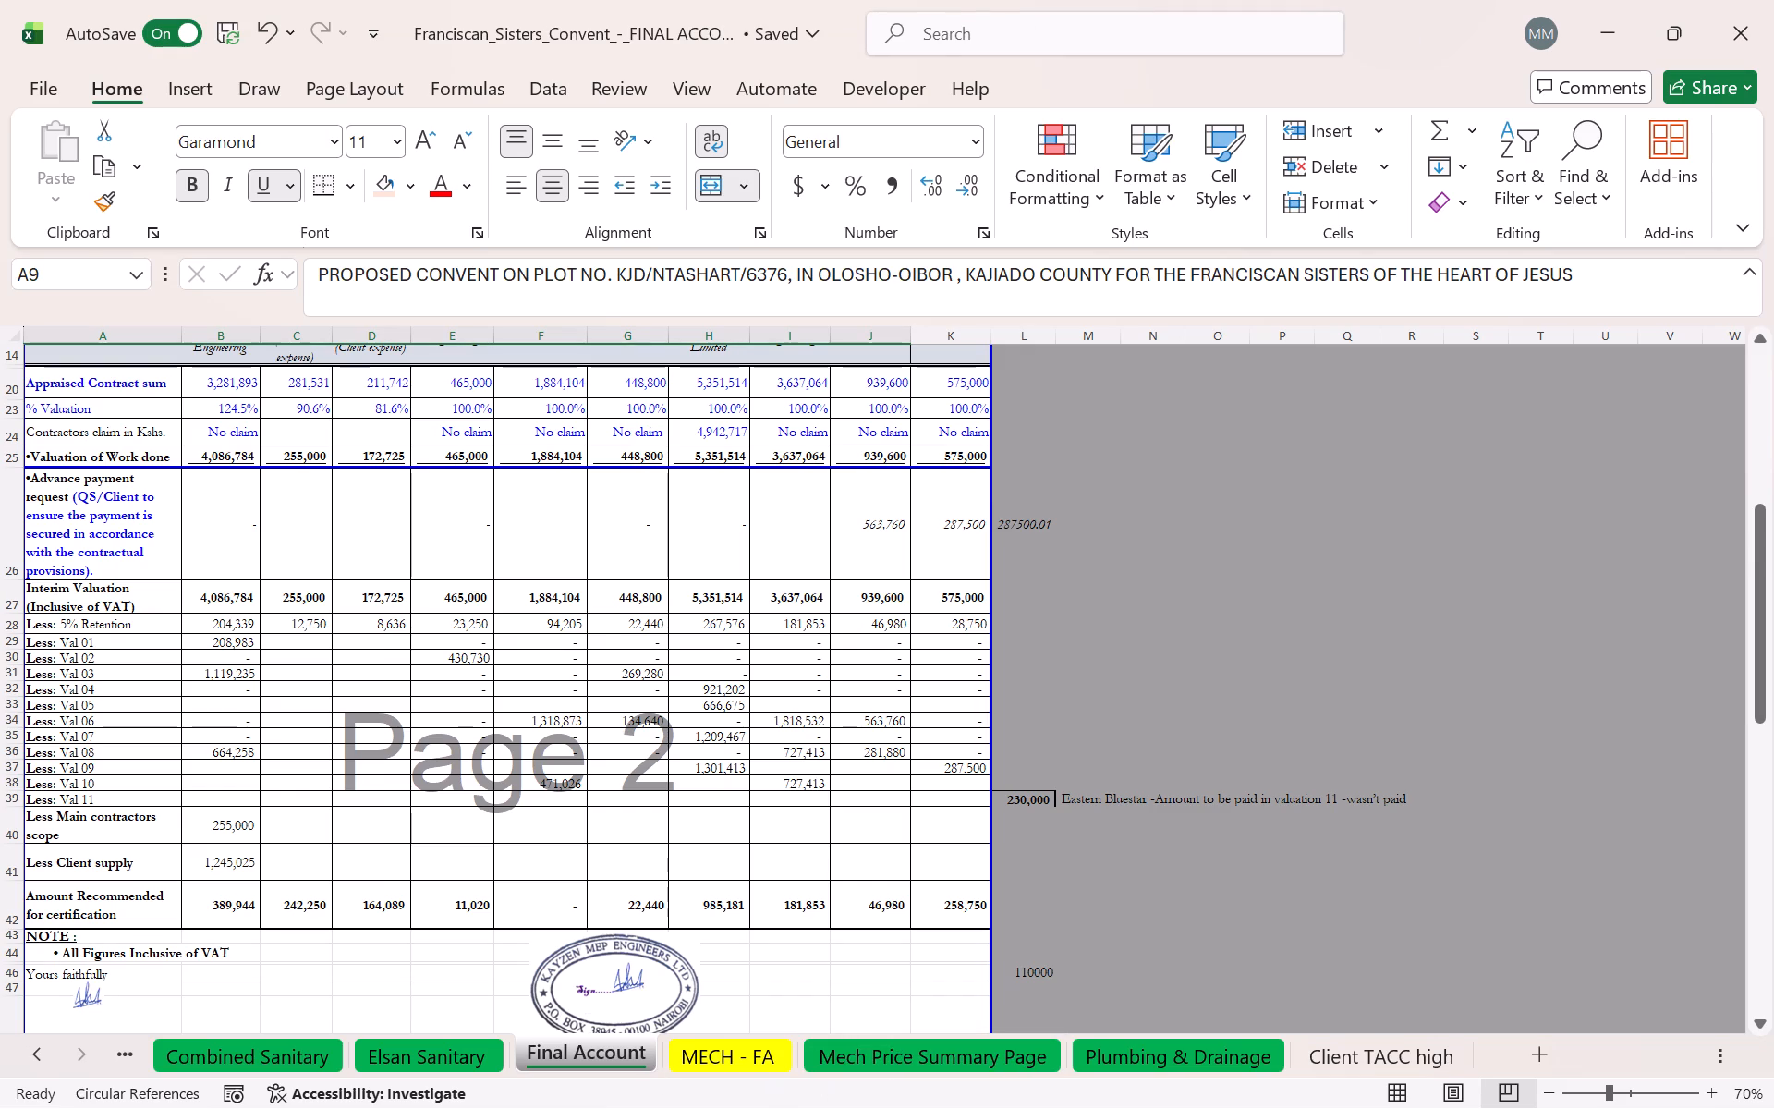
Print the Final Account sheet to PDF with the file name "Final account summary Sub contractors" in the Valuation folder.
key("ctrl+p")
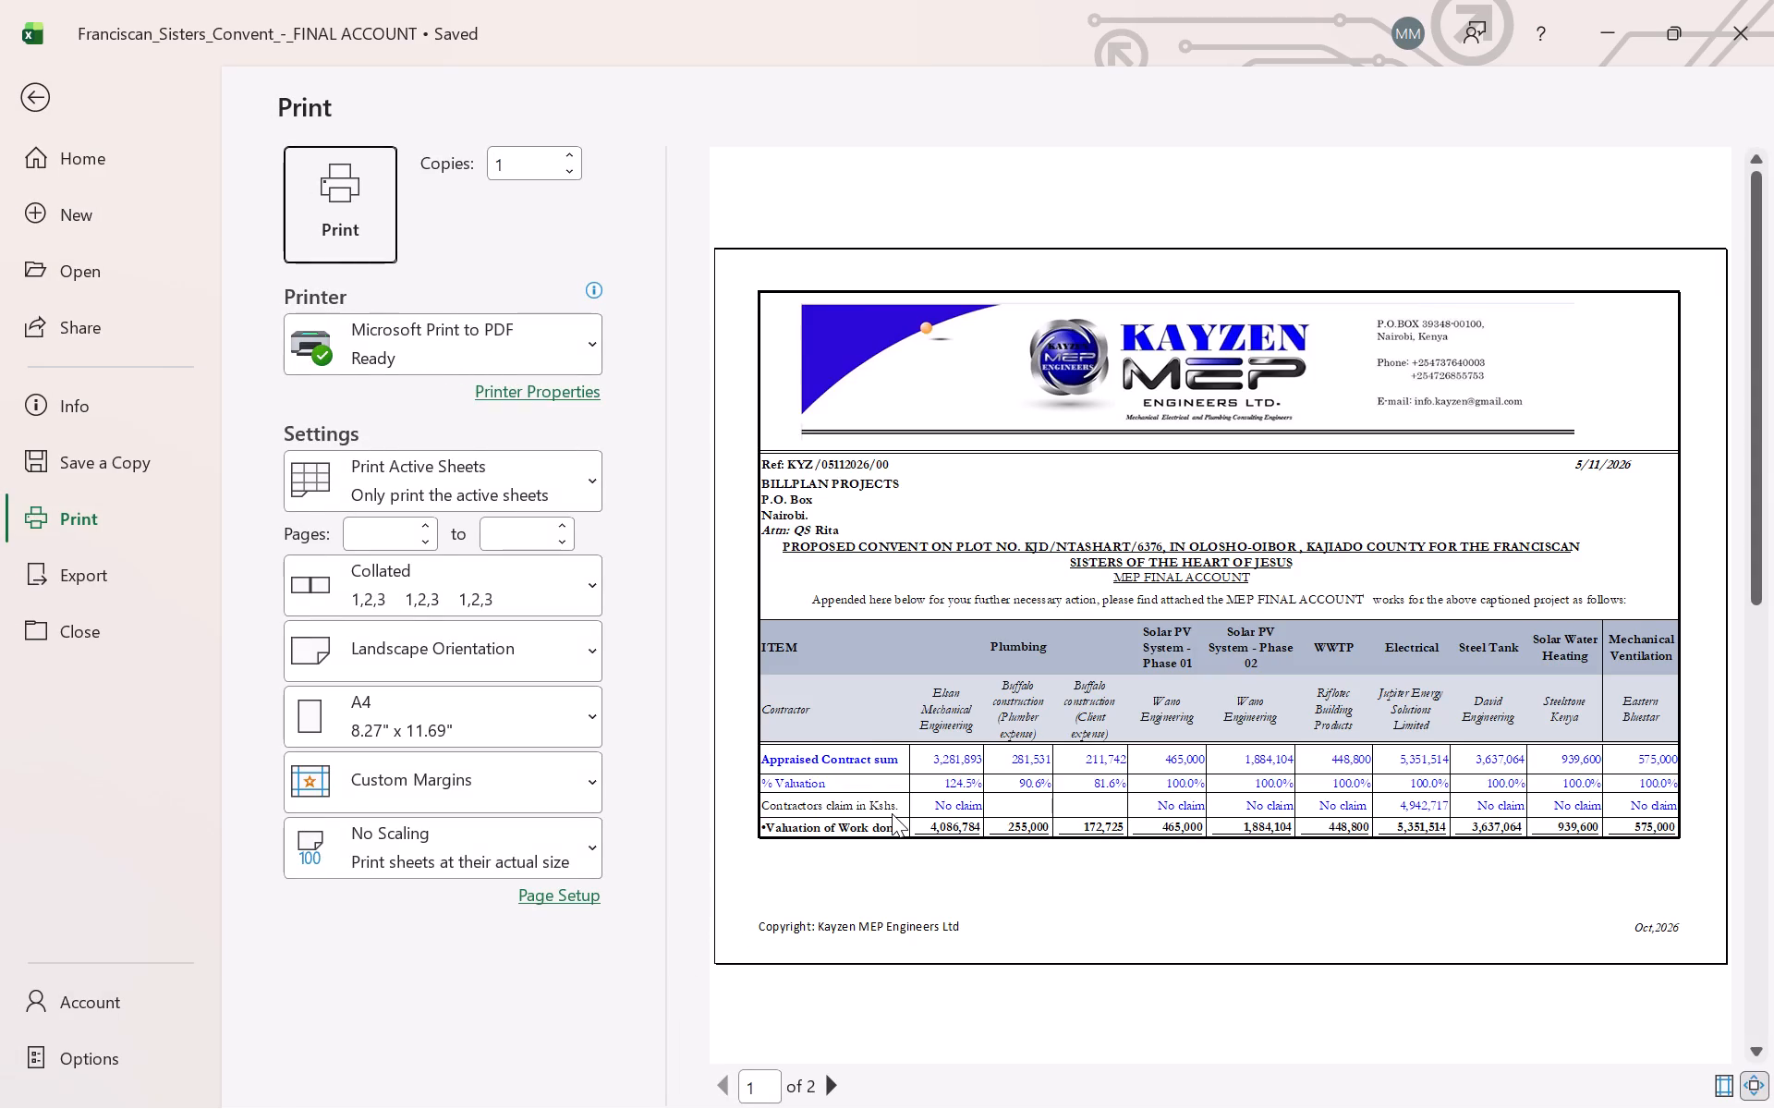
scroll(892, 813, "down", 1)
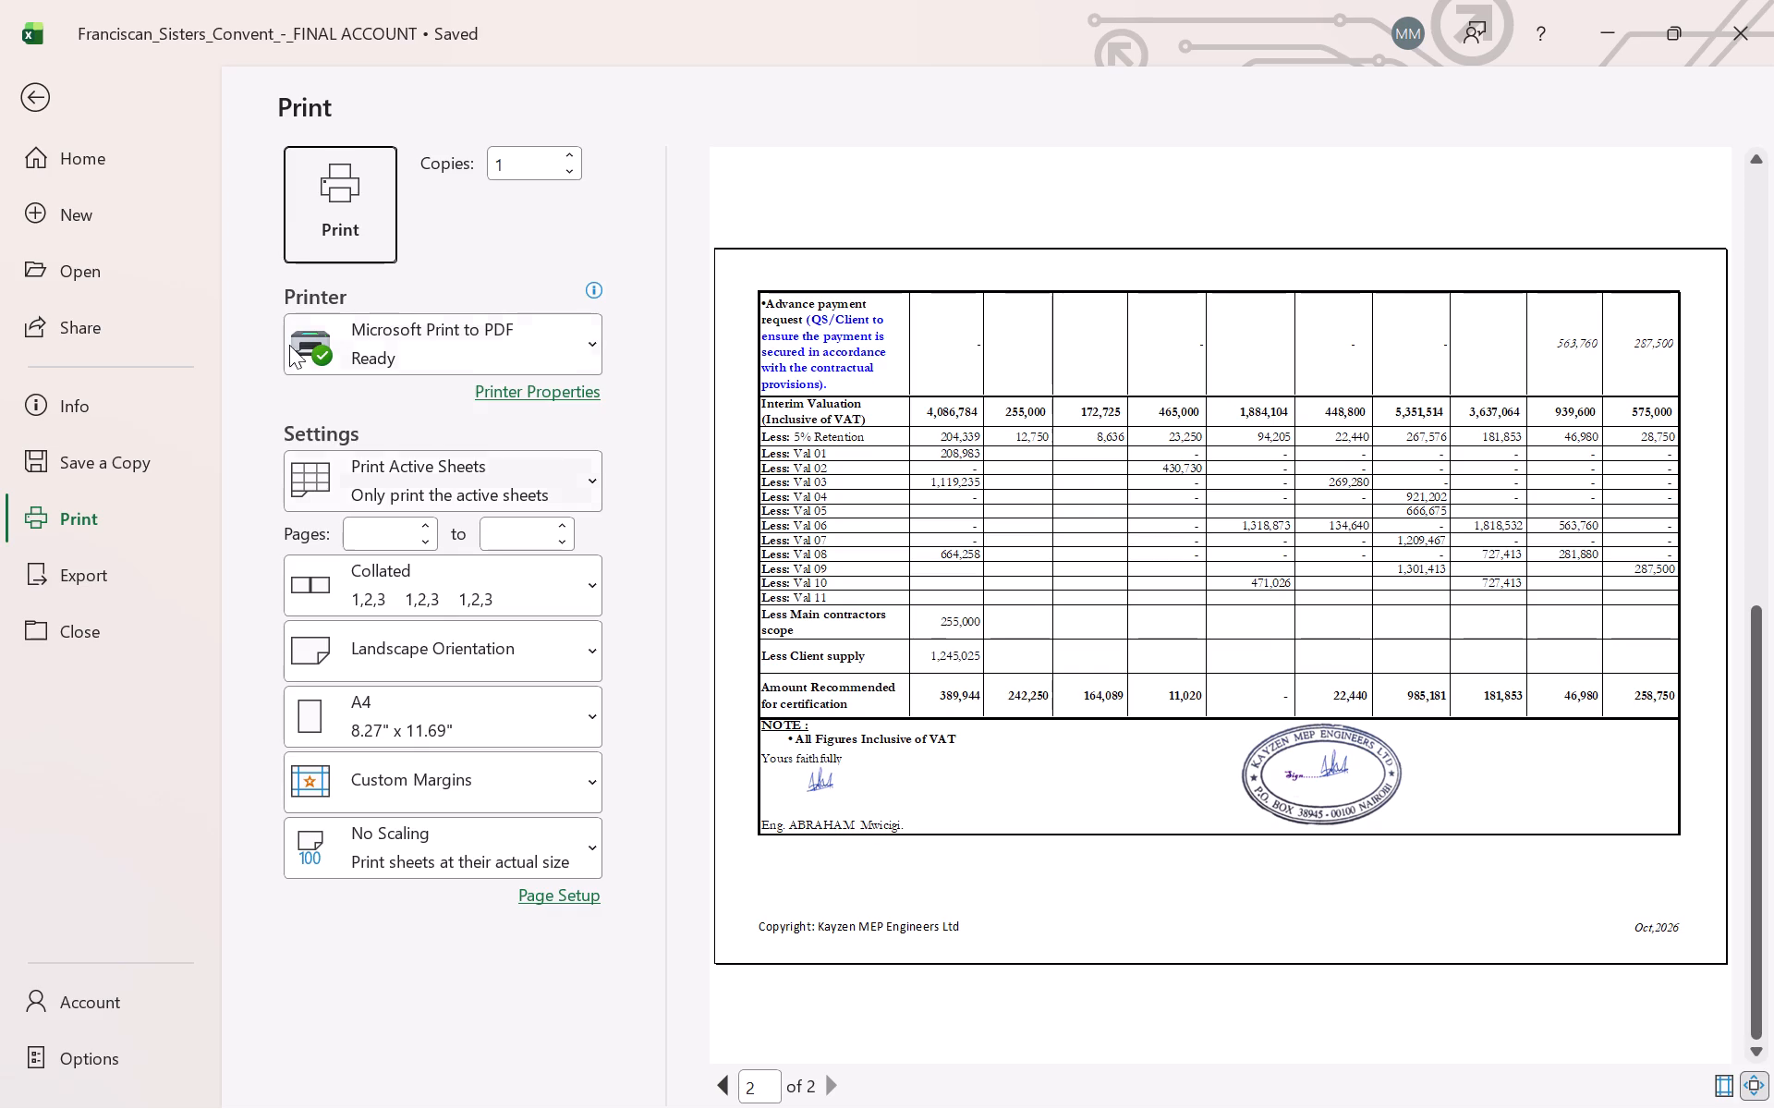
left_click(334, 204)
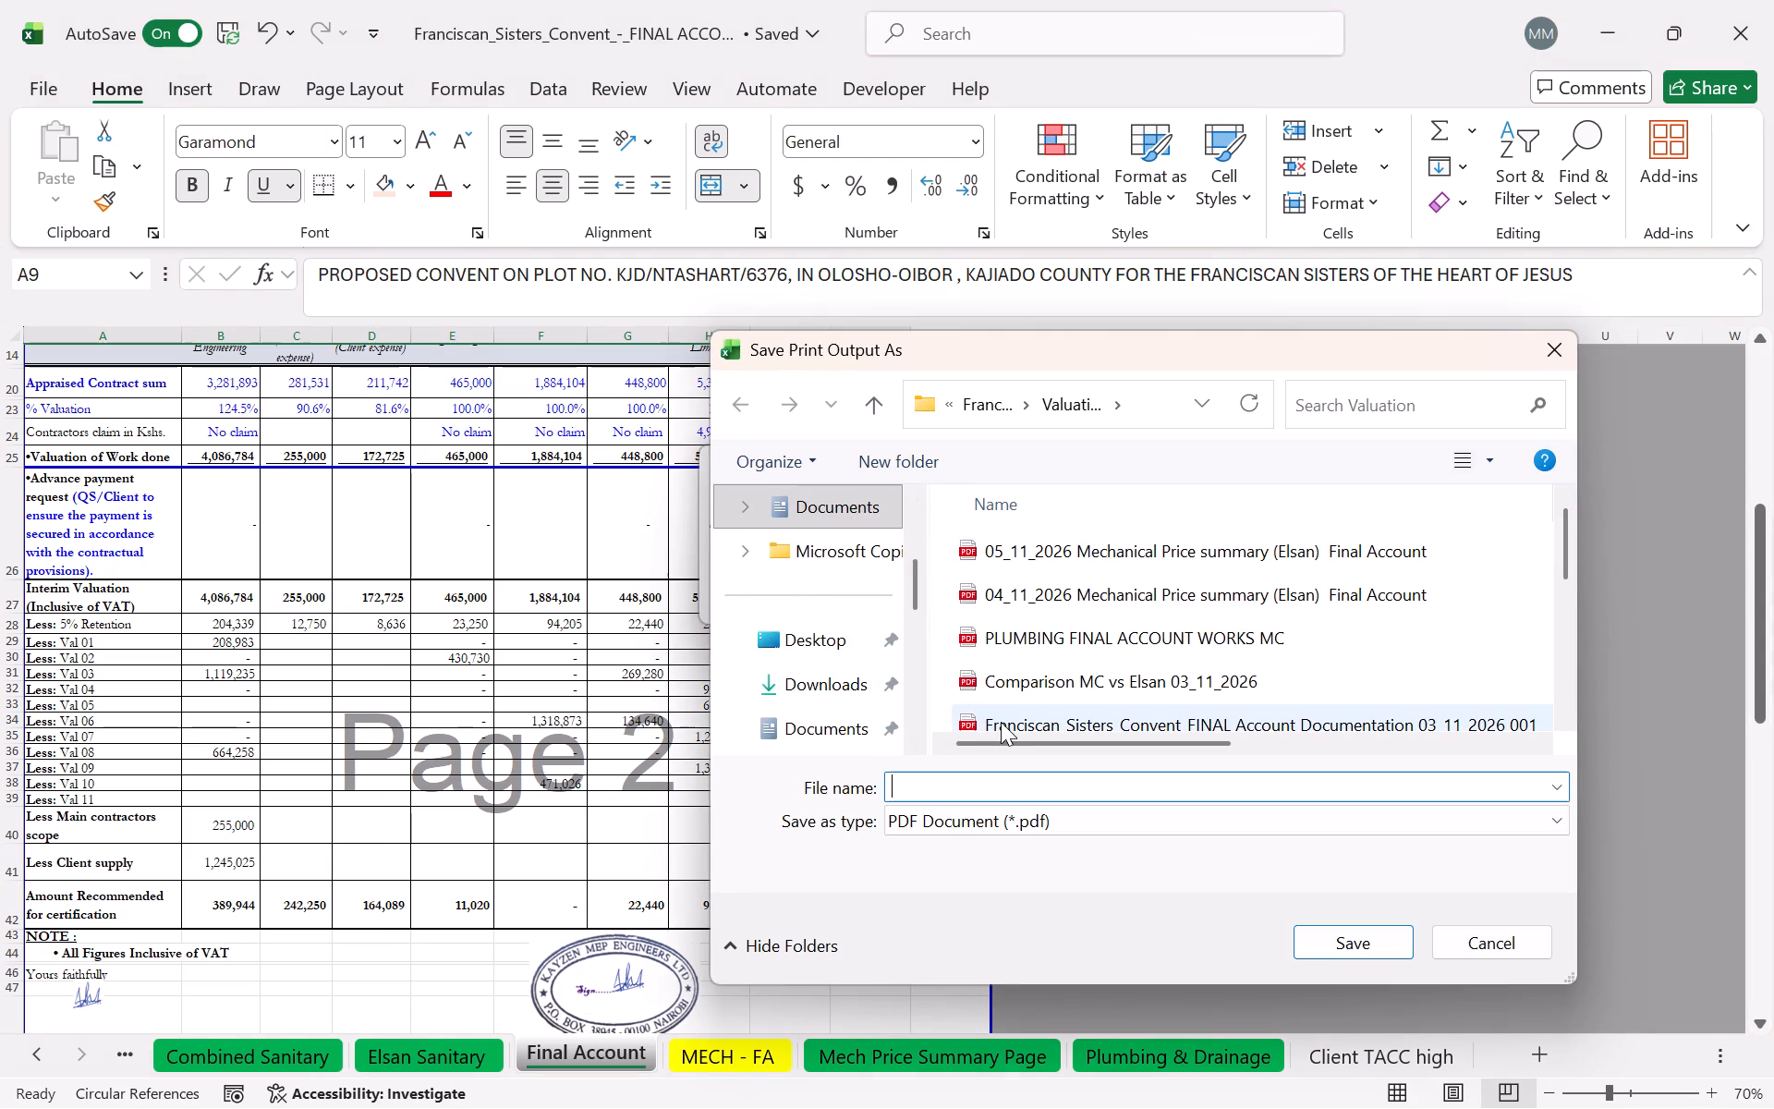
key("f")
key("BackSpace")
type("nt summary")
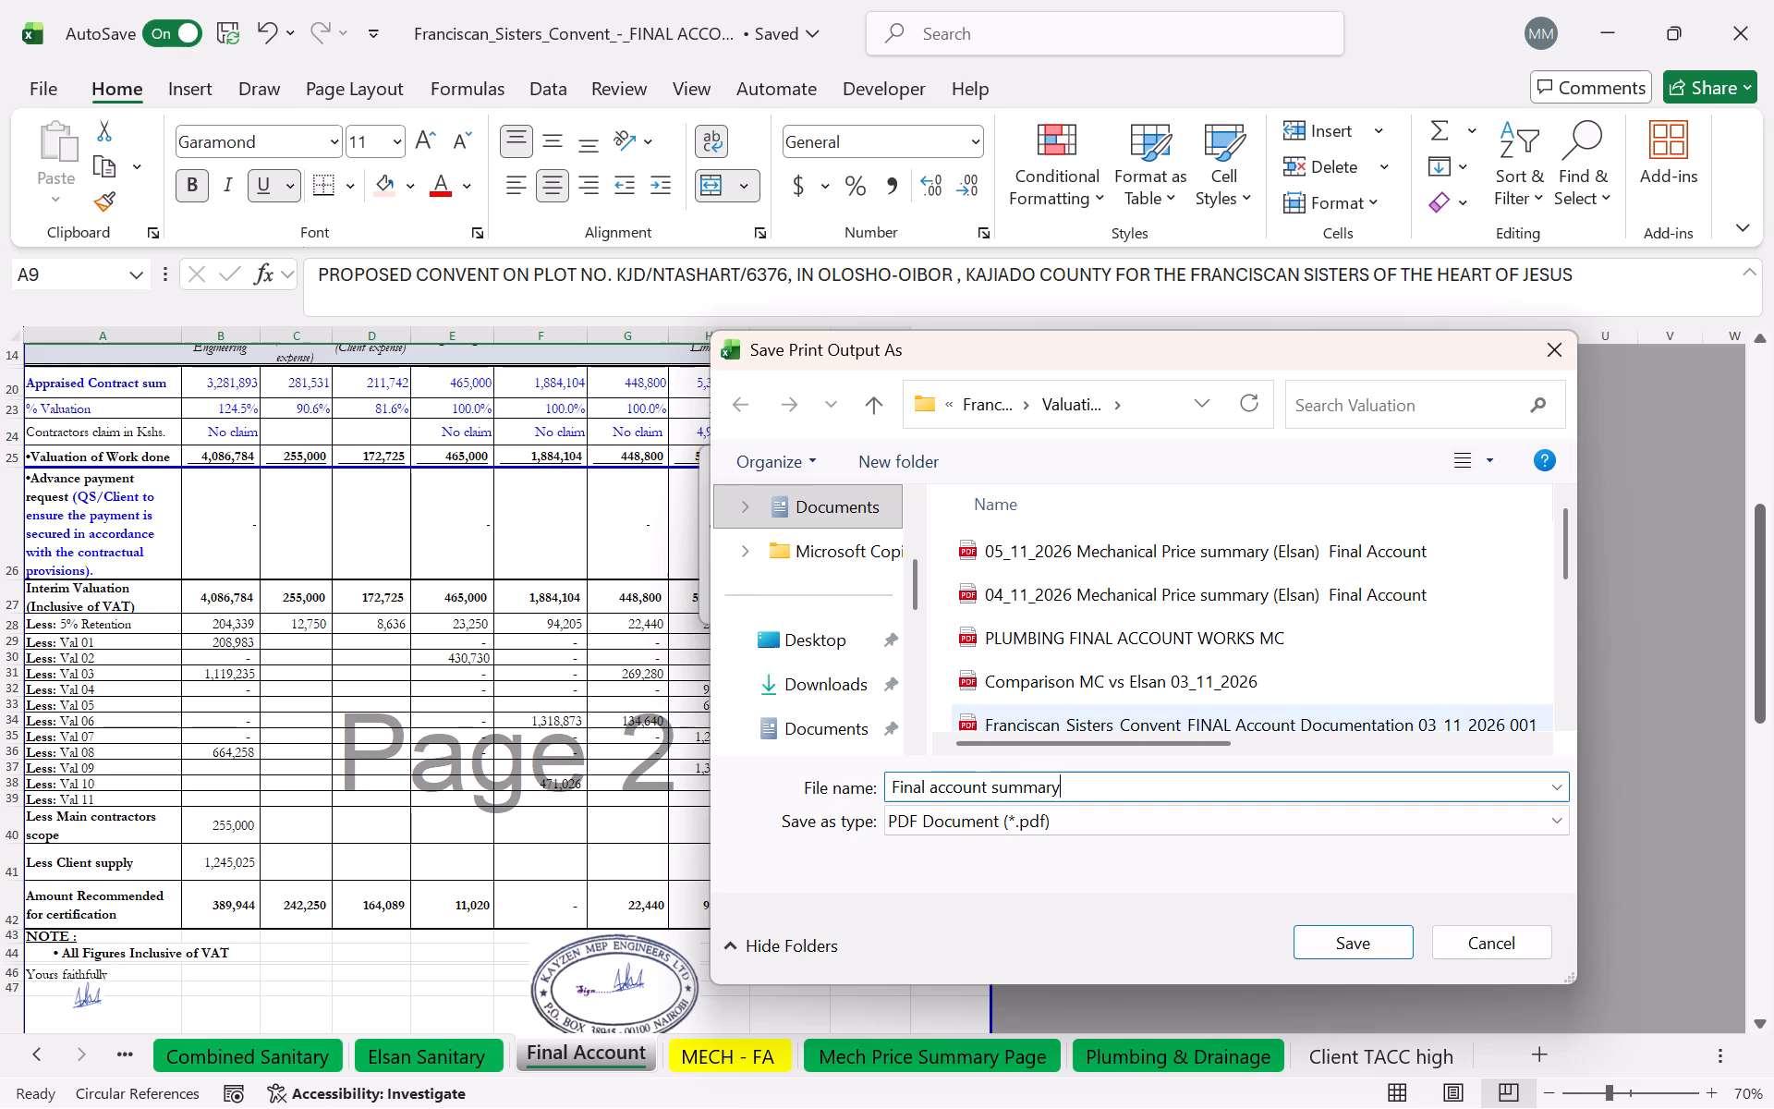
key("space")
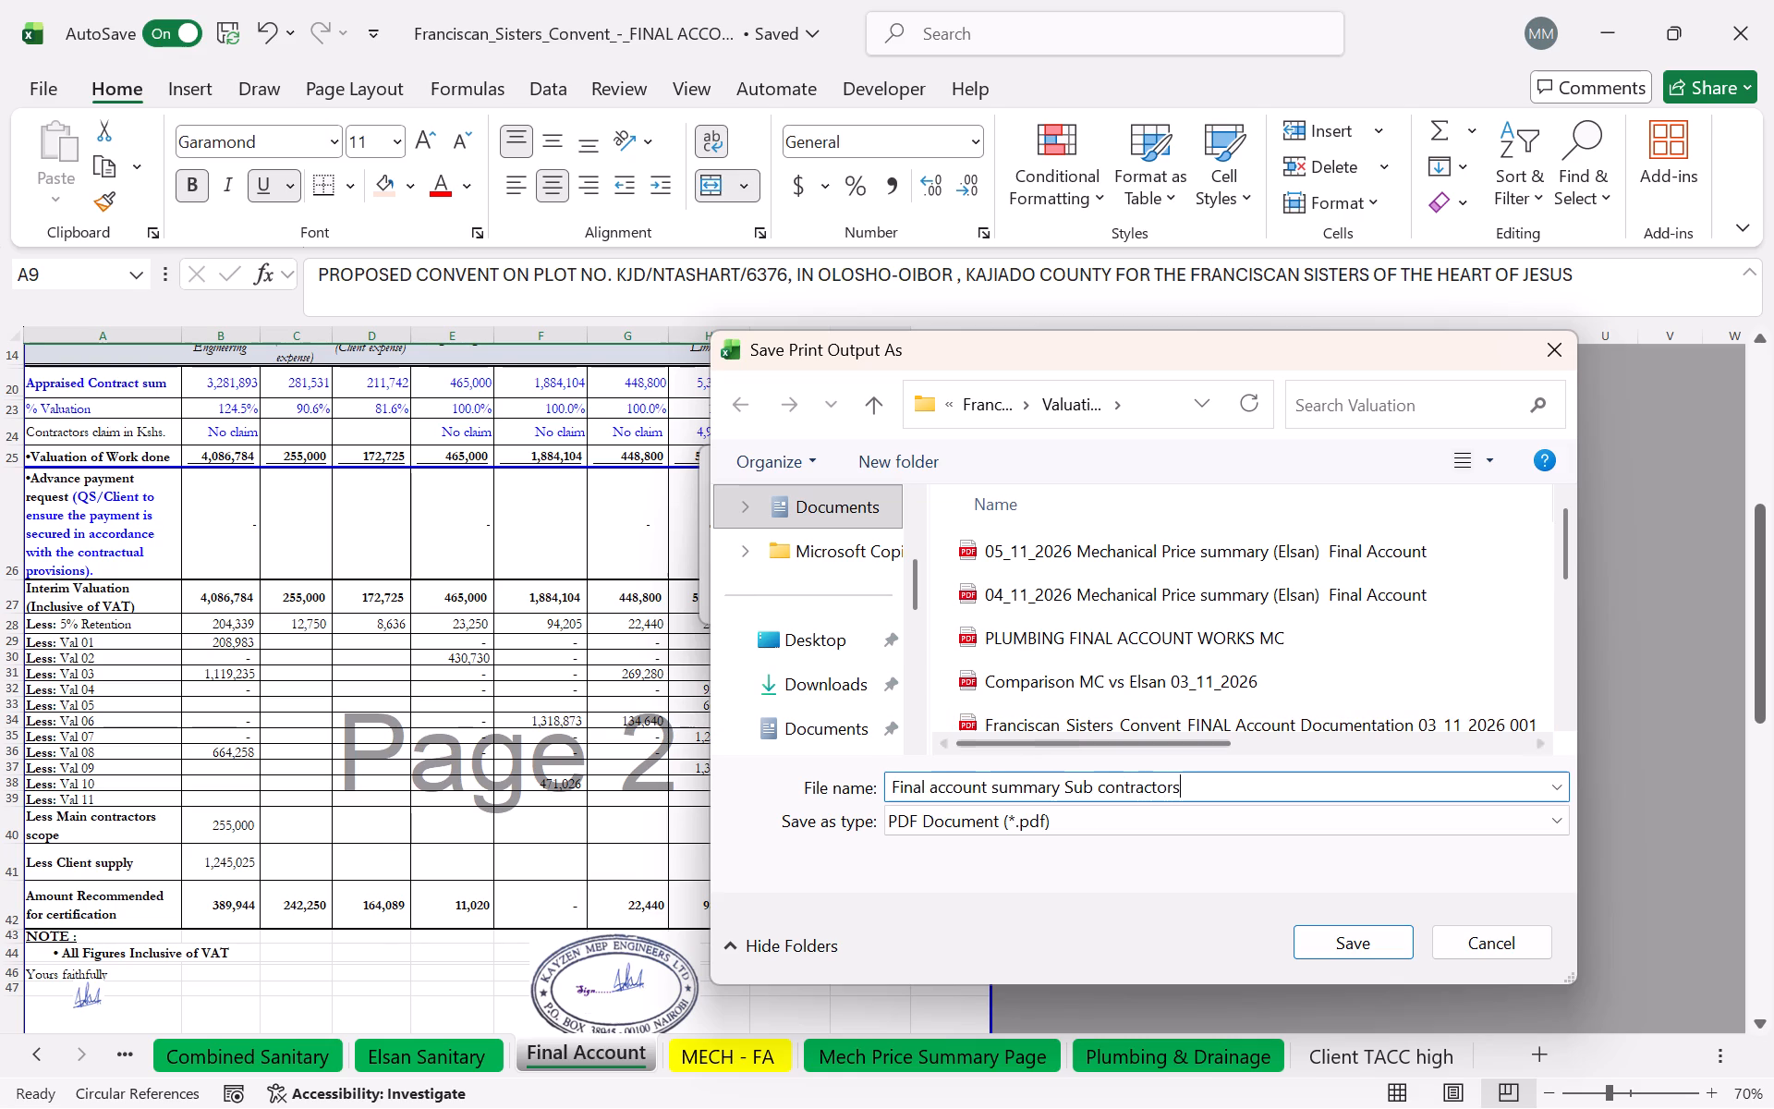
left_click(1372, 949)
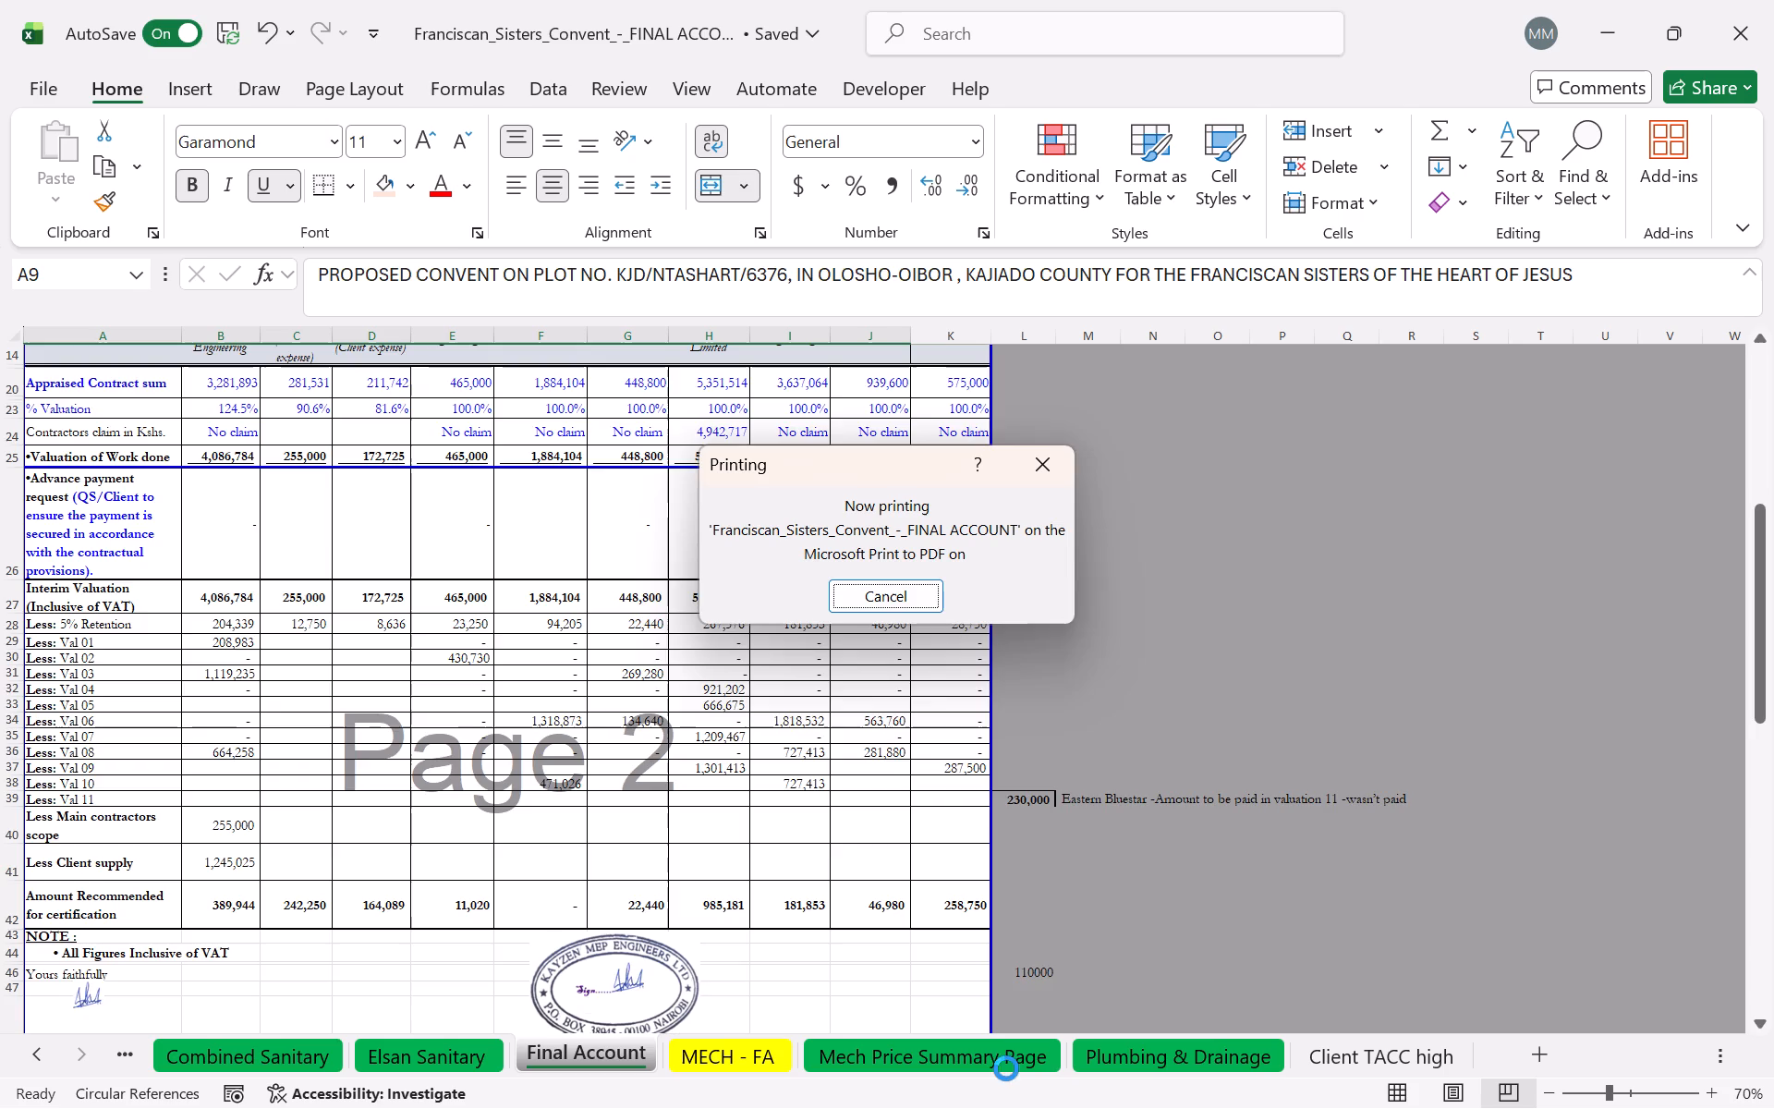
Switch to the Mech Price Summary Page sheet and open its print preview.
left_click(997, 1058)
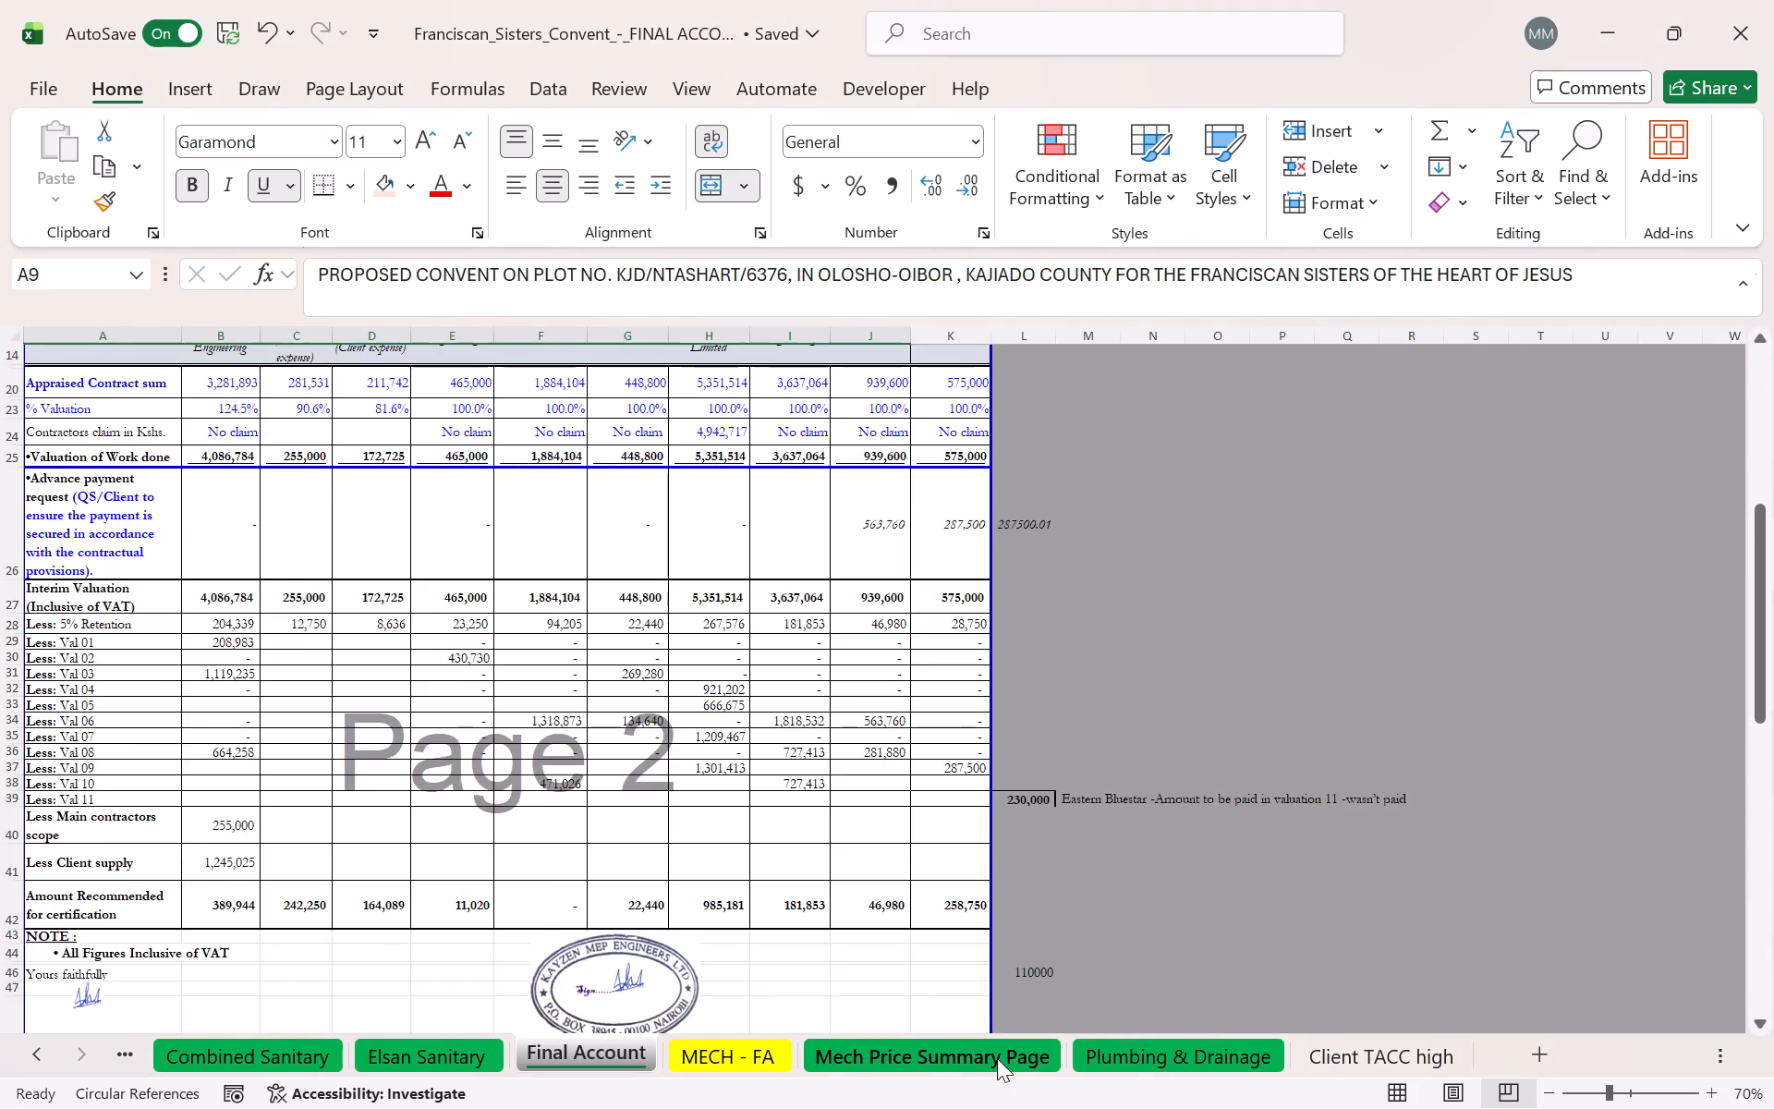
key("ctrl+p")
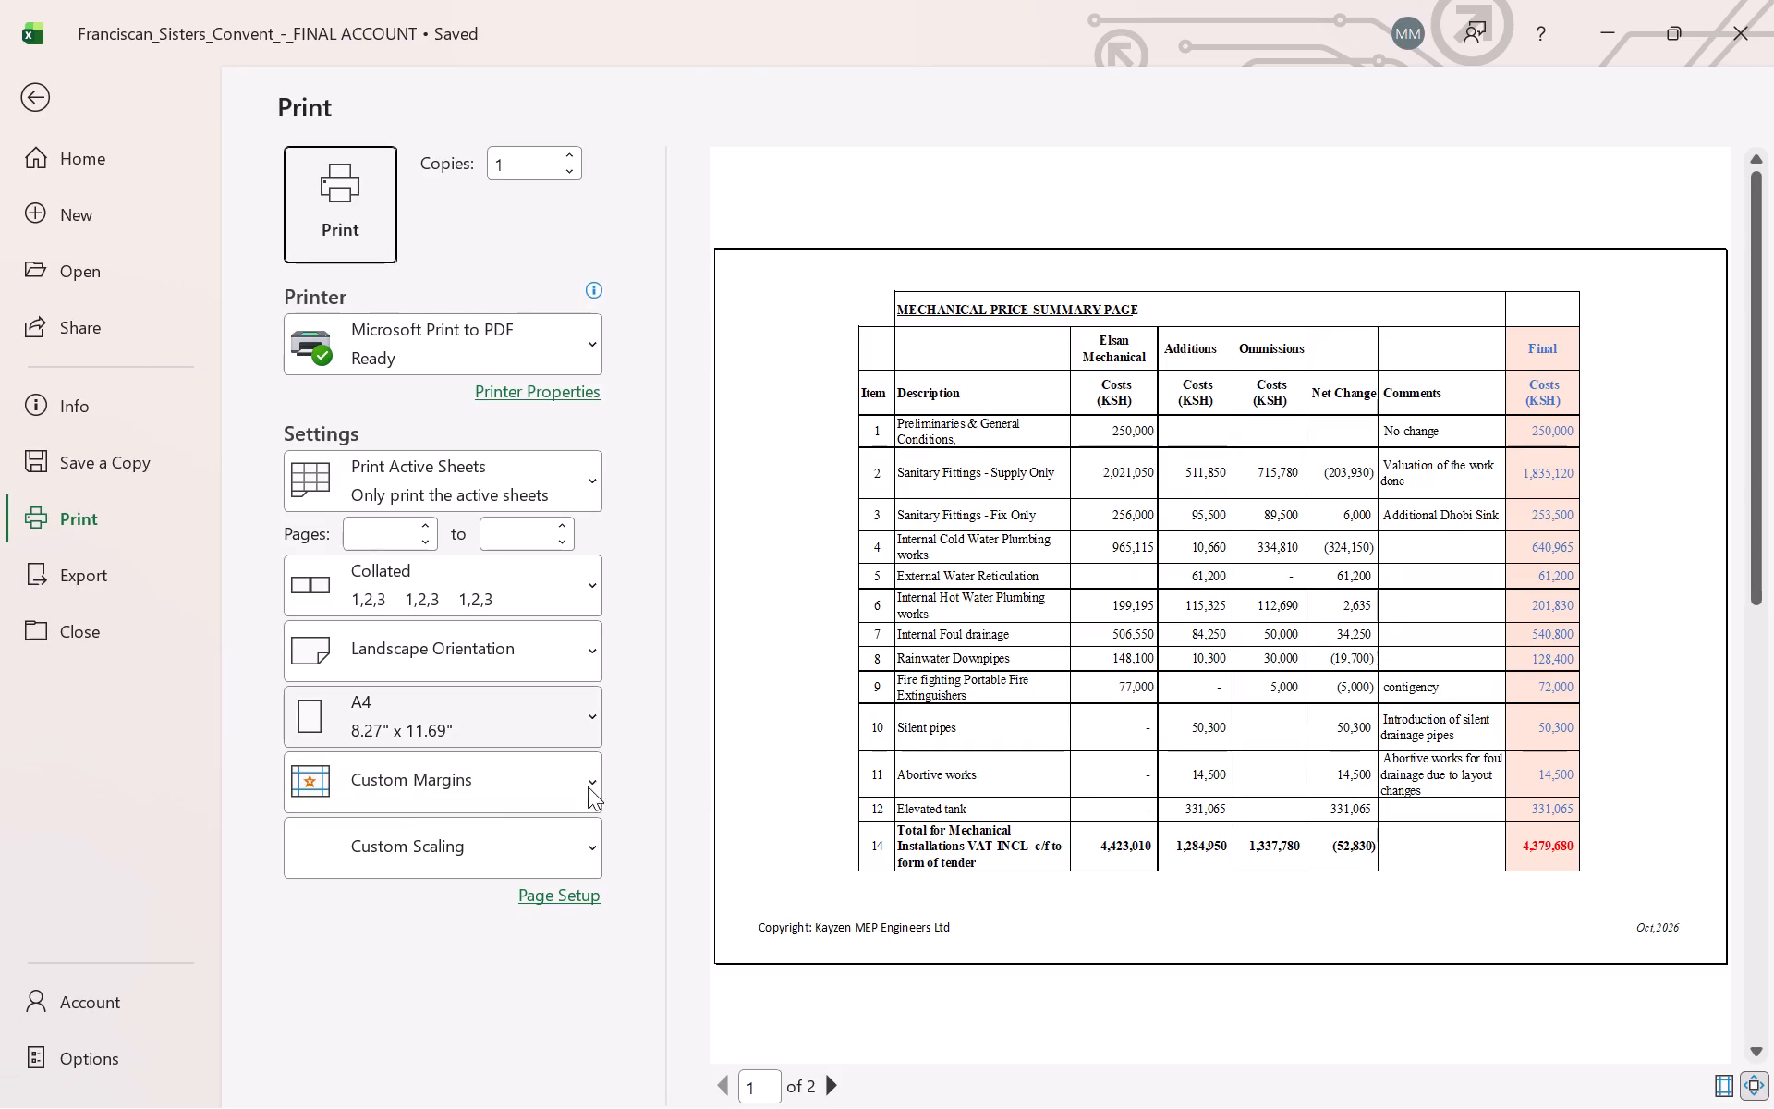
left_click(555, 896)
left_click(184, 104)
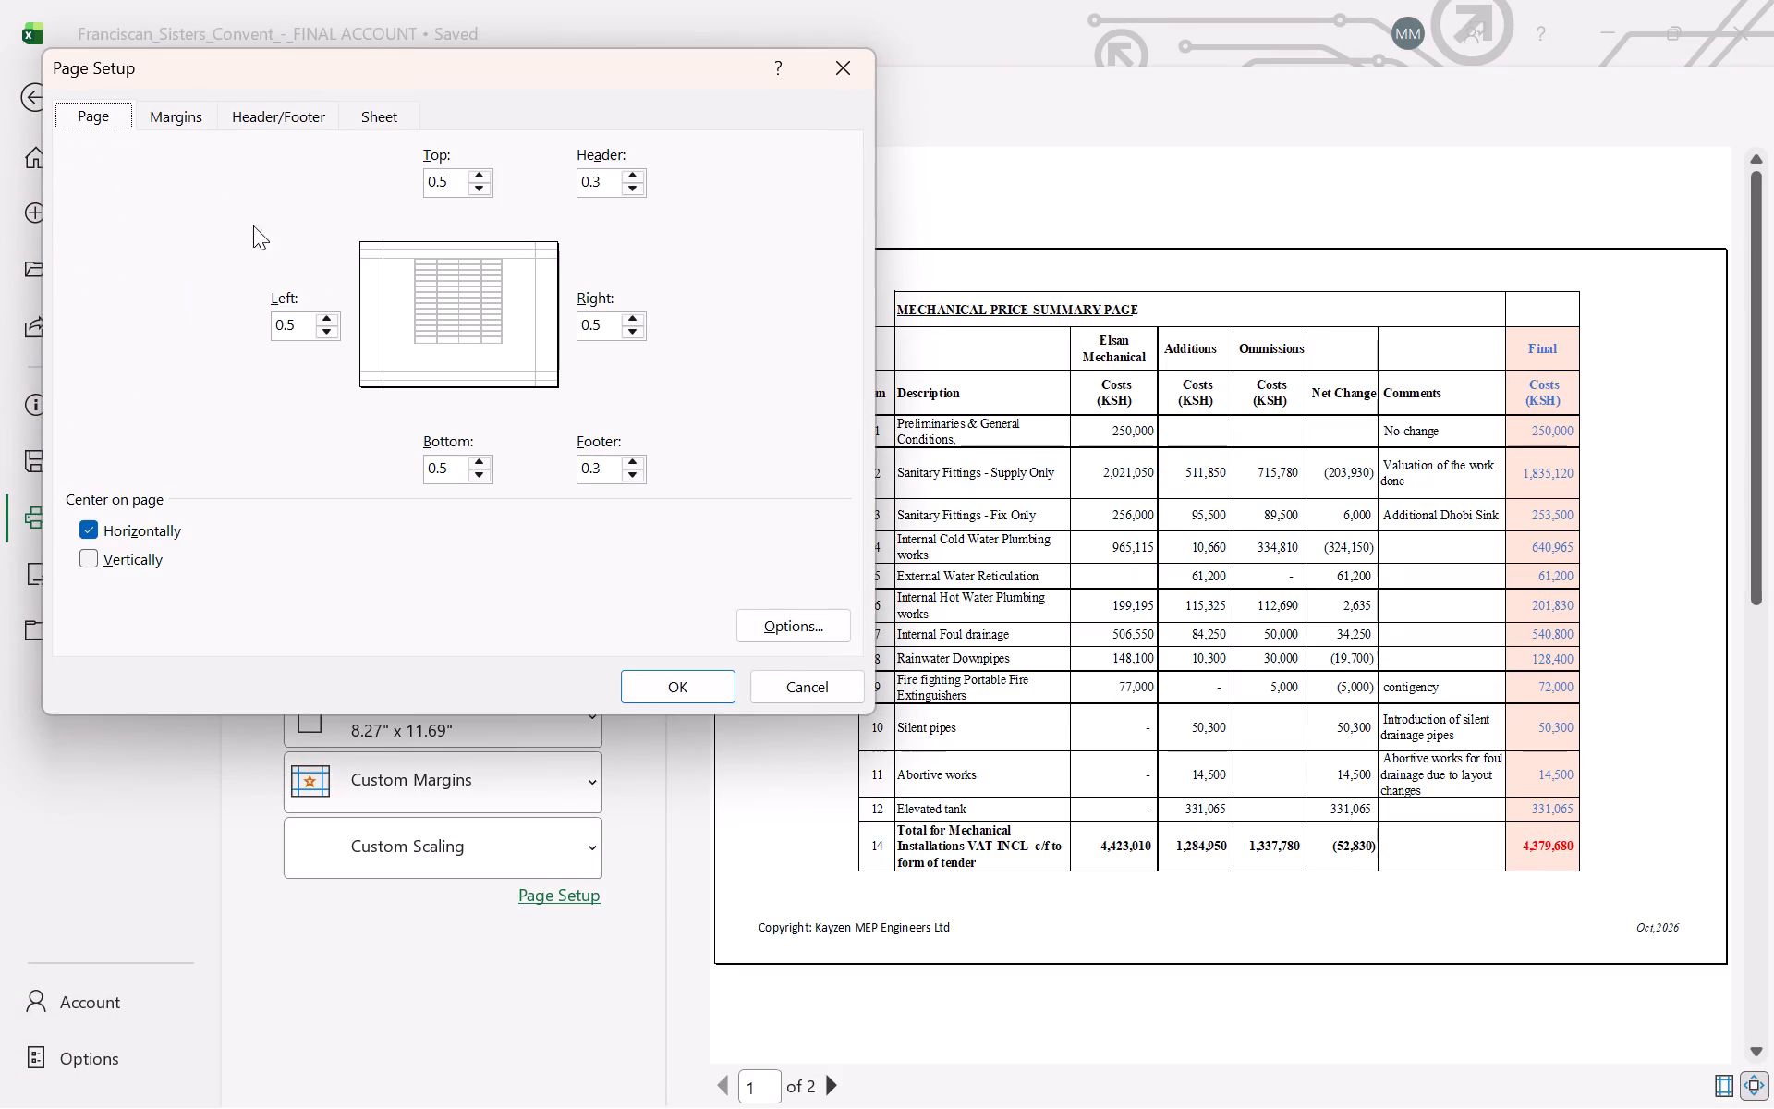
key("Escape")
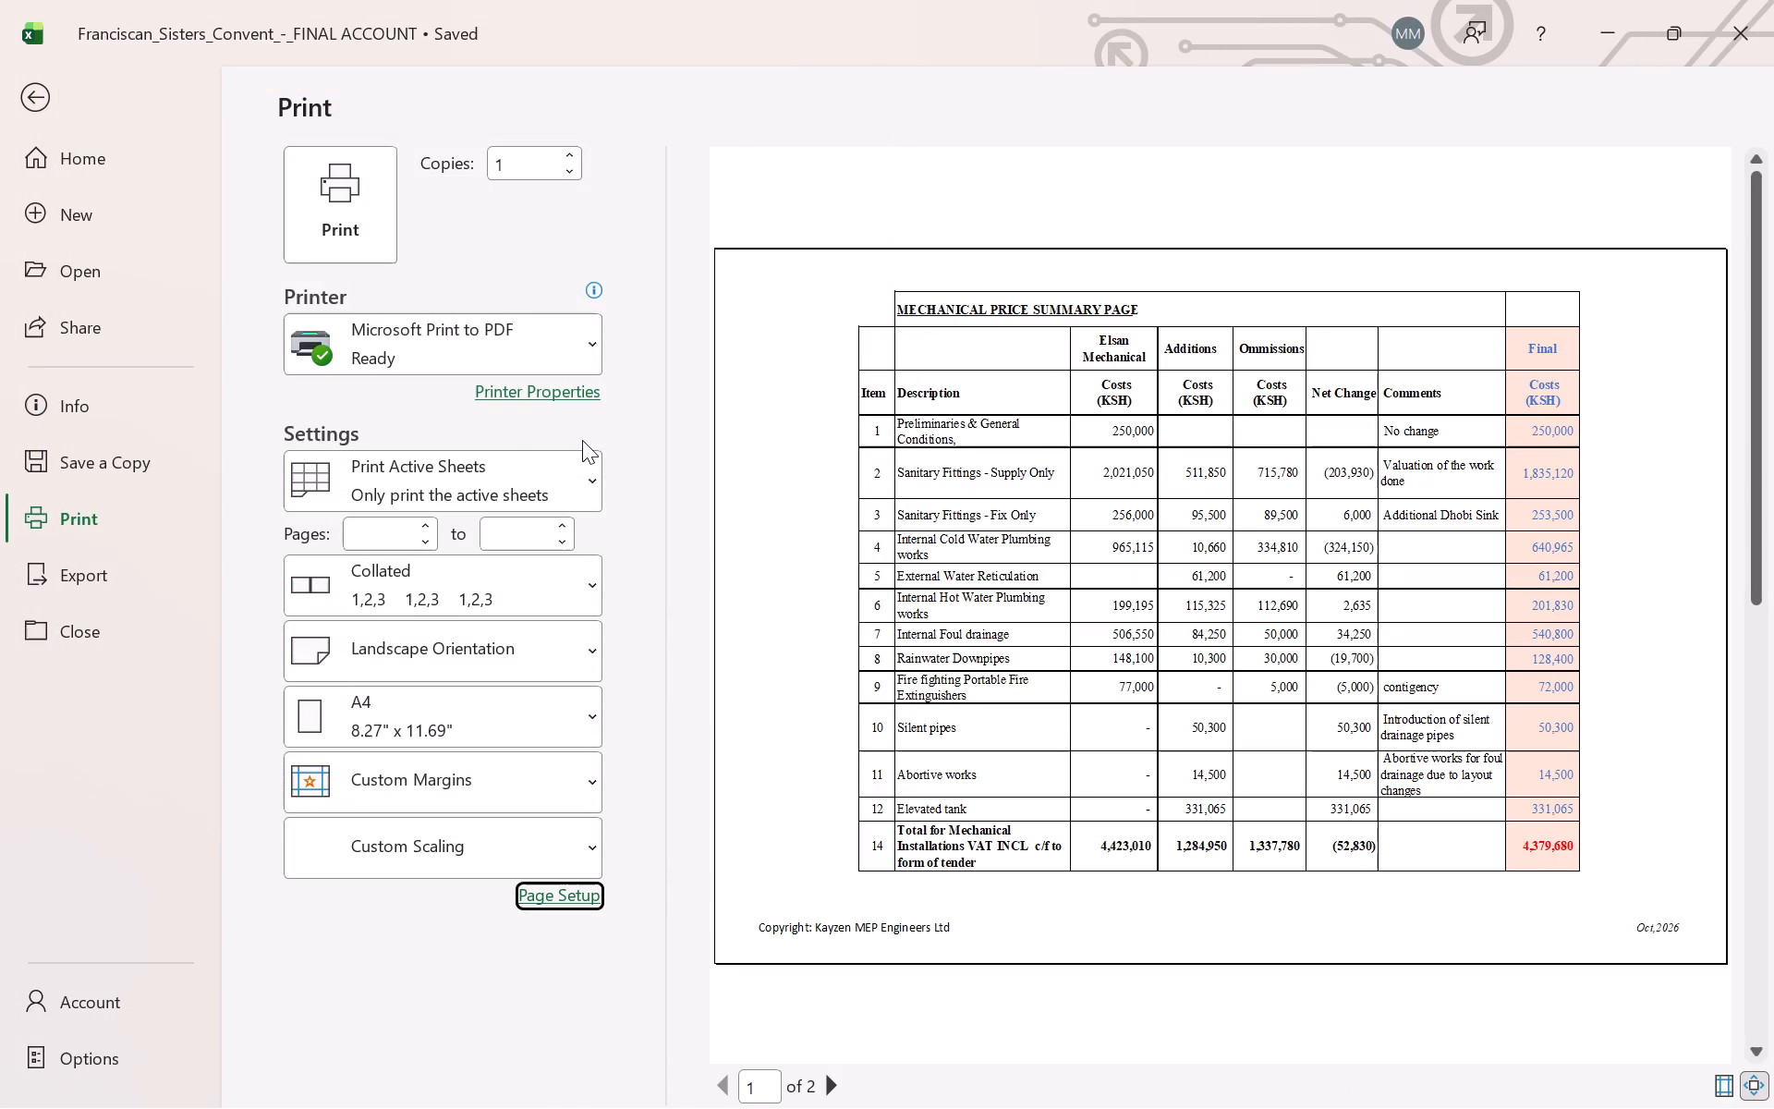
Set the summary page to portrait orientation, reduce the left margin to 0.25 and the right margin too, and return to the sheet.
left_click(466, 640)
left_click(467, 713)
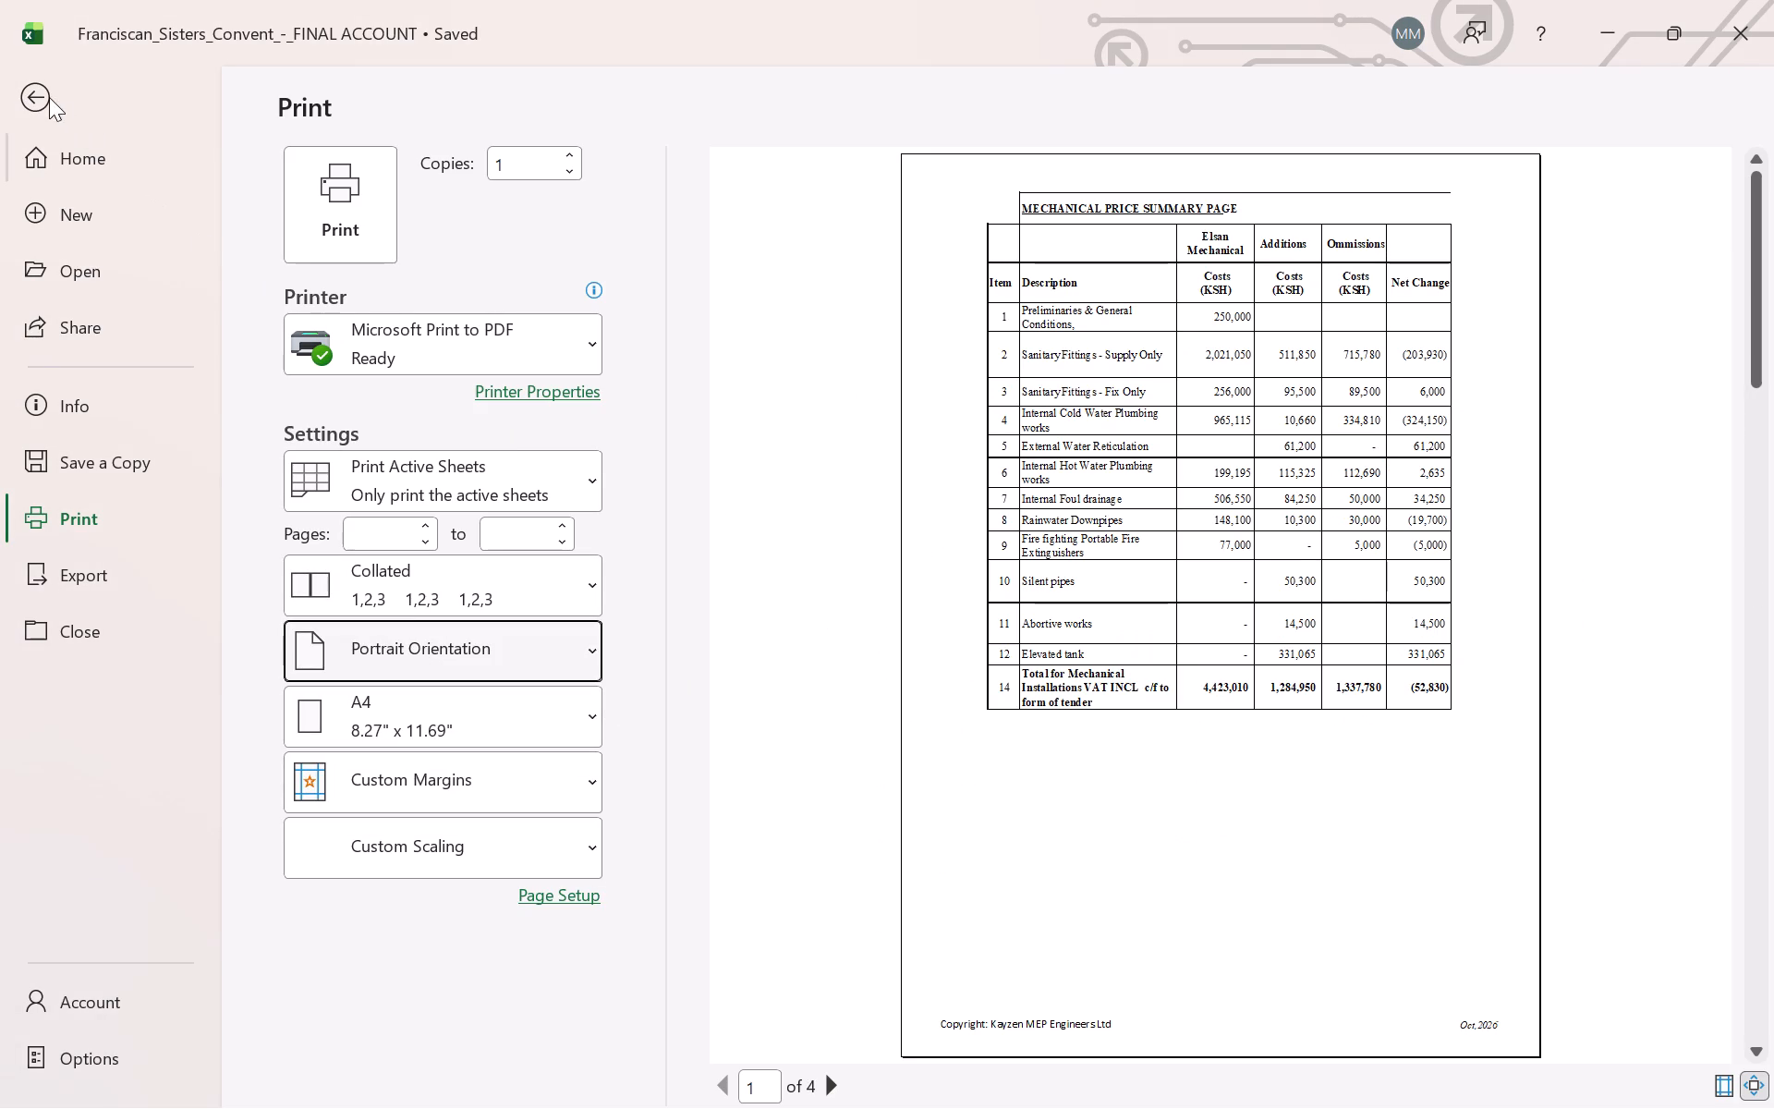
left_click(577, 894)
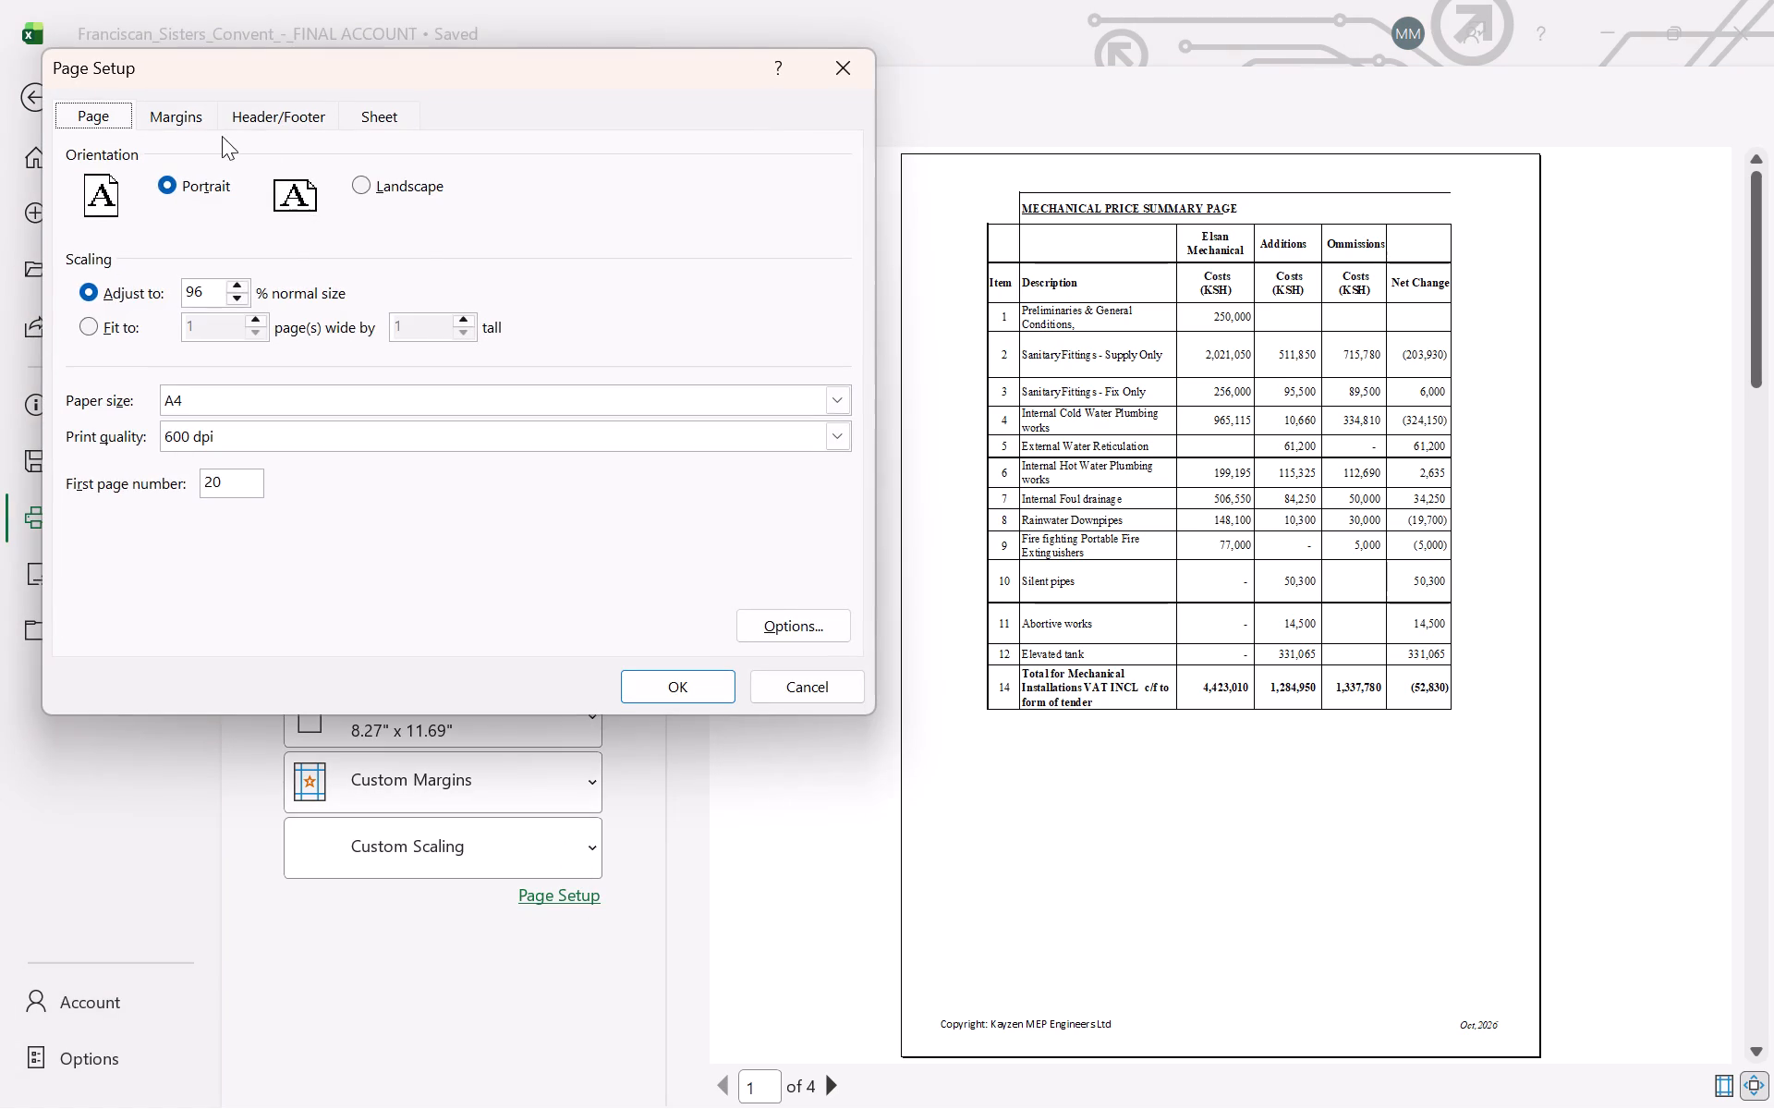
left_click(193, 117)
left_click(327, 334)
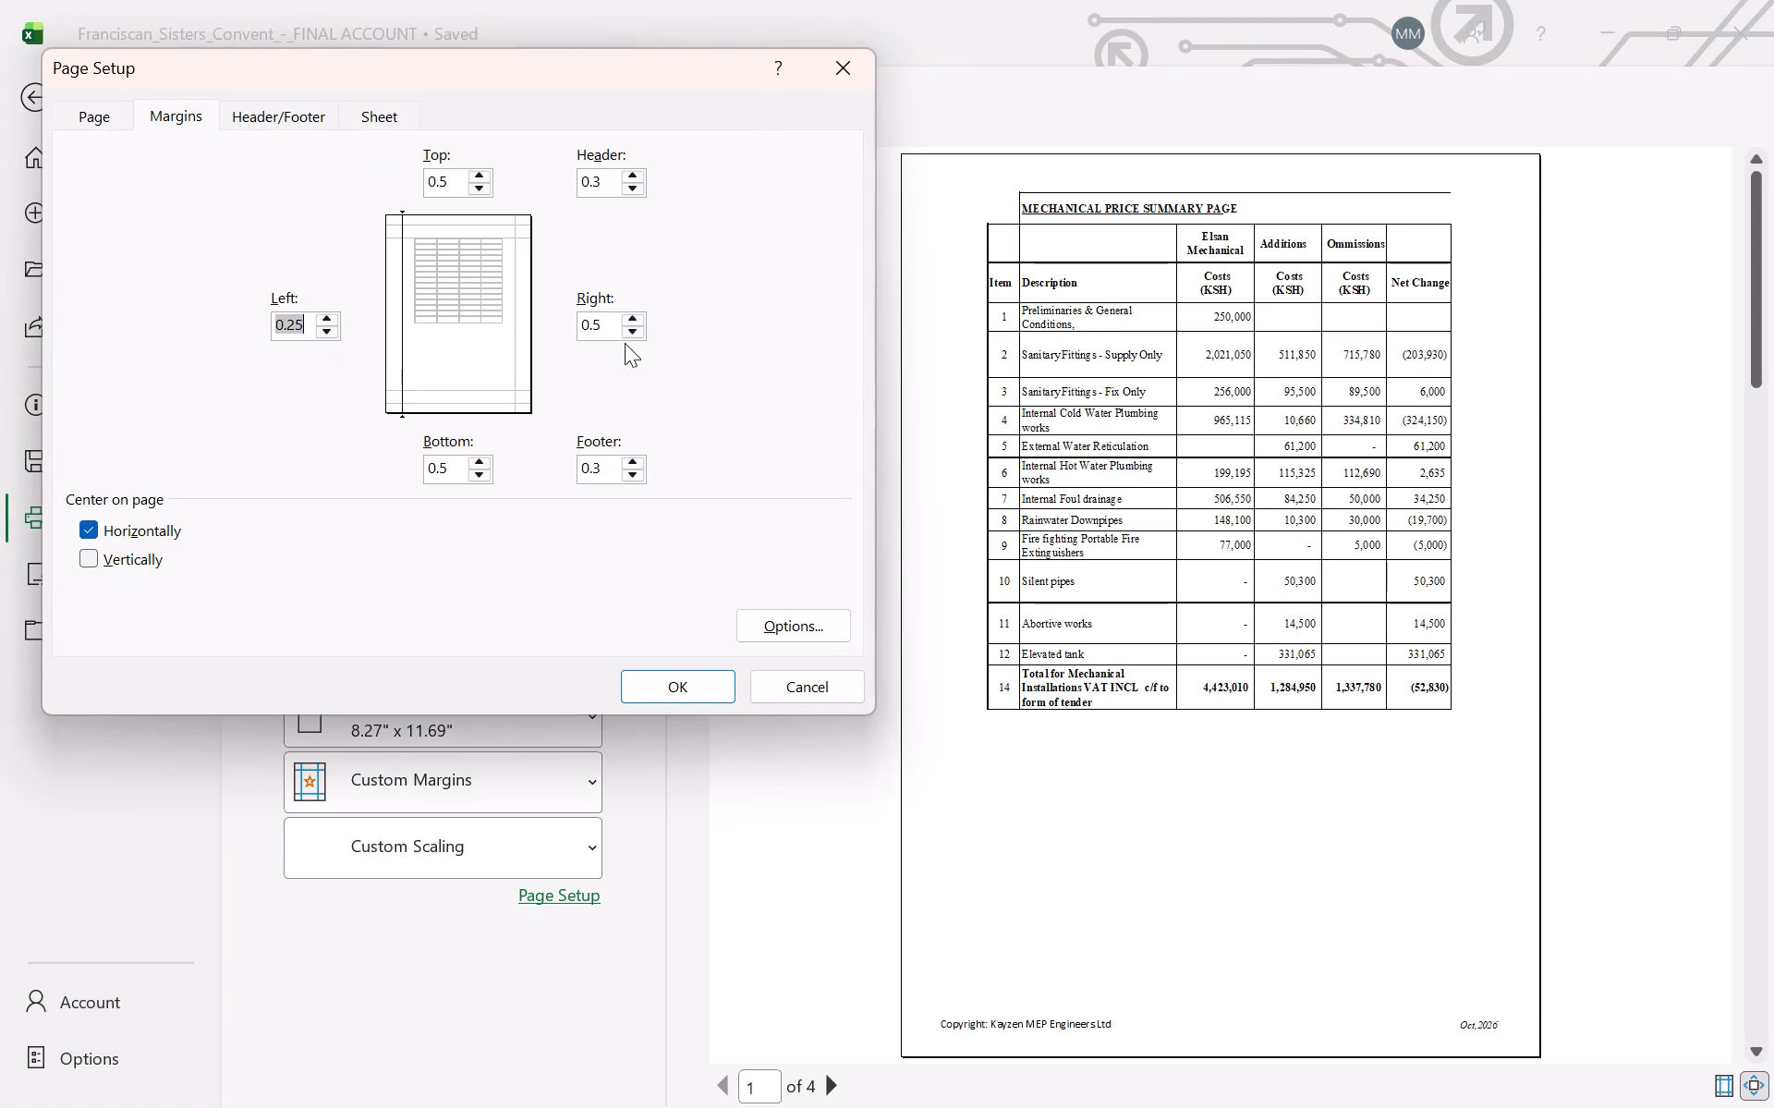
left_click(638, 335)
left_click(690, 681)
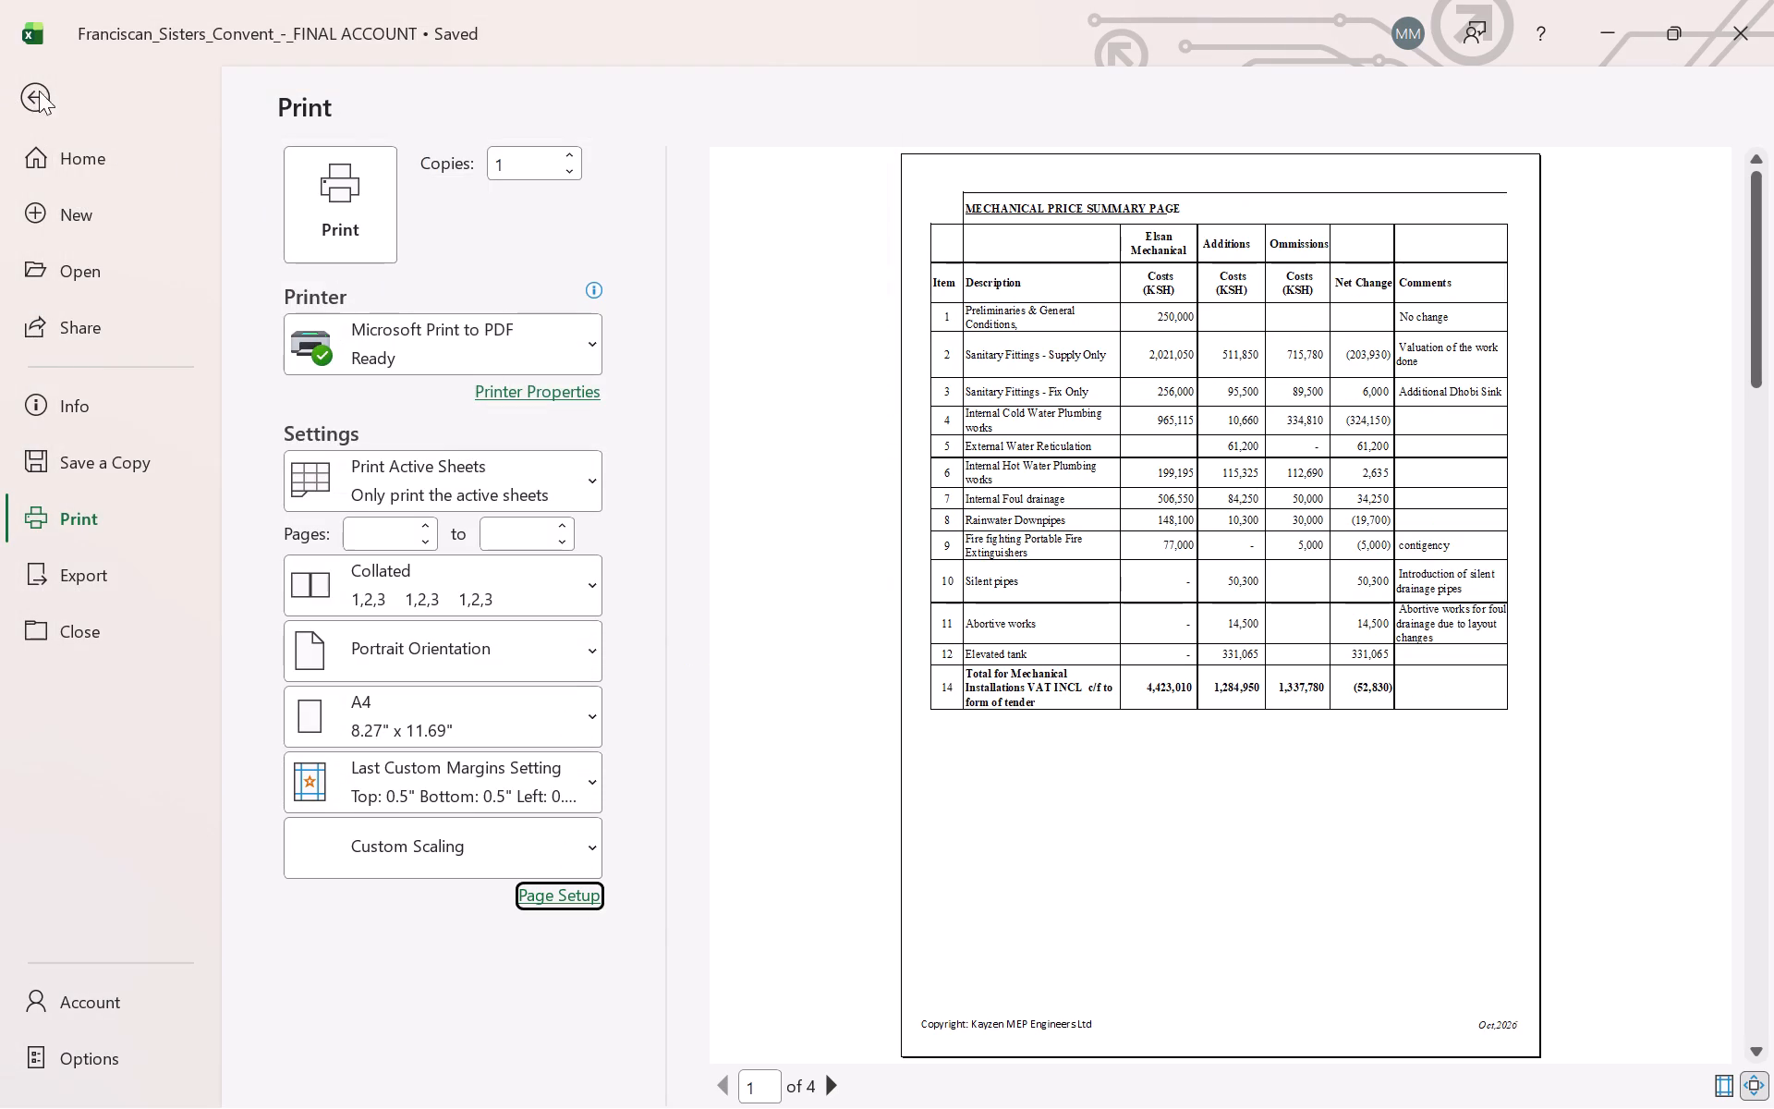
left_click_drag(39, 91, 47, 92)
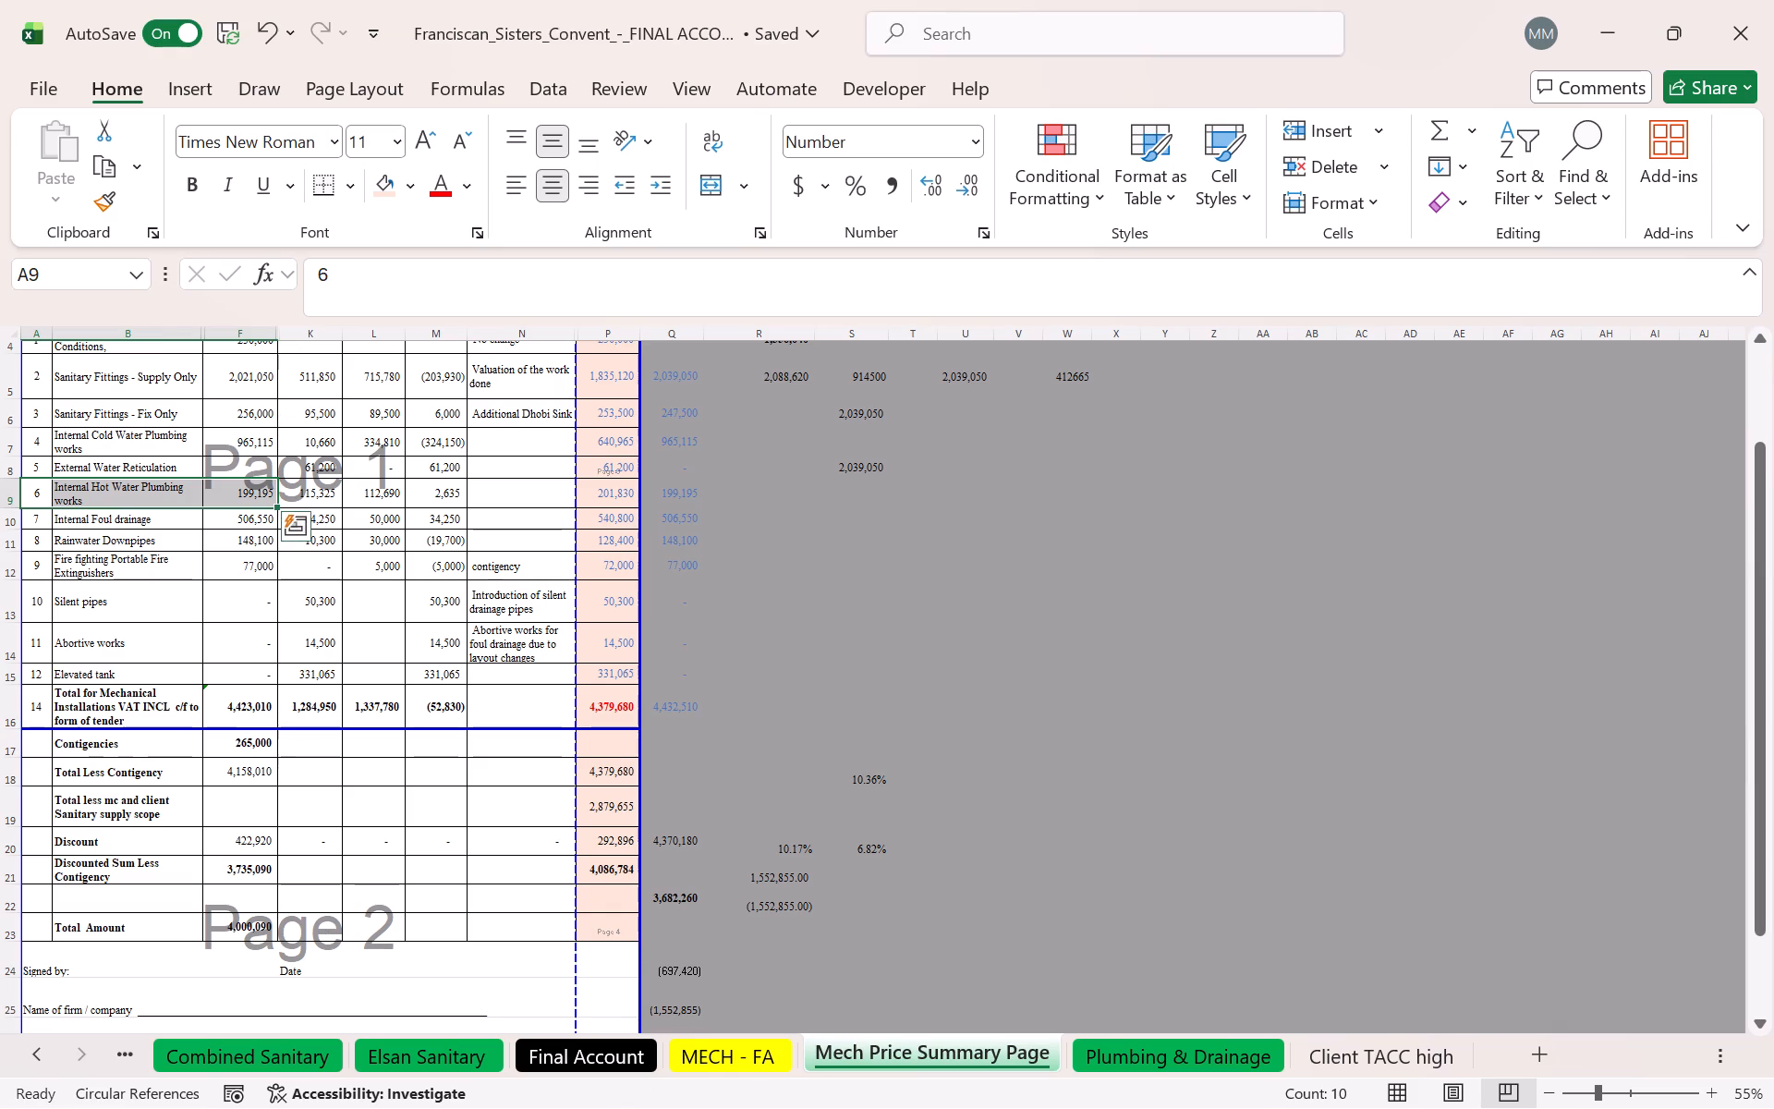
Narrow columns B, F, L and N so that the table through column P fits one portrait page width, keeping column L's total readable.
left_click(200, 329)
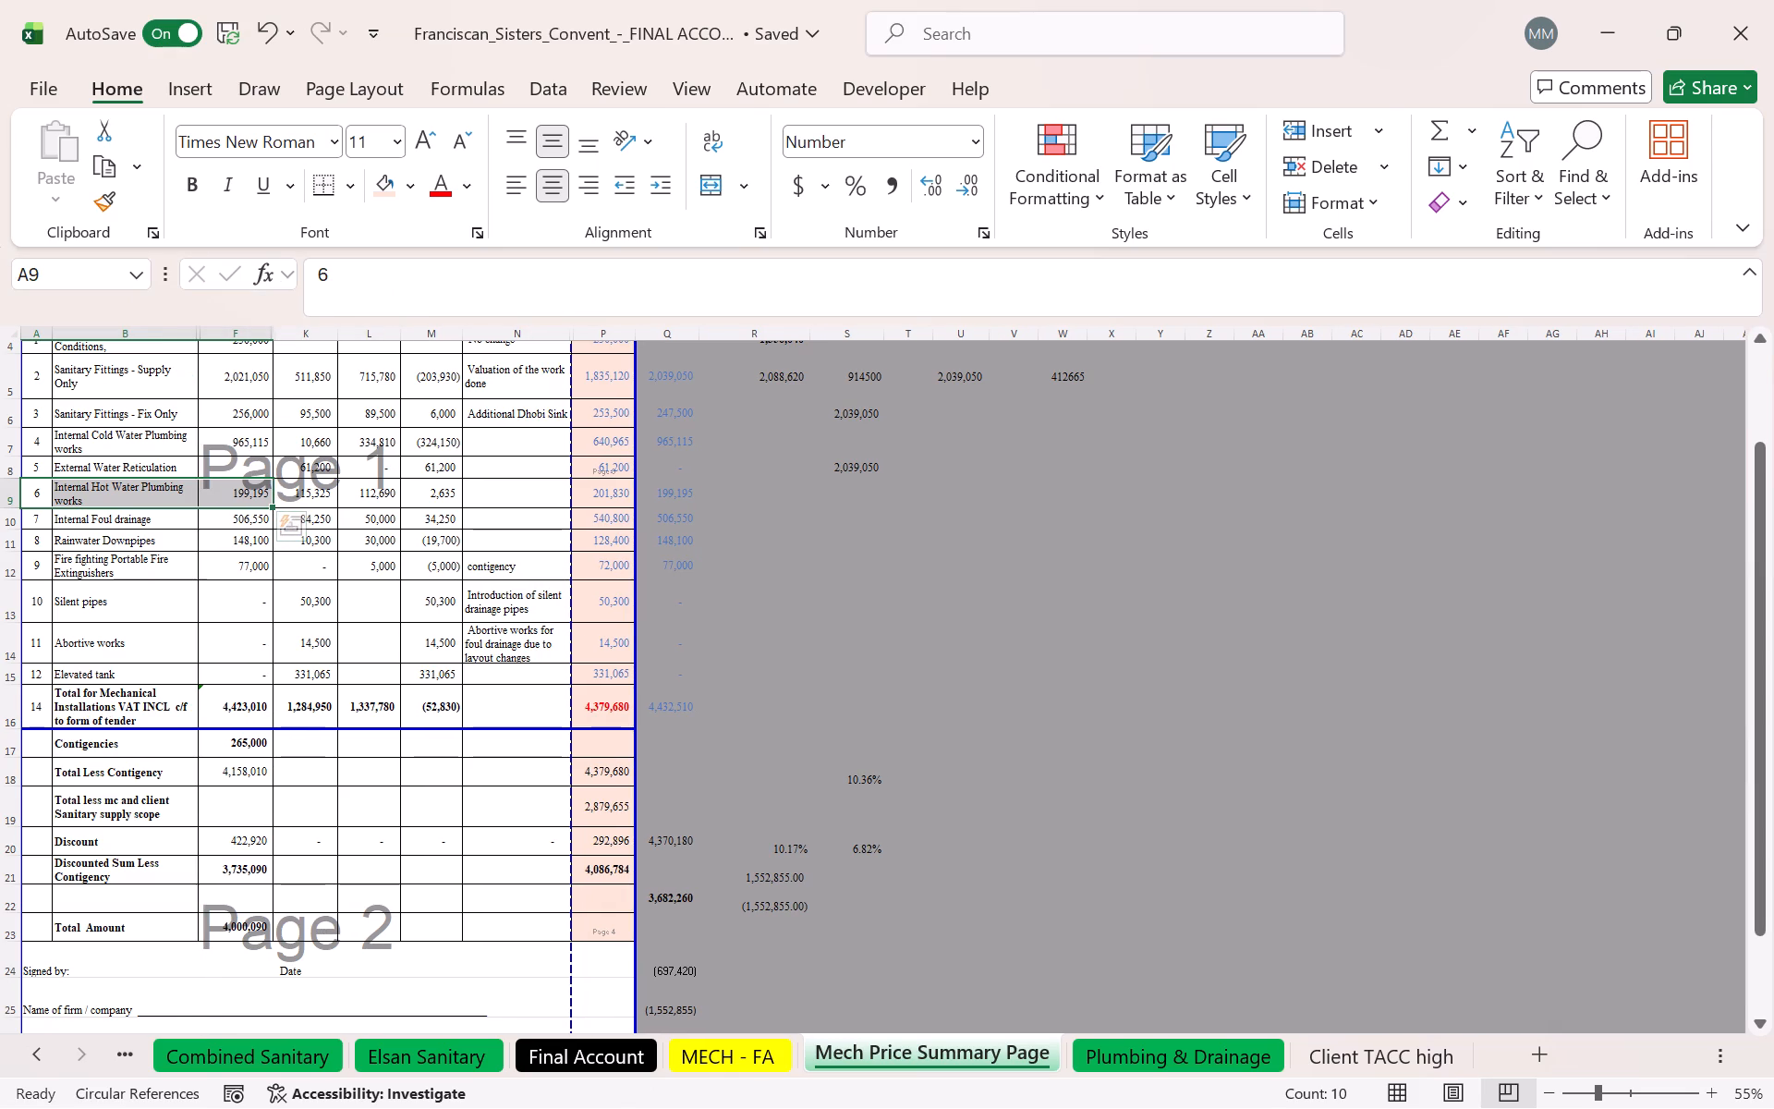
left_click_drag(195, 328, 184, 330)
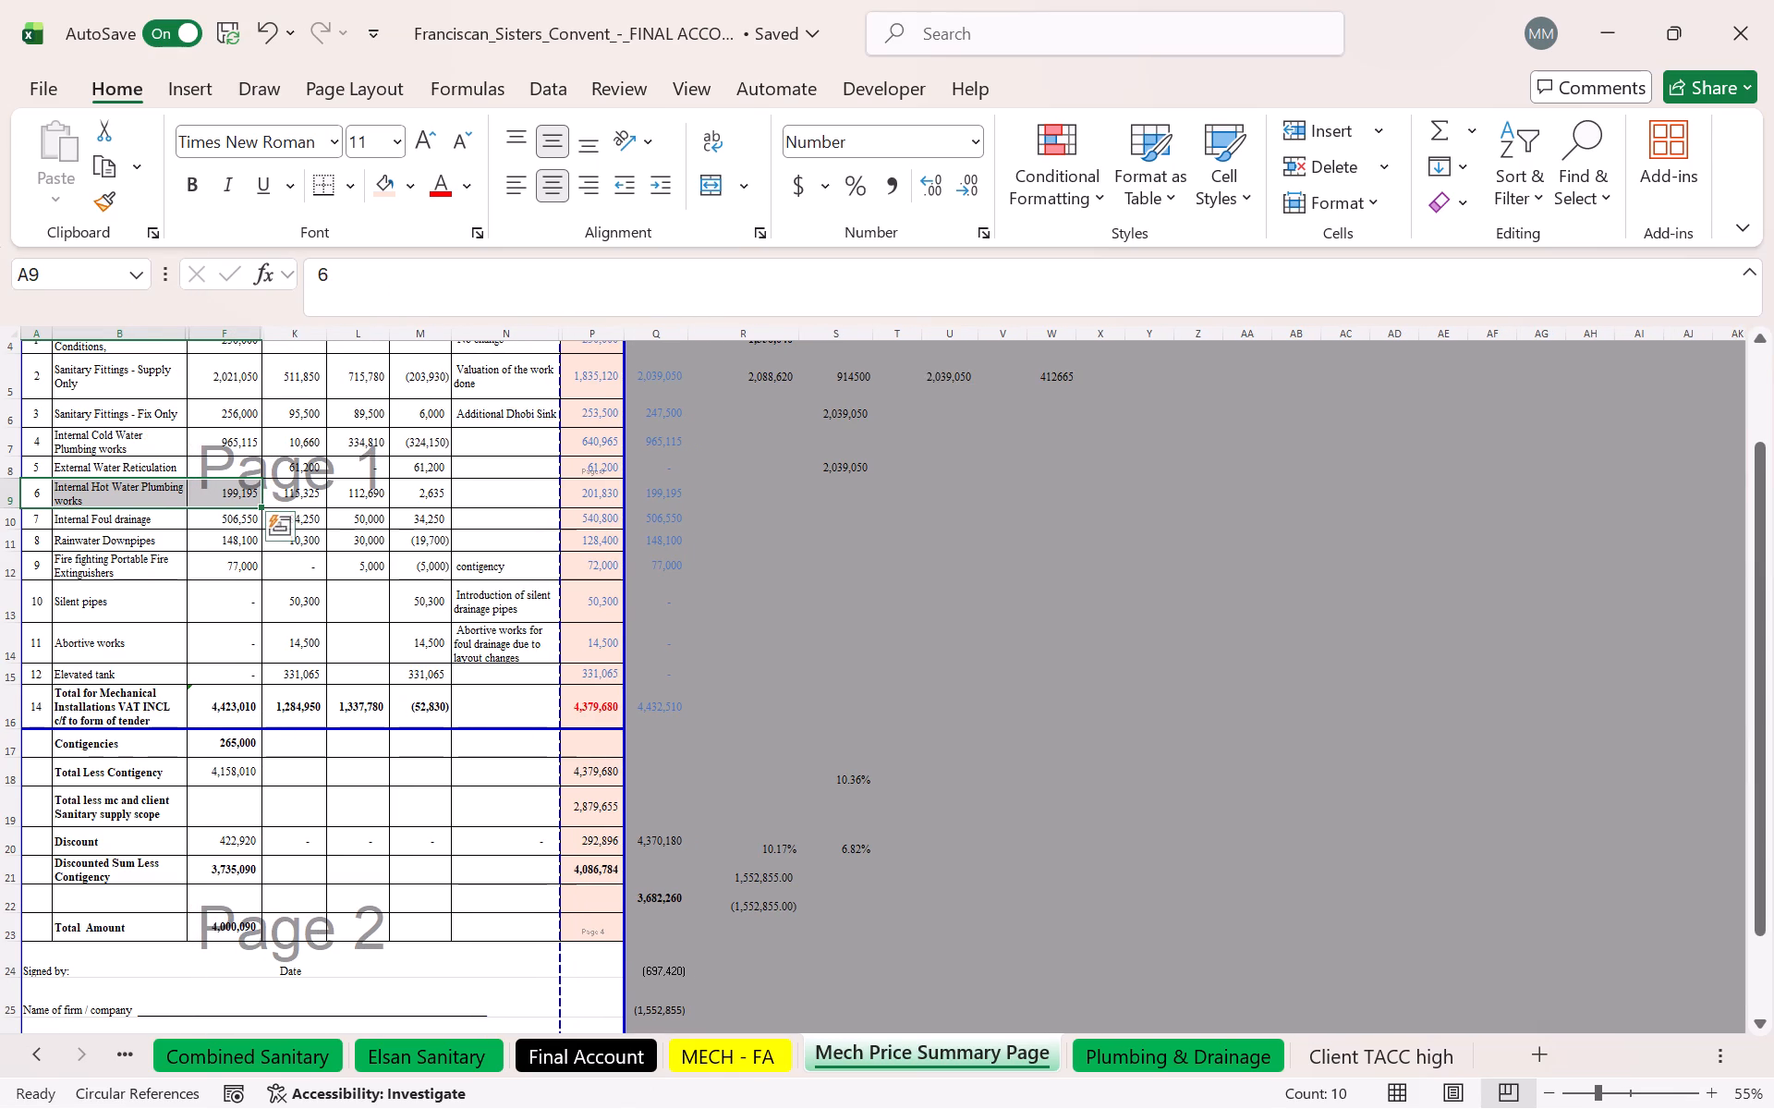
left_click(261, 339)
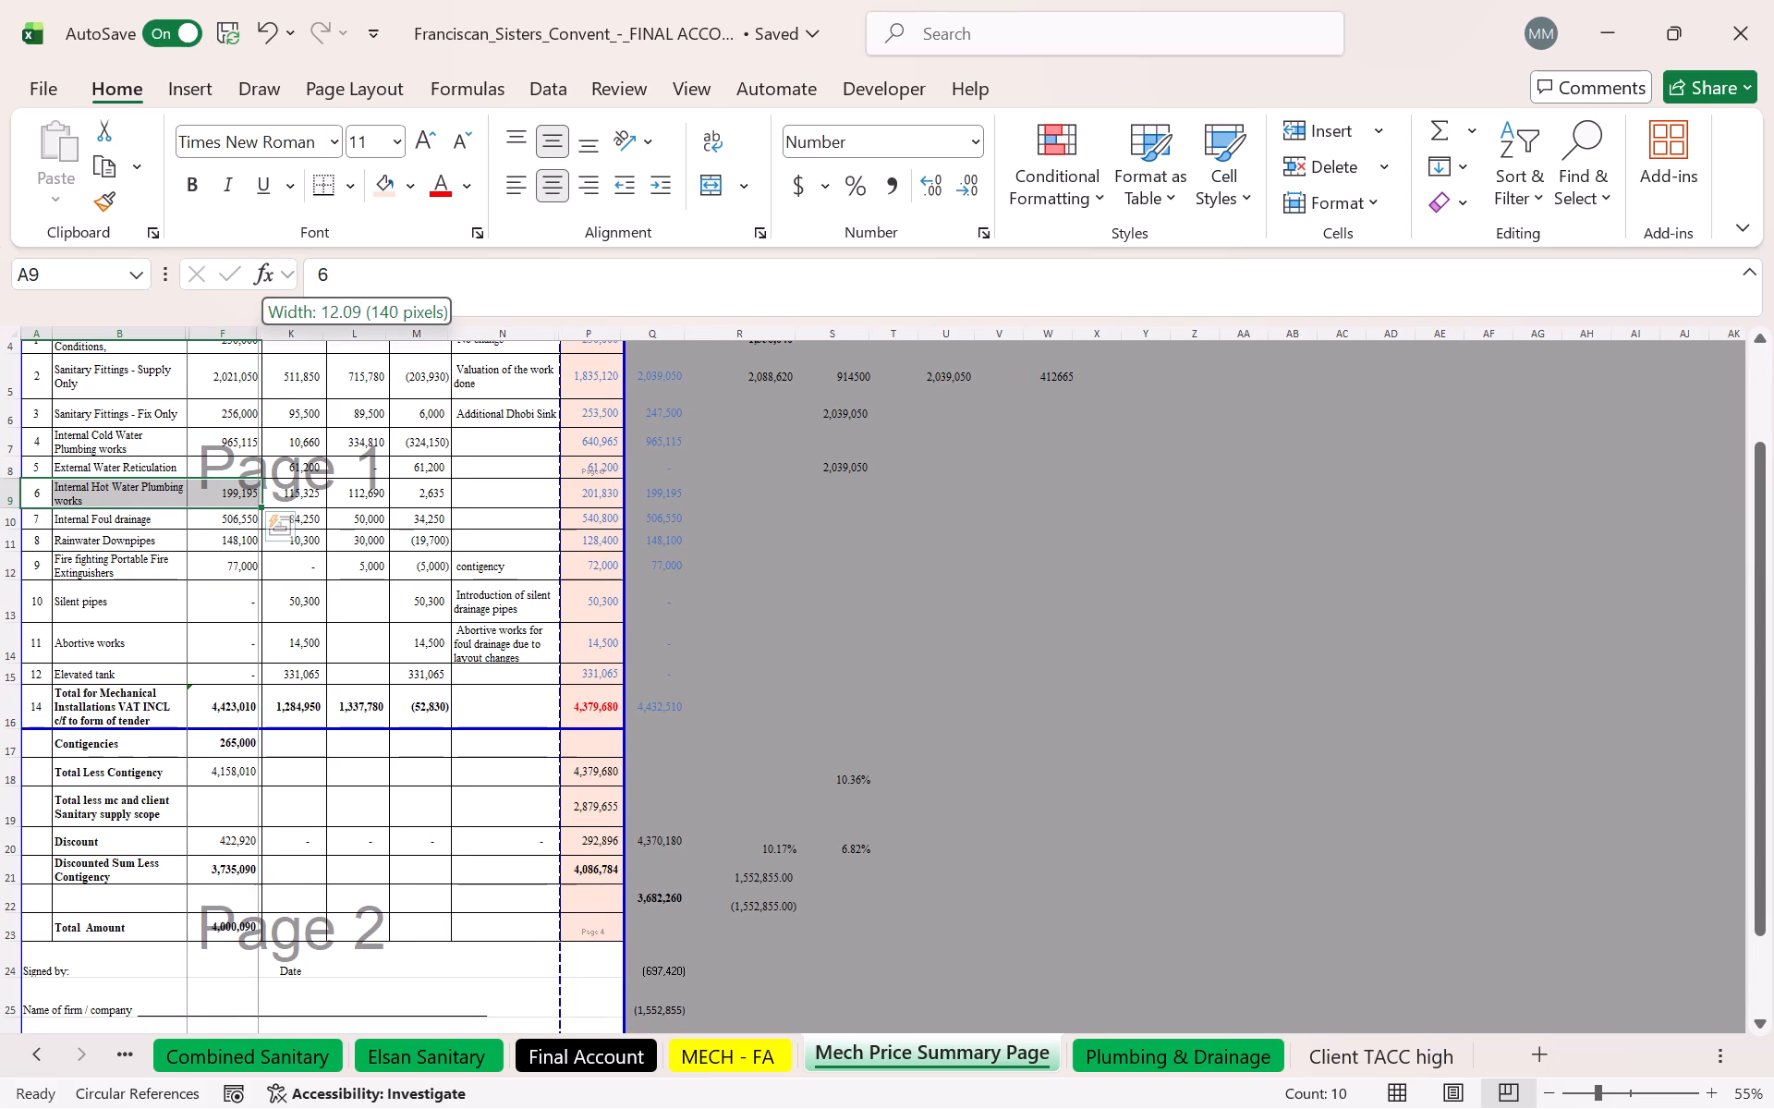
left_click(552, 333)
left_click(544, 336)
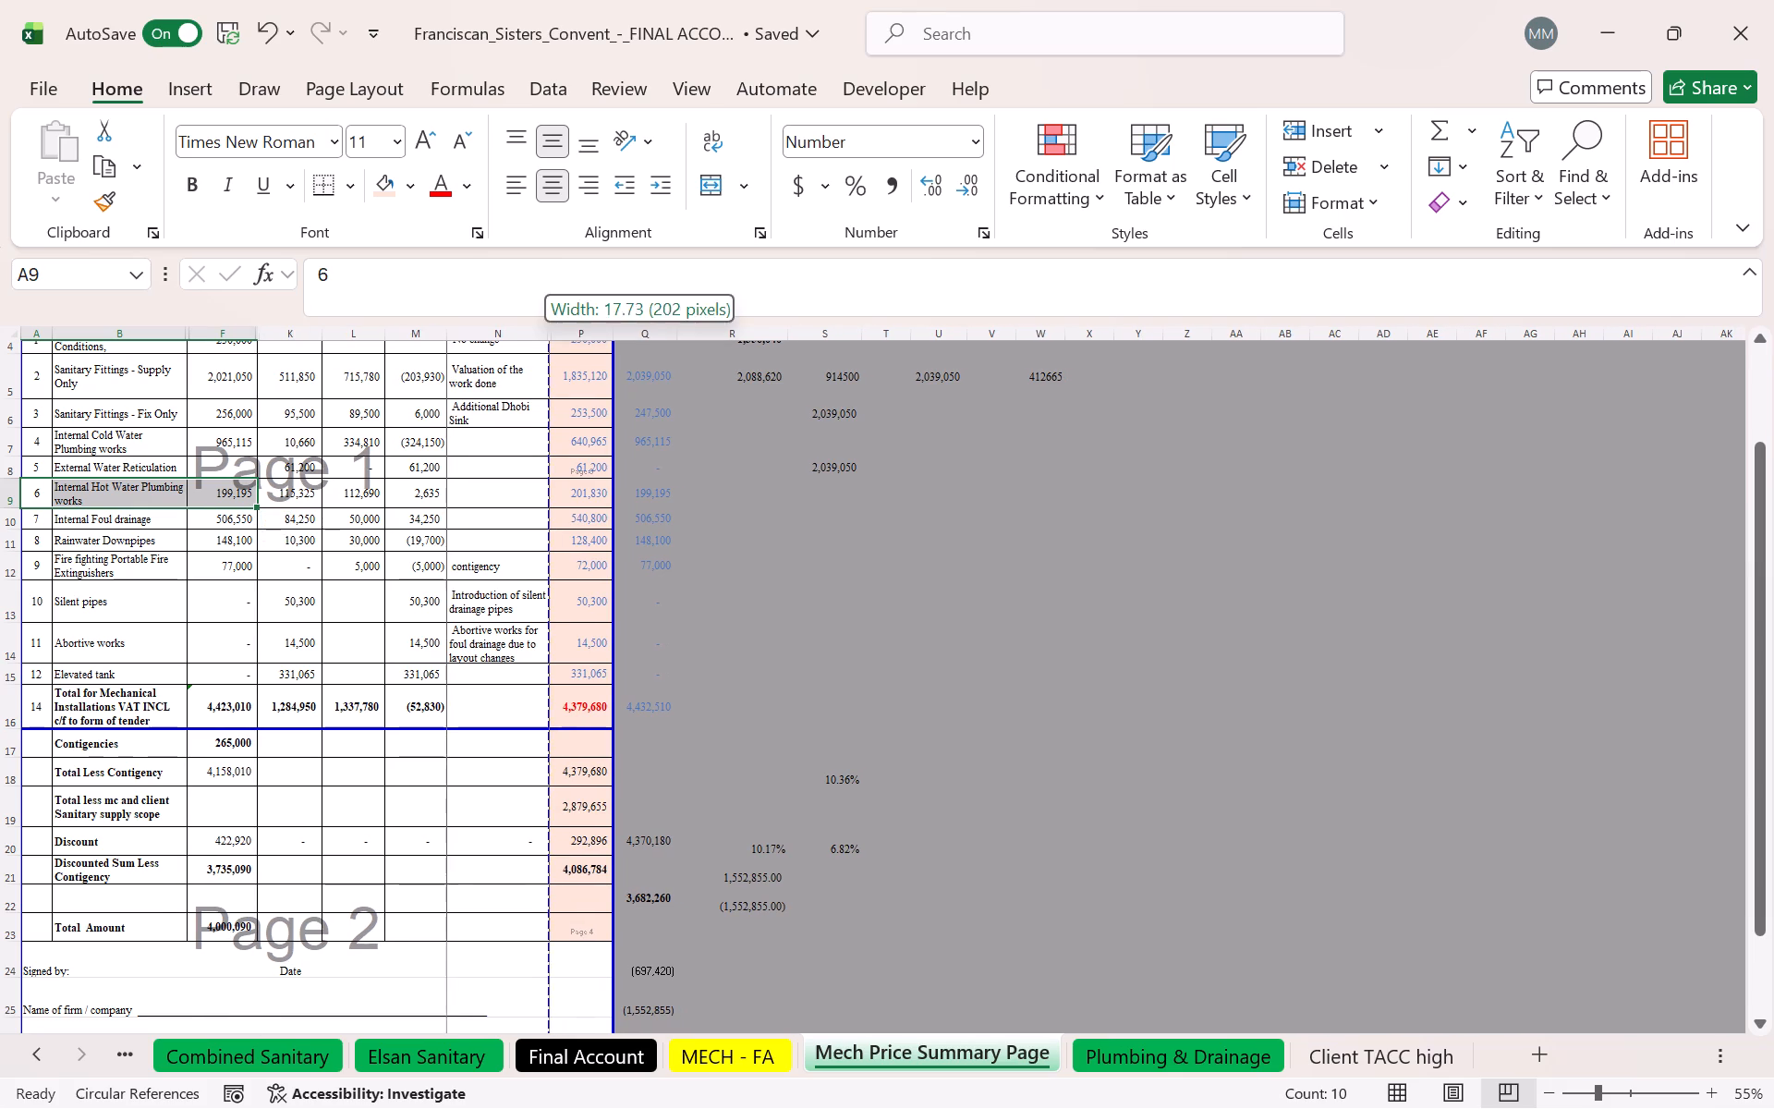
left_click(540, 339)
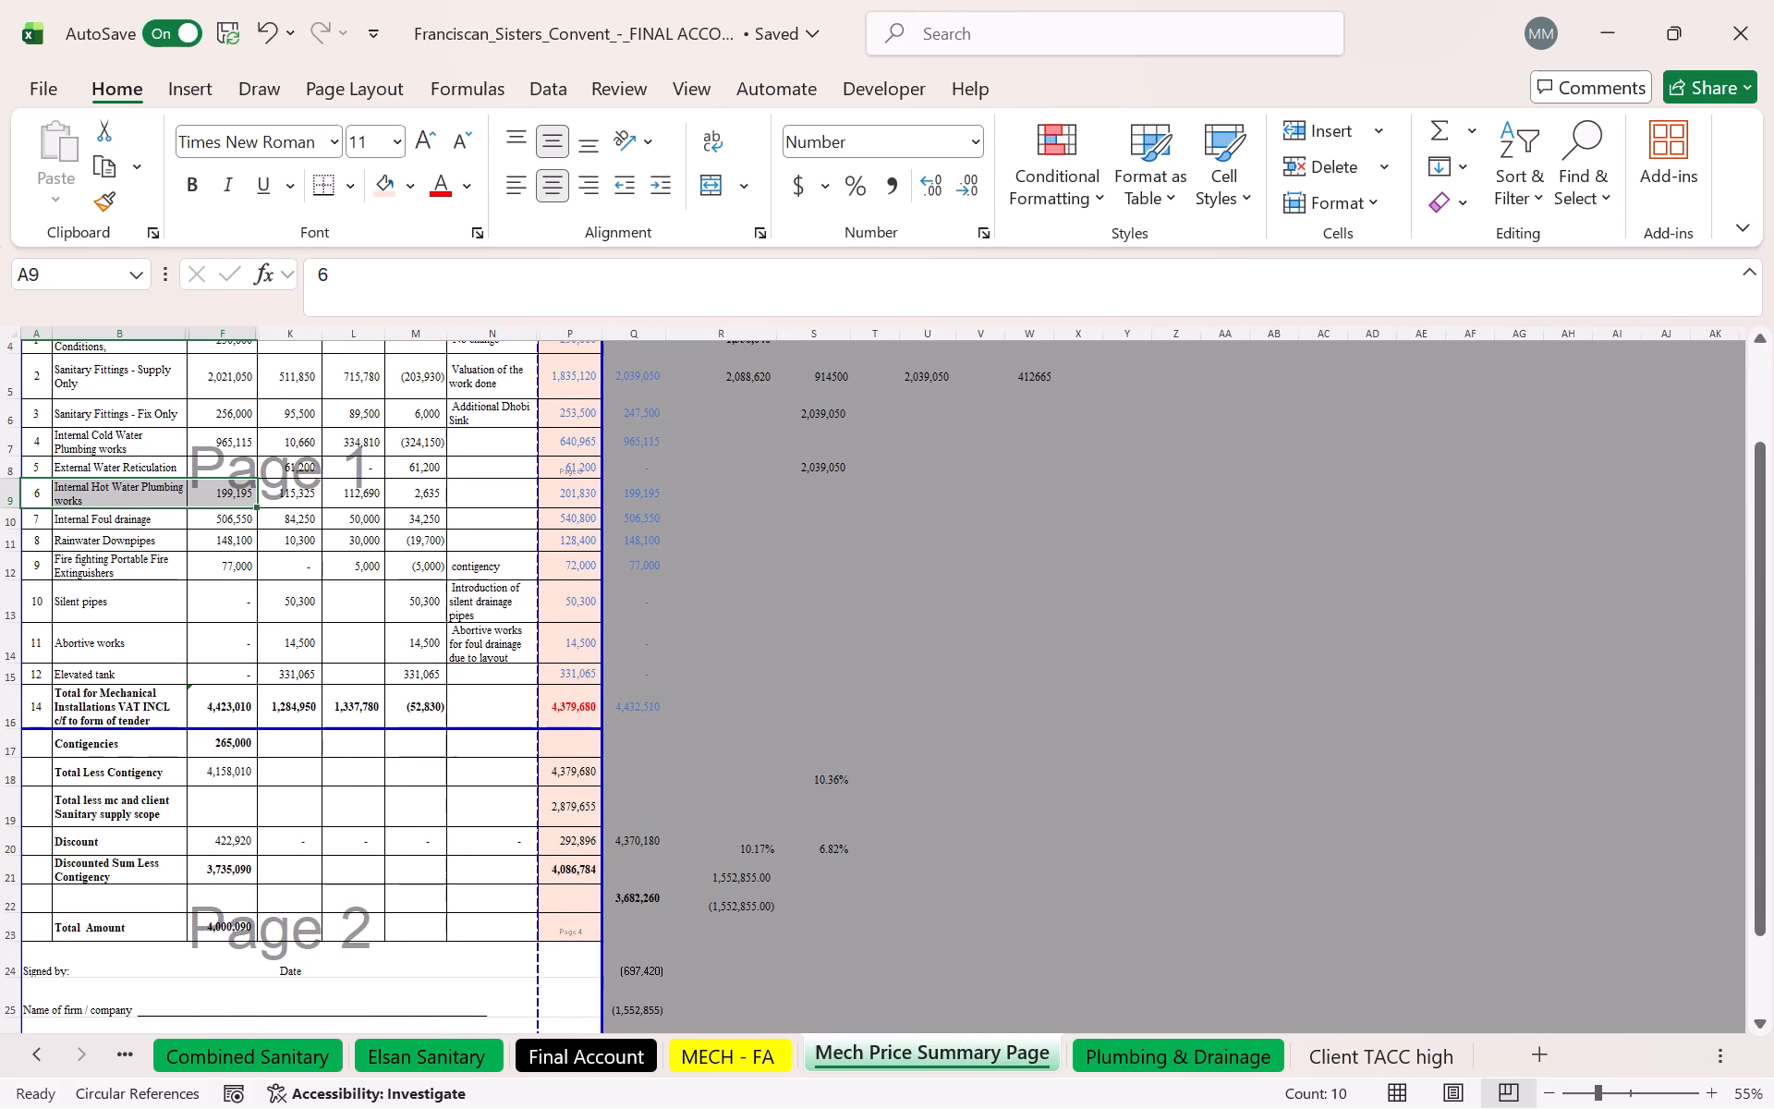
left_click_drag(381, 335, 373, 335)
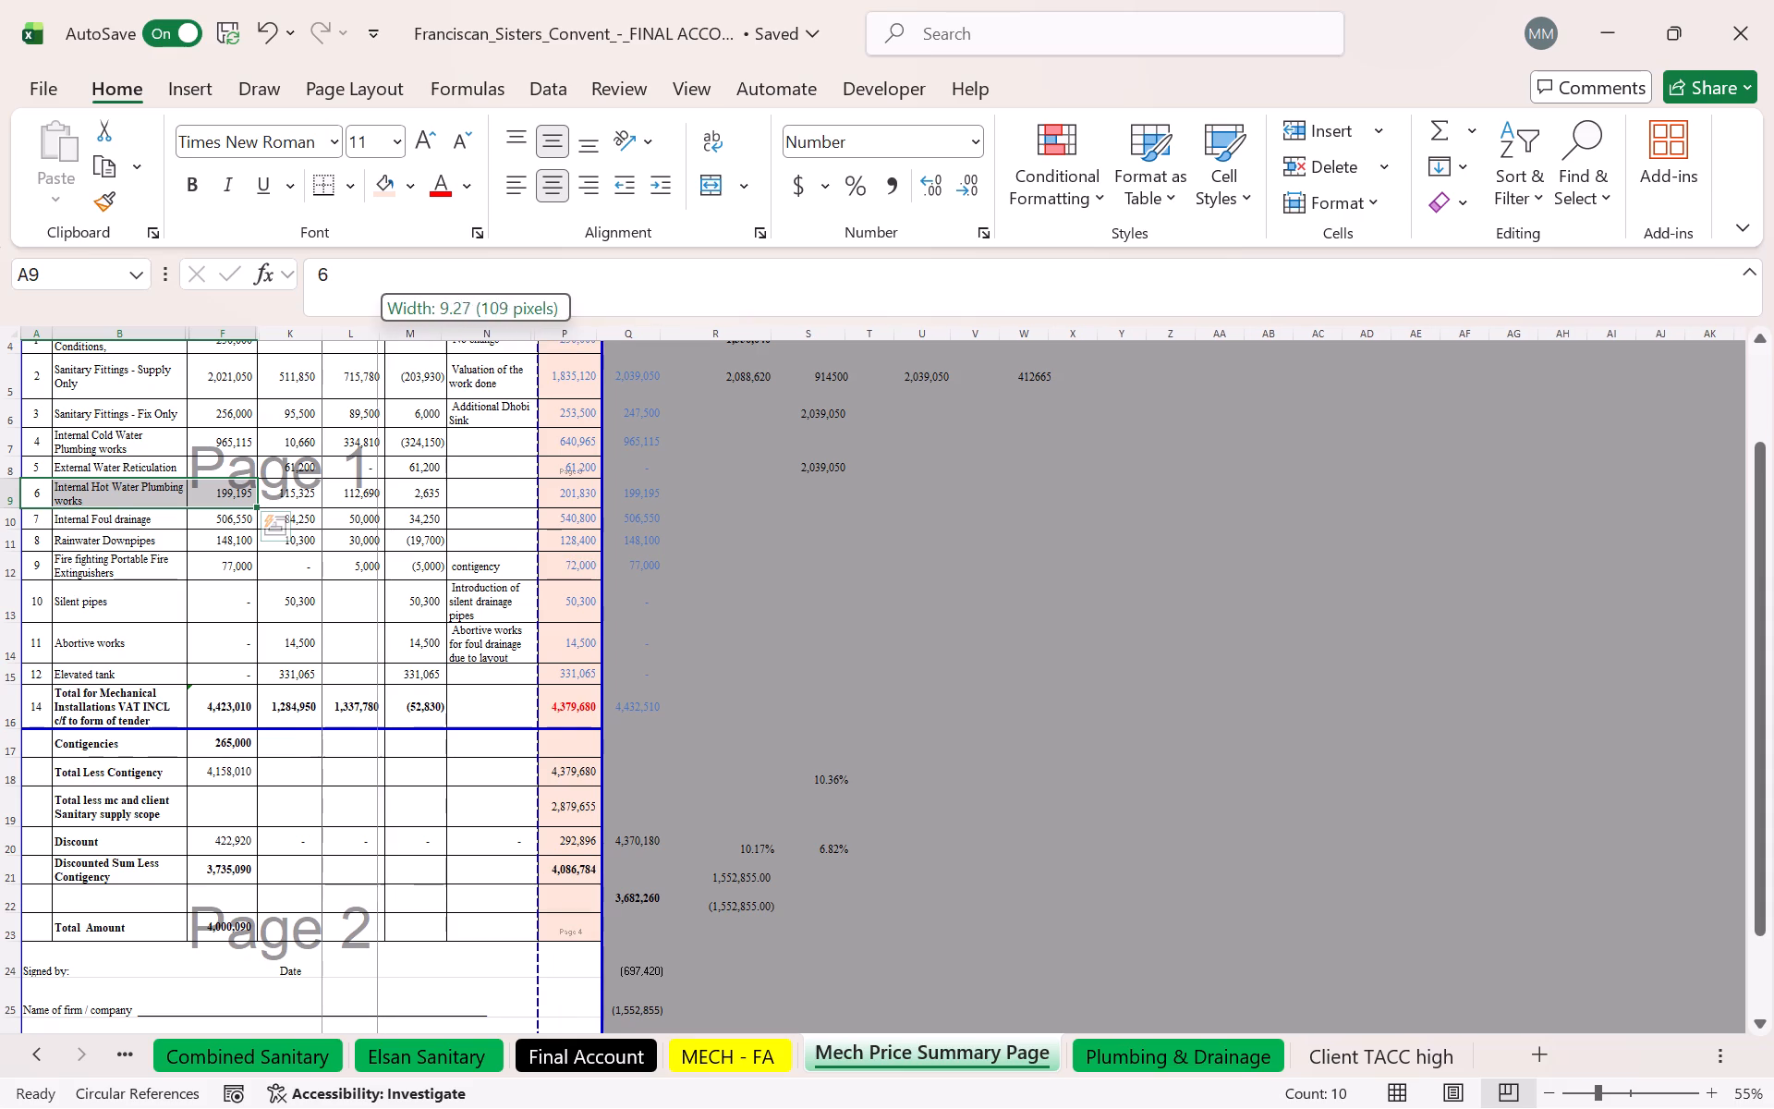
left_click_drag(373, 335, 372, 335)
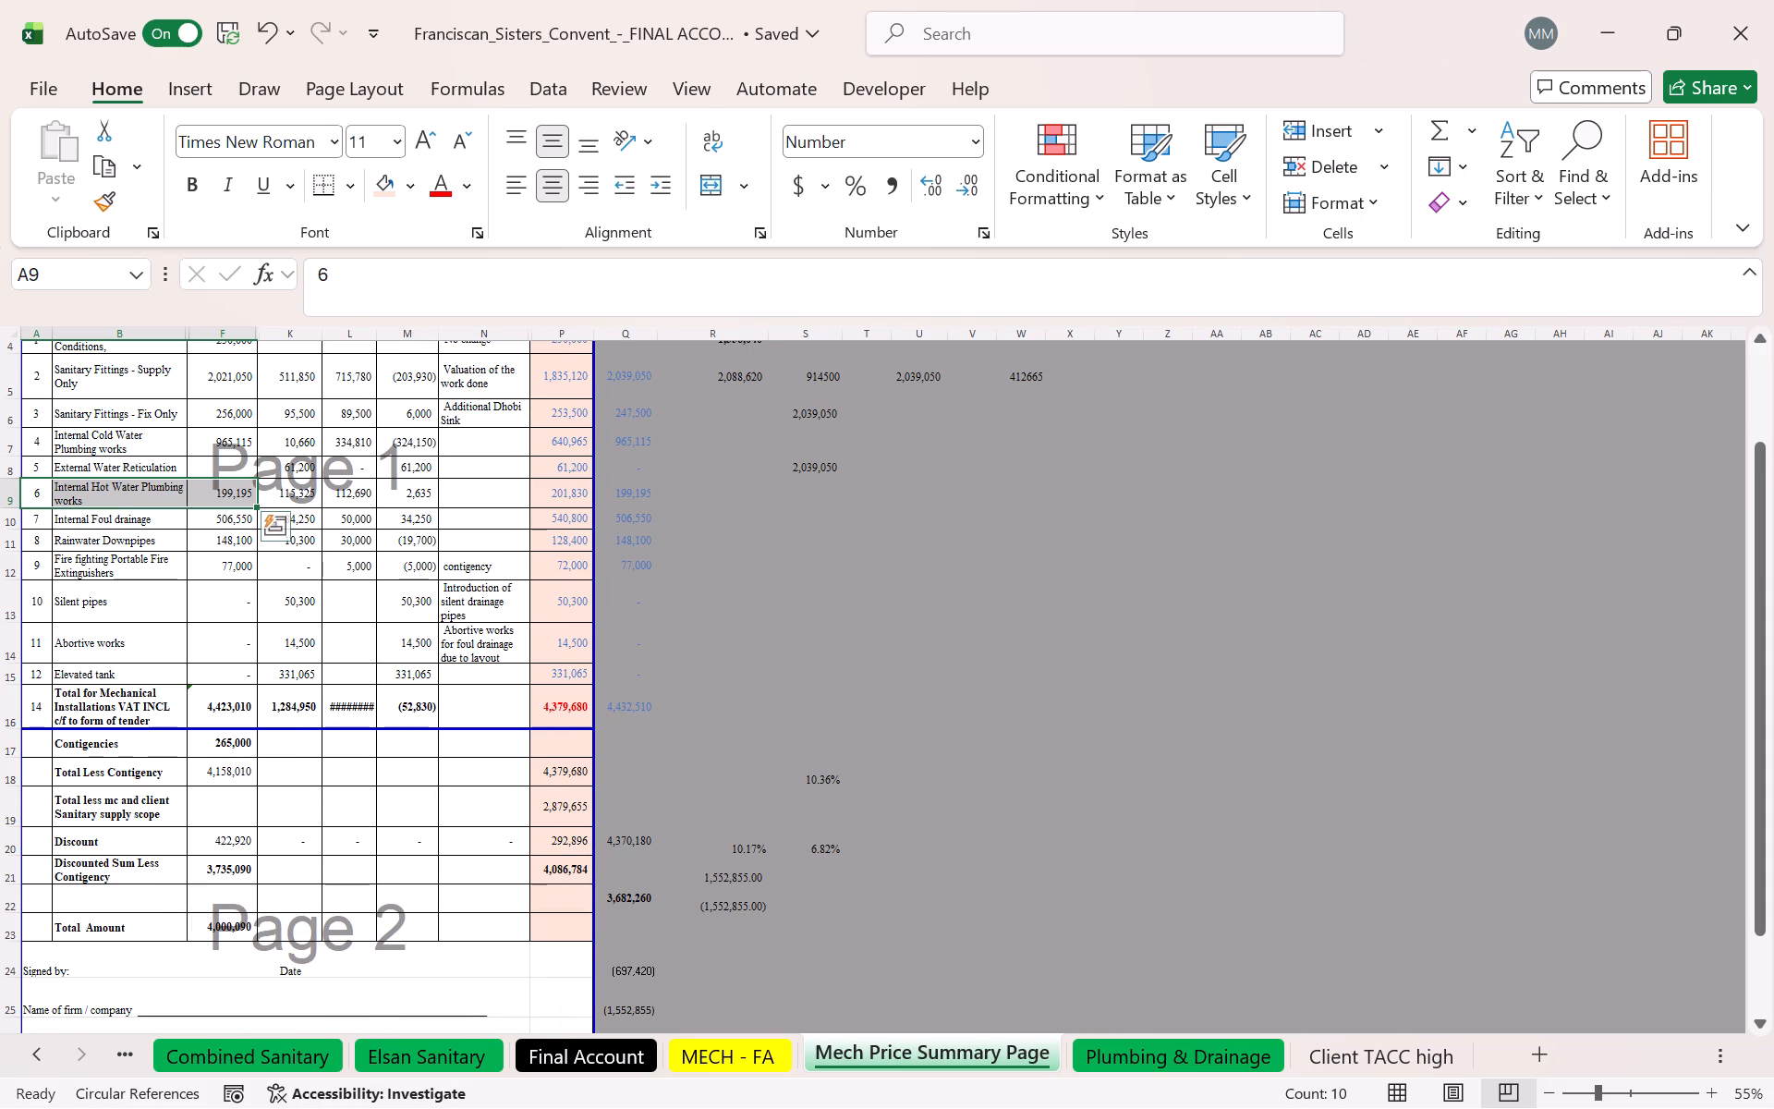
left_click(378, 336)
left_click(383, 334)
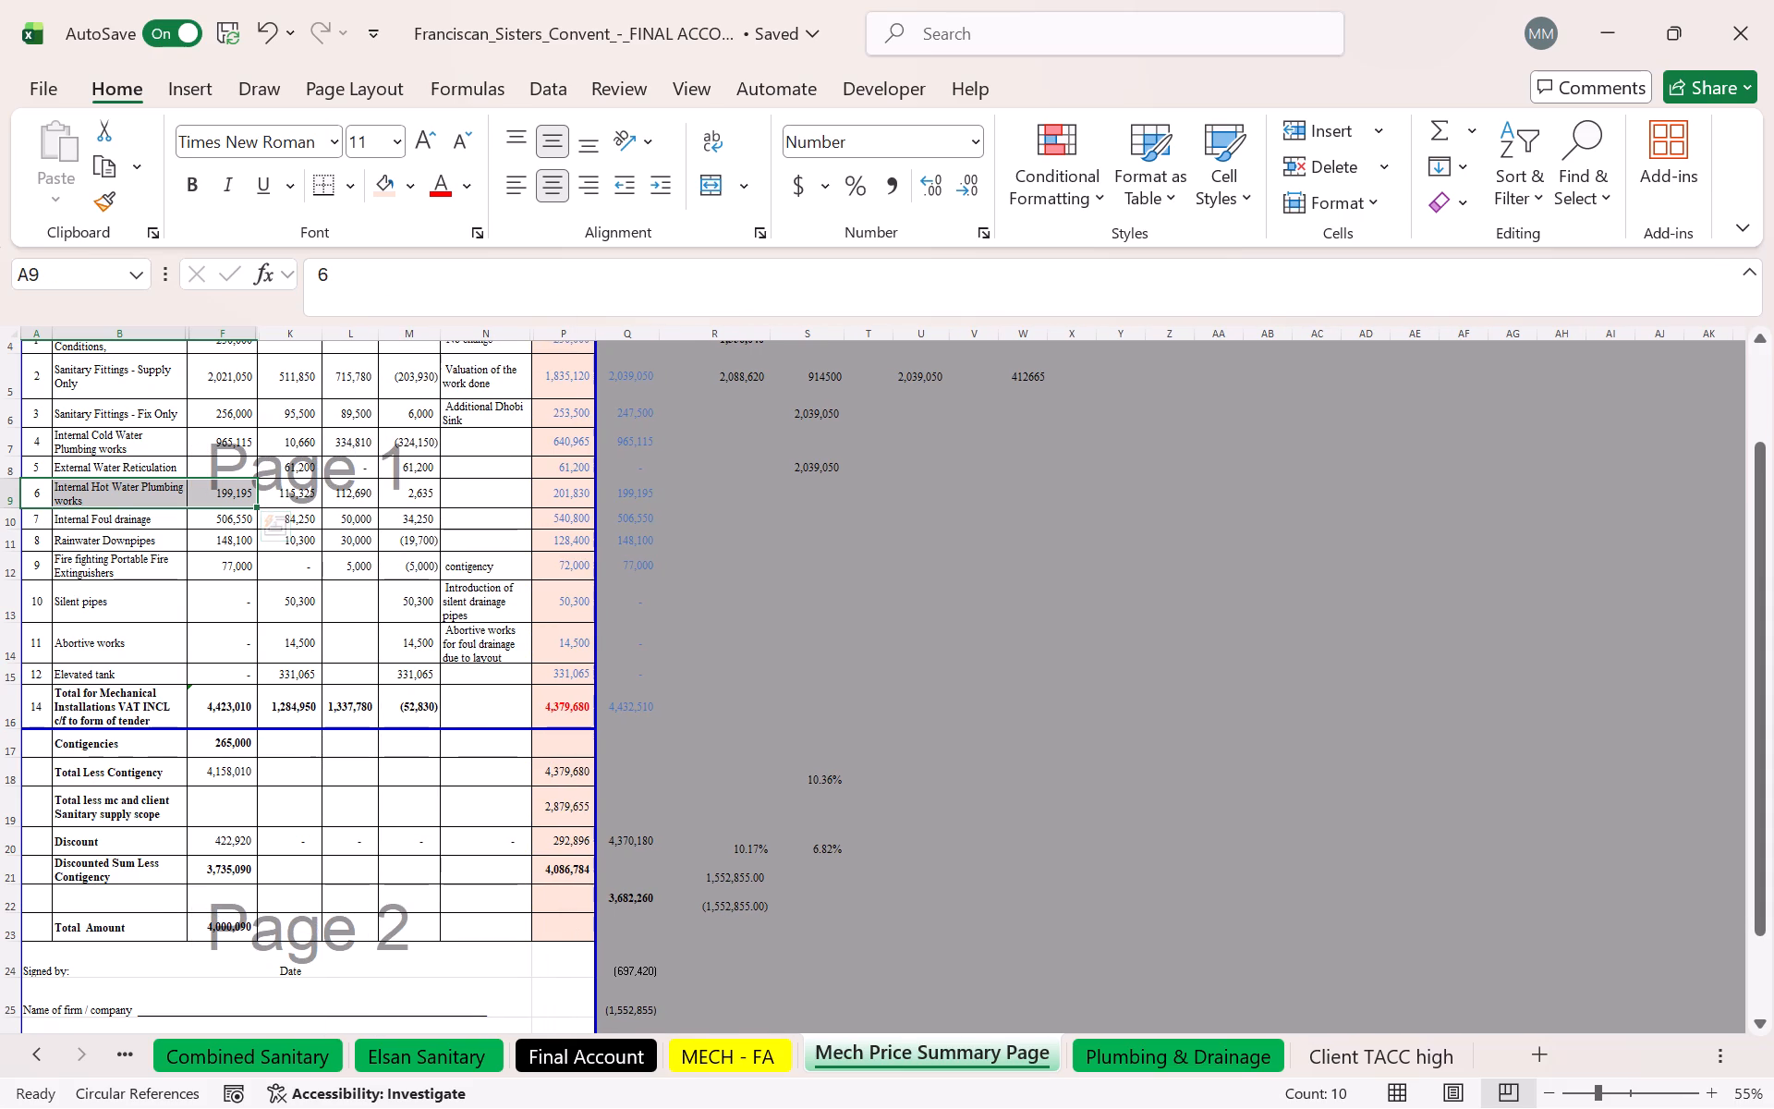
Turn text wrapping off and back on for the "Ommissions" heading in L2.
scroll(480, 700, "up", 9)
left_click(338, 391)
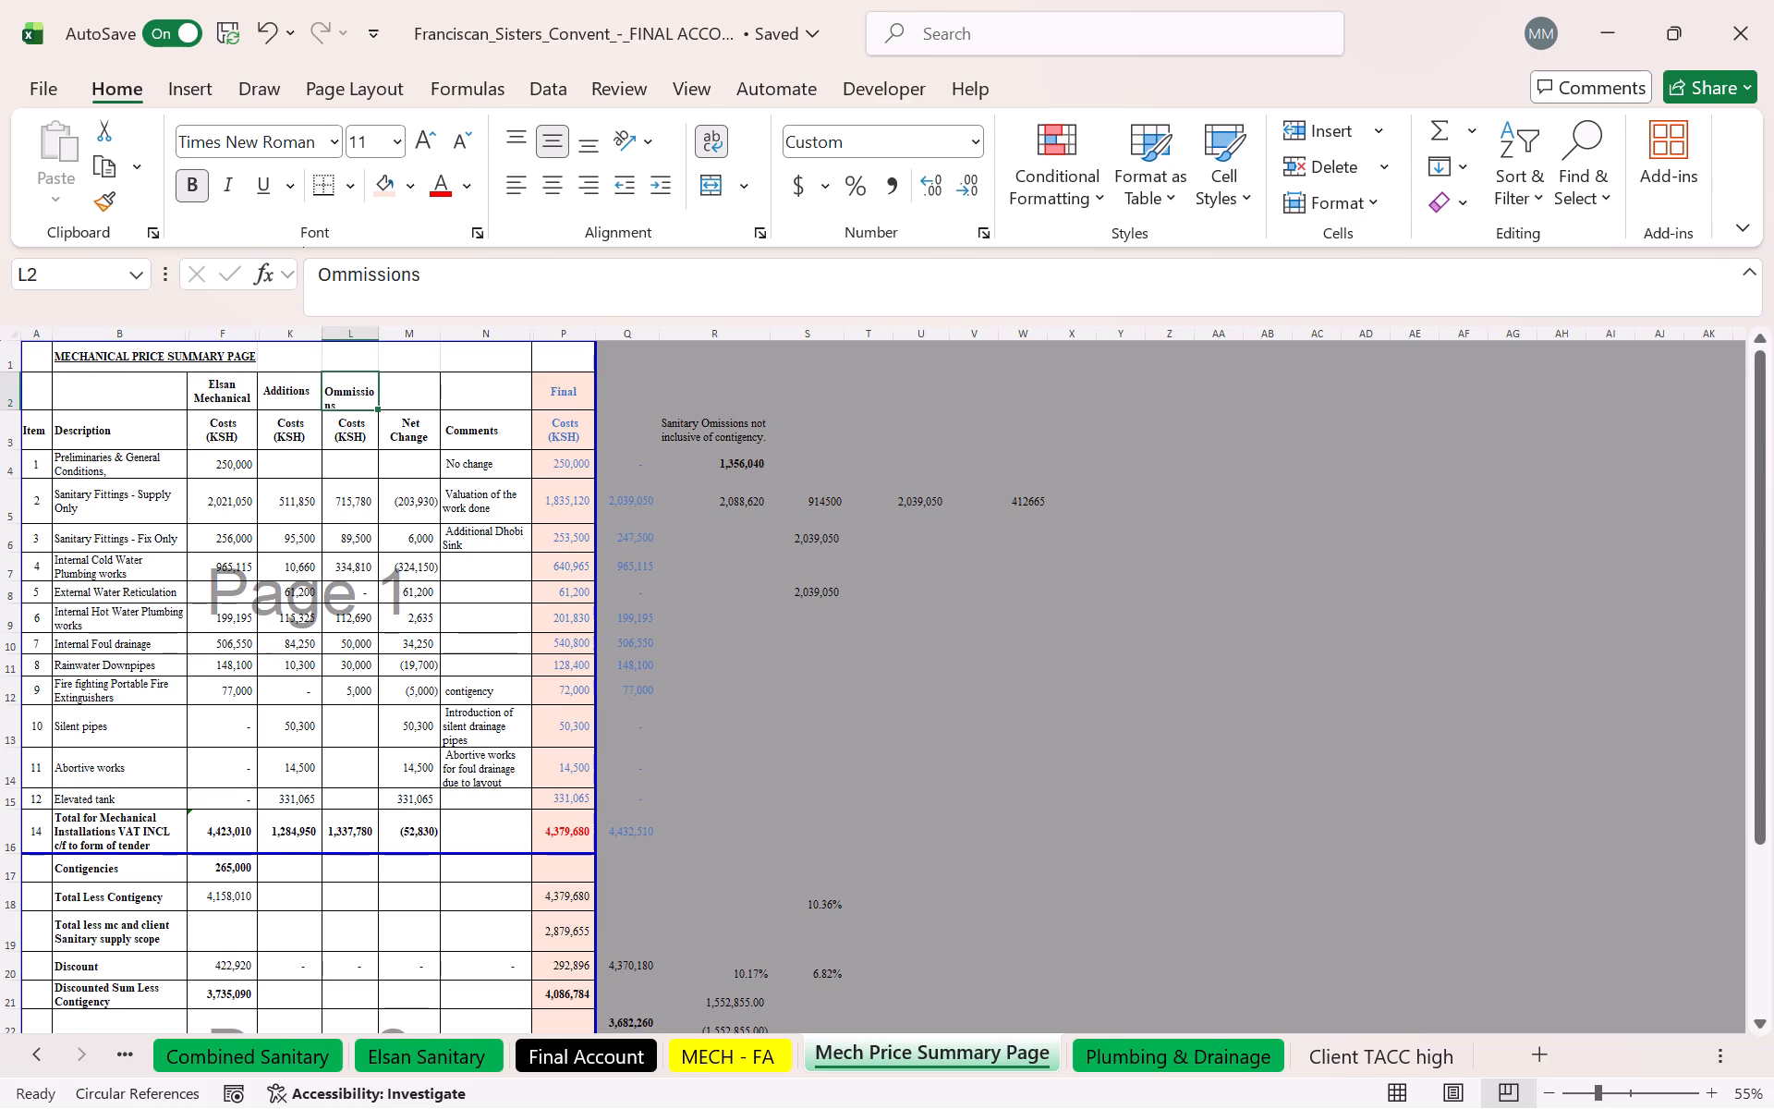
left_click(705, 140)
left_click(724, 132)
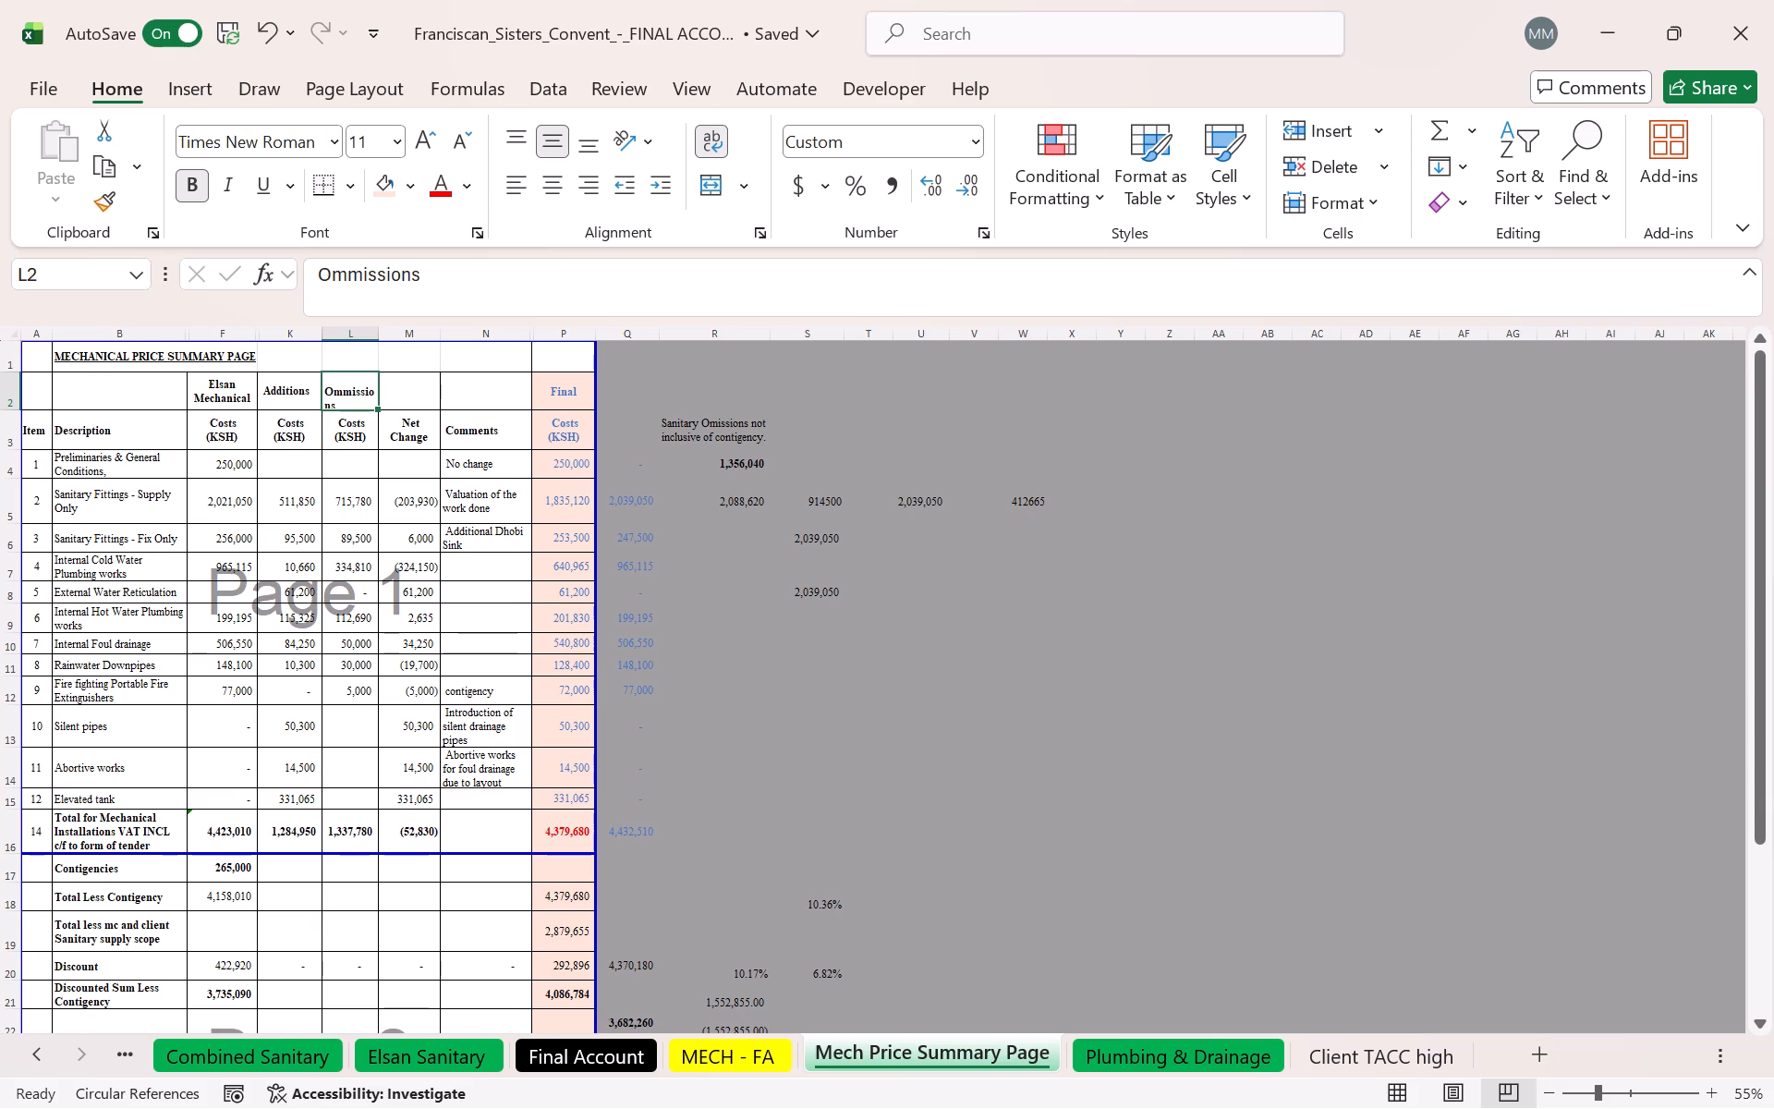
Preview the summary's printout, move the page break down to just below the Total Amount row, and preview it again.
key("ctrl+p")
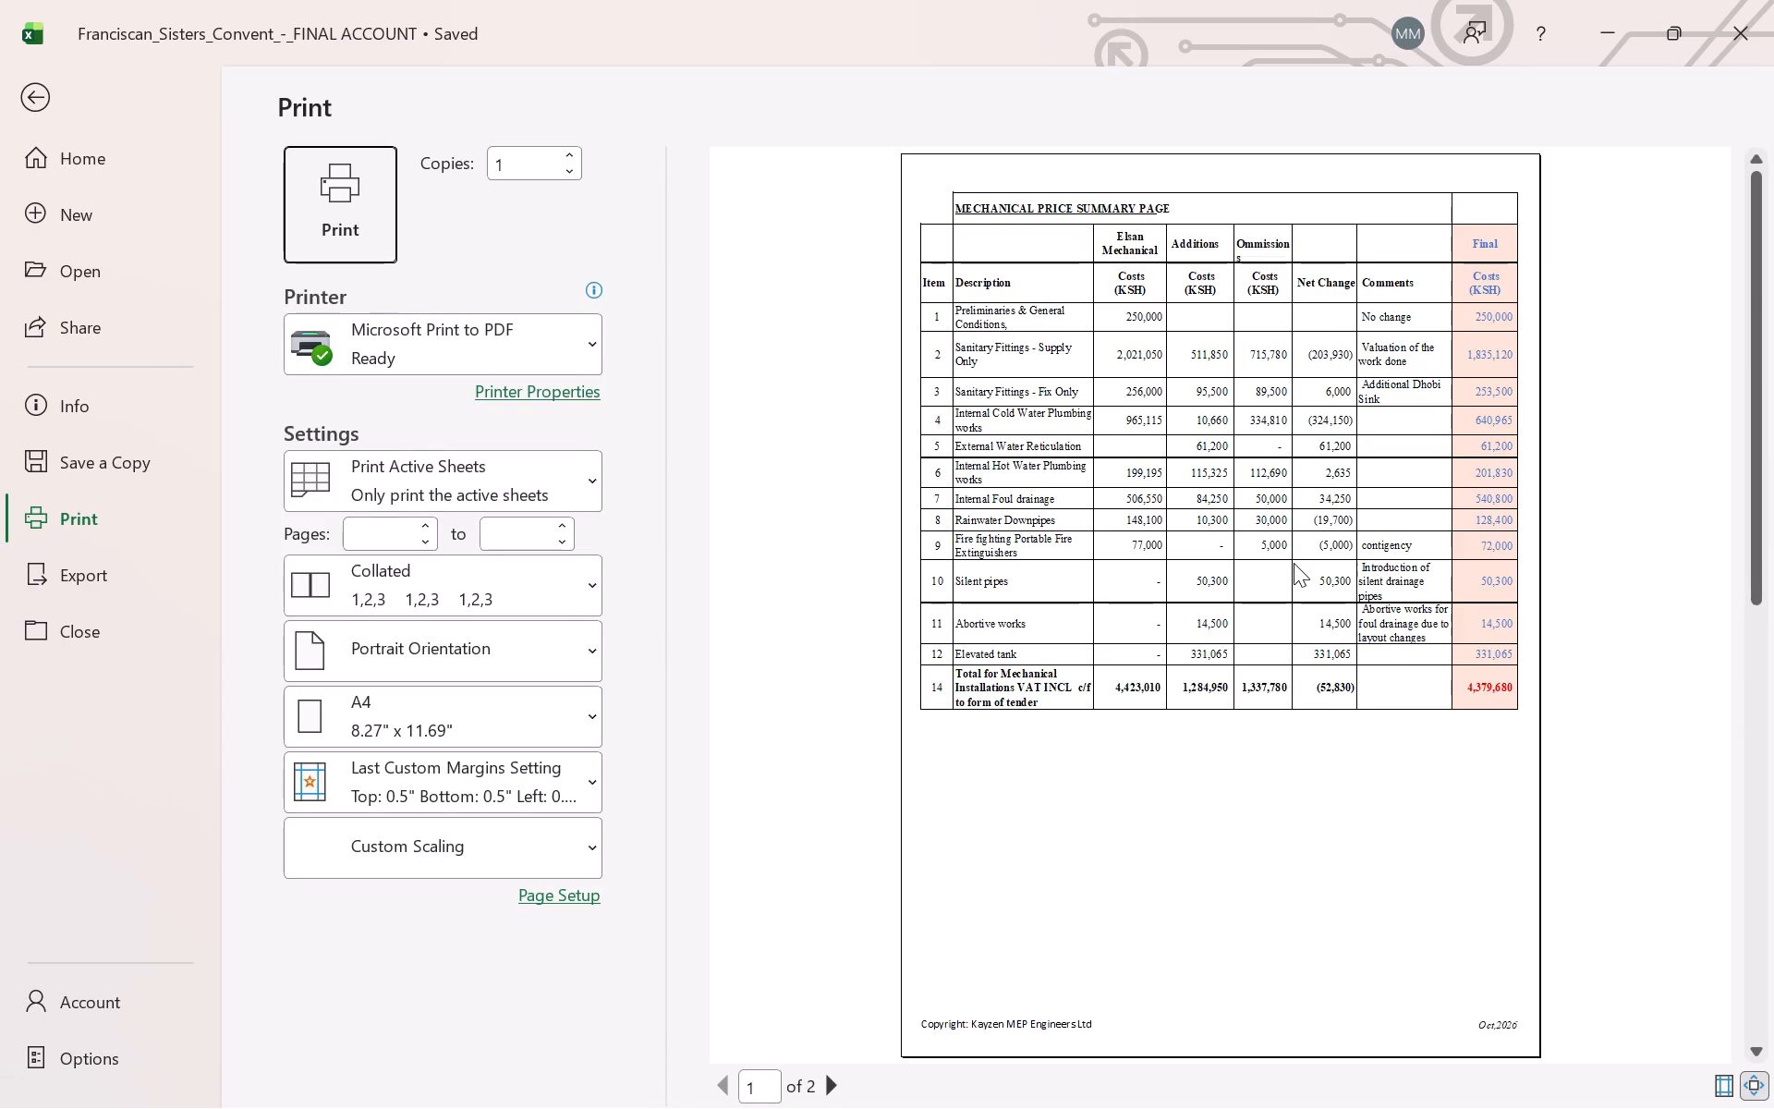
scroll(1294, 563, "down", 1)
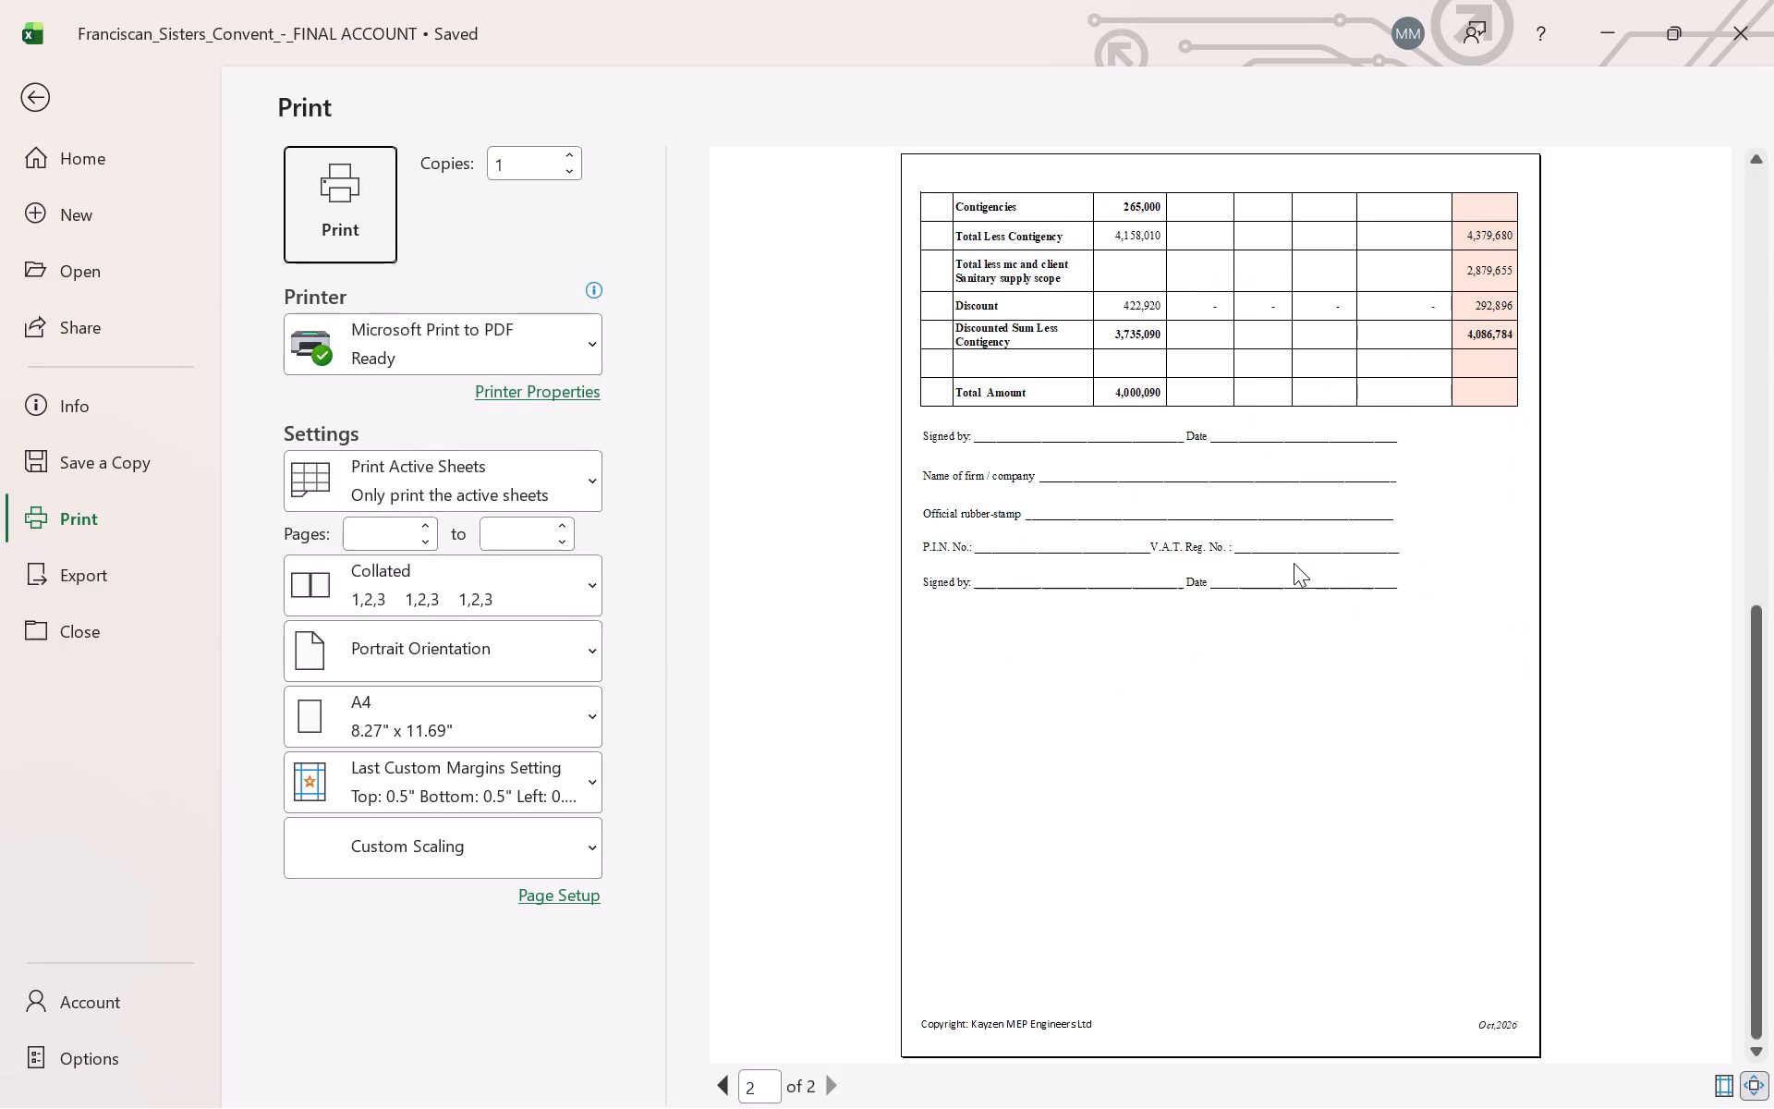
left_click(18, 92)
scroll(402, 466, "down", 4)
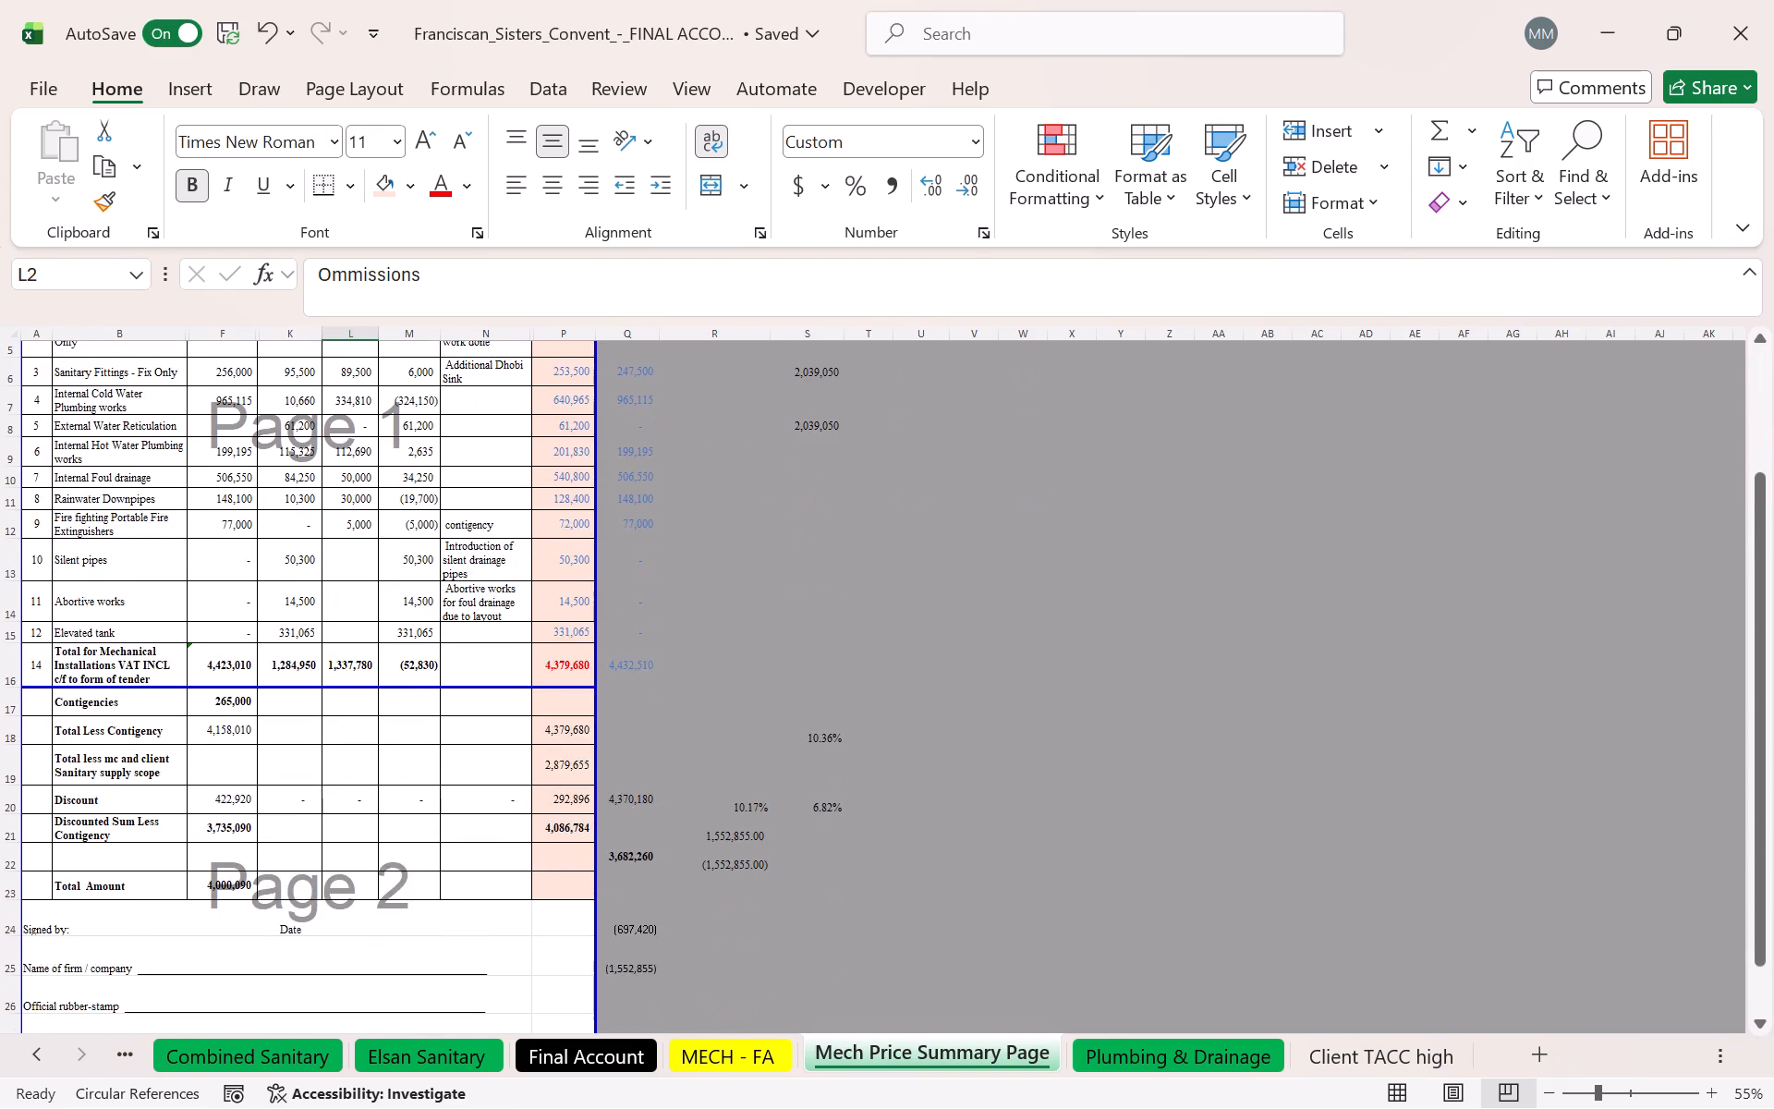
scroll(410, 470, "down", 2)
left_click_drag(476, 607, 476, 814)
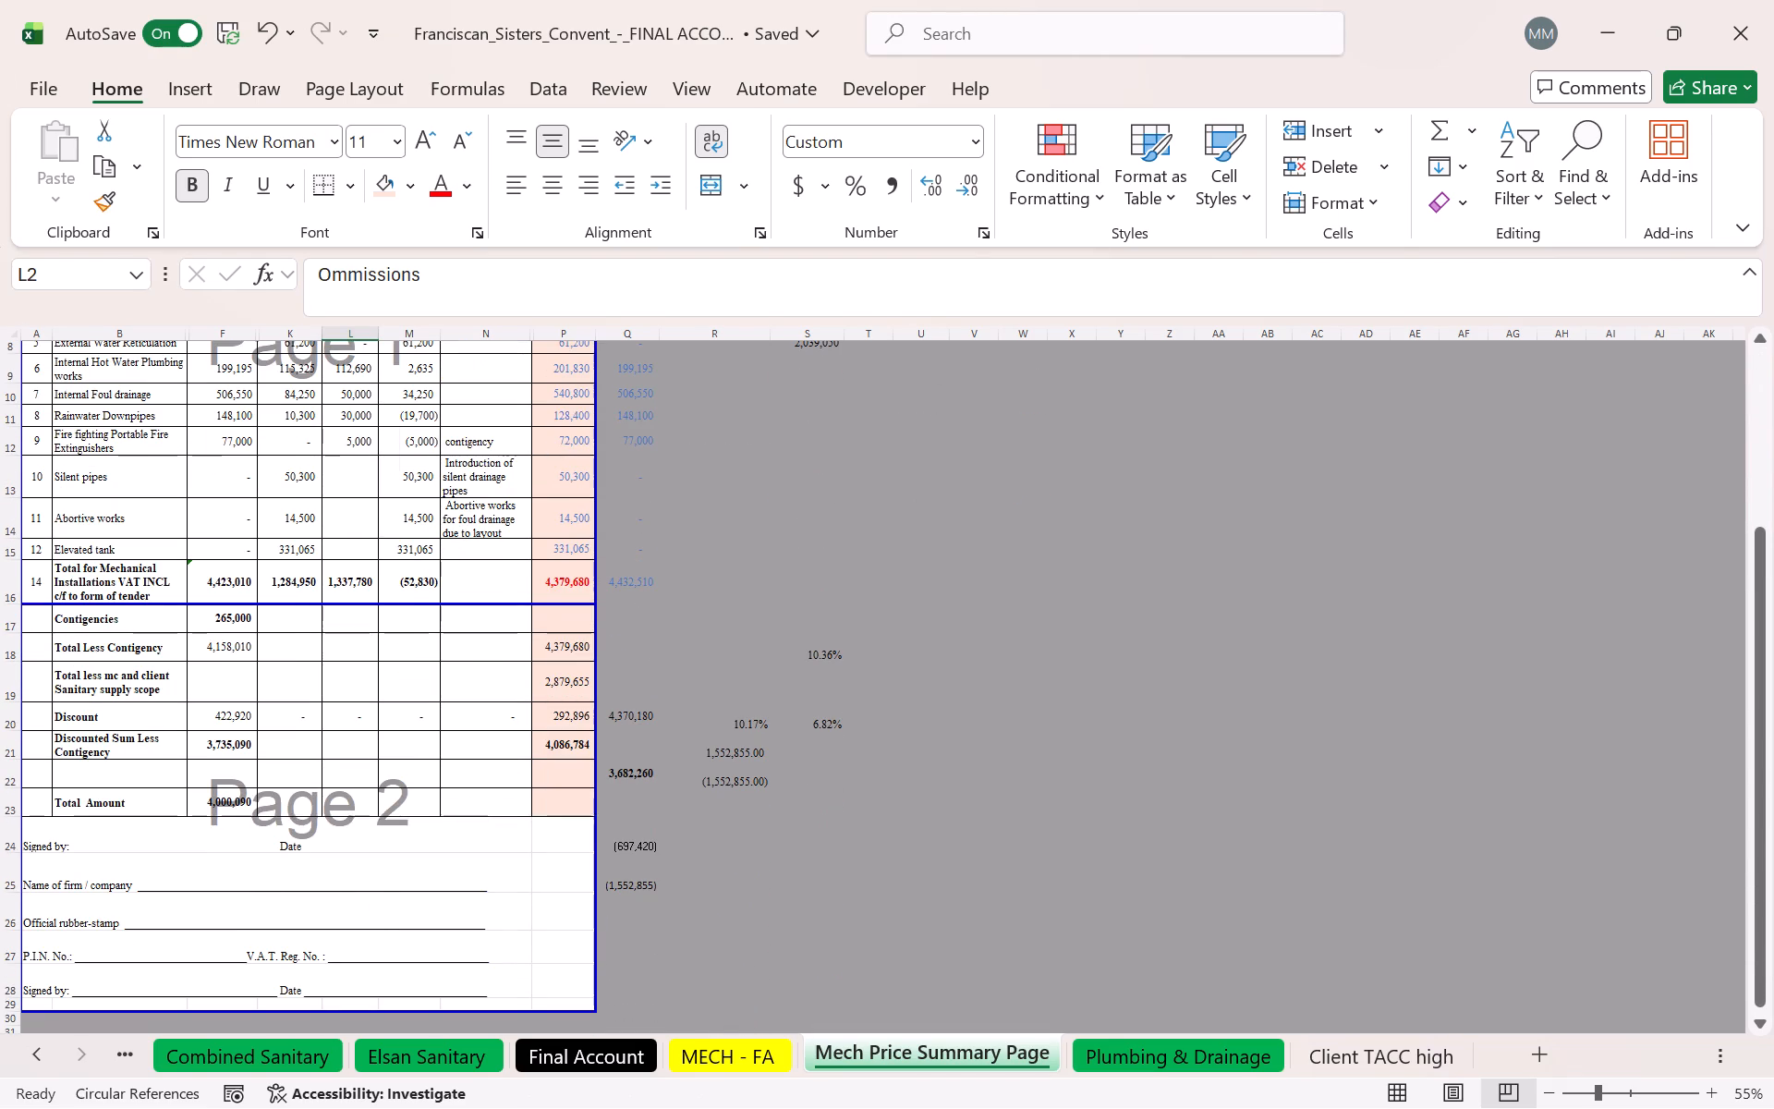
key("ctrl+p")
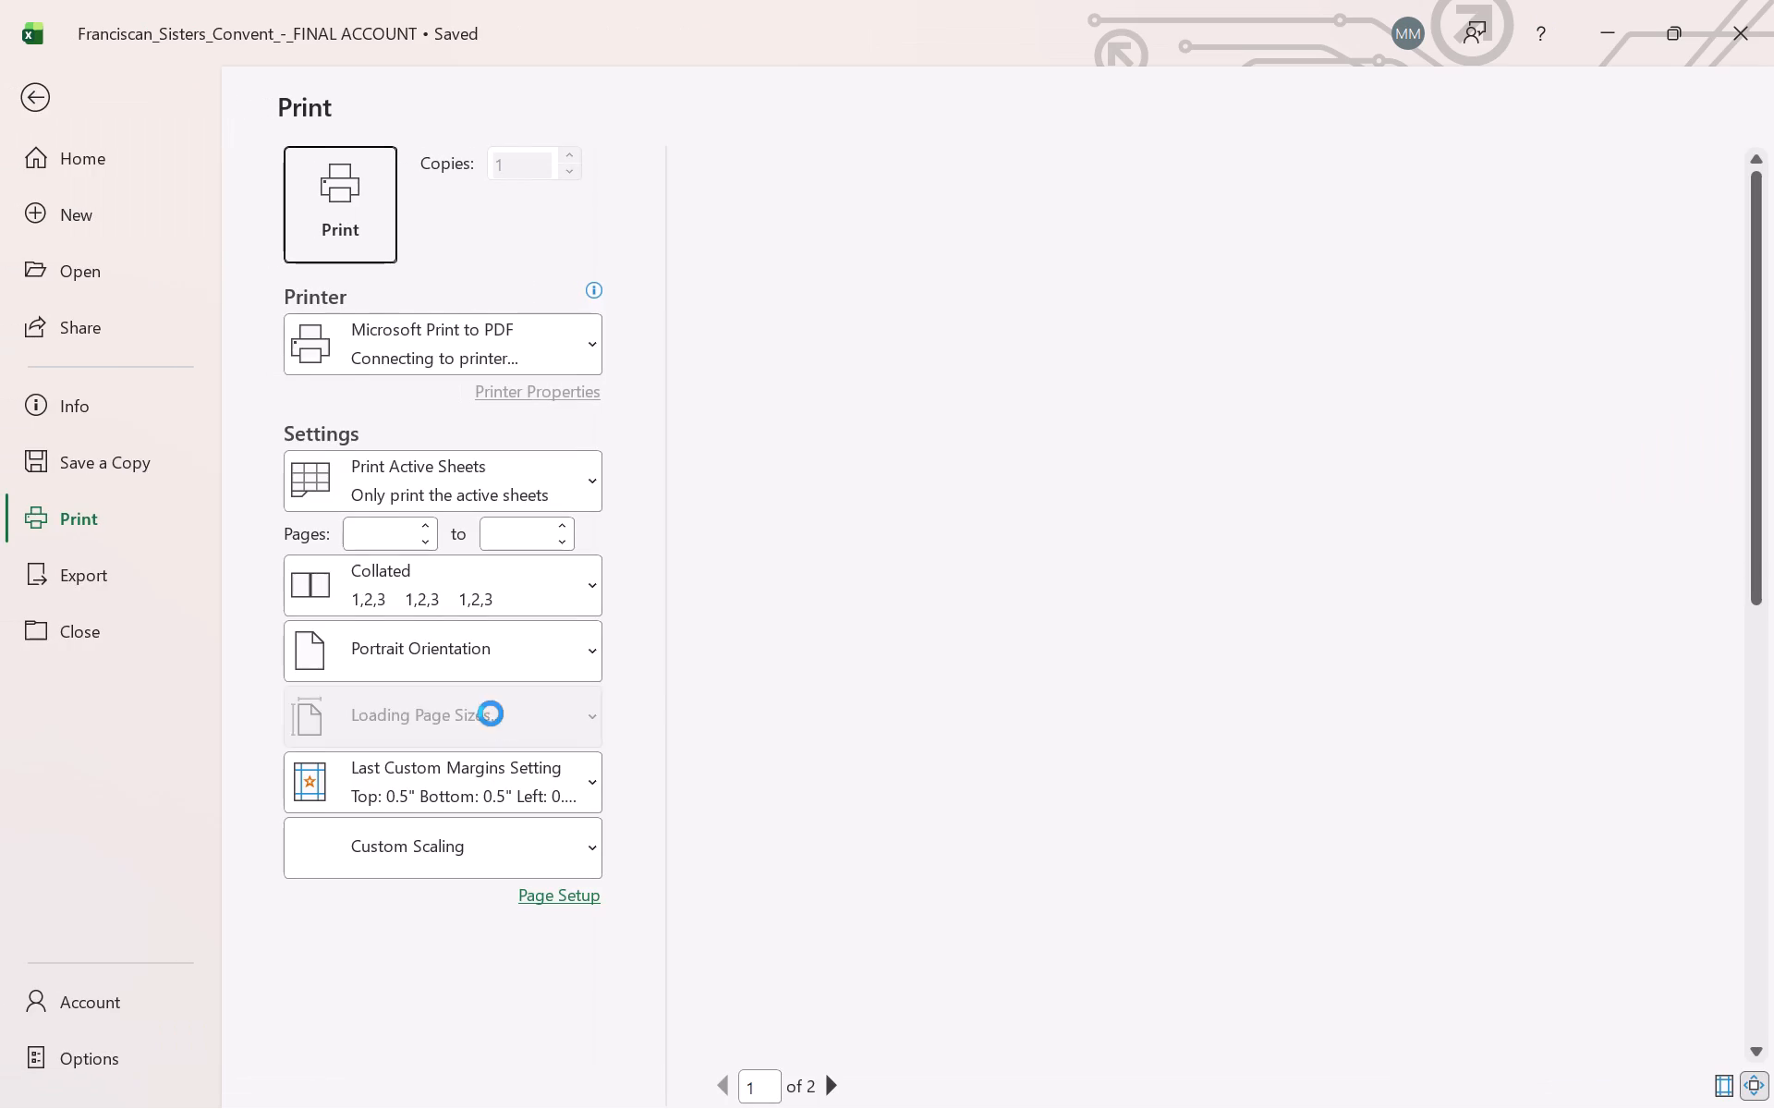
left_click(40, 100)
Move the page break below the last signature line and exclude row 29 from the print area, then check the print preview.
scroll(353, 496, "down", 1)
left_click_drag(430, 773, 430, 877)
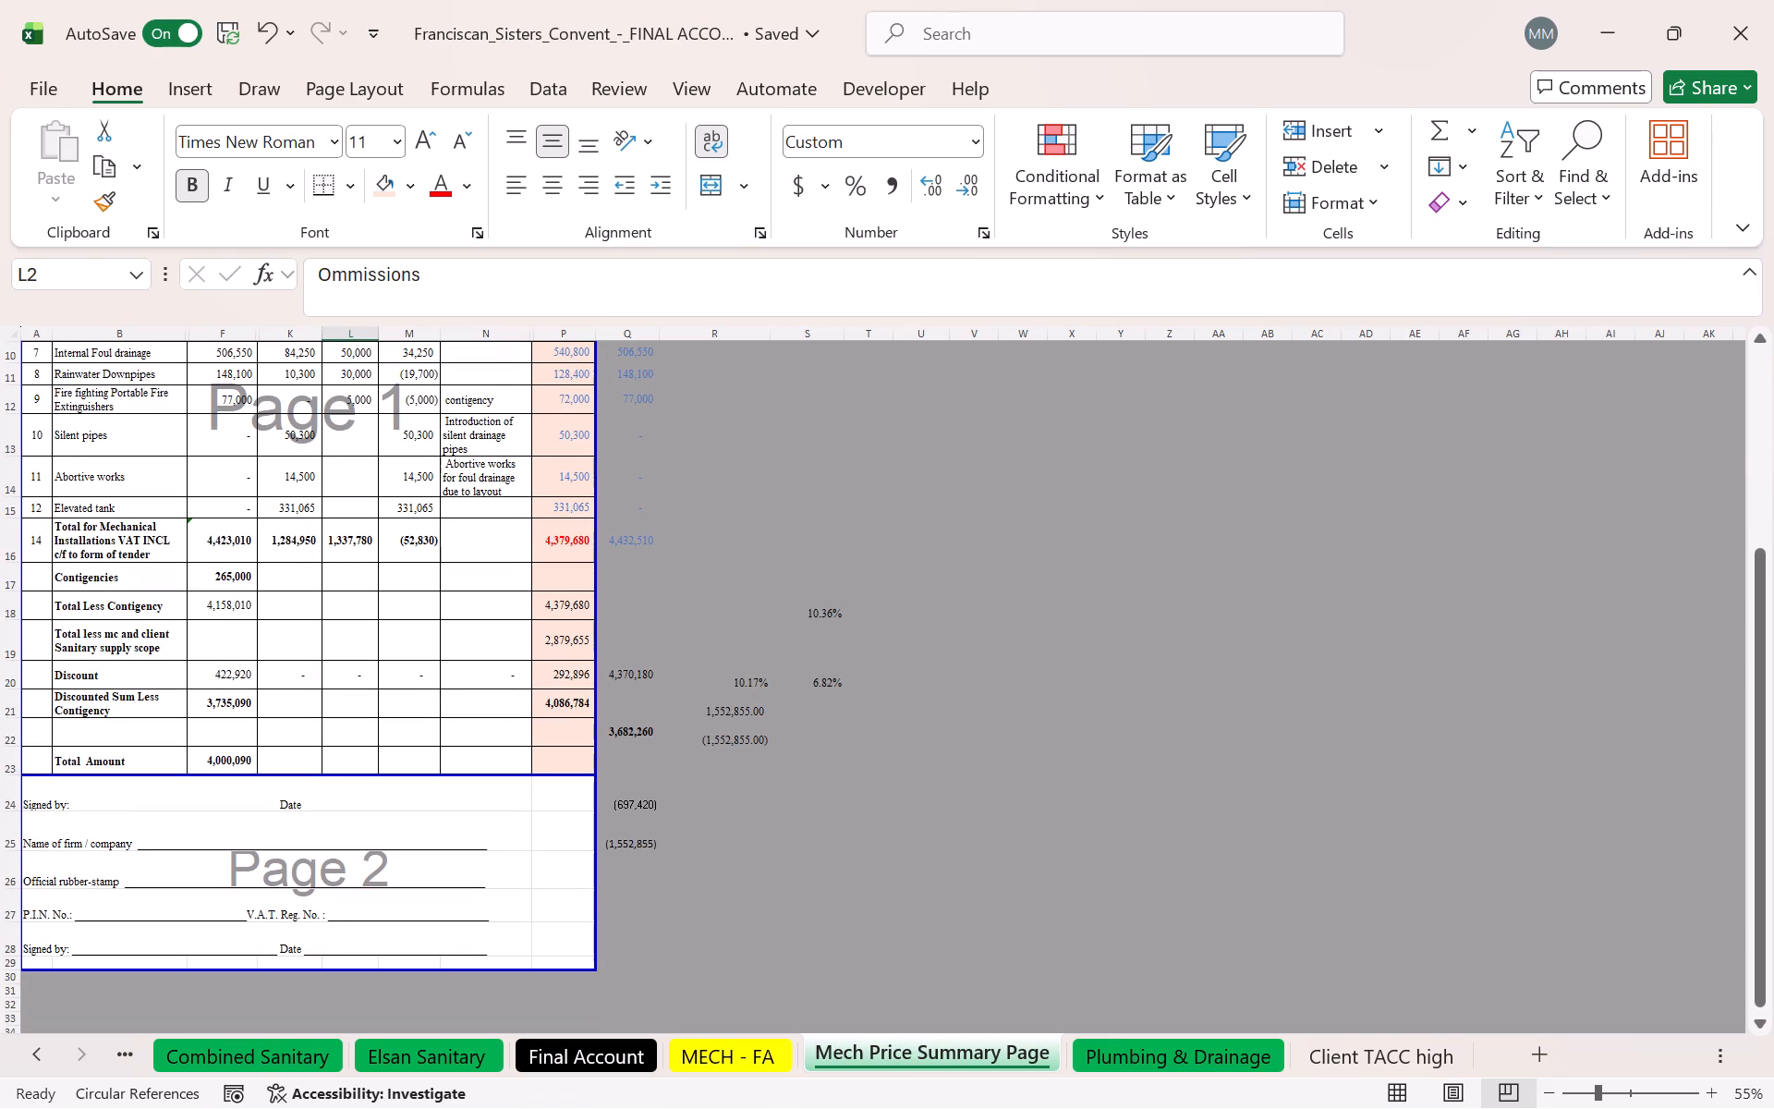
left_click_drag(430, 877, 434, 954)
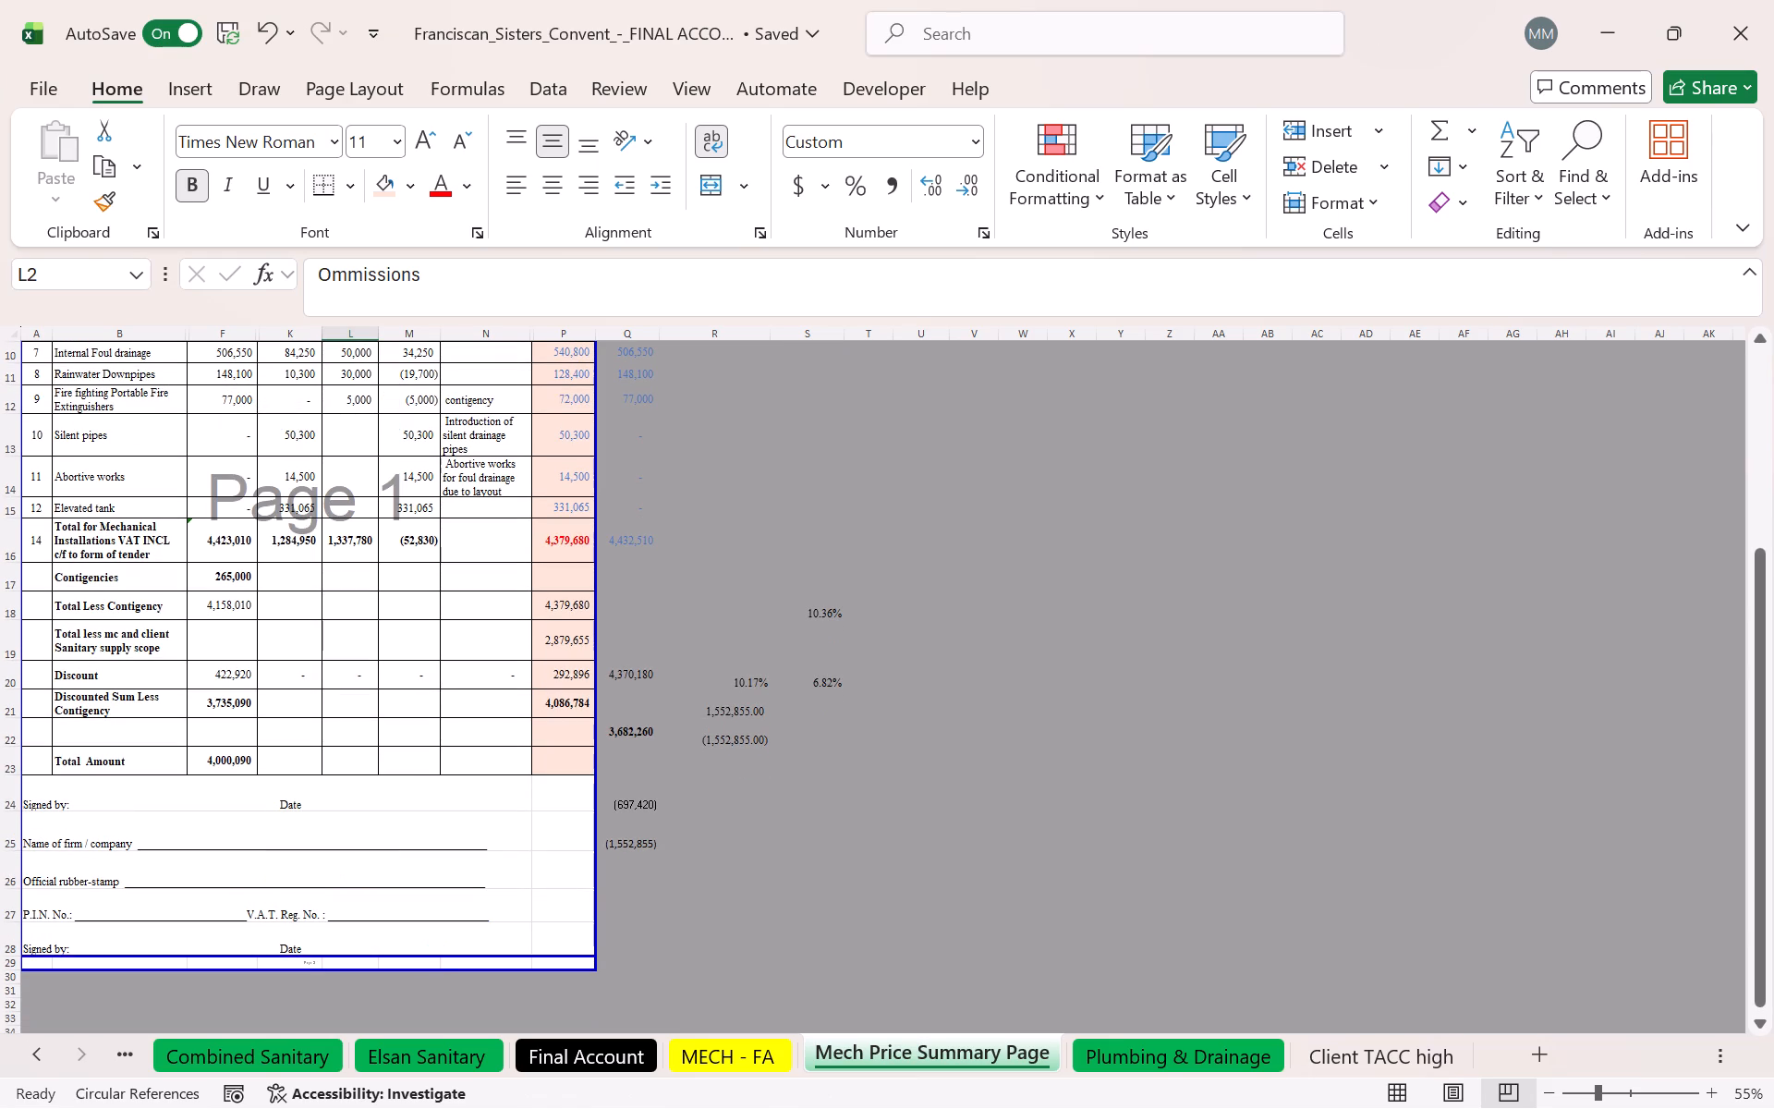
left_click_drag(436, 962, 439, 951)
left_click(473, 969)
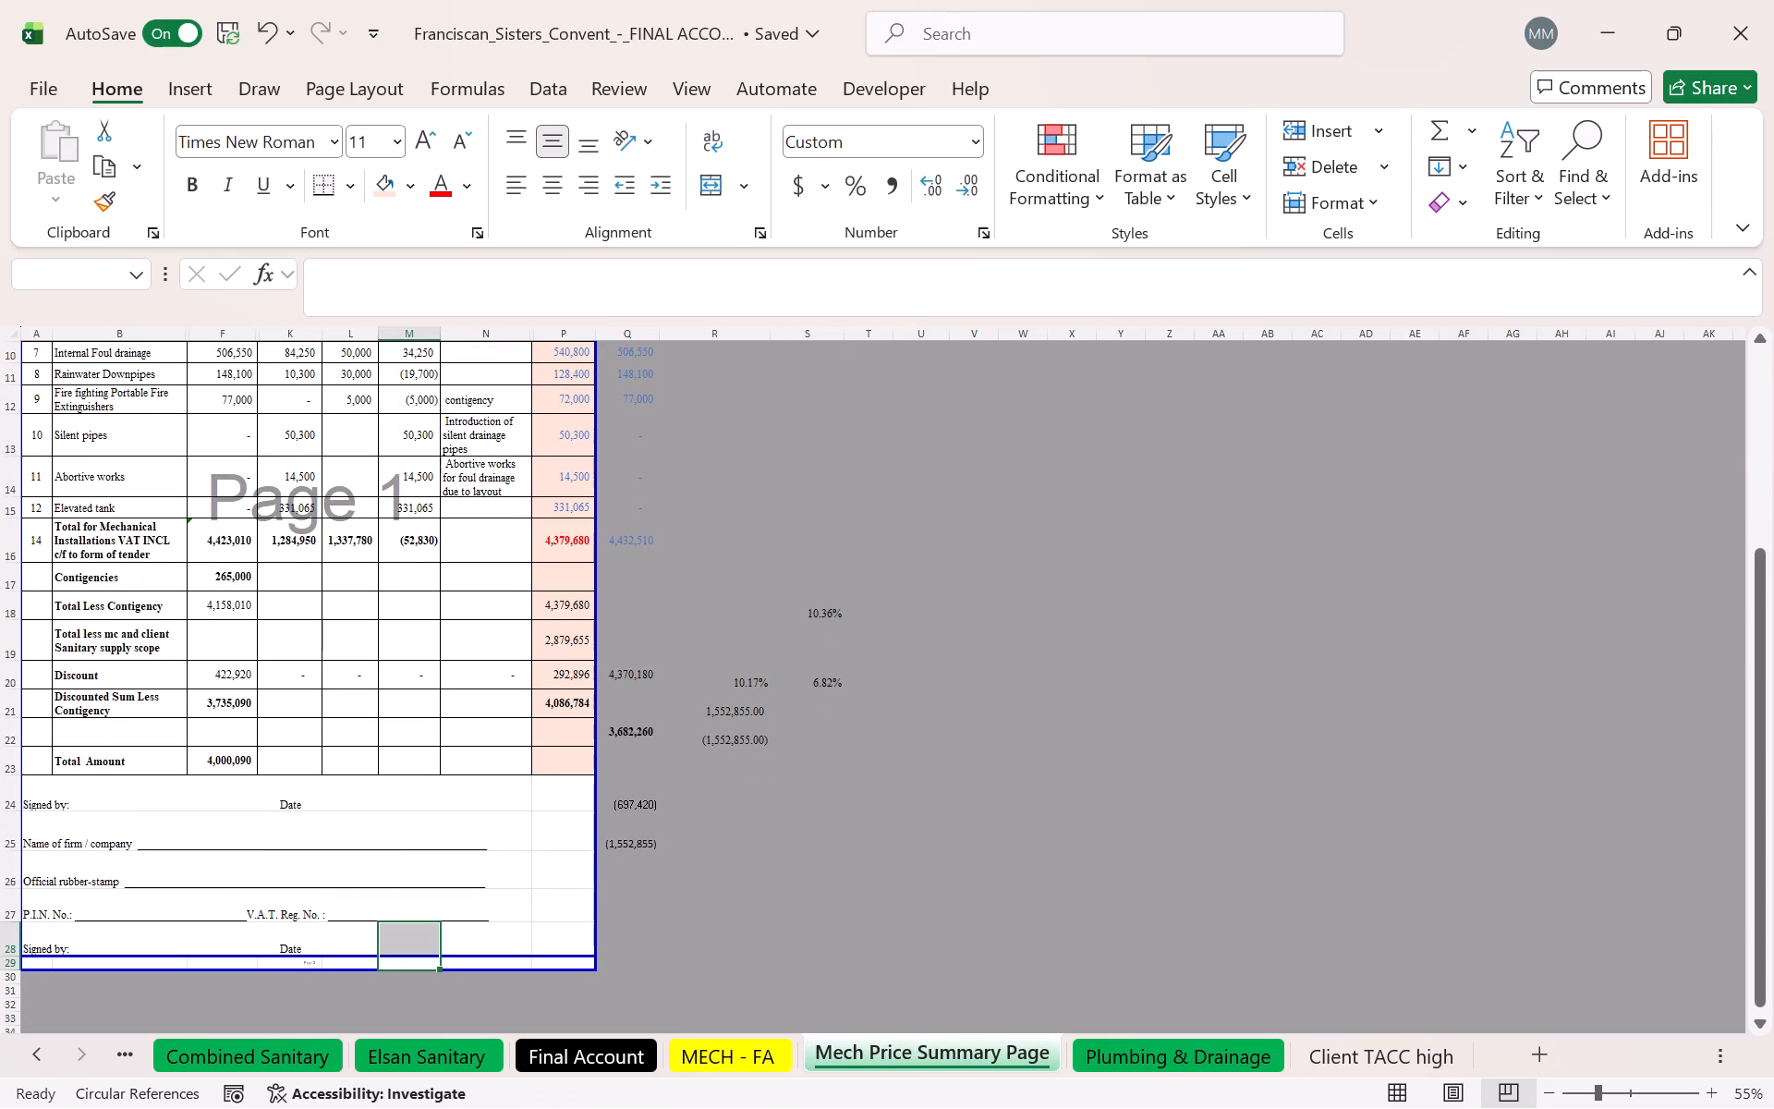
left_click_drag(480, 969, 483, 951)
key("ctrl+p")
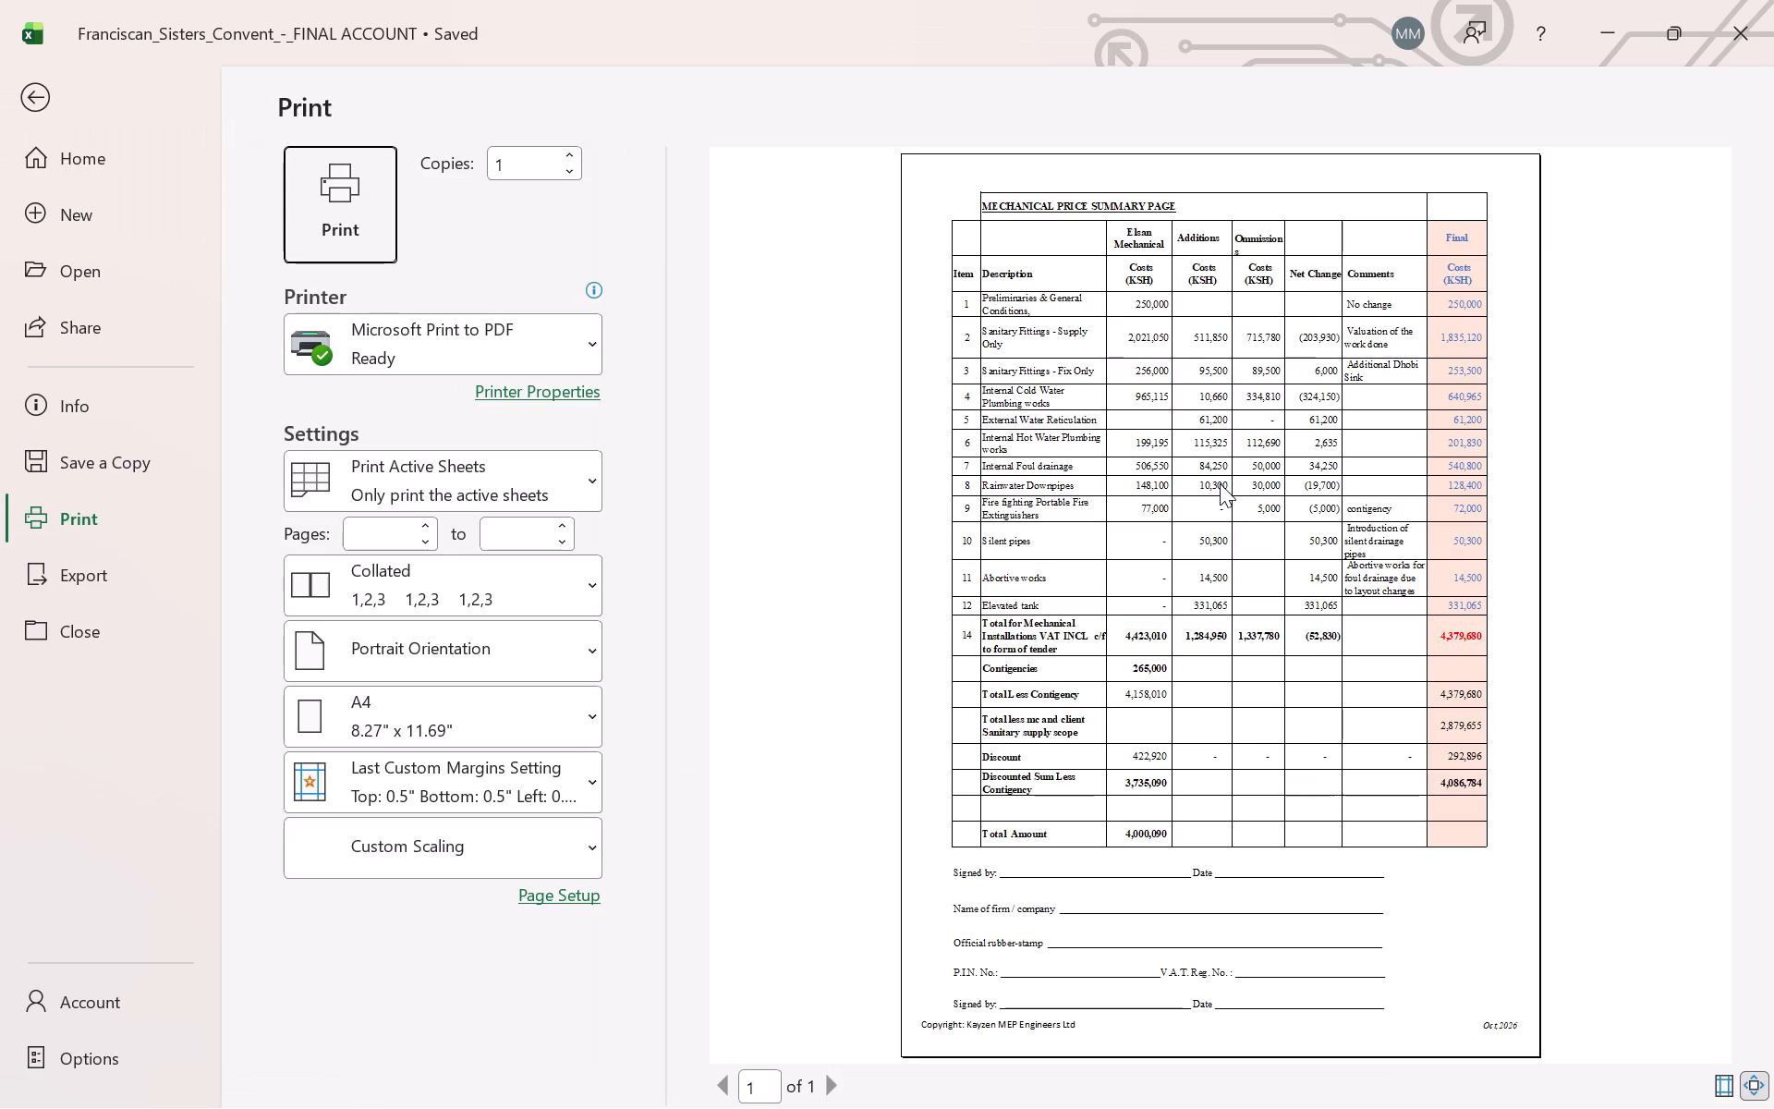
left_click(18, 98)
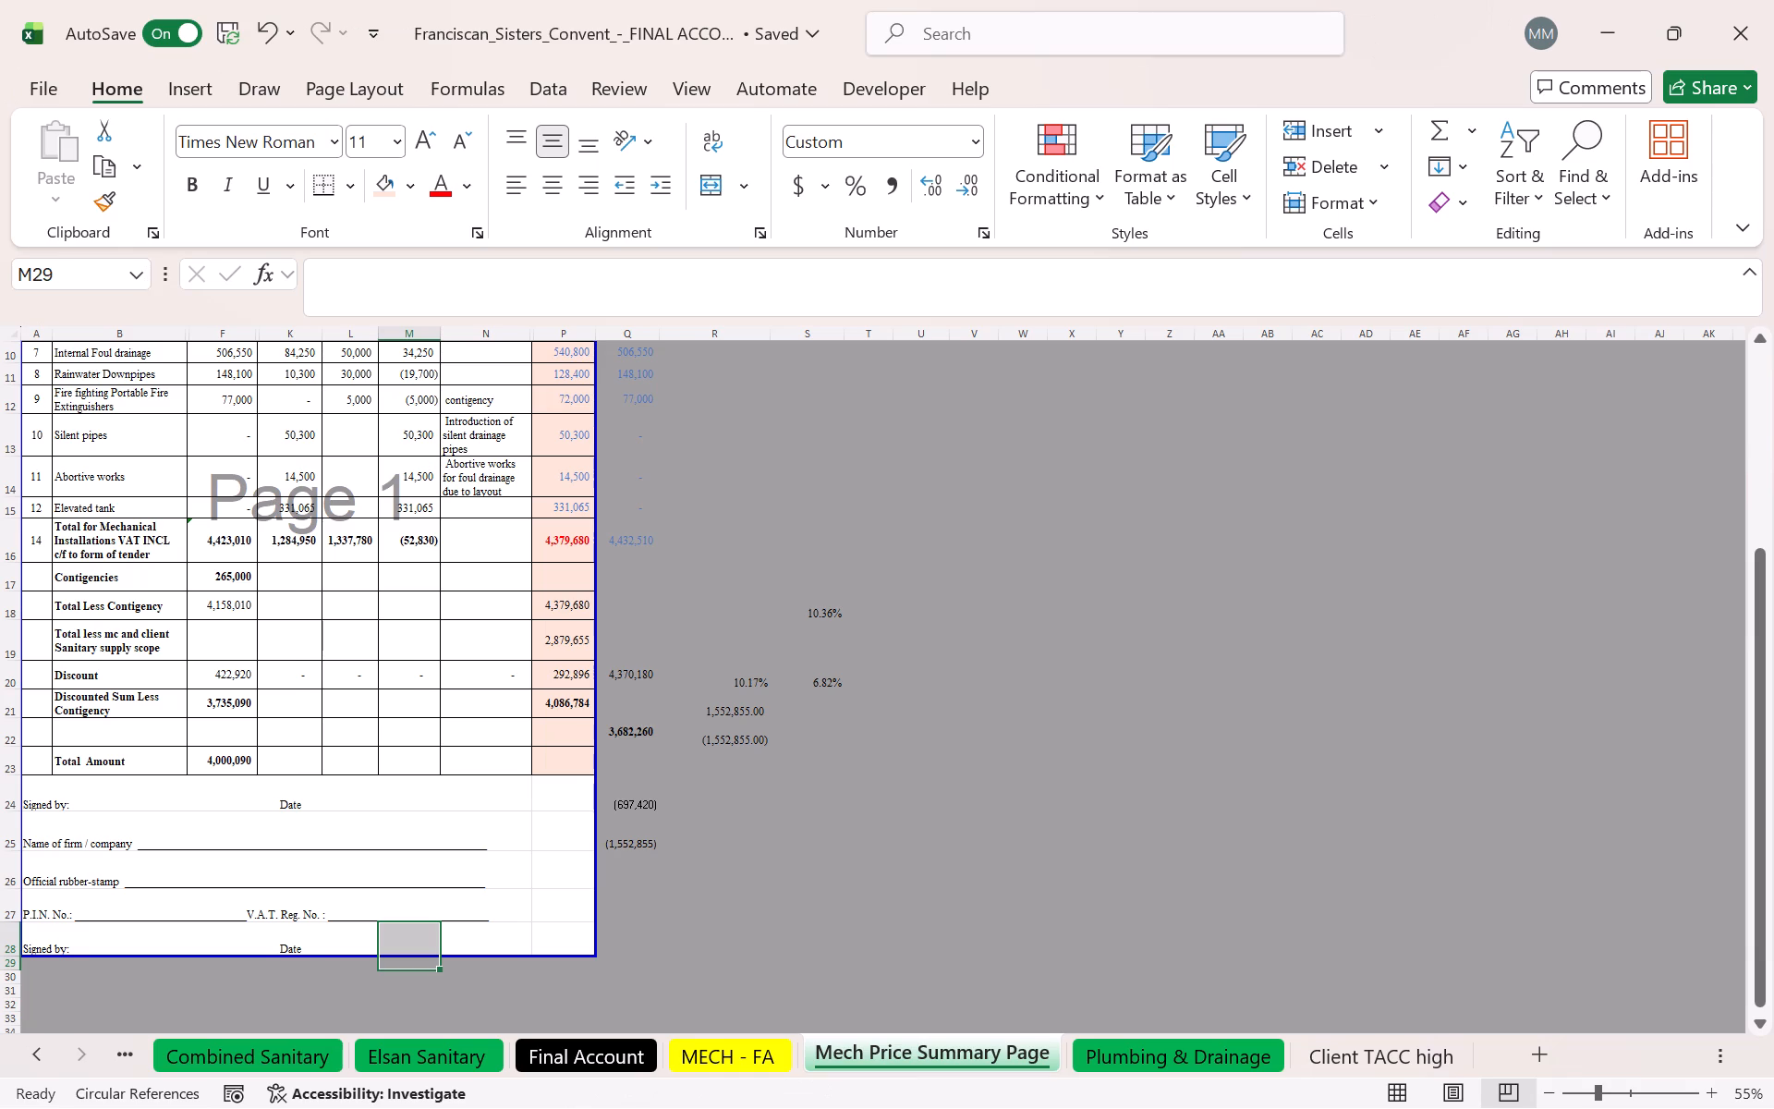
Apply All Borders to the price table A1:P23 and check it in the print preview.
left_click_drag(563, 762, 0, 263)
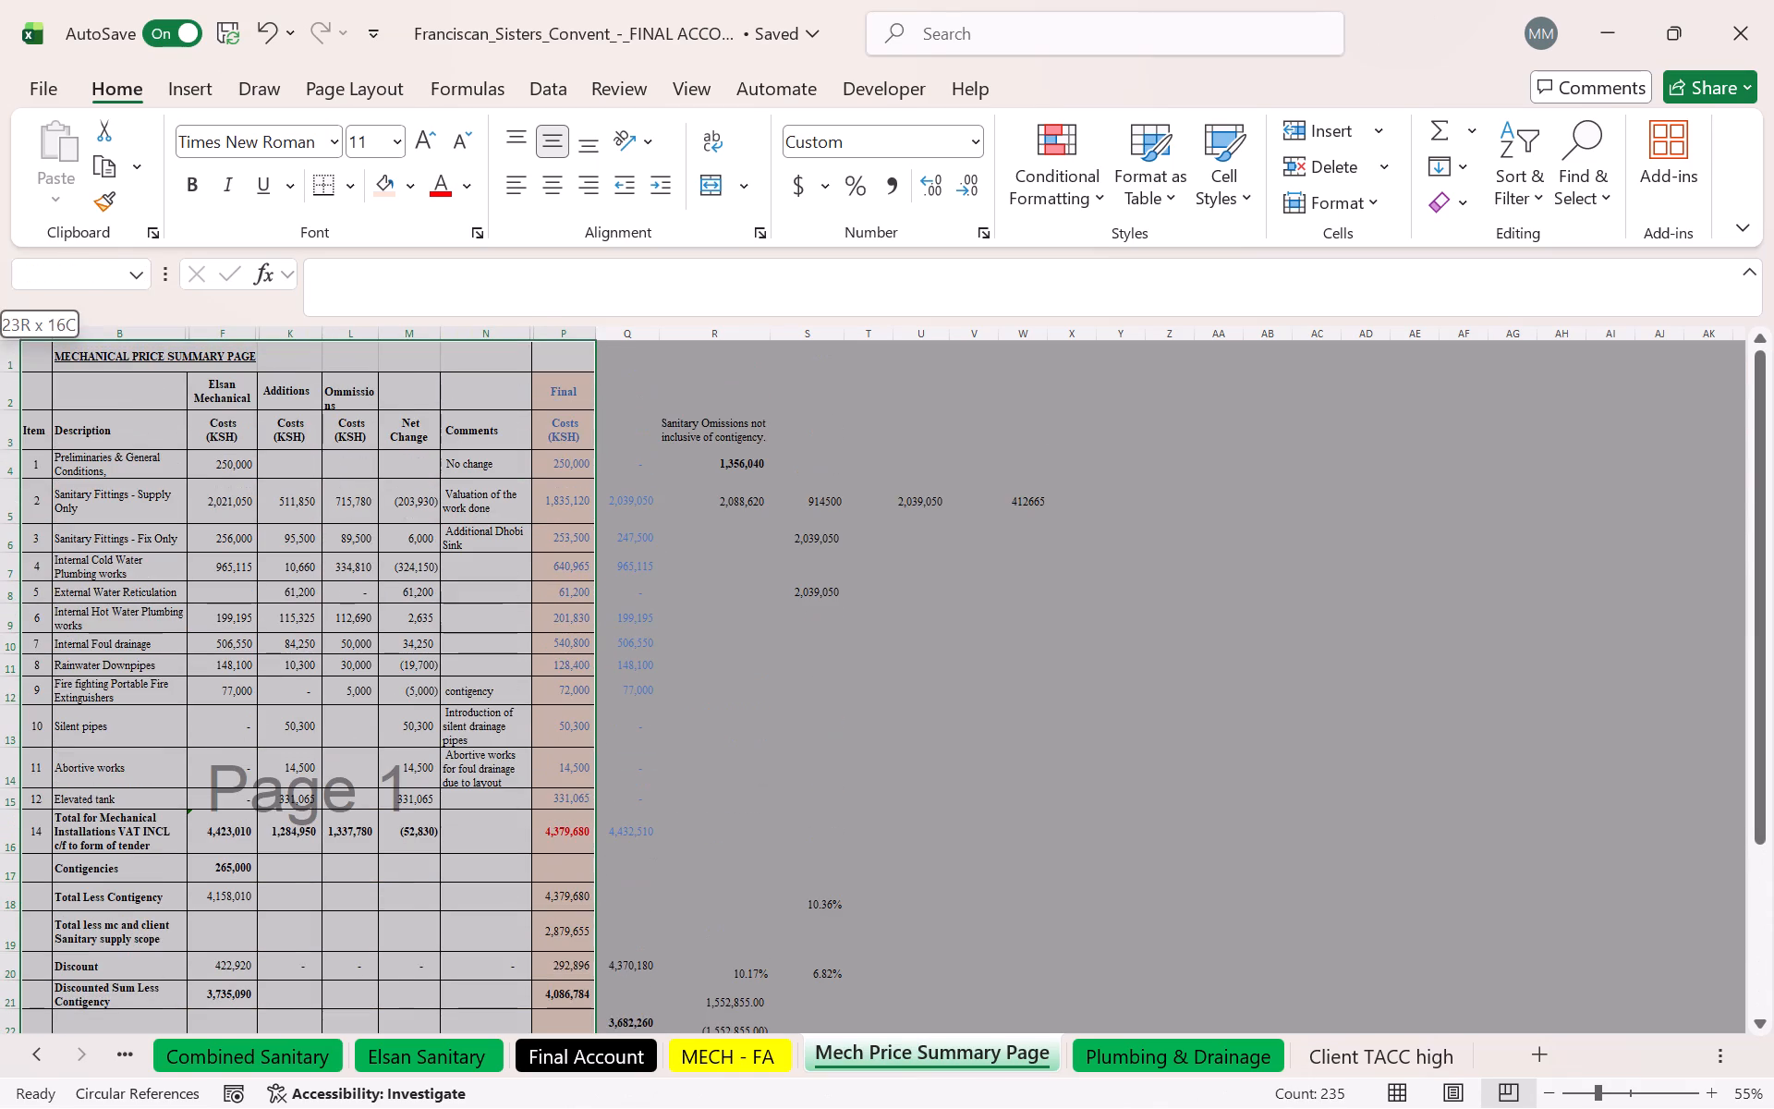
left_click_drag(0, 263, 7, 263)
left_click(352, 166)
left_click(357, 177)
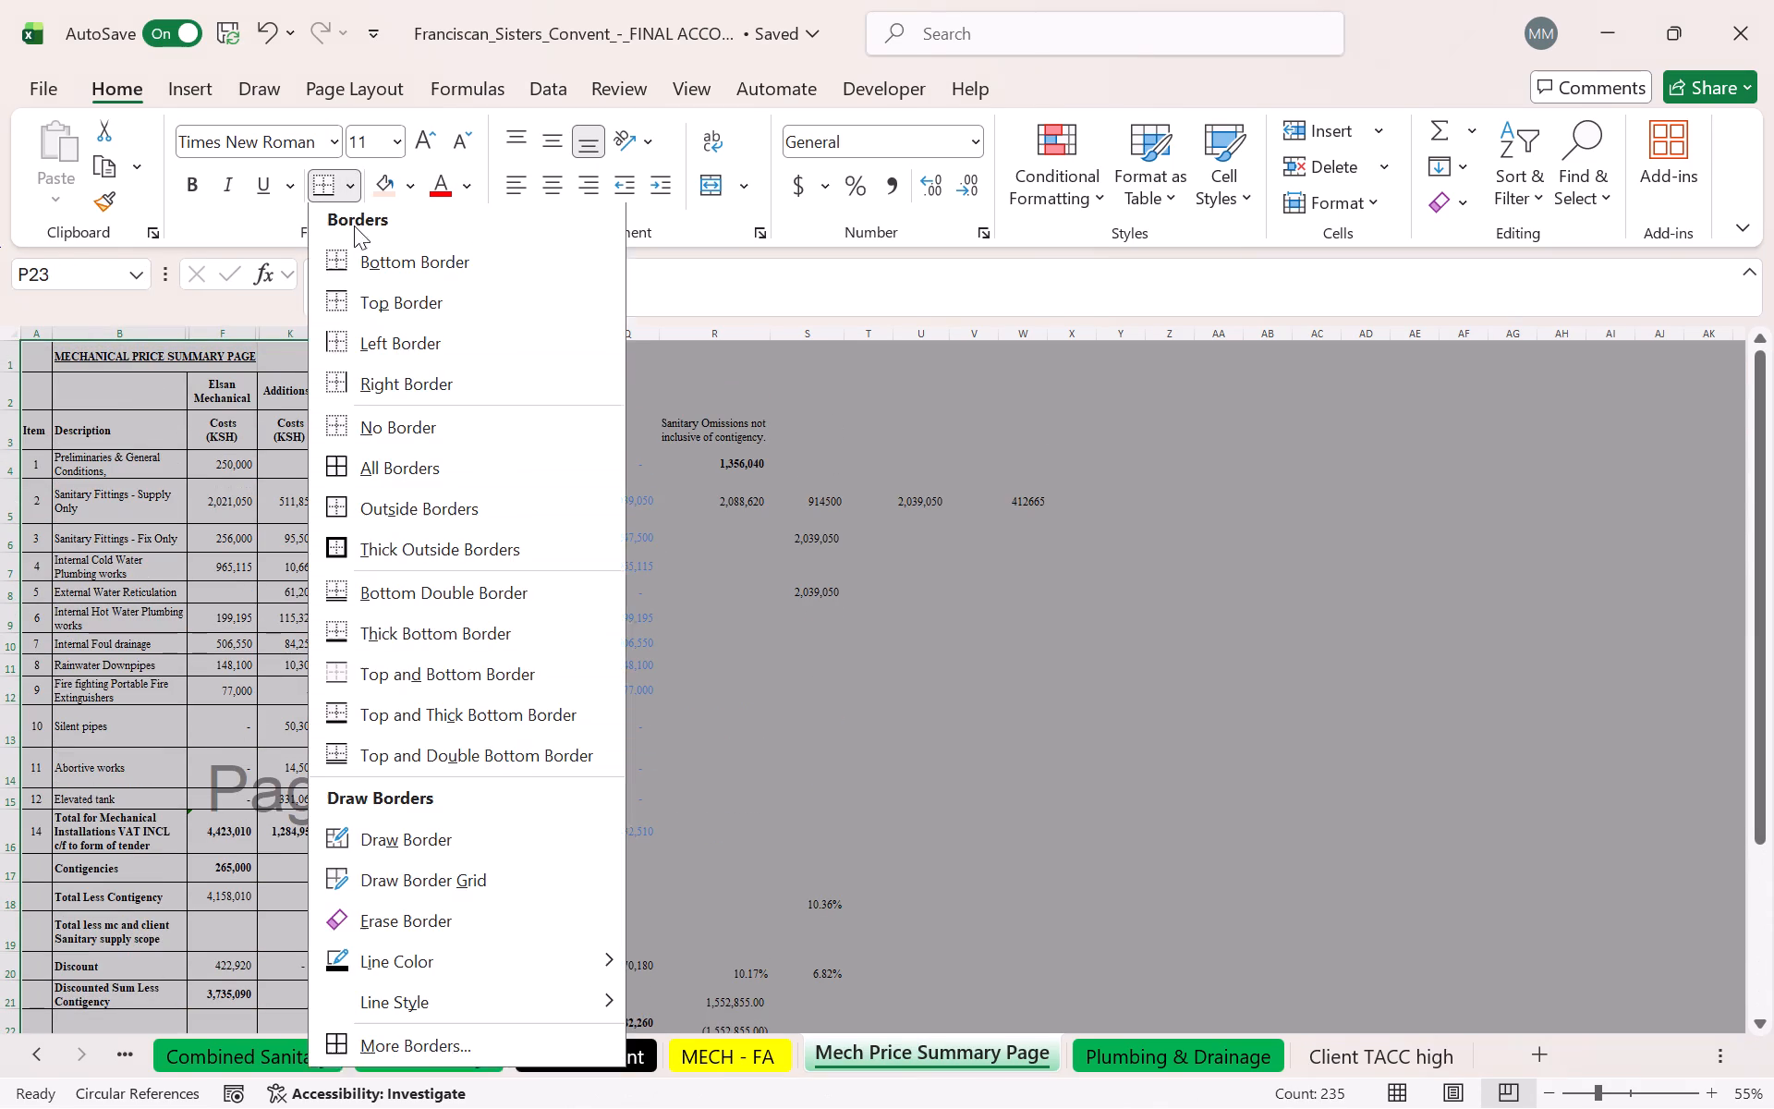
left_click(444, 480)
left_click(434, 645)
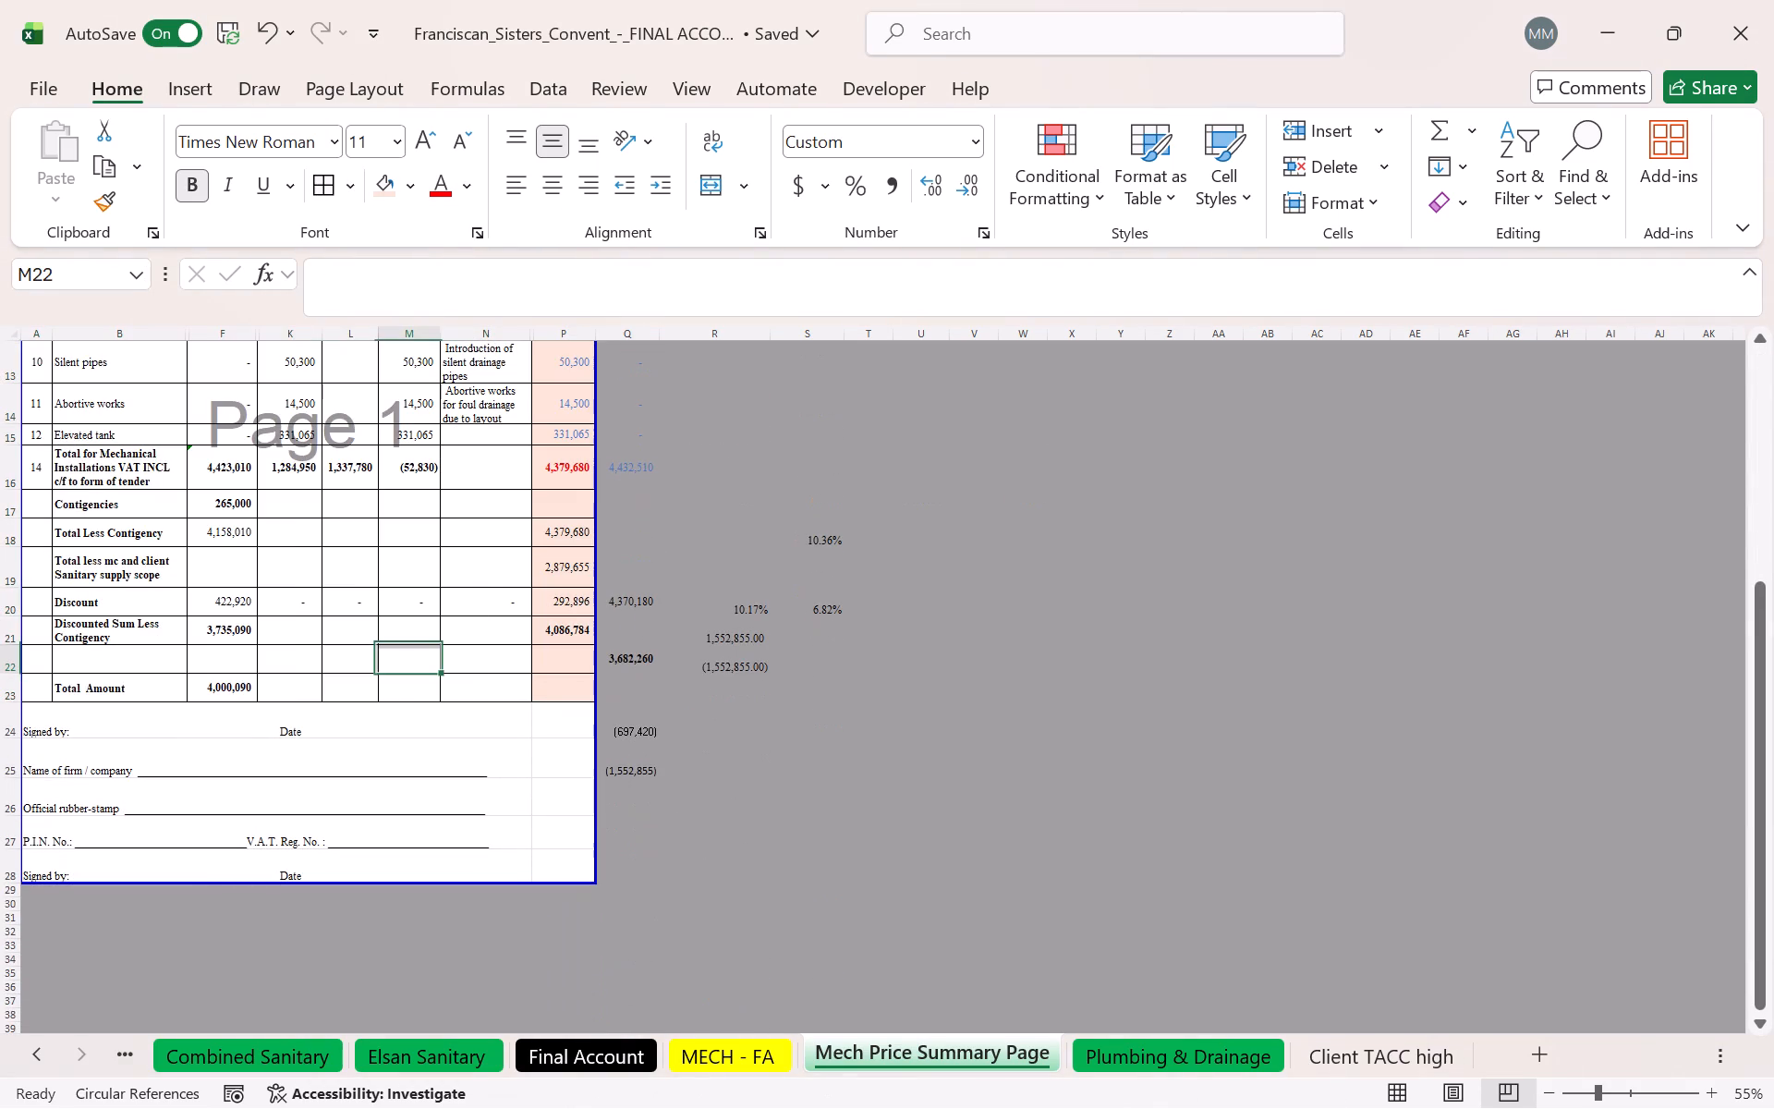
key("ctrl+p")
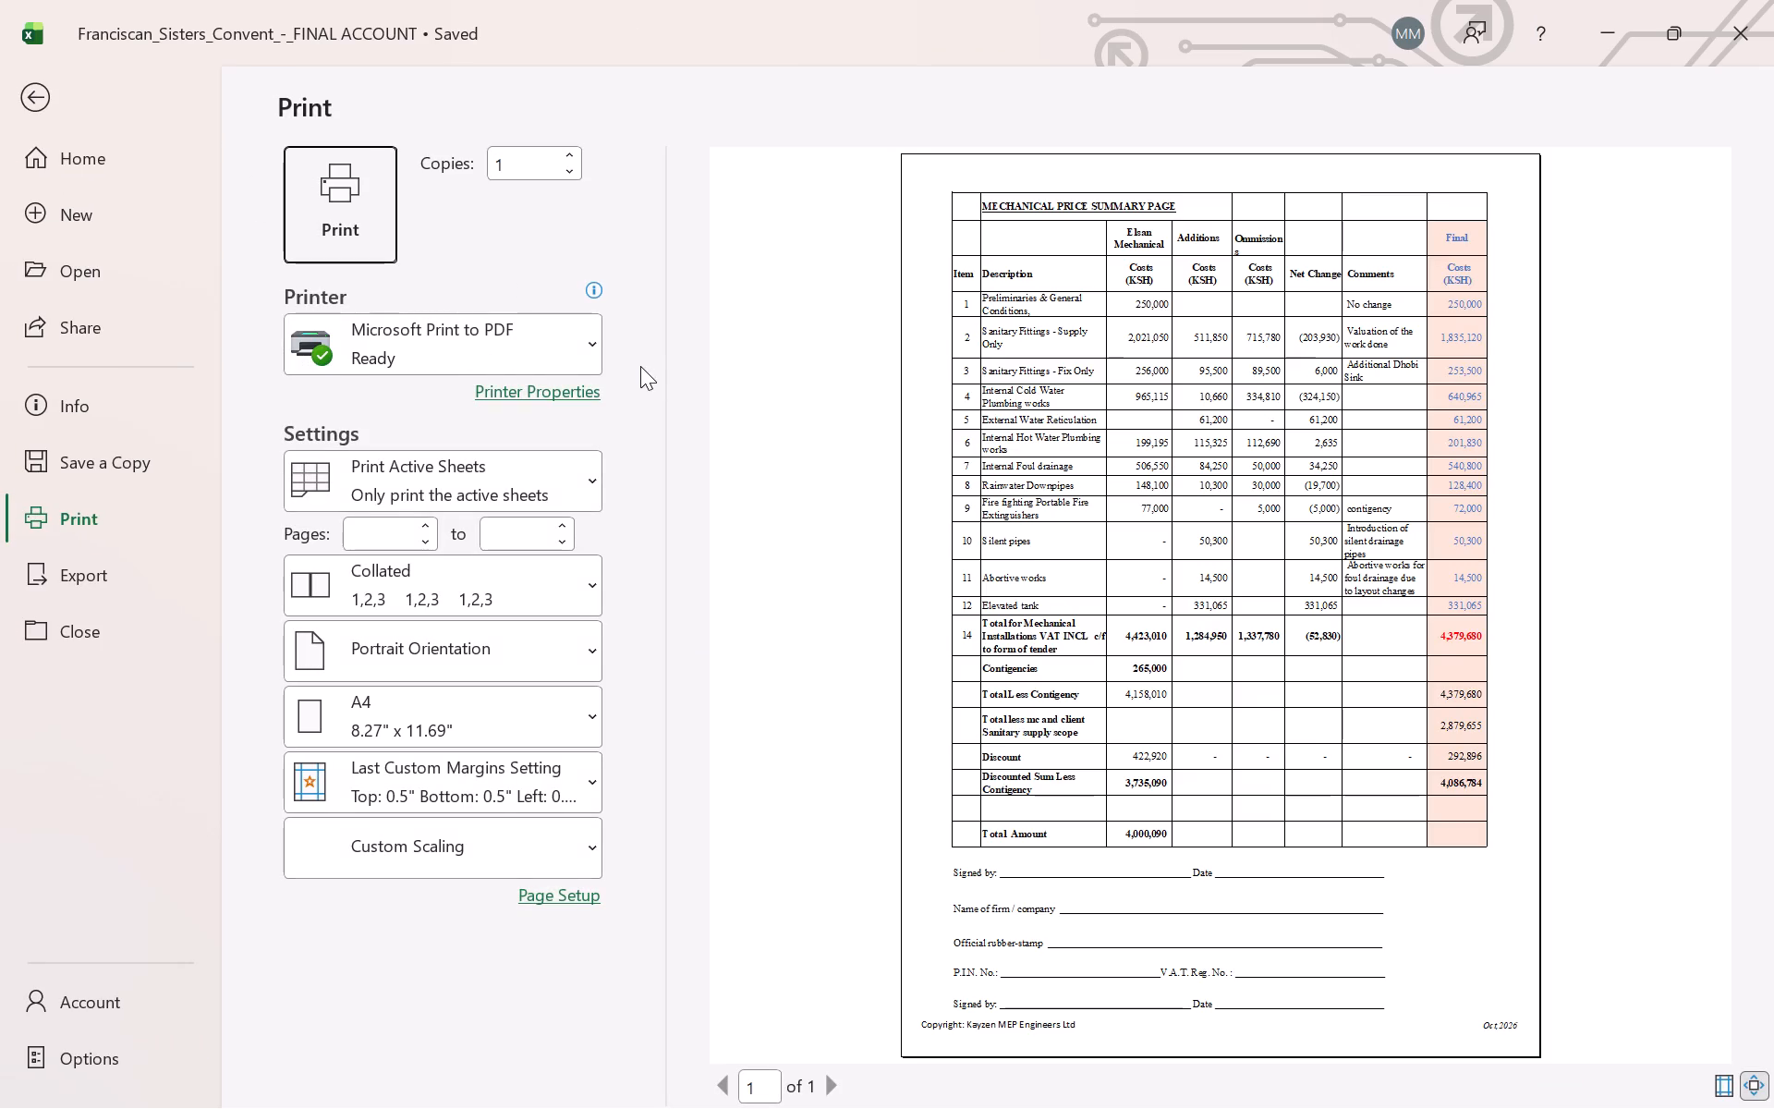
left_click(36, 102)
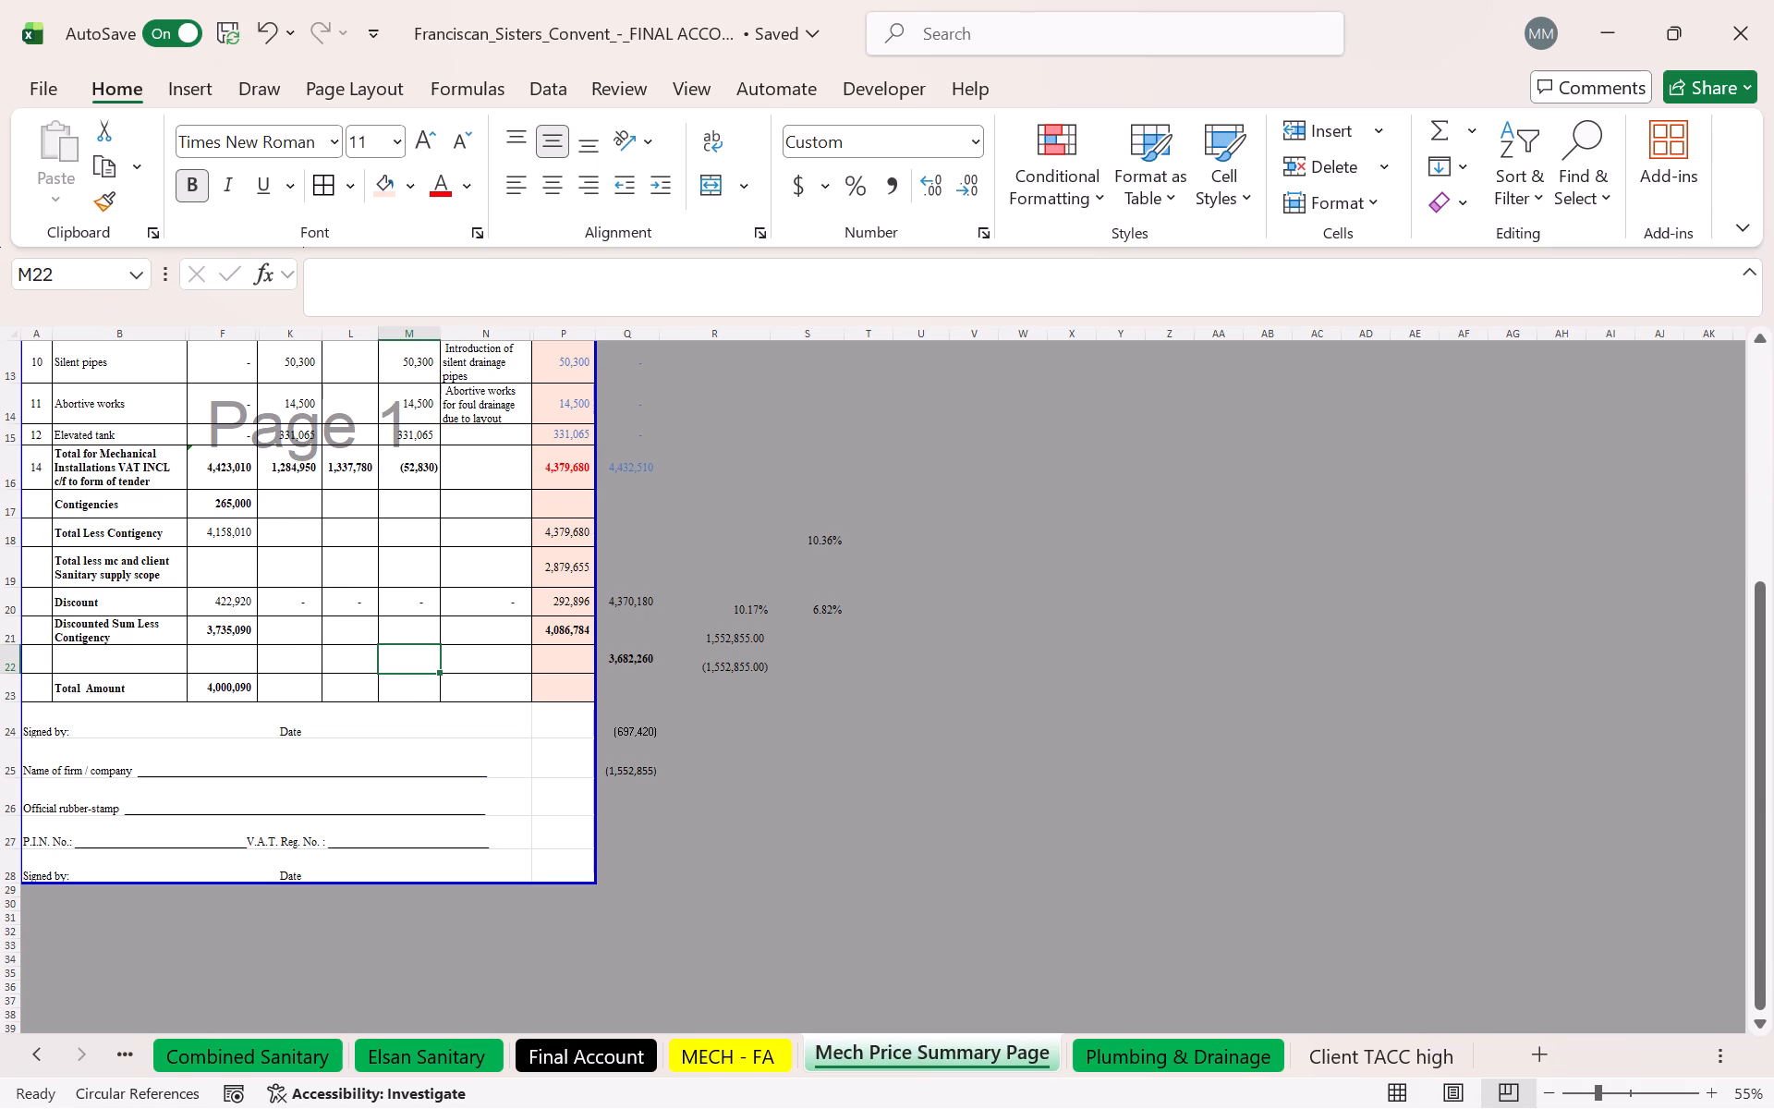
Narrow the Item column A slightly.
left_click(55, 334)
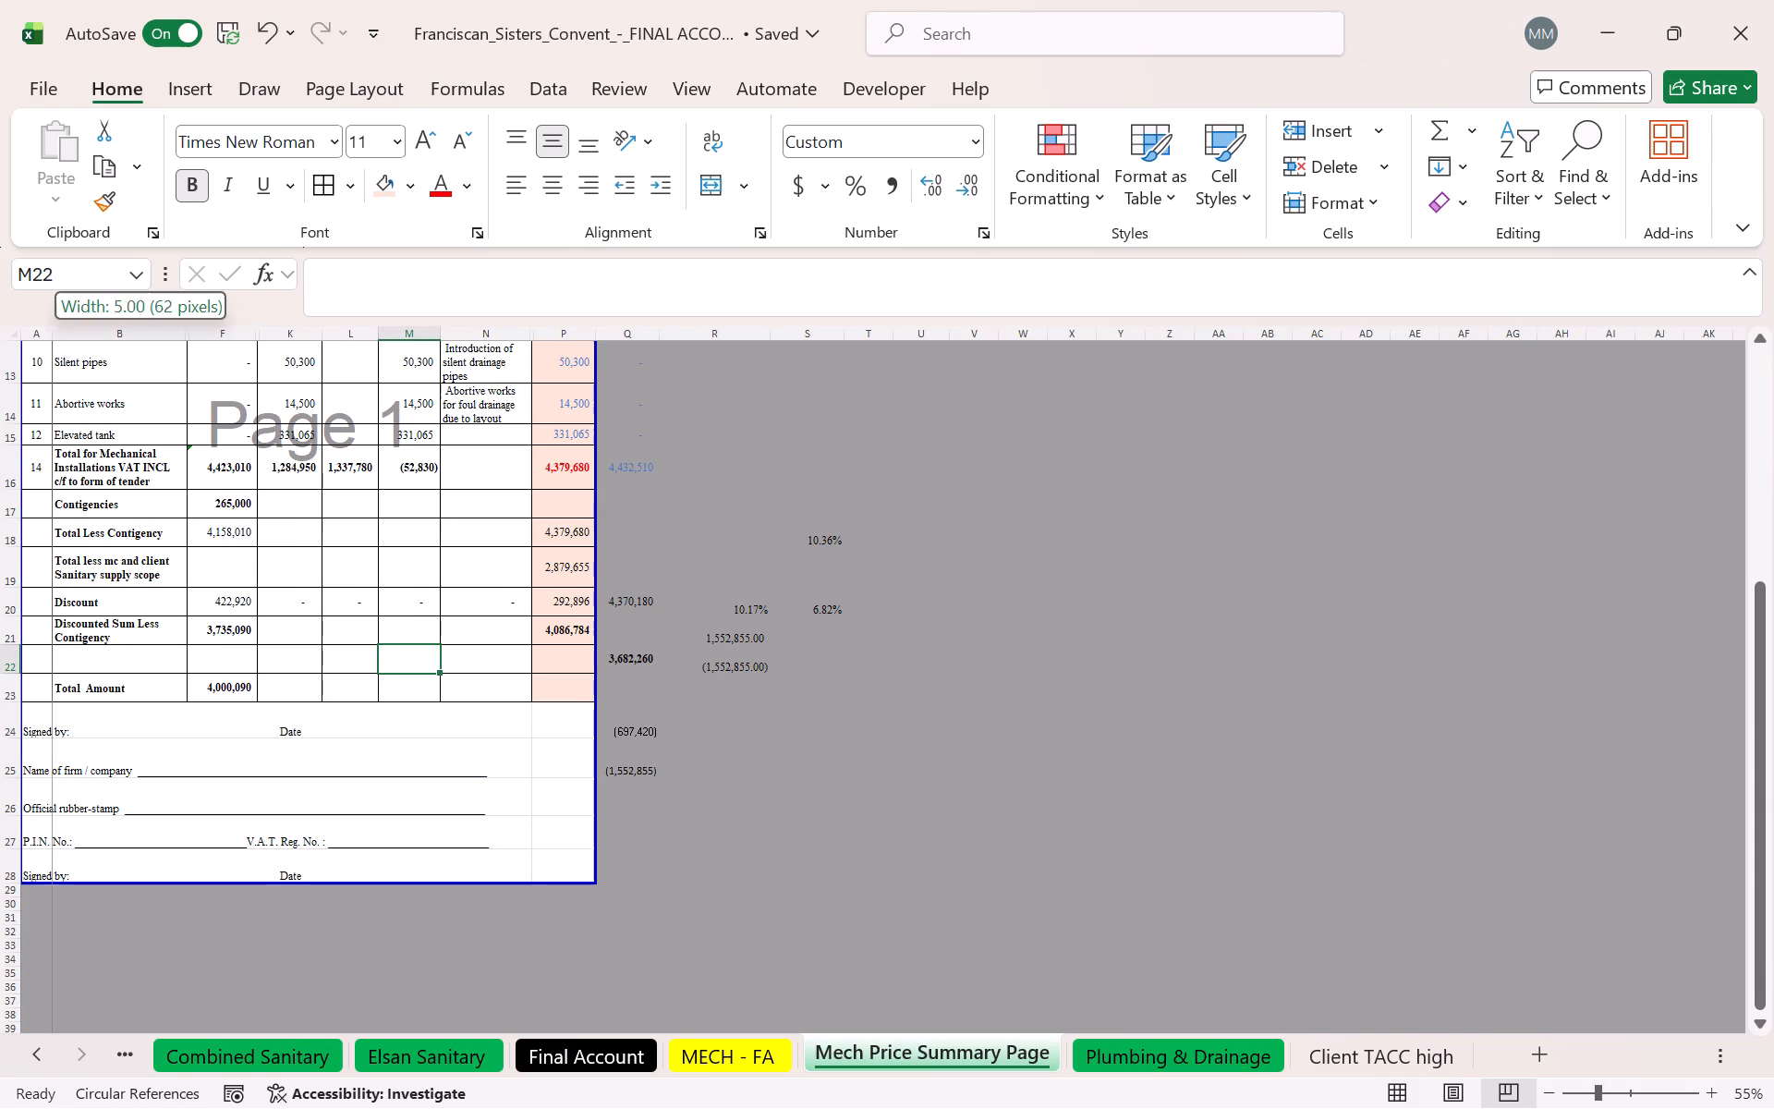
scroll(76, 497, "up", 4)
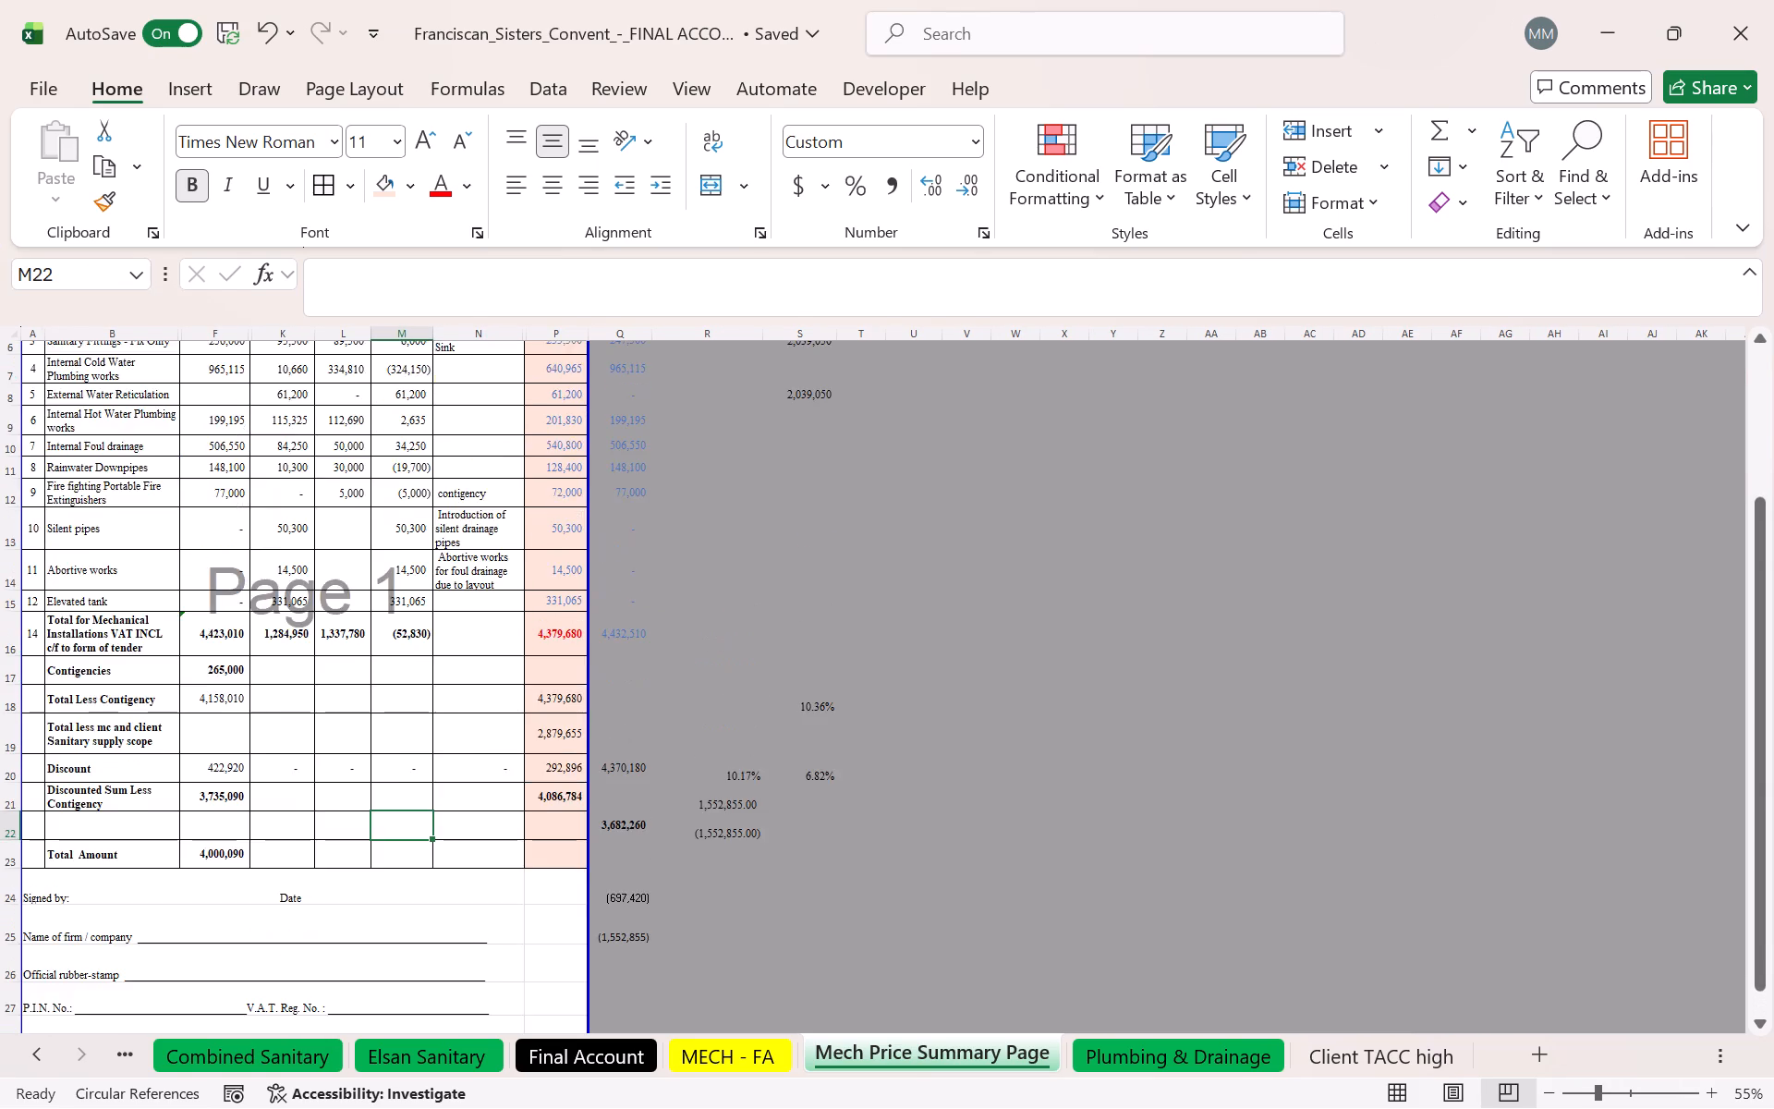
scroll(61, 493, "up", 4)
Renumber the Total for Mechanical Installations row as item 13 in A16.
scroll(56, 493, "down", 2)
left_click(38, 722)
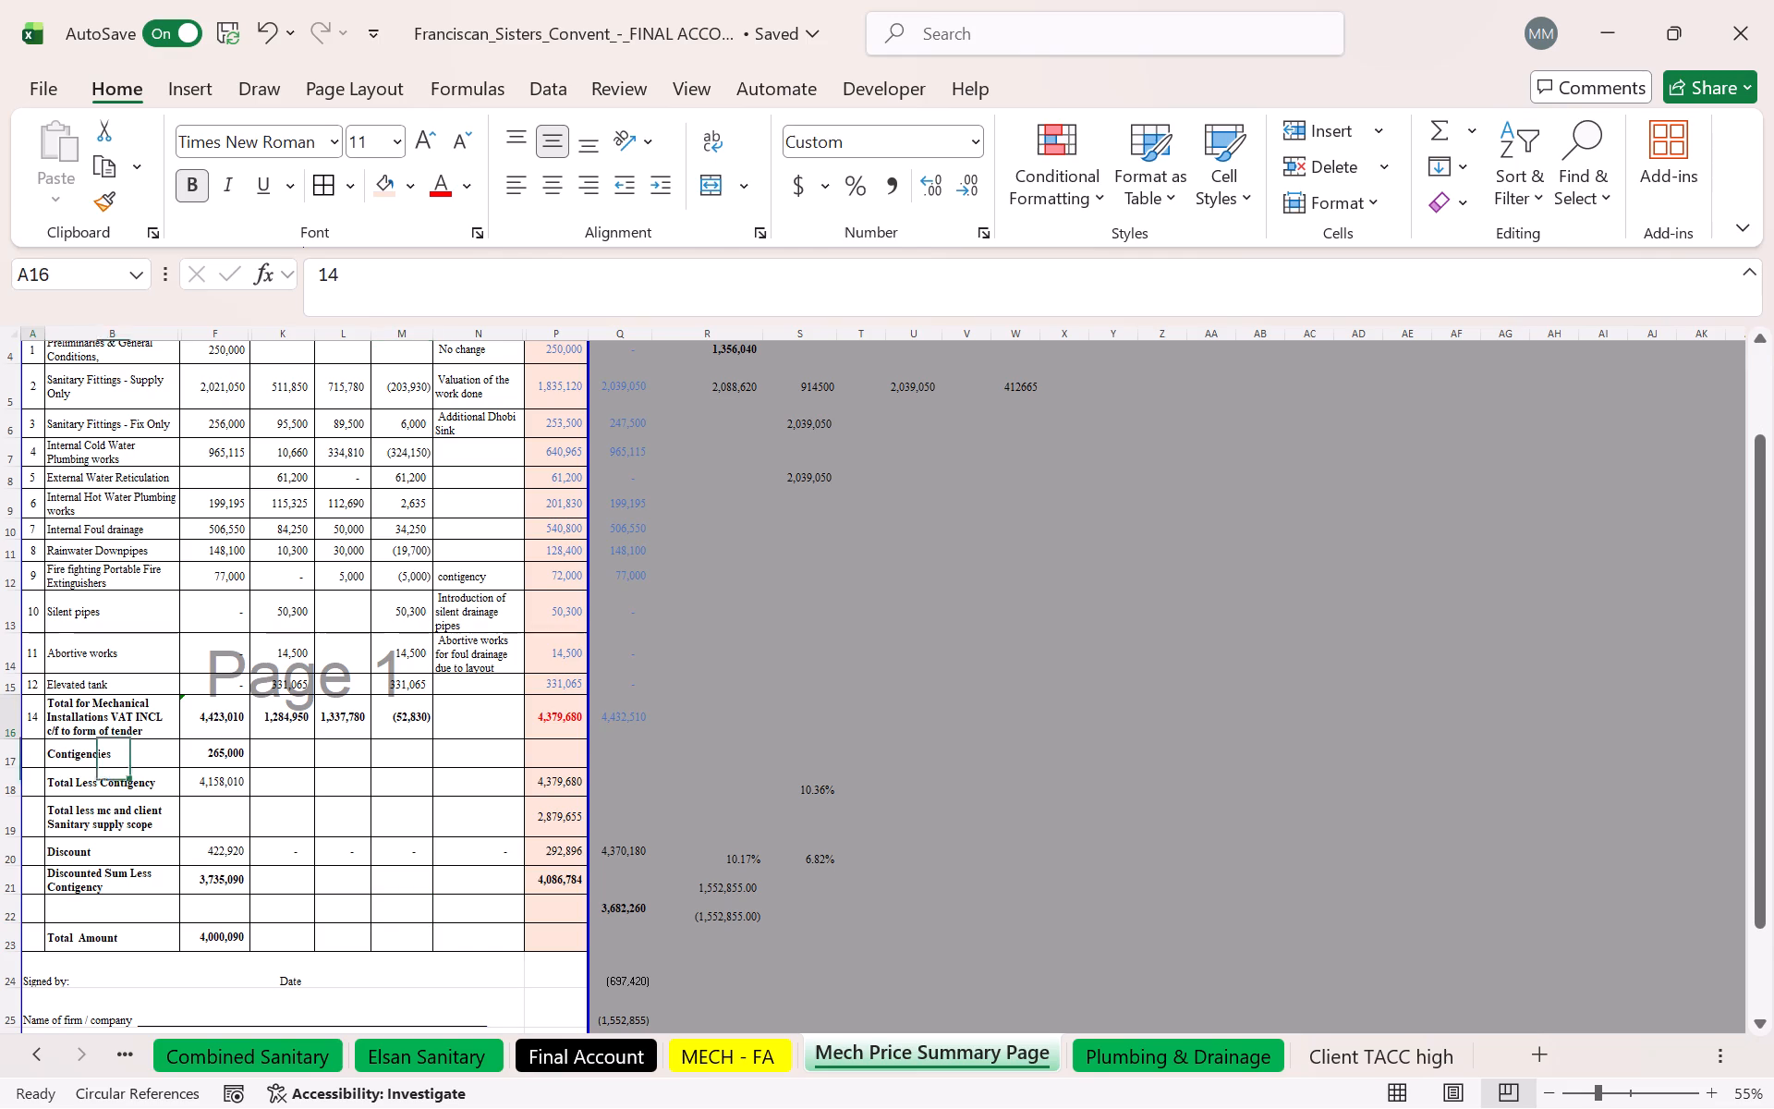
type("13")
left_click(168, 786)
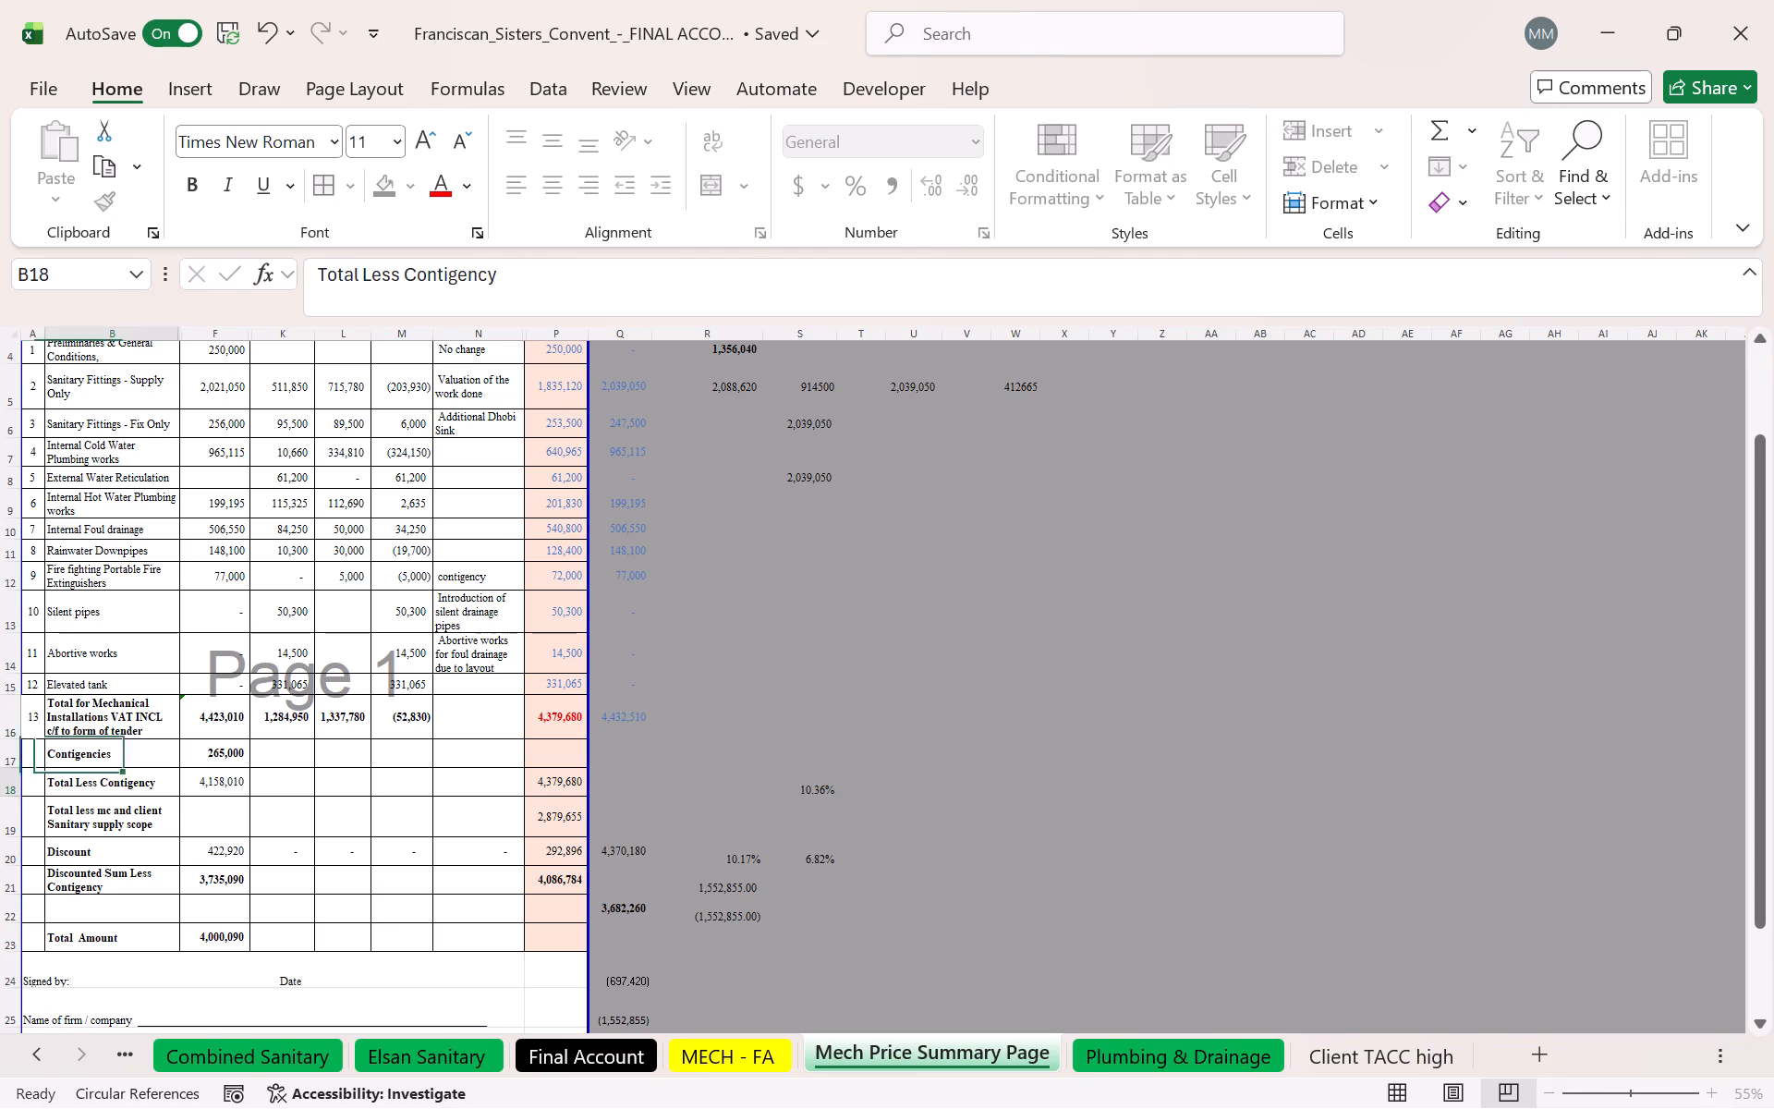
Widen column B so that "Sanitary Fittings - Supply Only" fits on one line, keeping column E hidden.
left_click_drag(179, 330, 188, 328)
left_click_drag(189, 328, 200, 331)
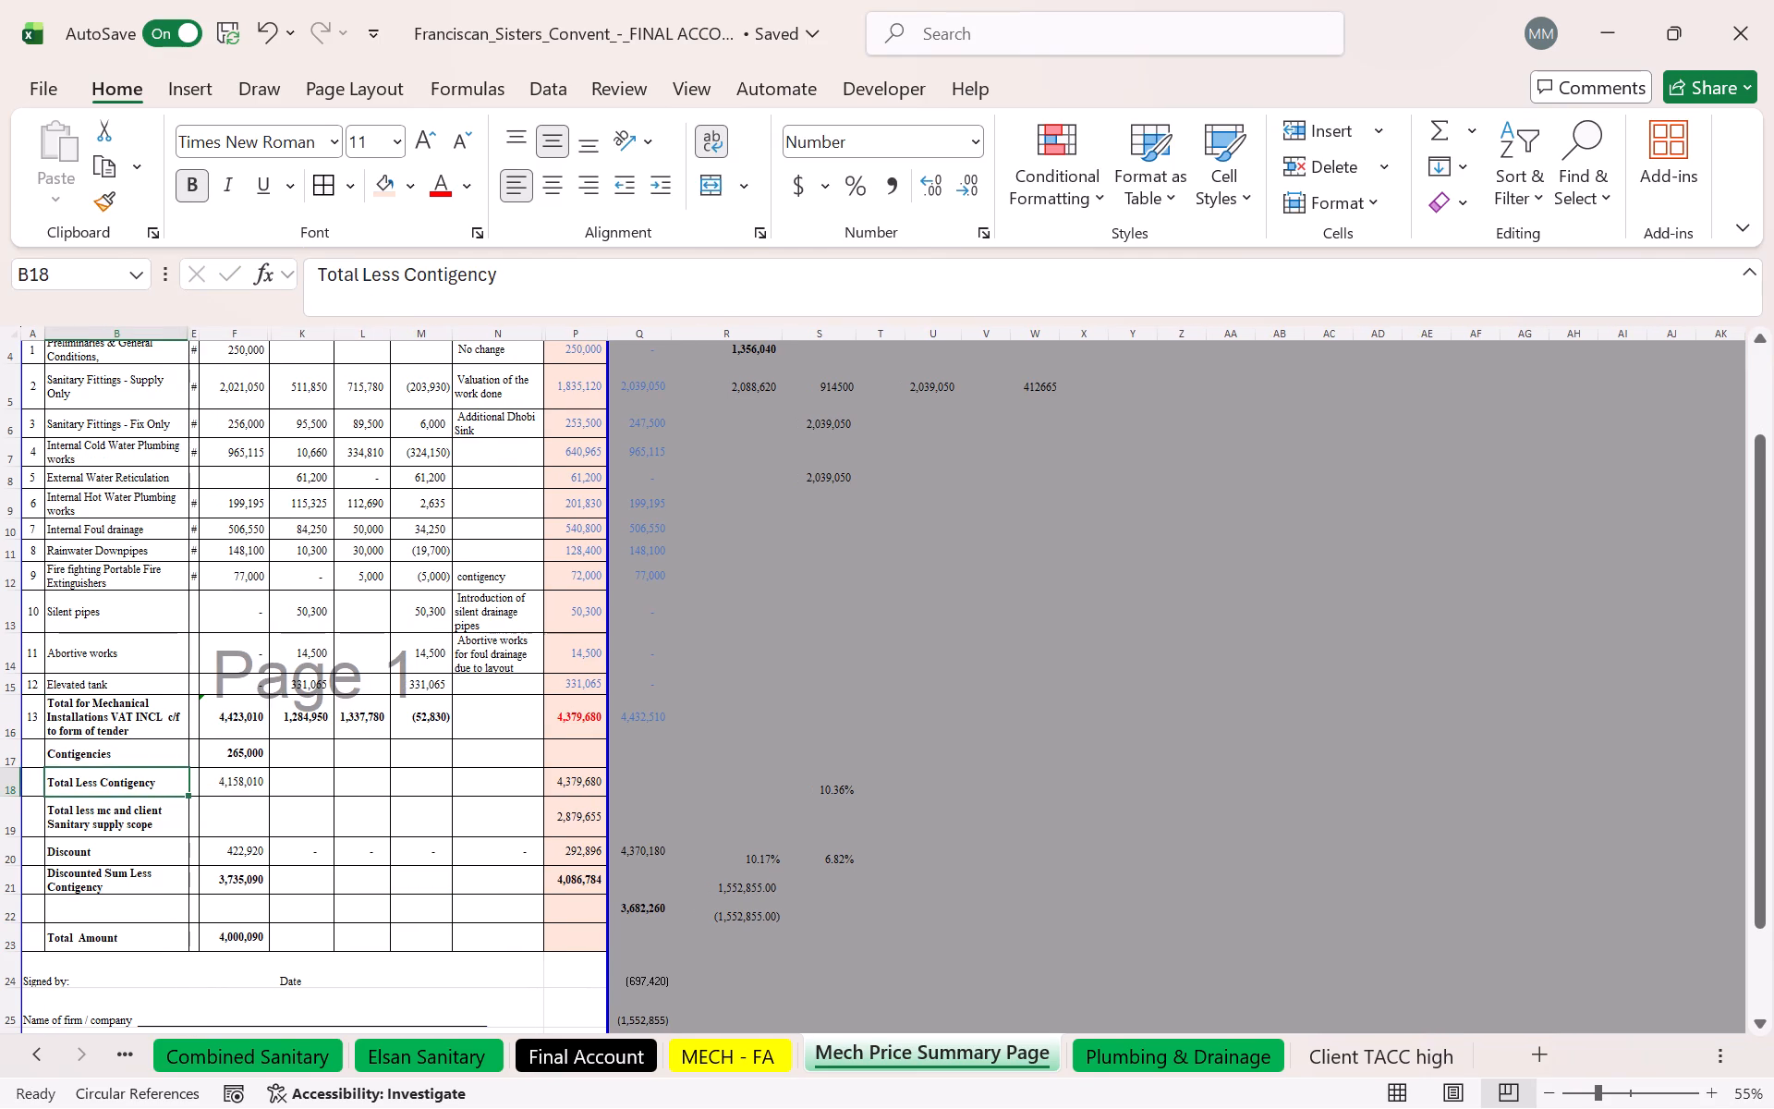
left_click_drag(199, 331, 190, 335)
left_click(188, 335)
left_click(189, 333)
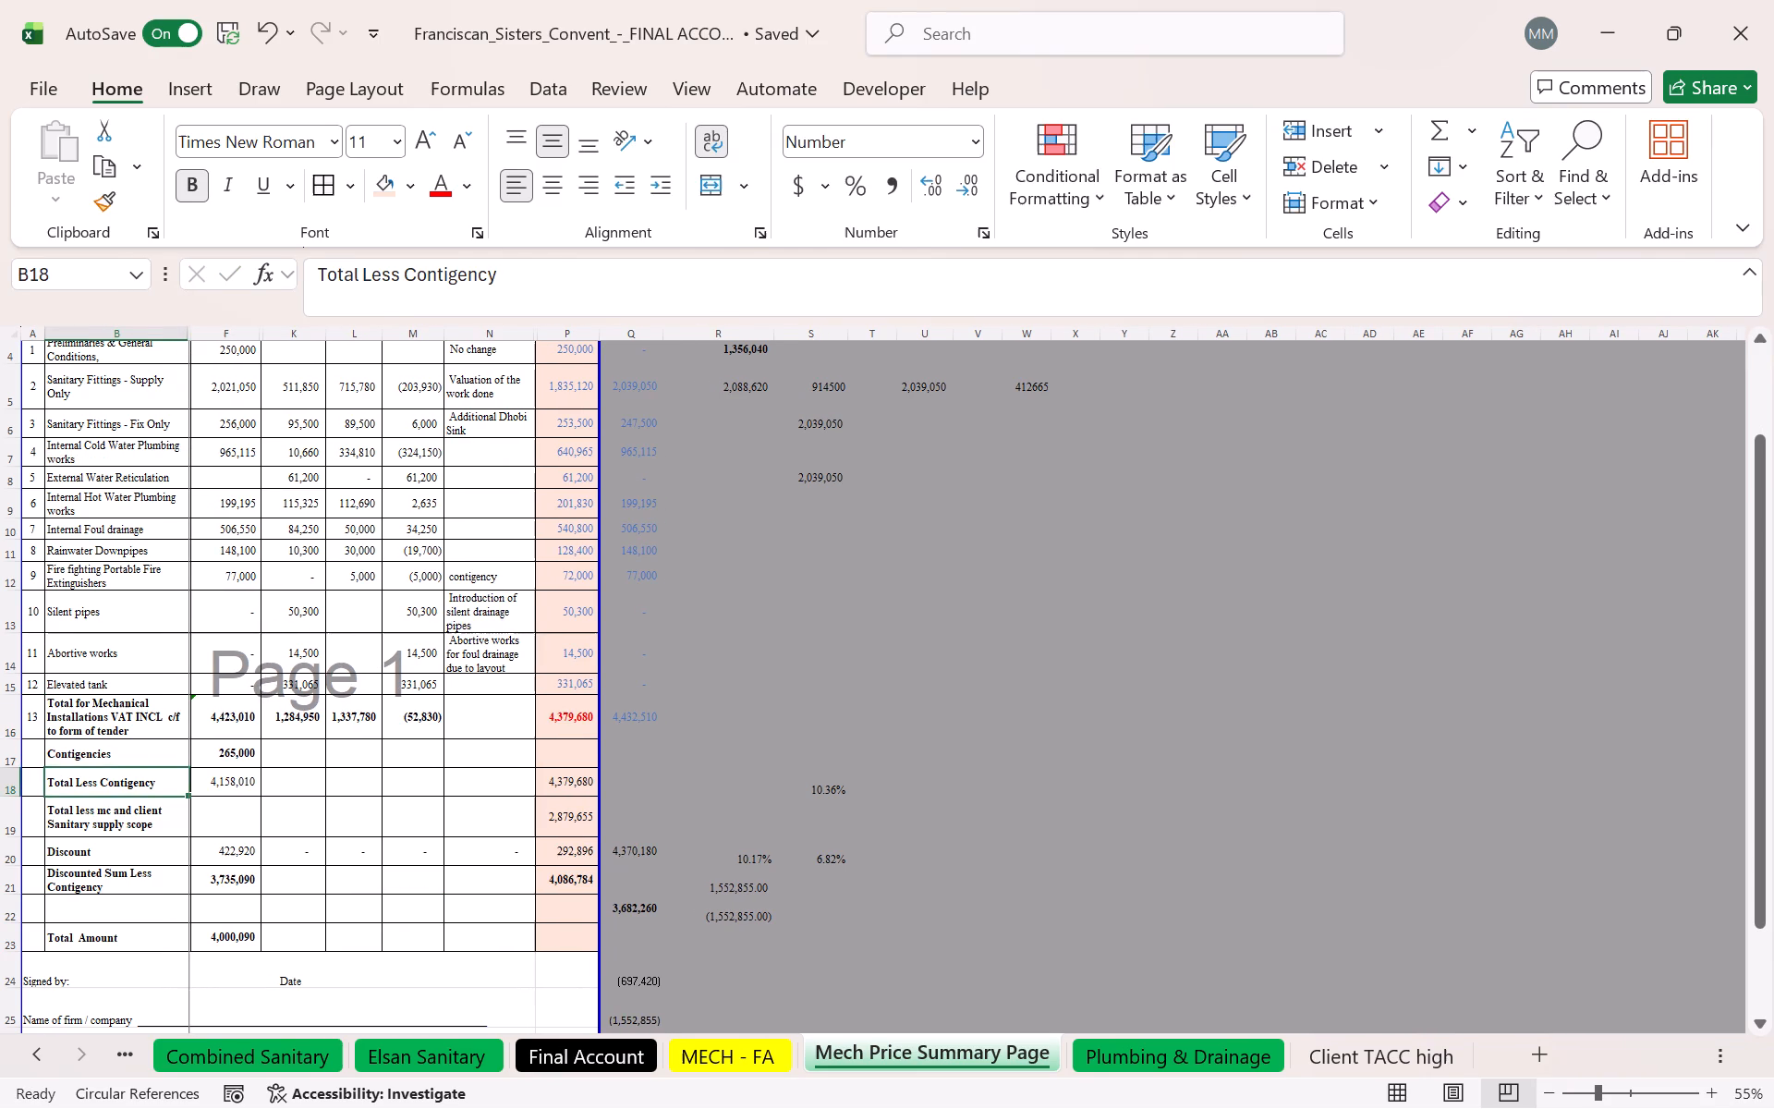
left_click(188, 341)
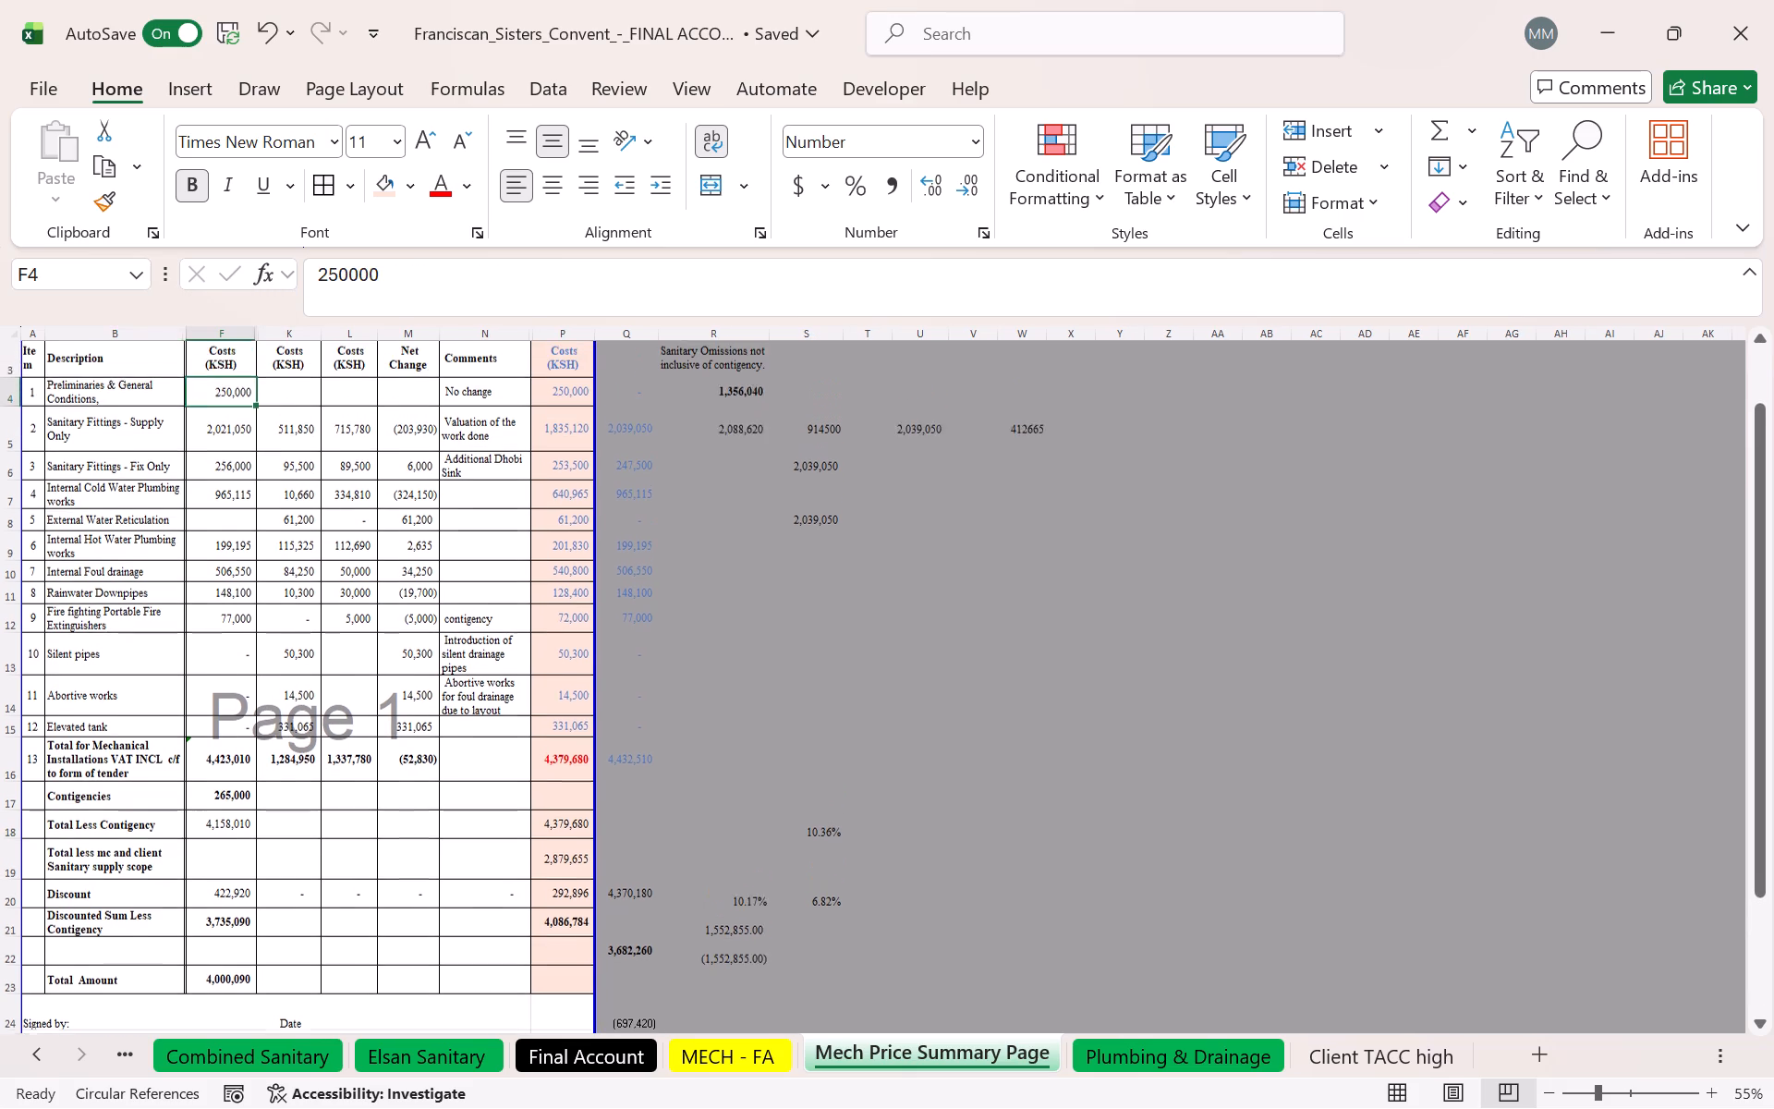
left_click(185, 328)
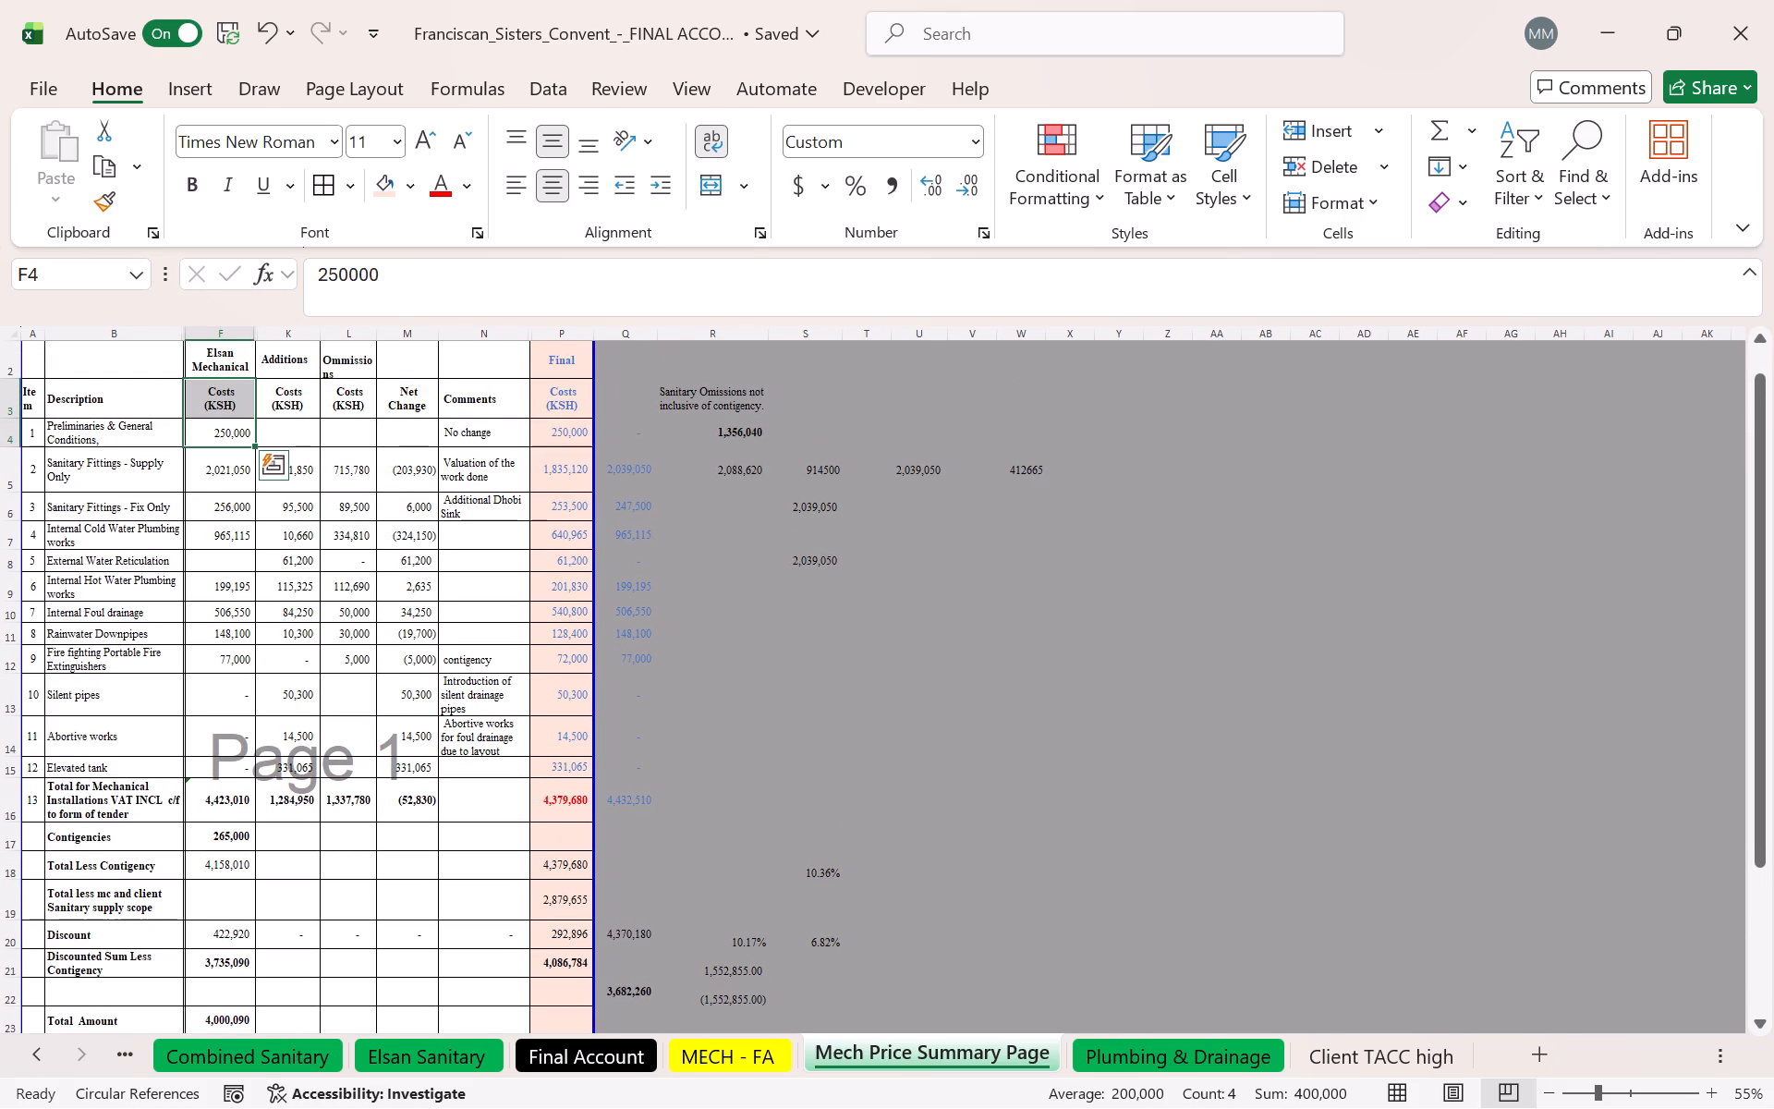
left_click(190, 335)
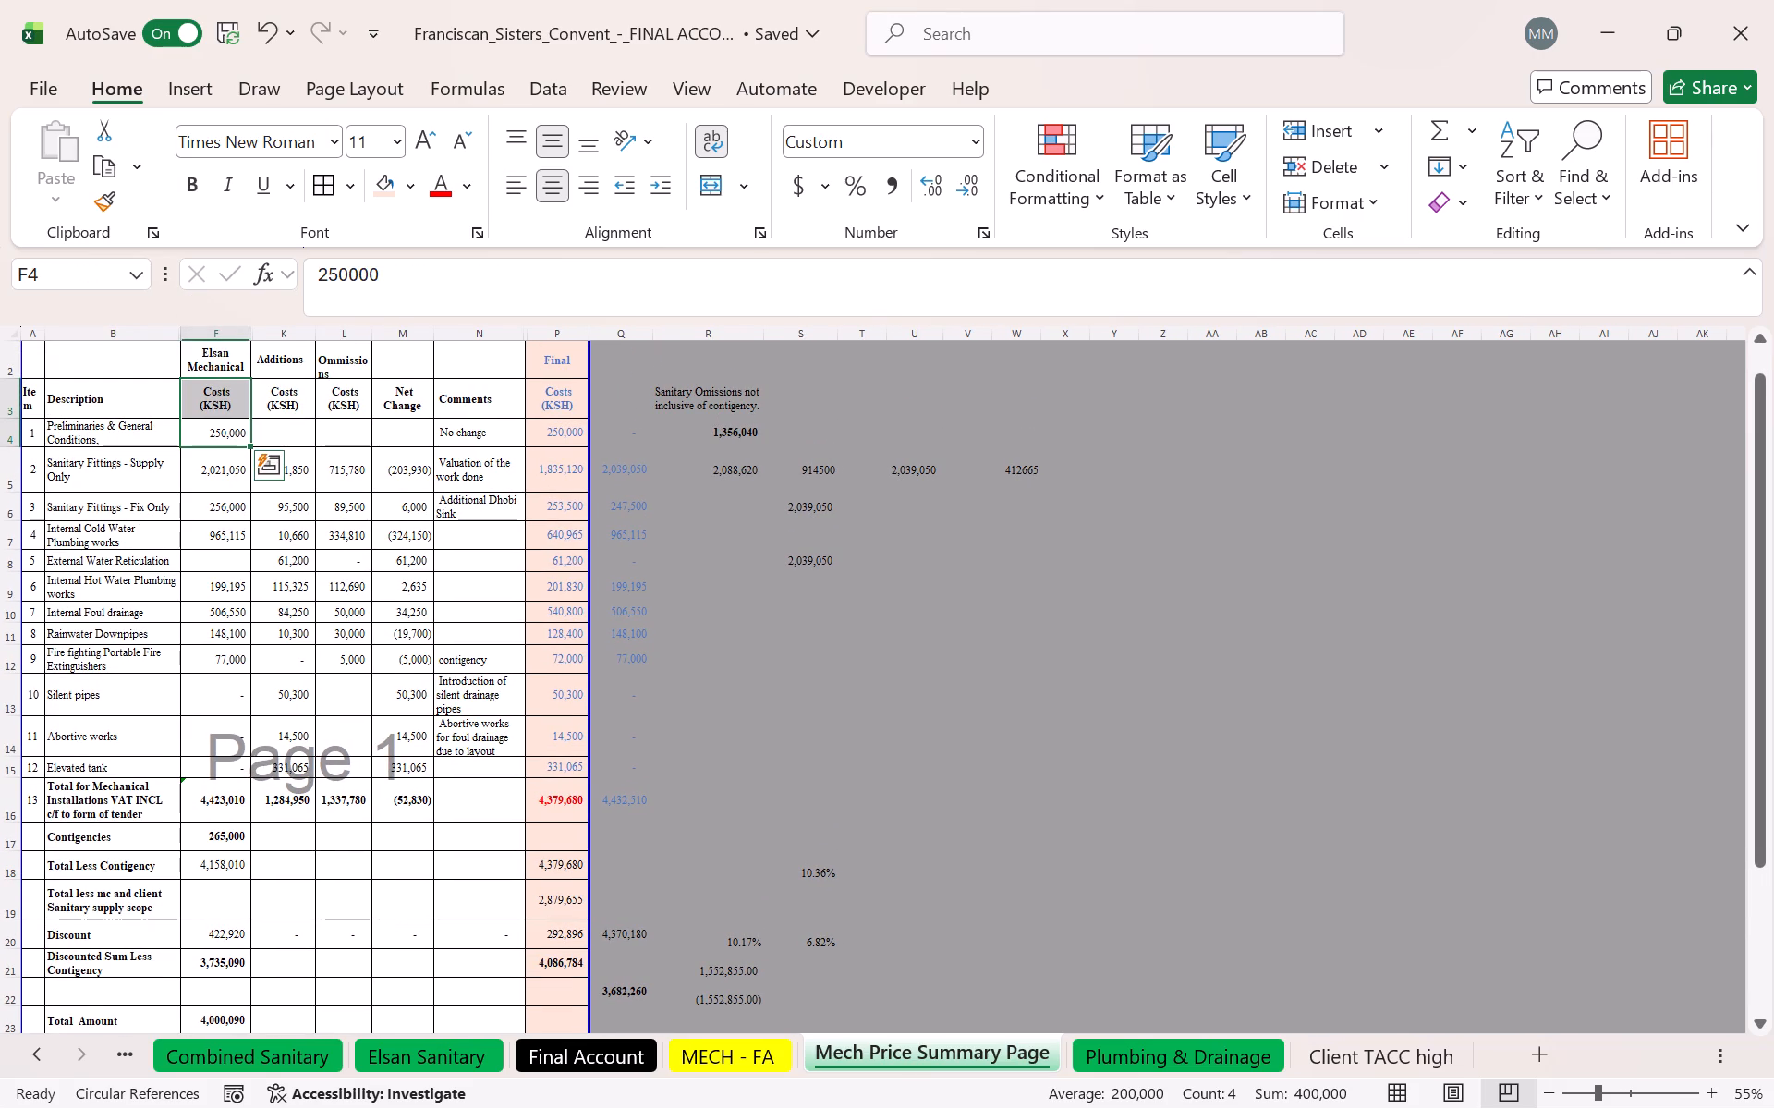
left_click_drag(180, 331, 194, 331)
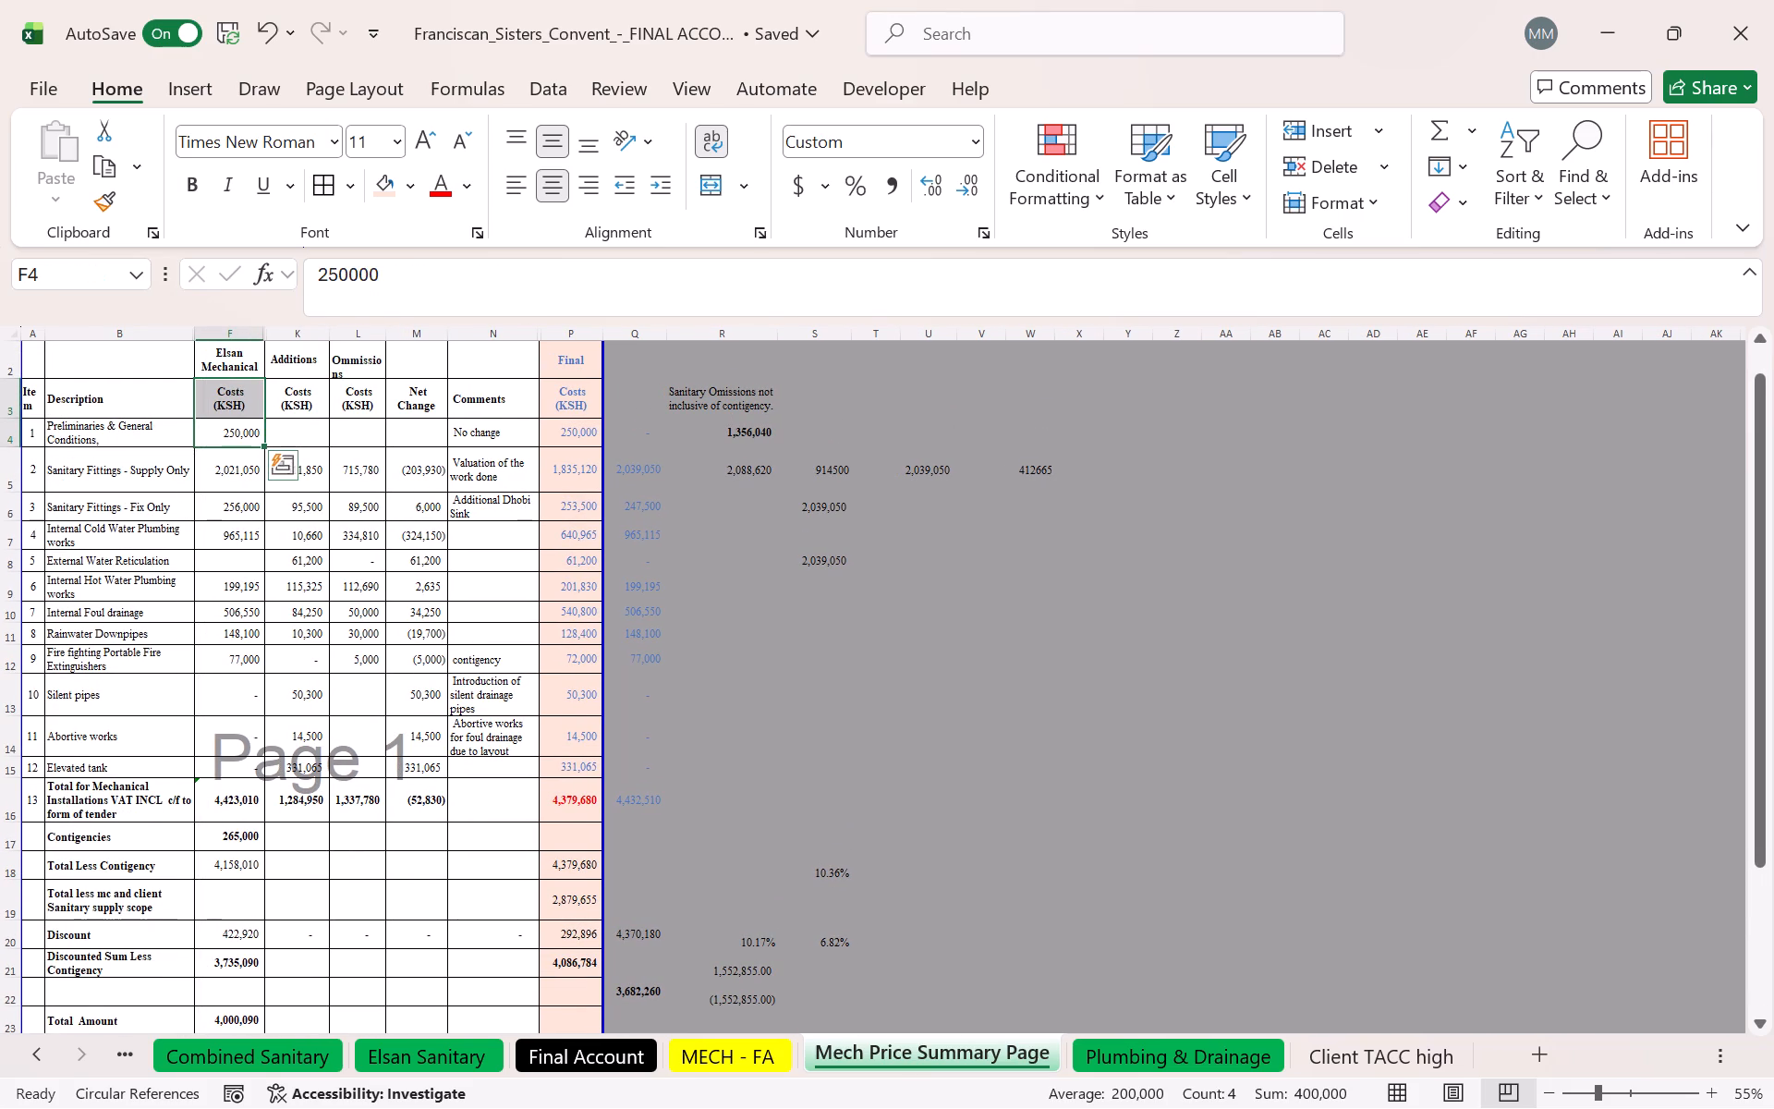
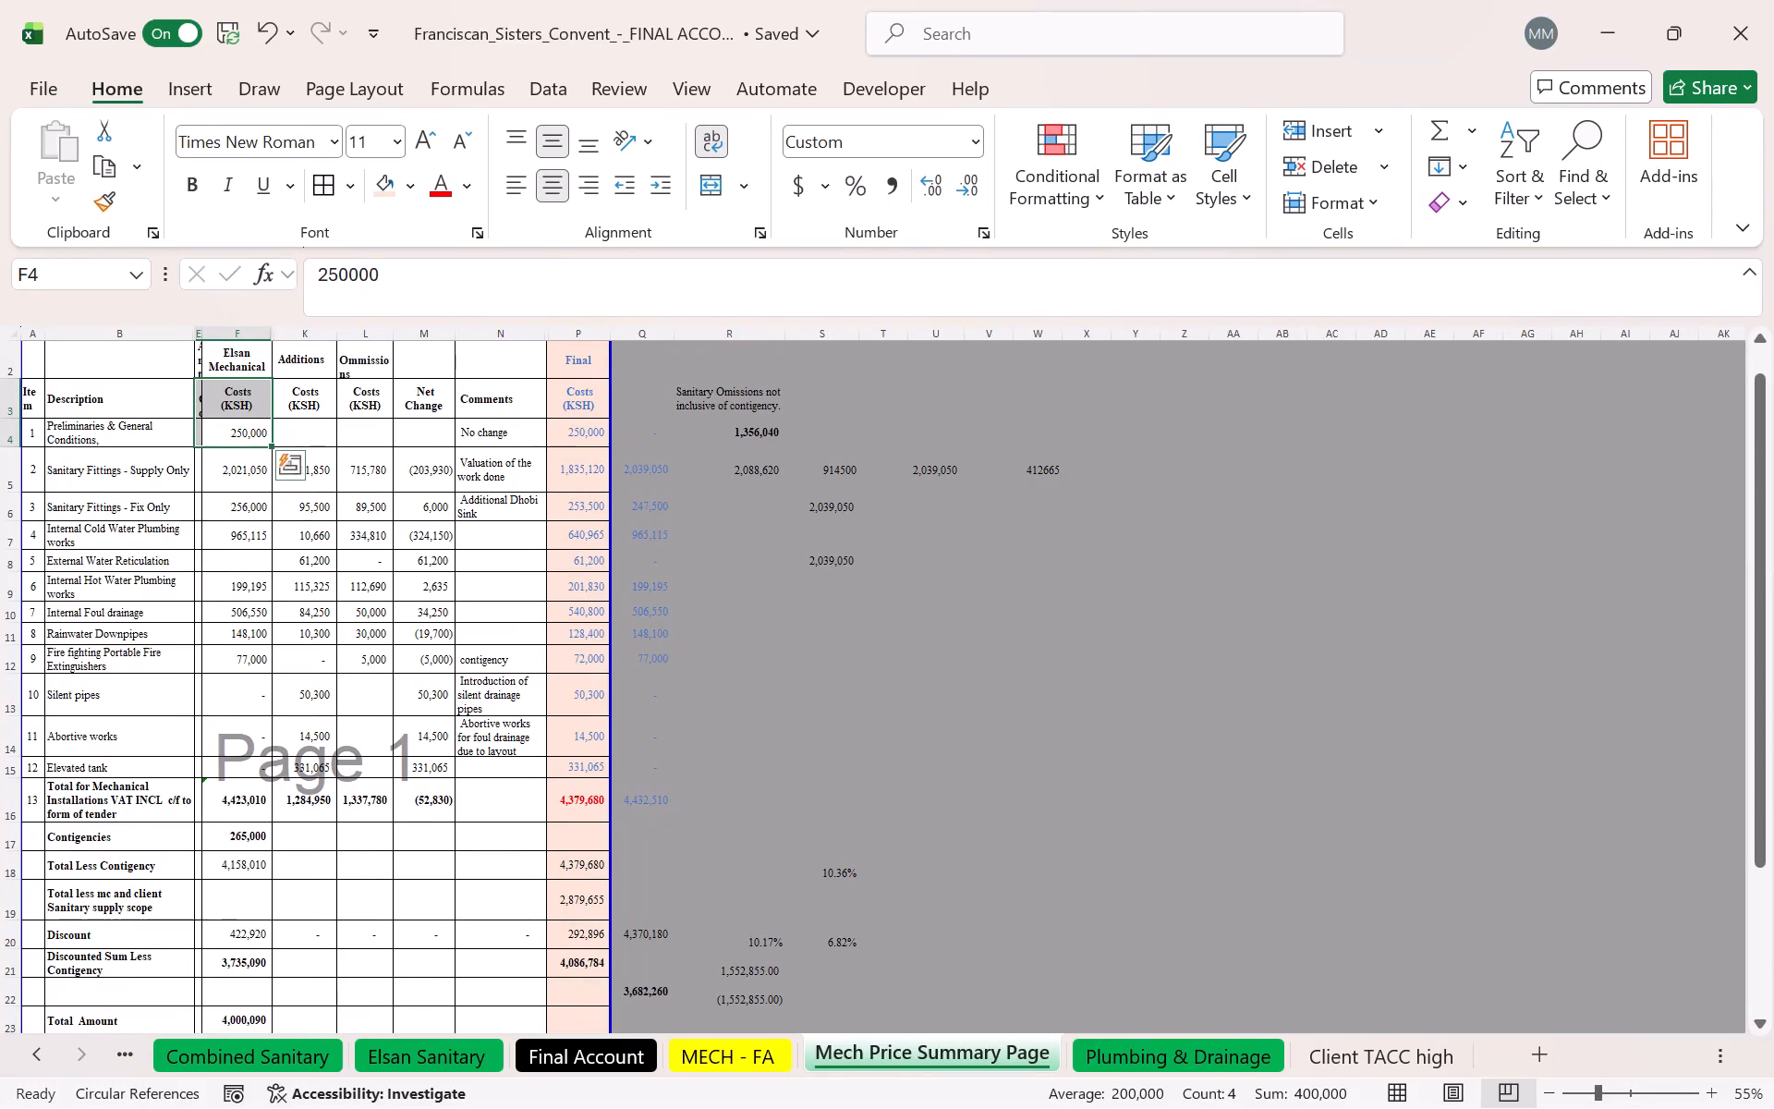
Widen Description column B so the item descriptions fit on one line within the one-page width, and check the print preview.
left_click(204, 336)
left_click_drag(192, 332, 235, 332)
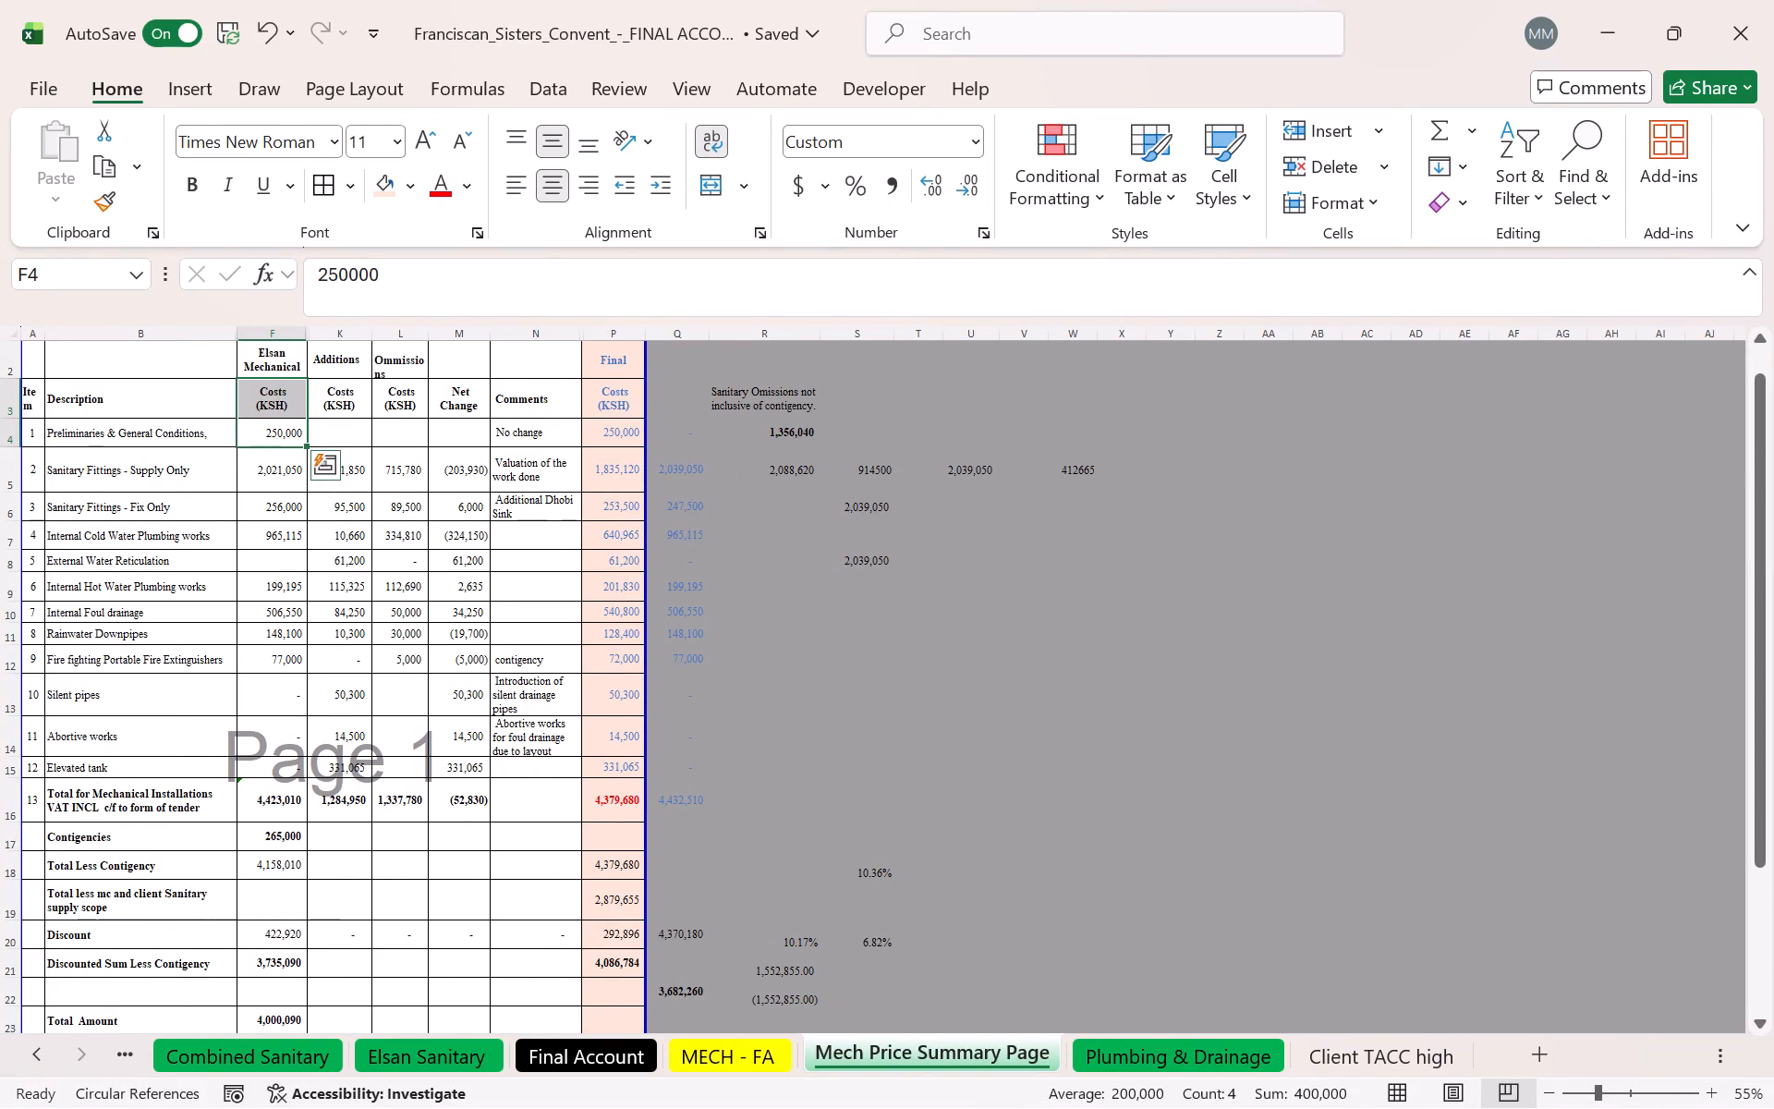
left_click_drag(236, 331, 273, 327)
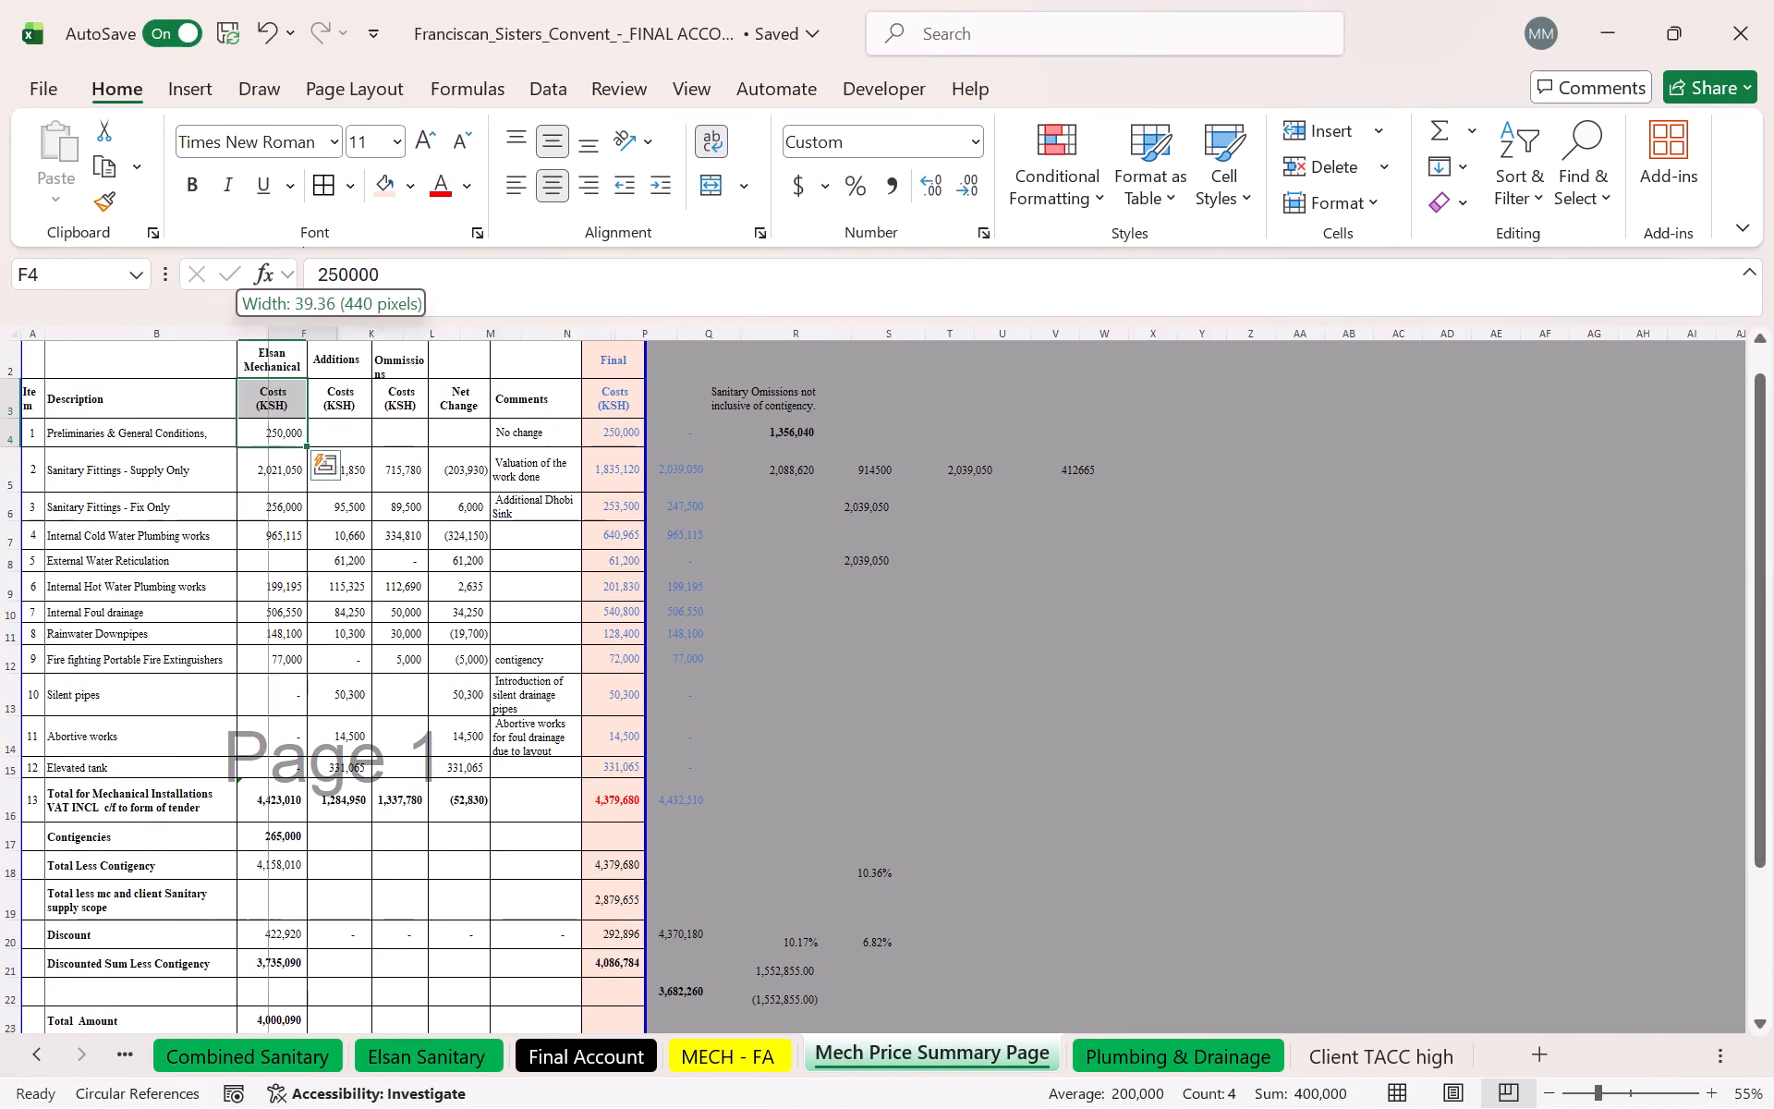
left_click_drag(273, 327, 278, 327)
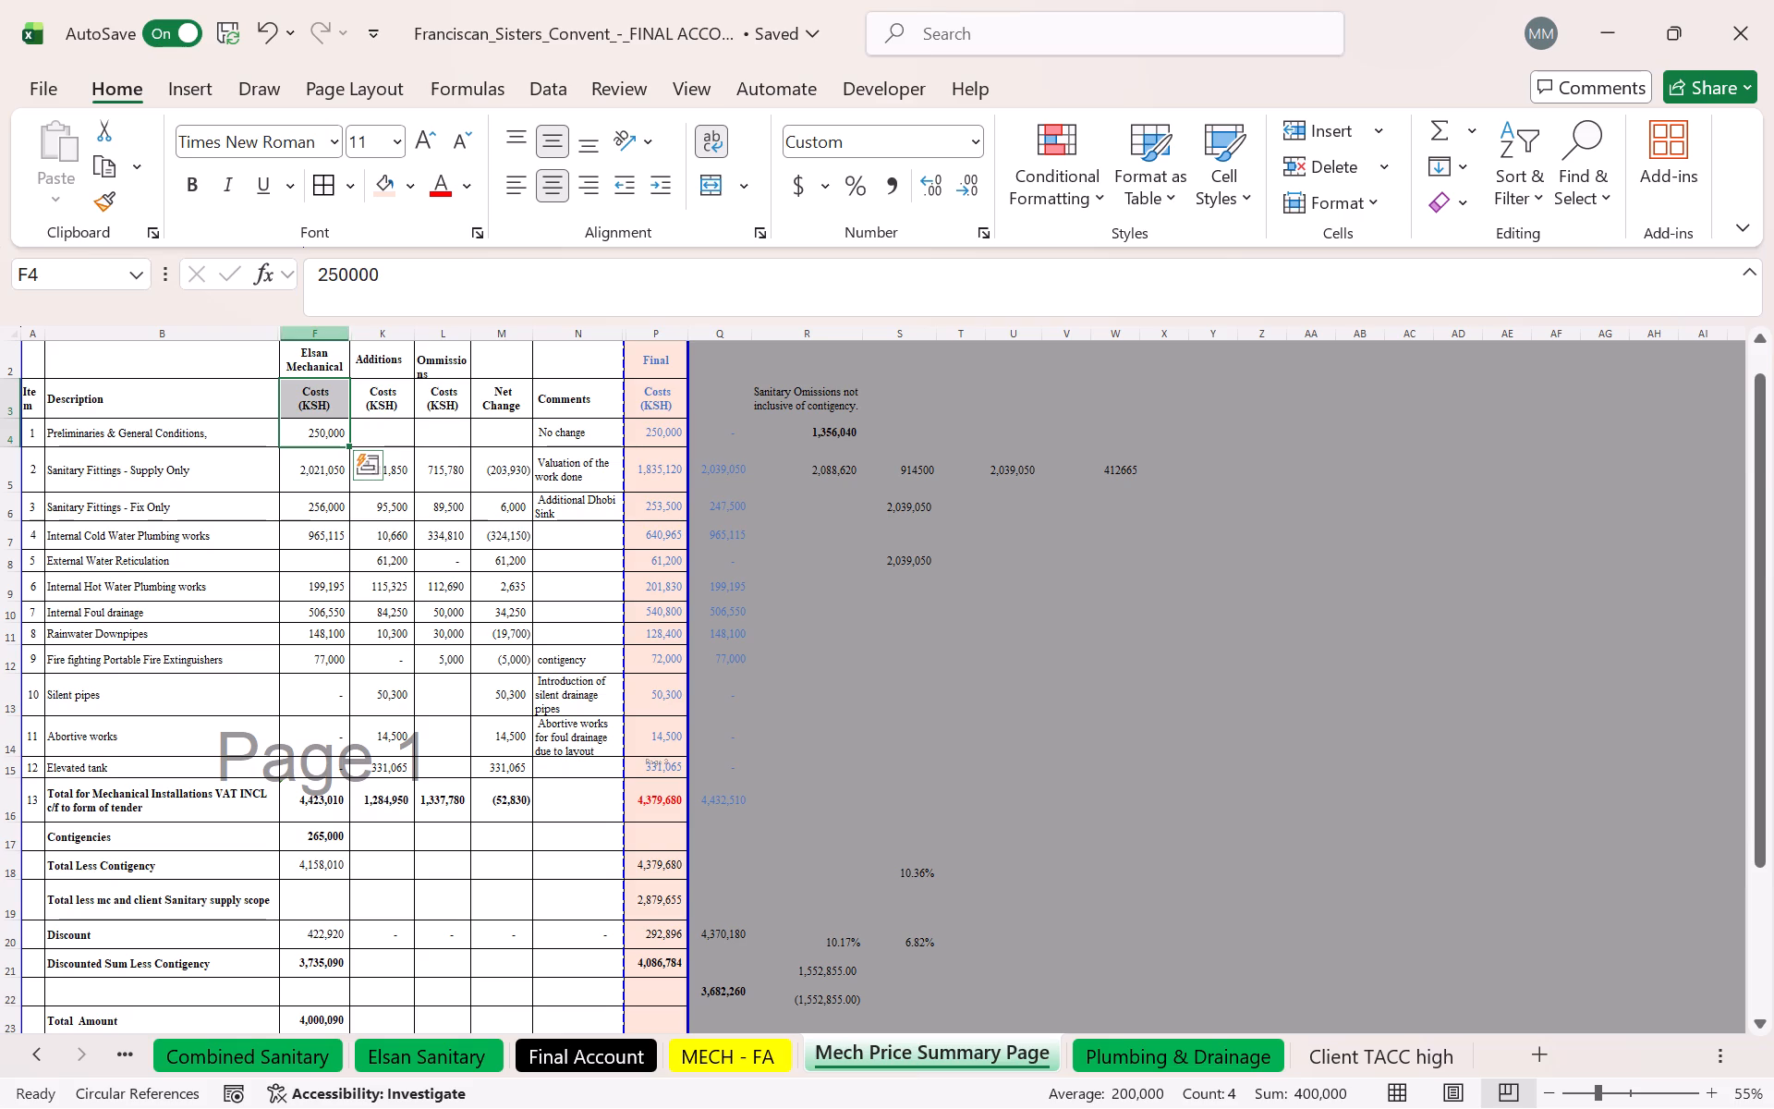
left_click_drag(281, 340, 272, 340)
left_click_drag(271, 340, 260, 339)
left_click_drag(260, 339, 246, 338)
left_click(246, 338)
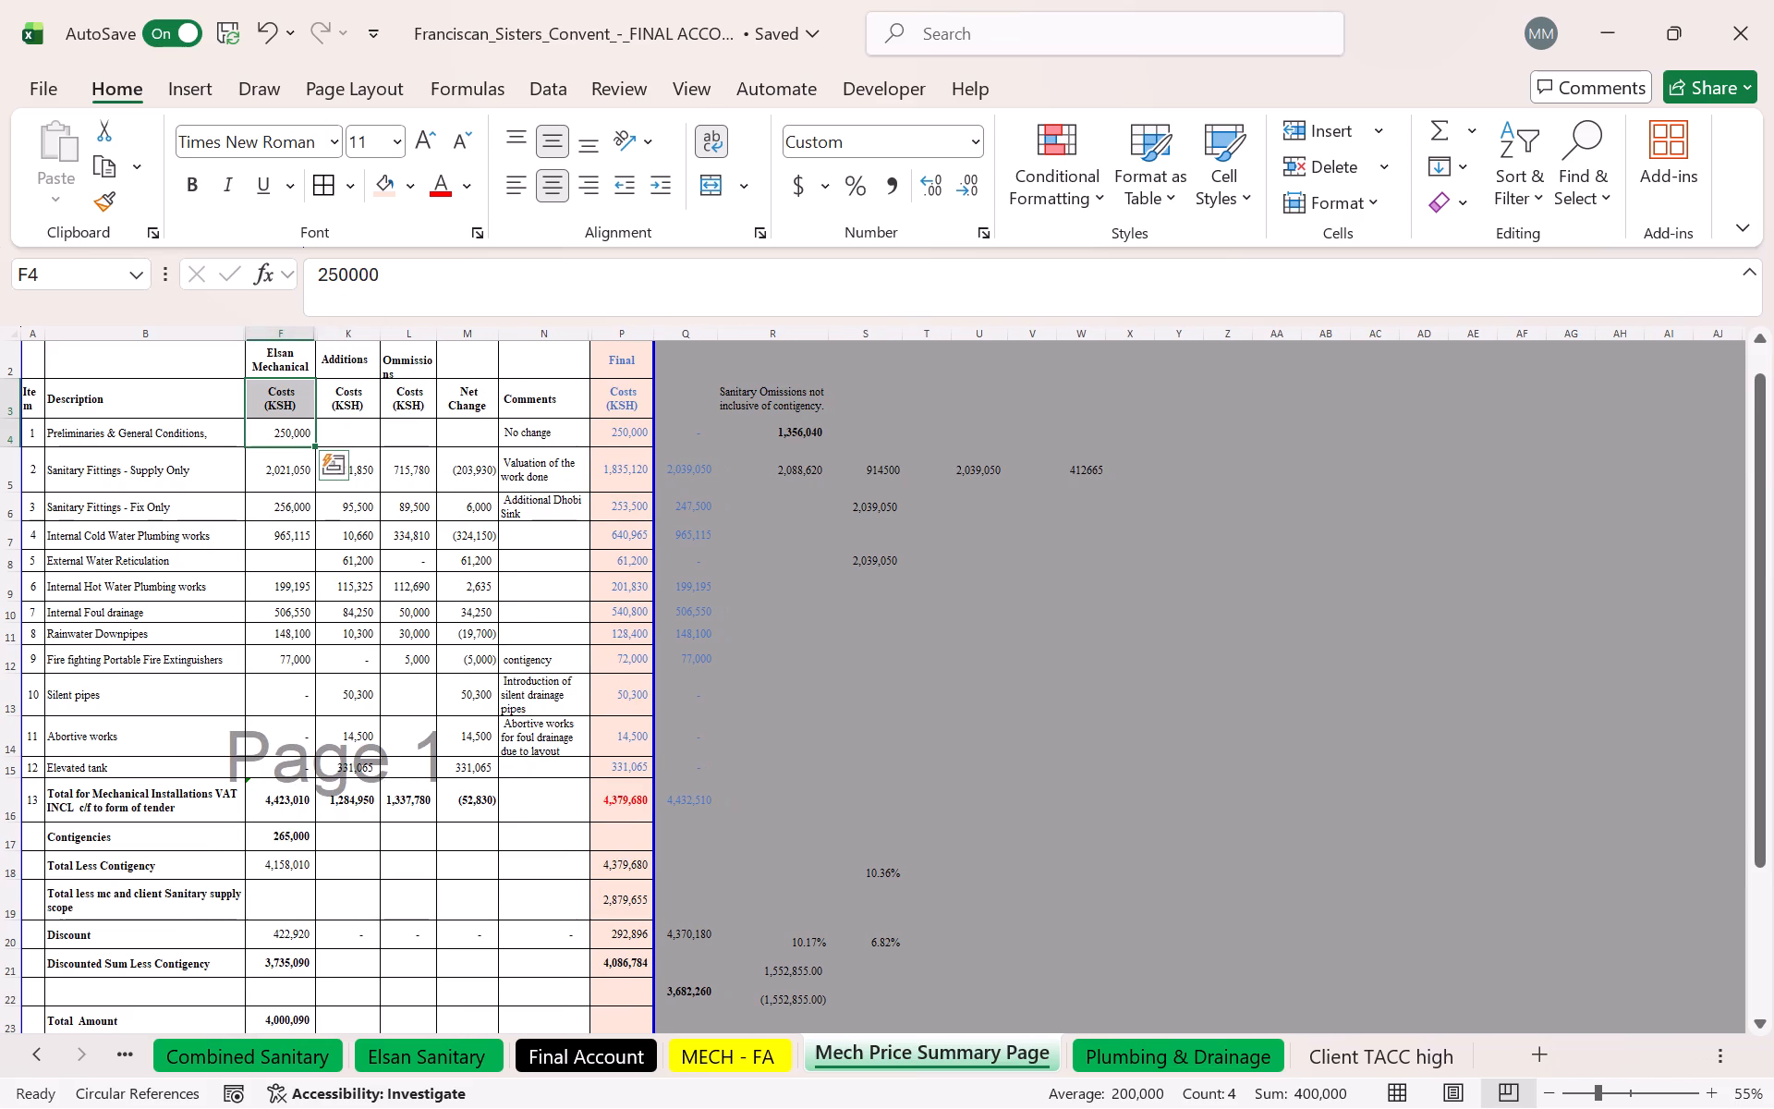
scroll(397, 696, "up", 8)
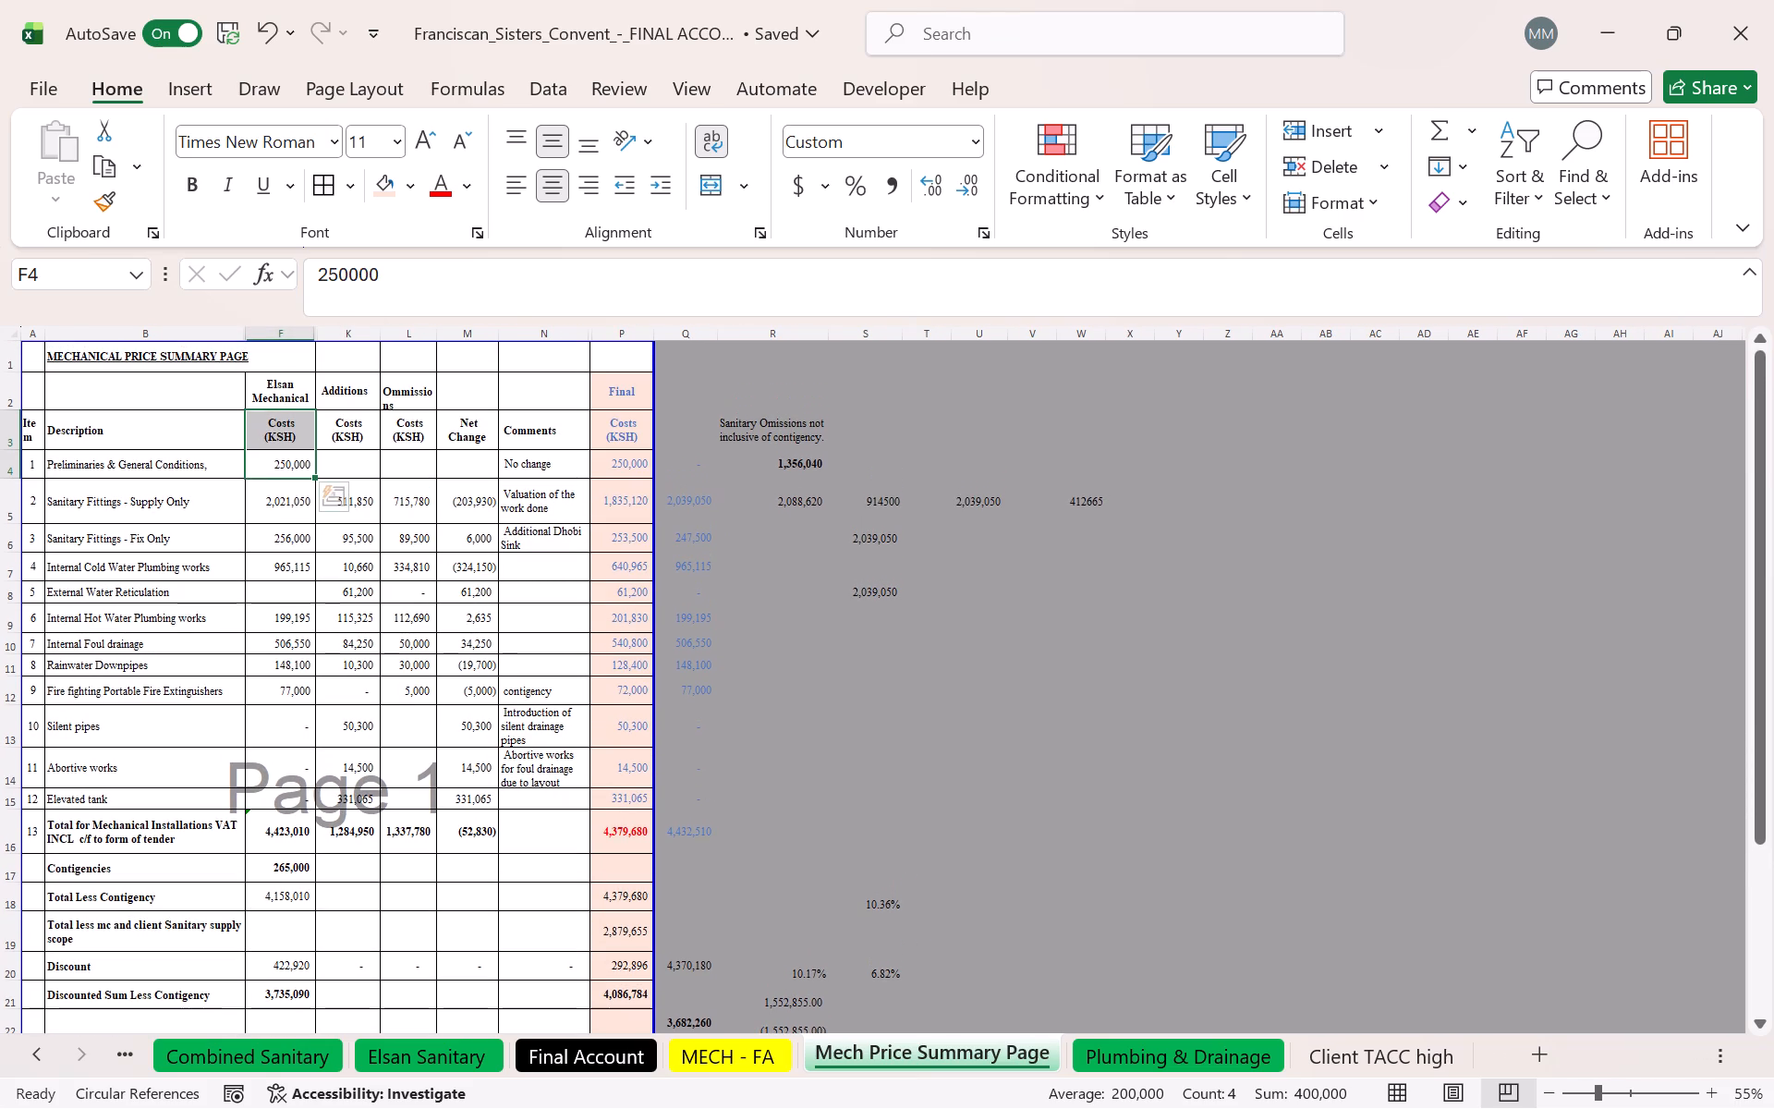
key("ctrl+p")
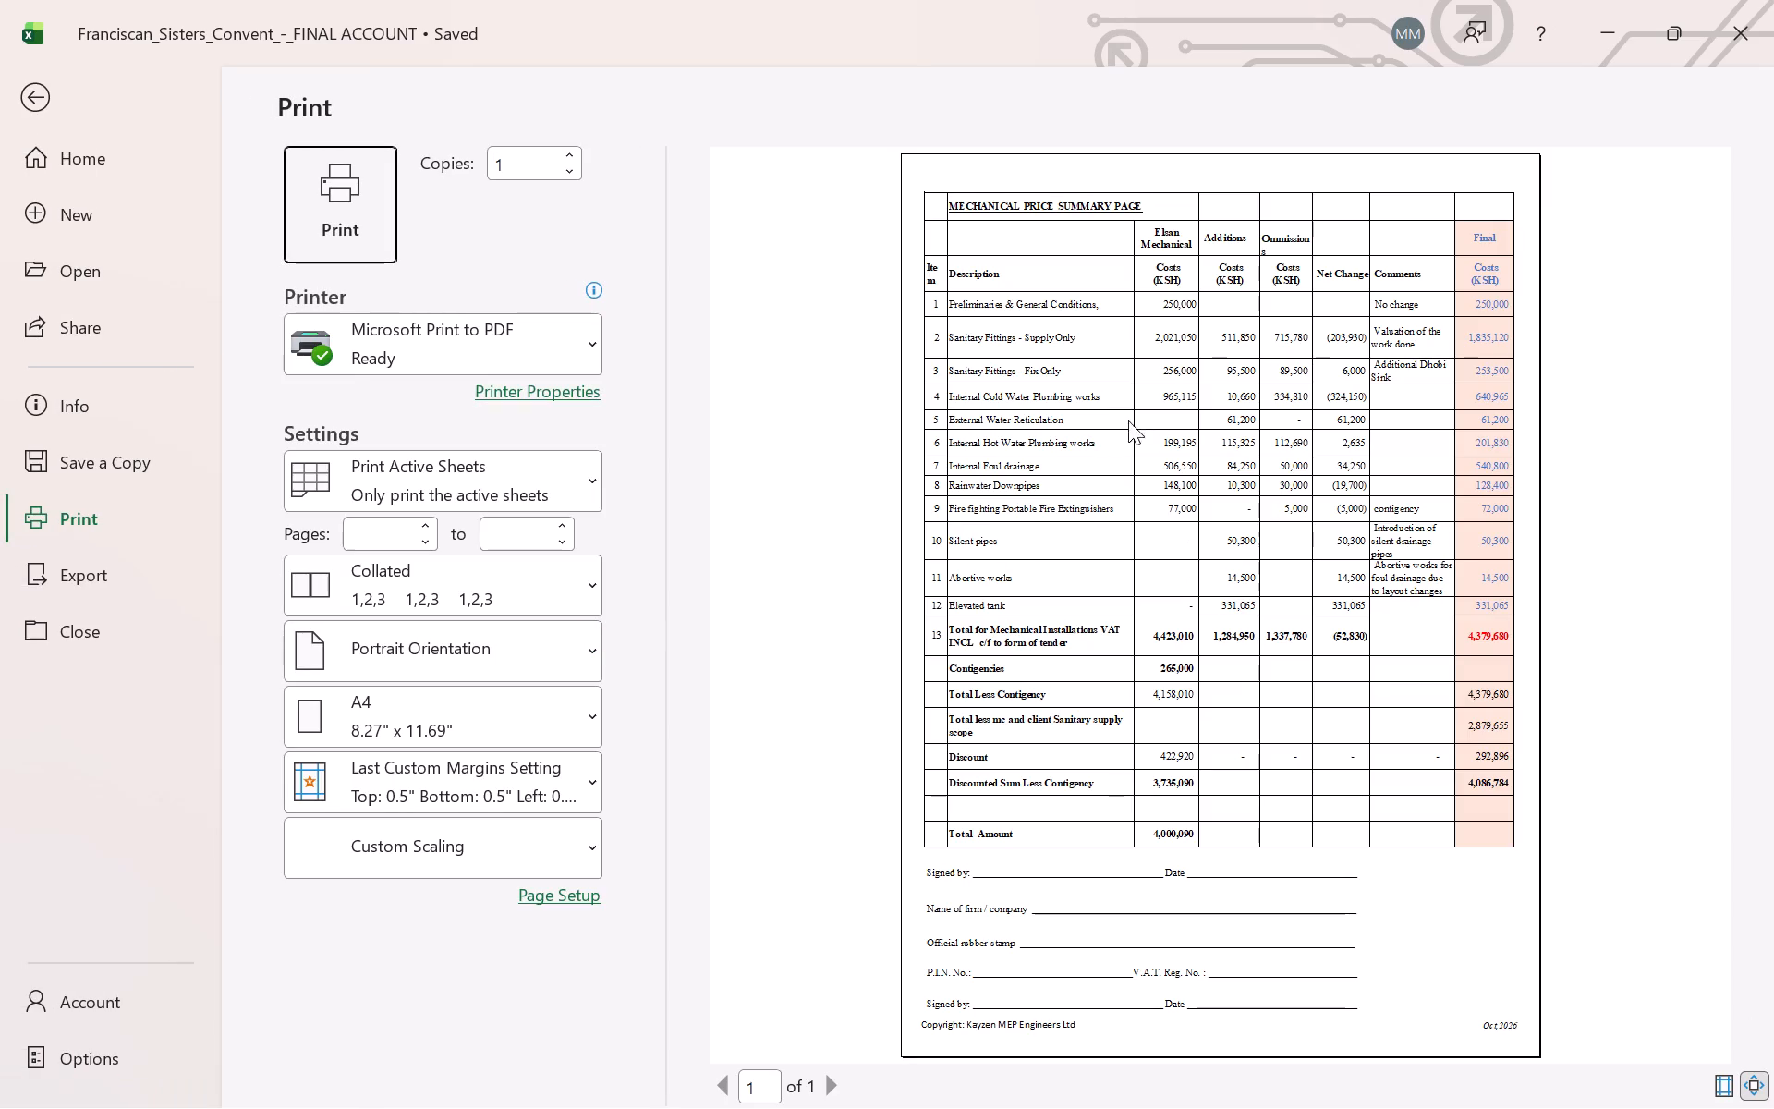
left_click(25, 99)
Merge and center the "MECHANICAL PRICE SUMMARY PAGE" title across A1:P1 and check it in the print preview.
scroll(337, 504, "up", 4)
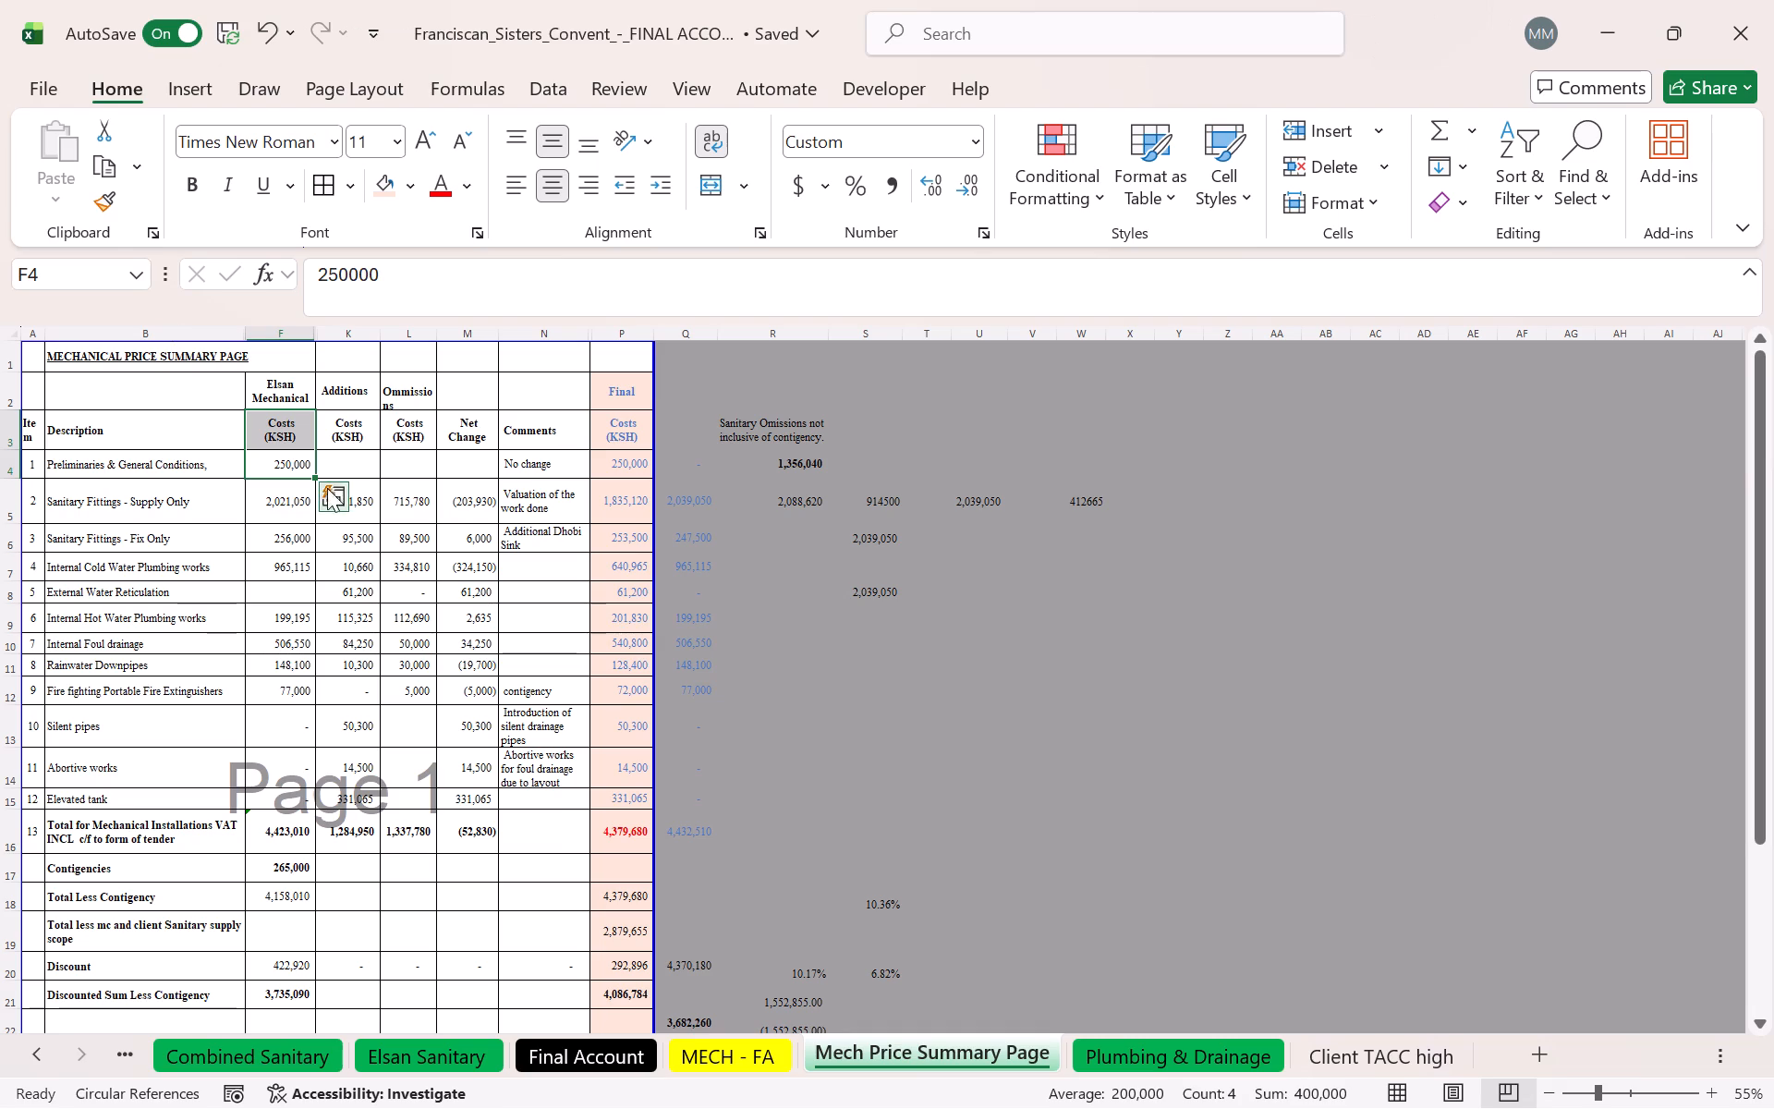
scroll(327, 488, "up", 1)
left_click_drag(38, 356, 637, 358)
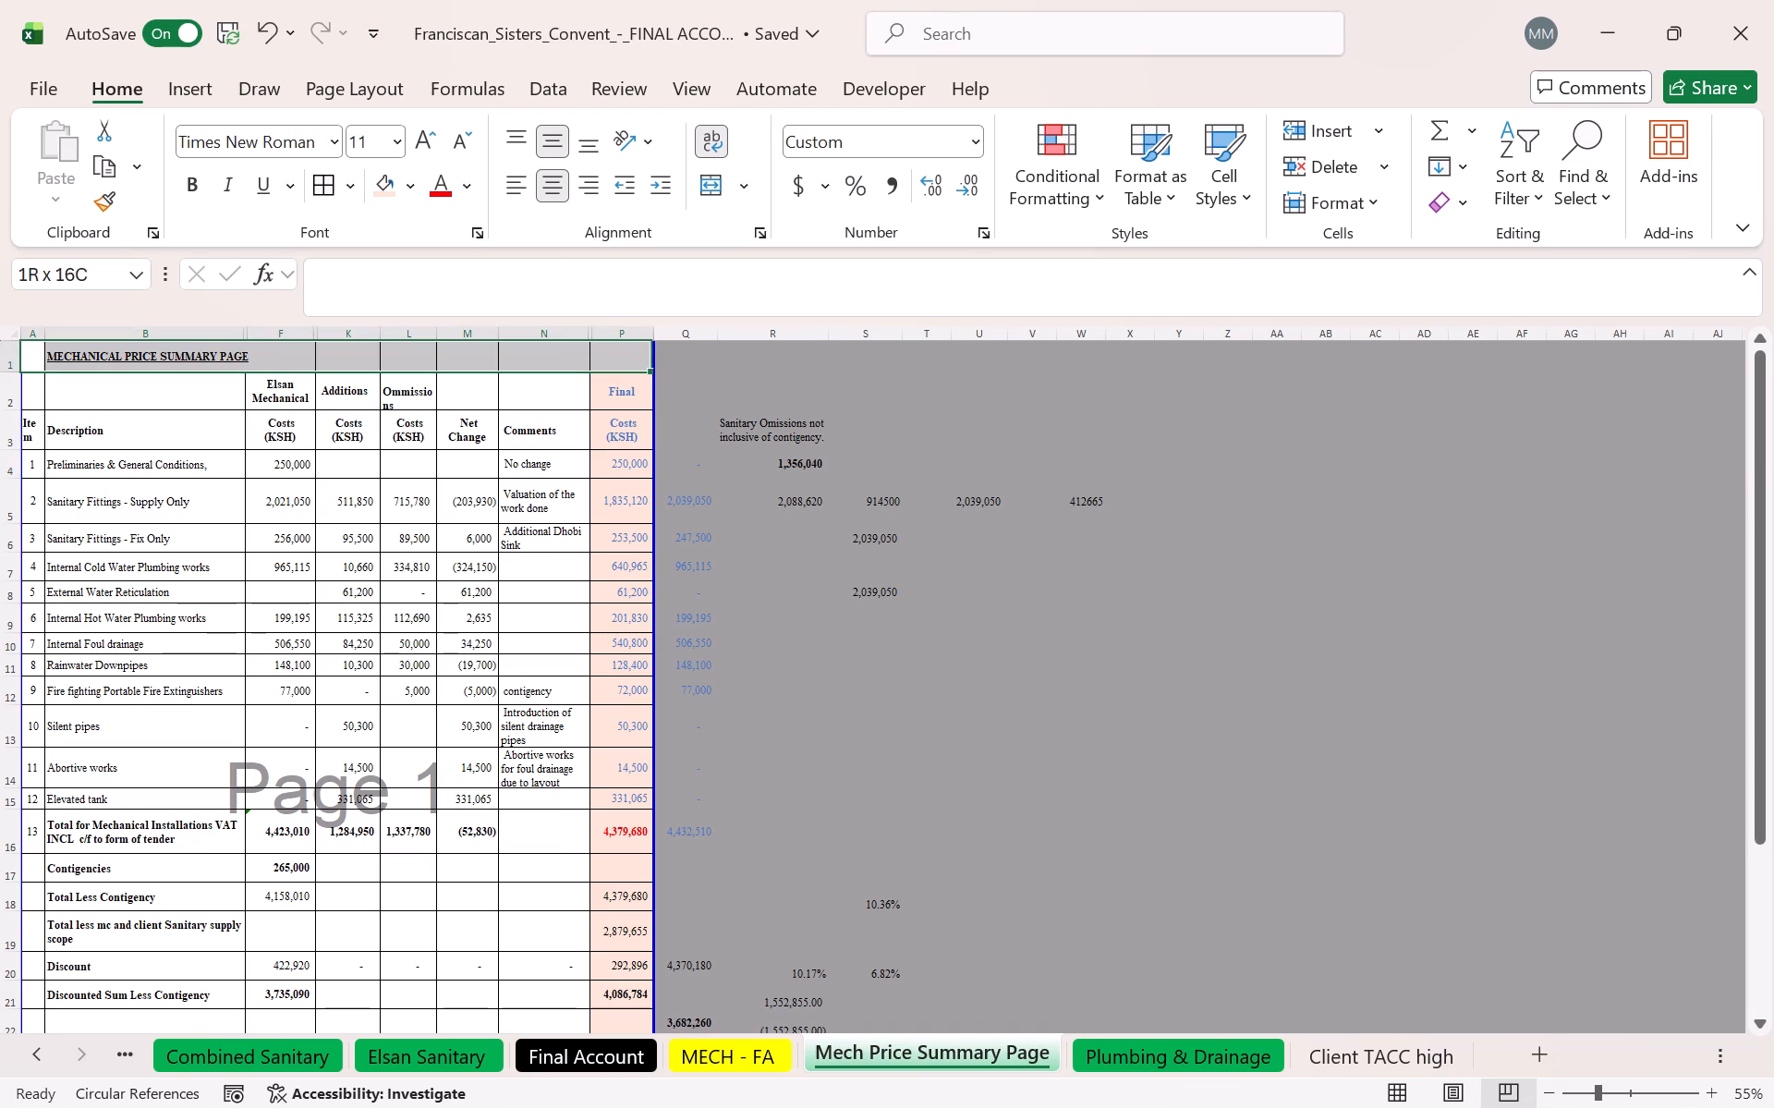
left_click_drag(637, 358, 638, 359)
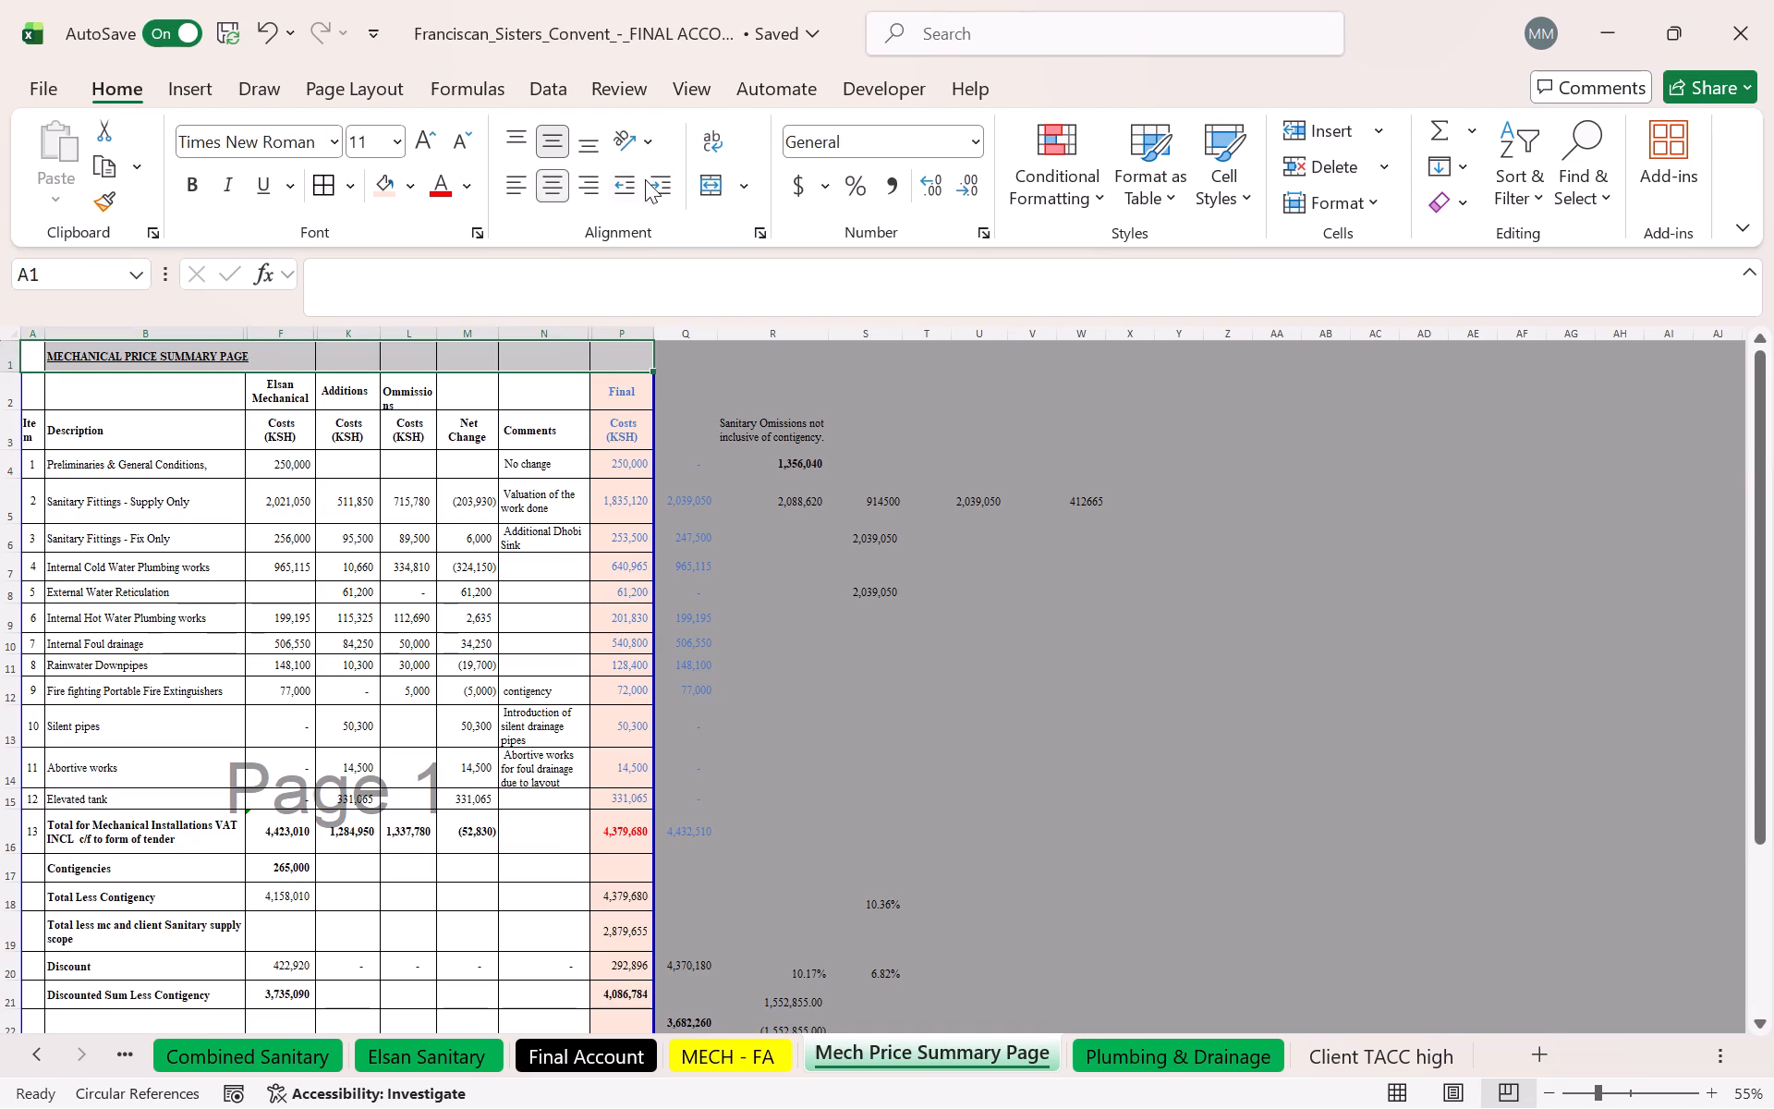
left_click(713, 174)
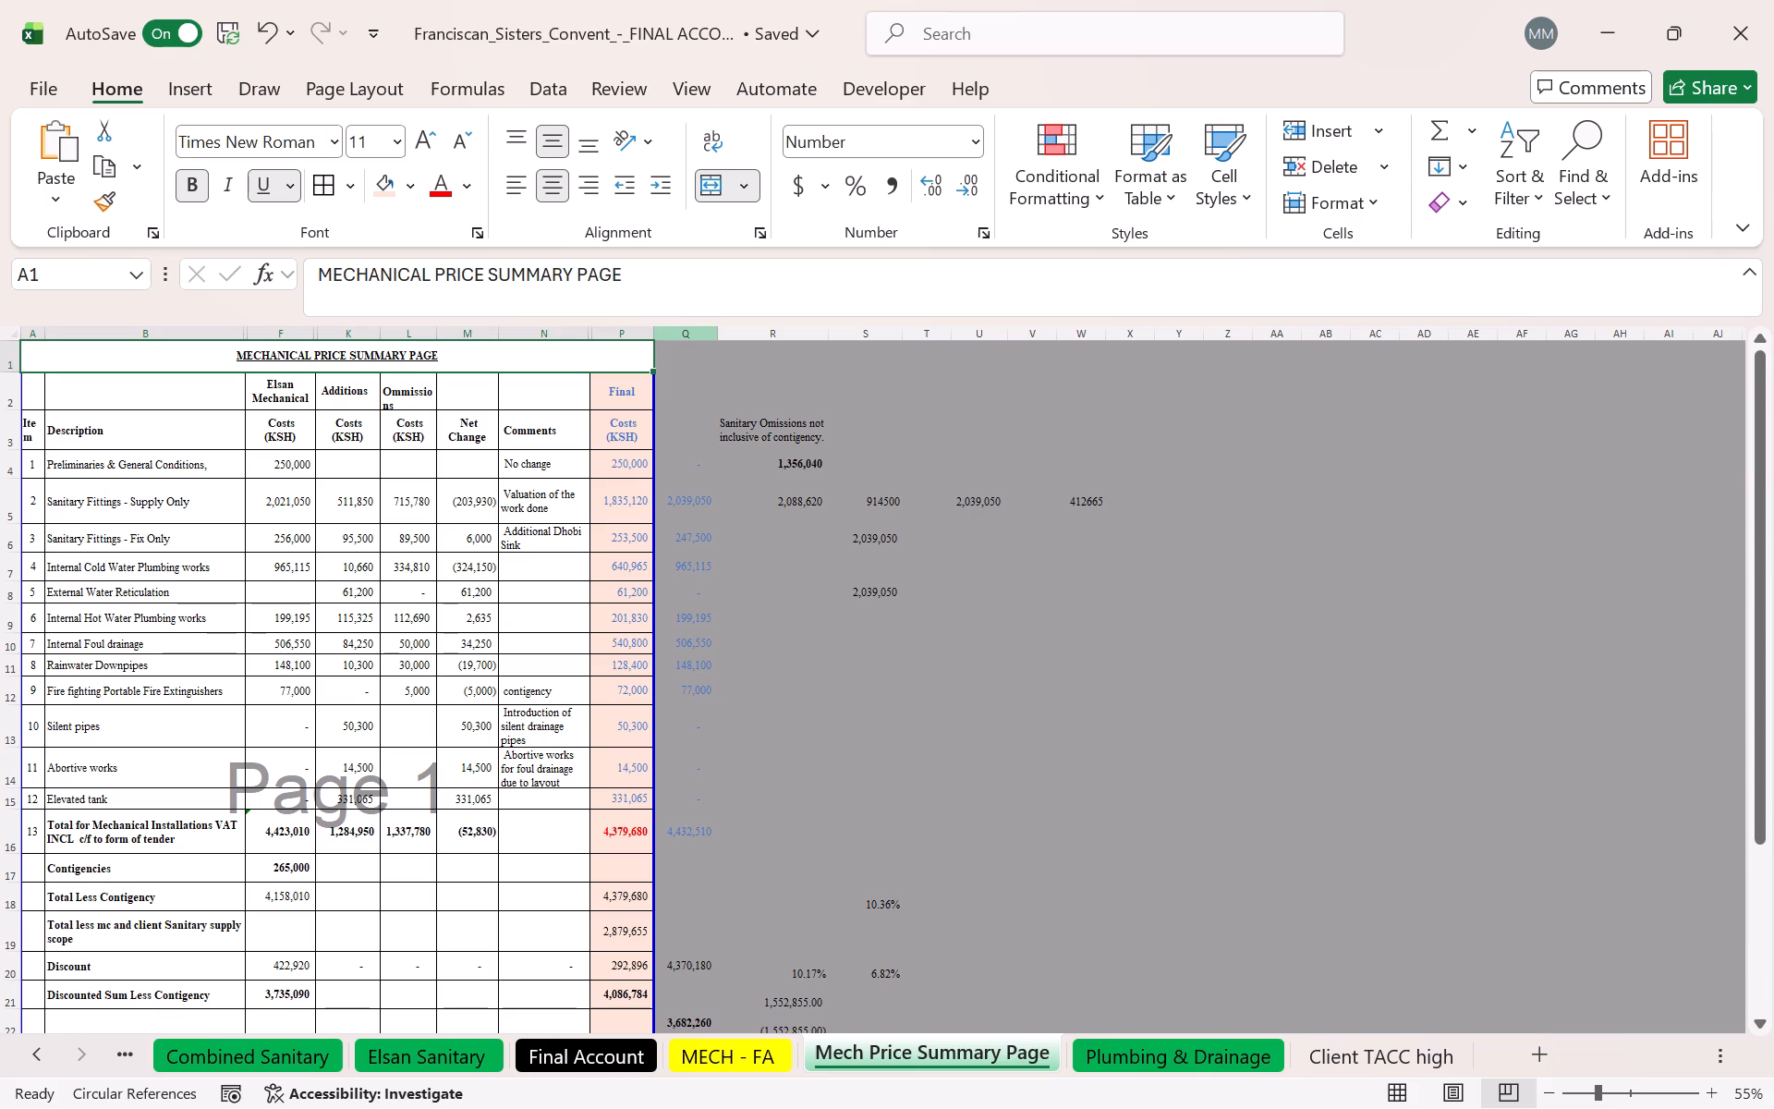
left_click(523, 540)
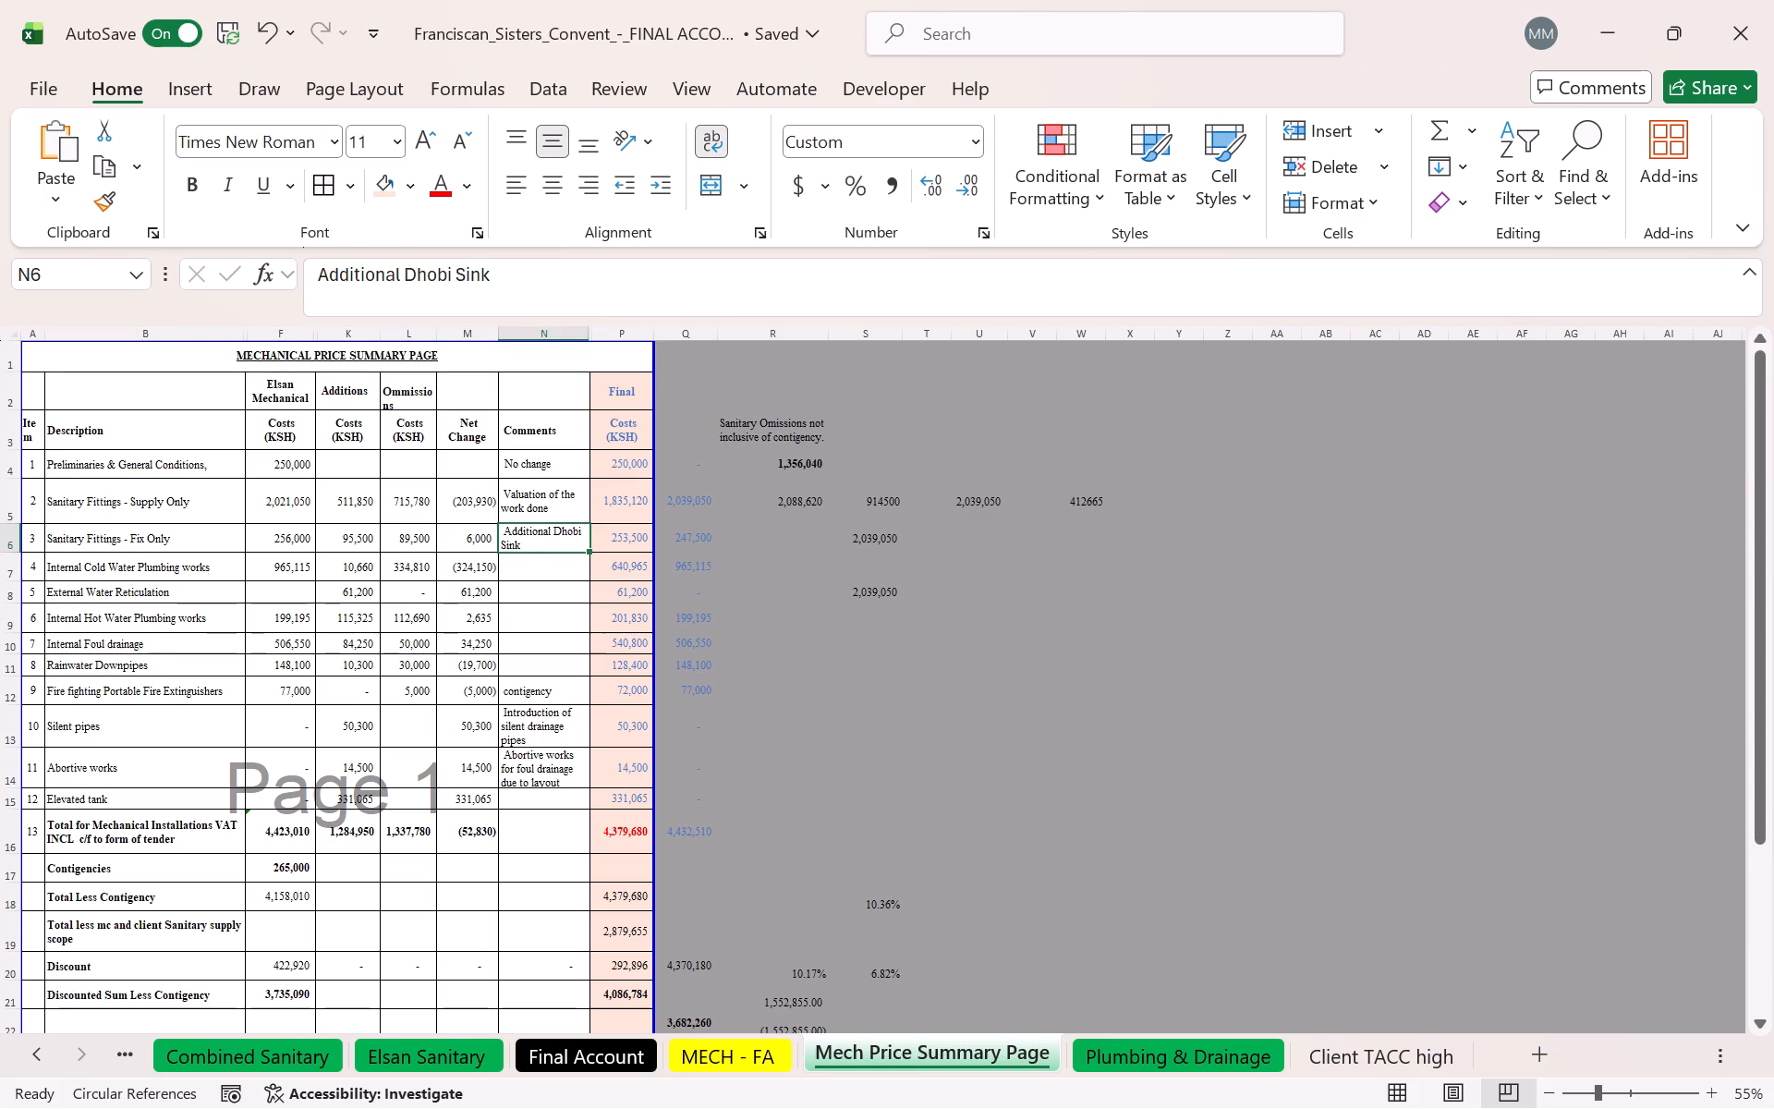
key("ctrl+p")
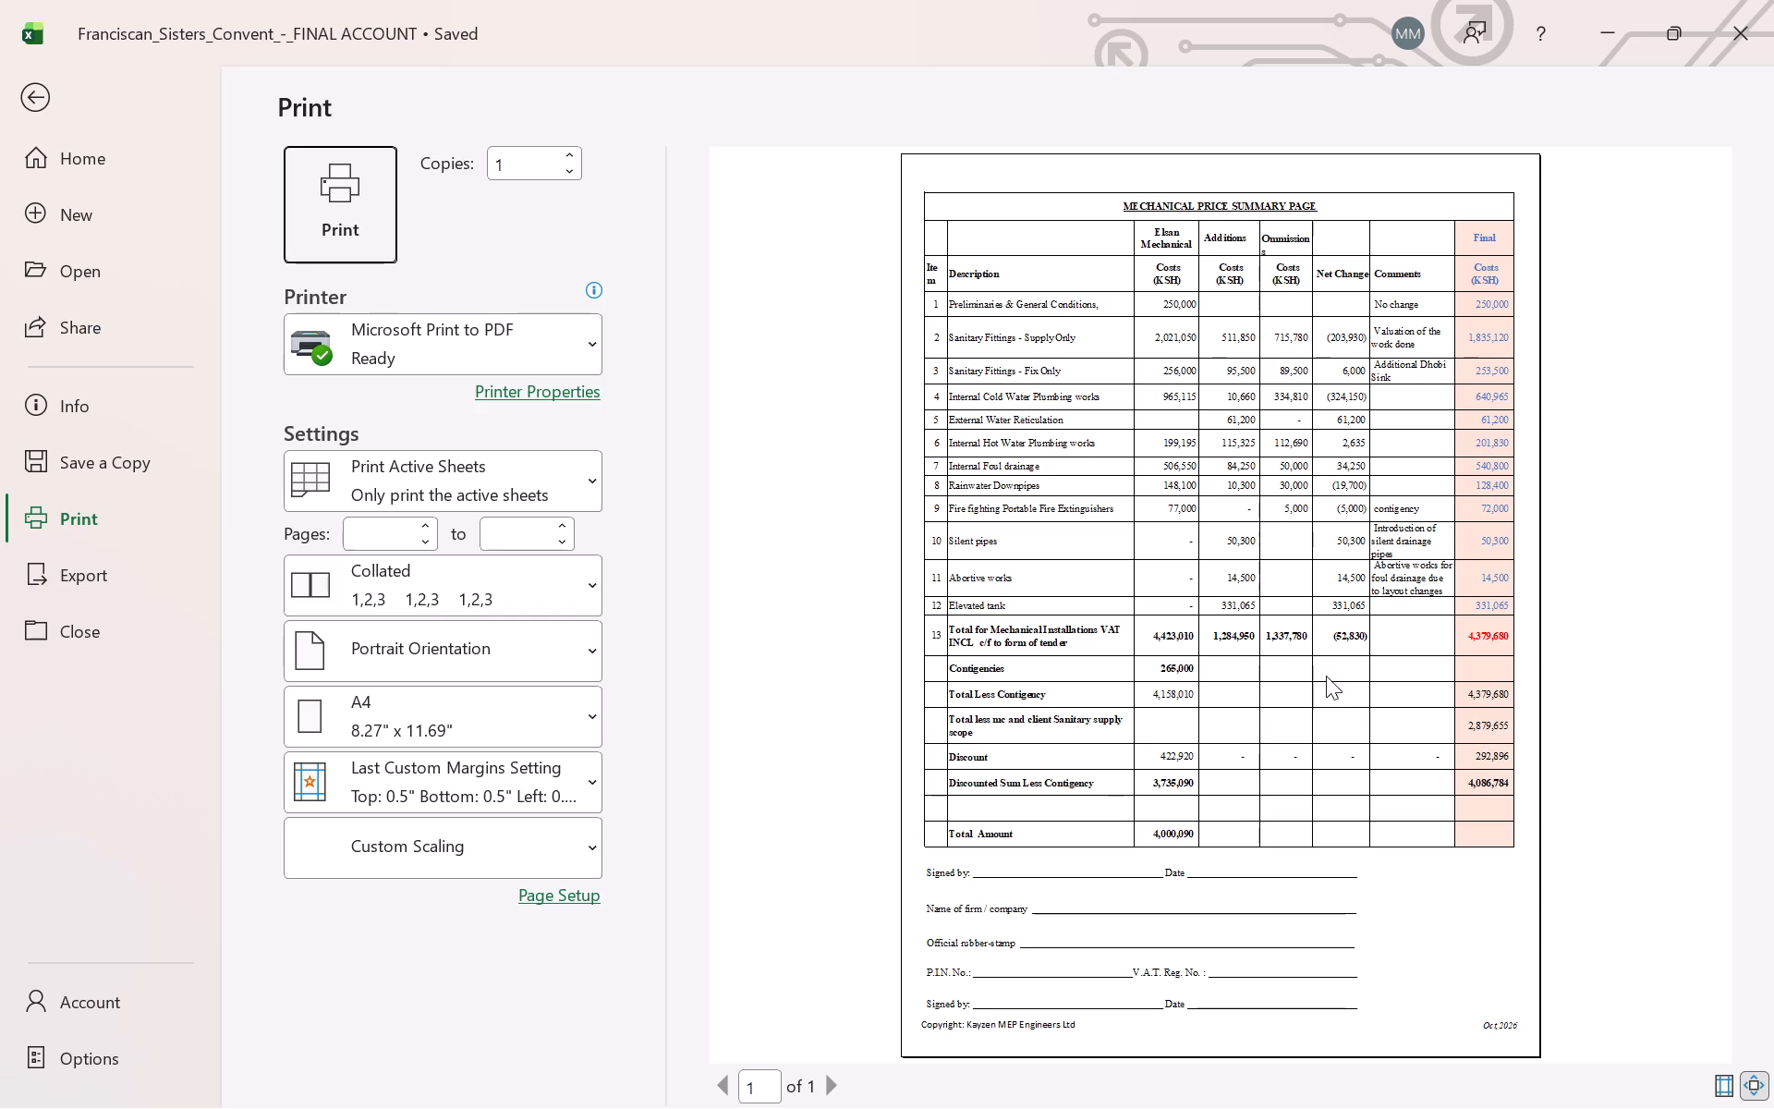
left_click(30, 100)
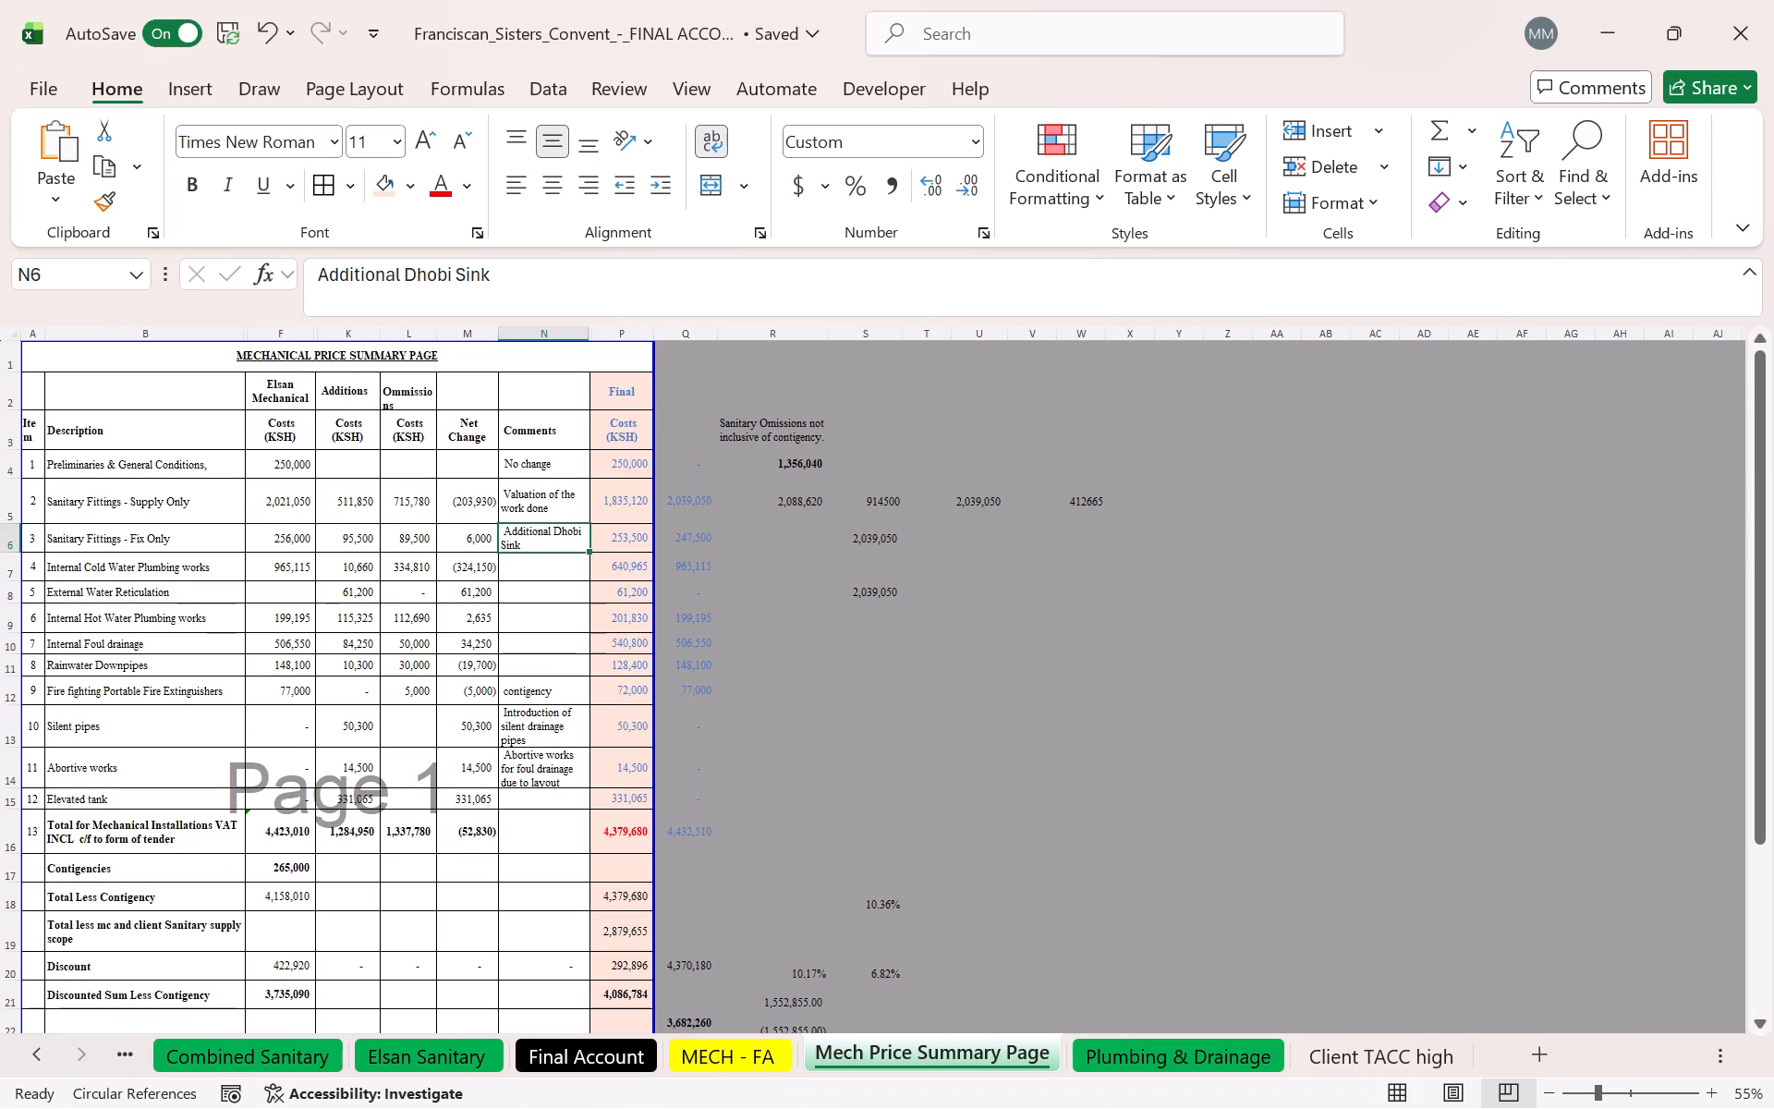
Enter the wrapped comment "Discounted less the client and MC Scope" for the Discount row in N20.
scroll(240, 590, "down", 1)
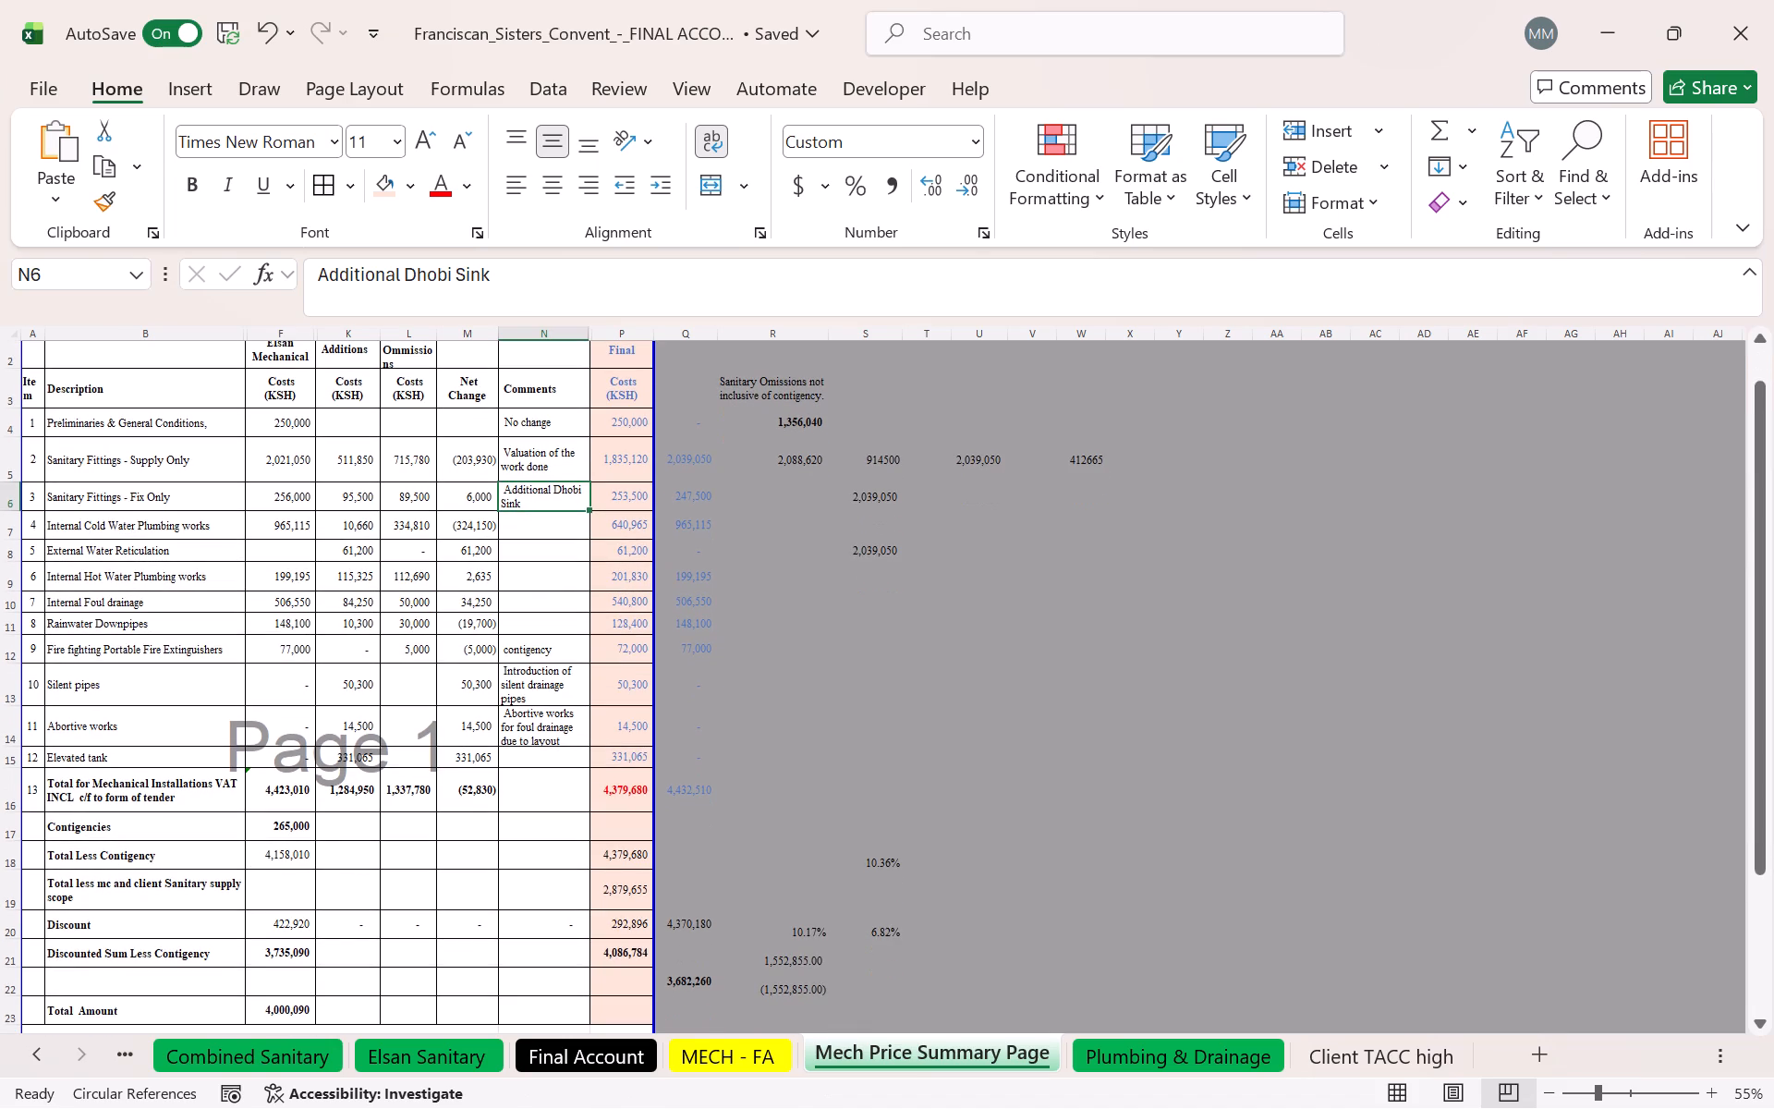
left_click(550, 930)
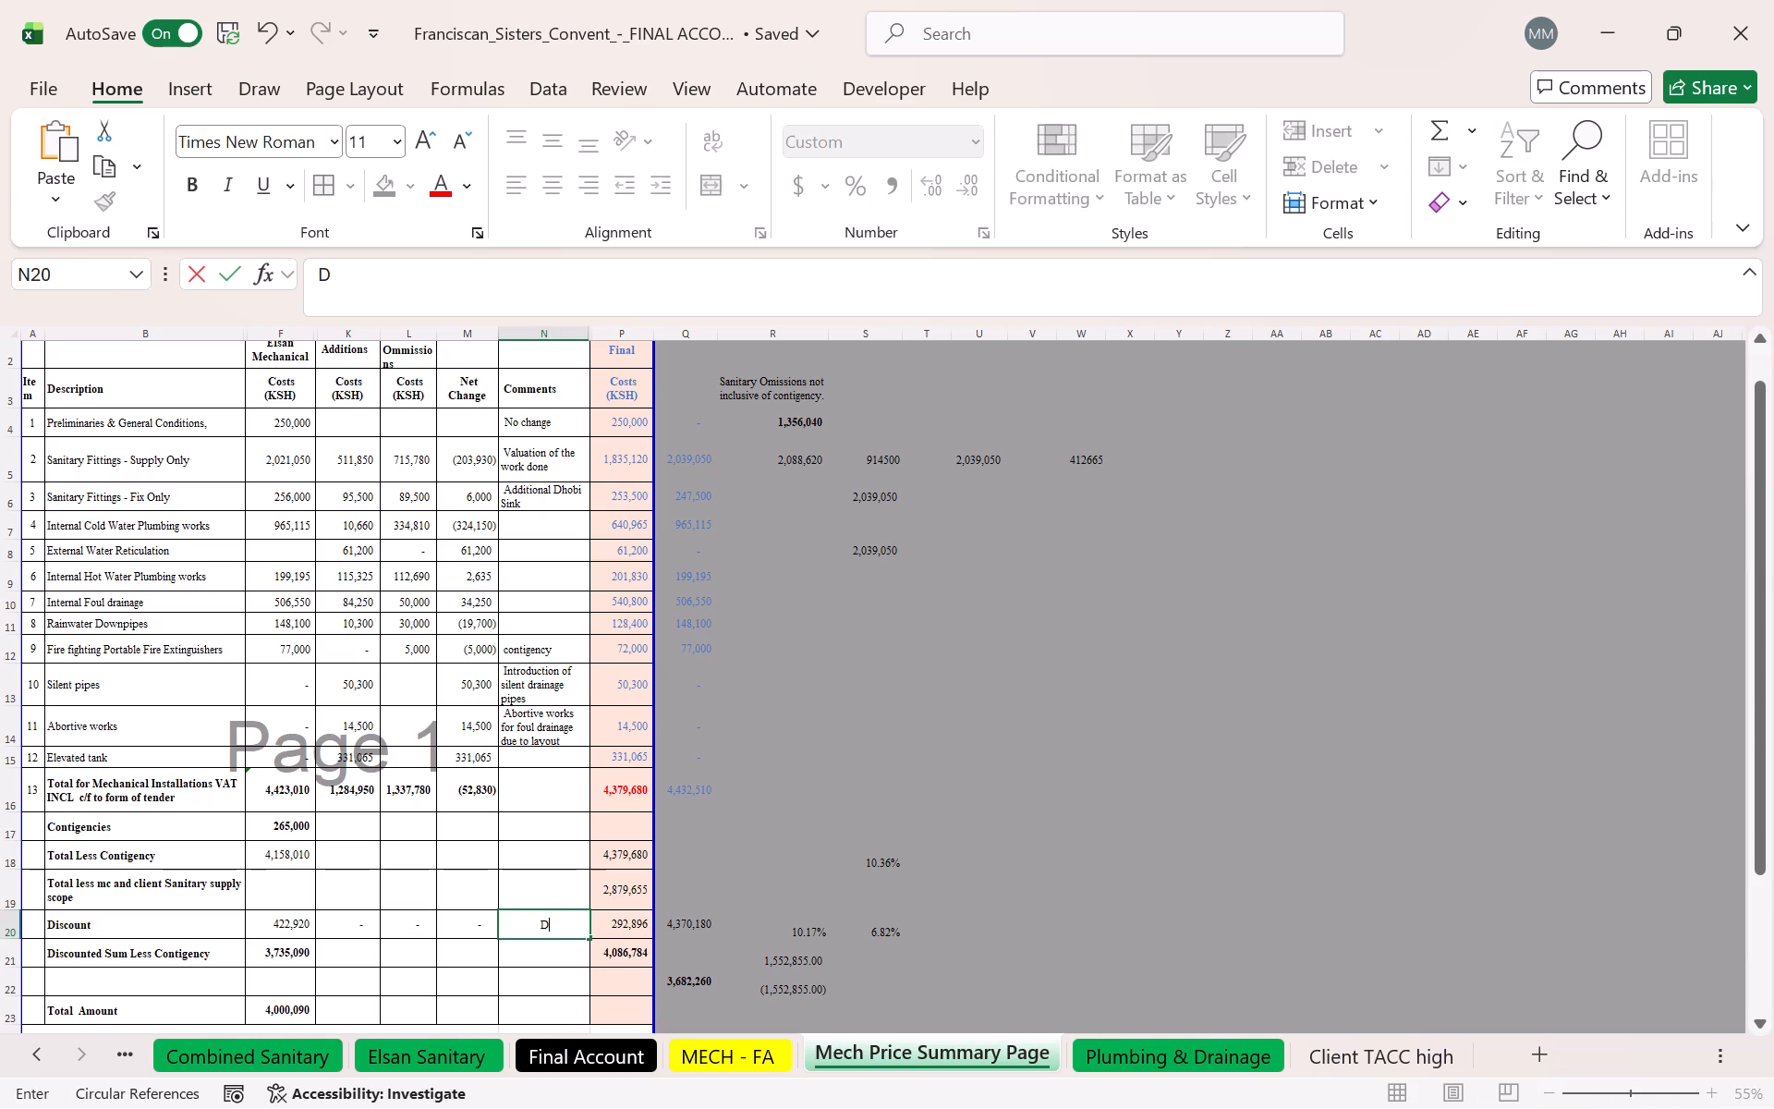
type("iscounted")
key("space")
type("less the")
key("space")
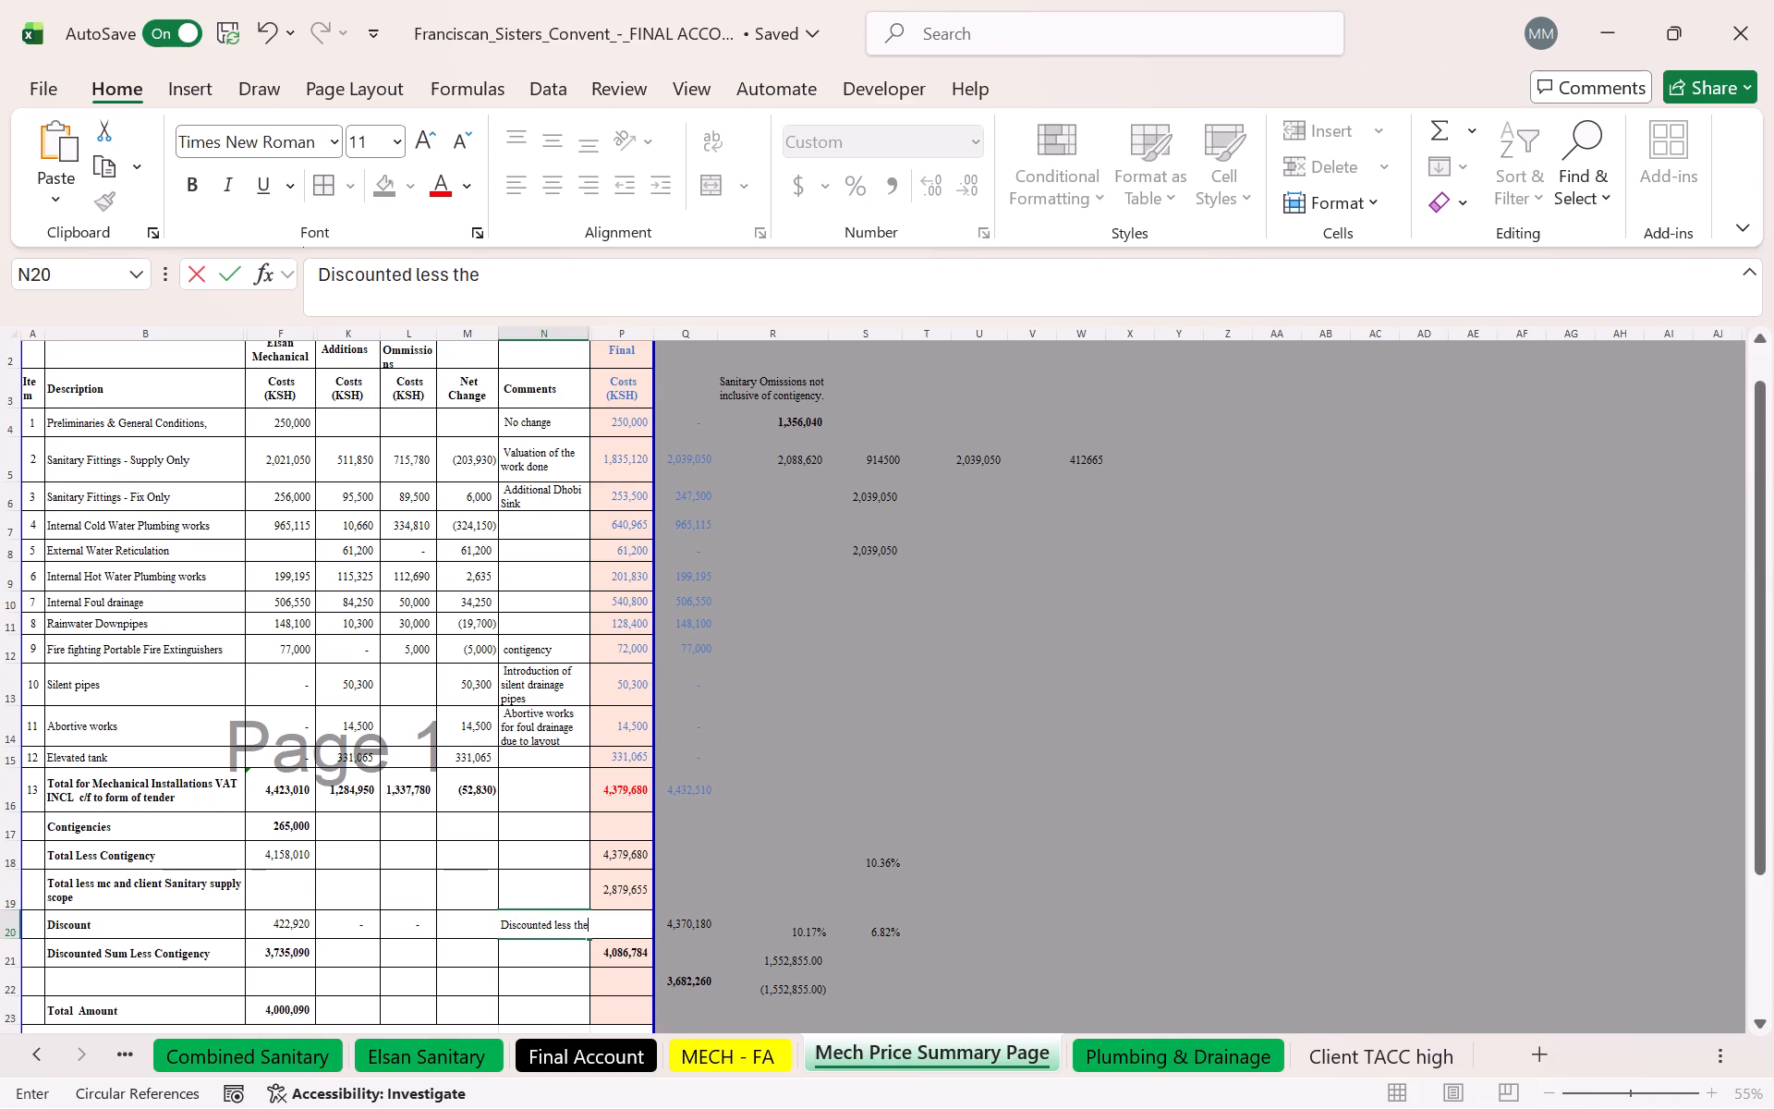
type("client and")
key("space")
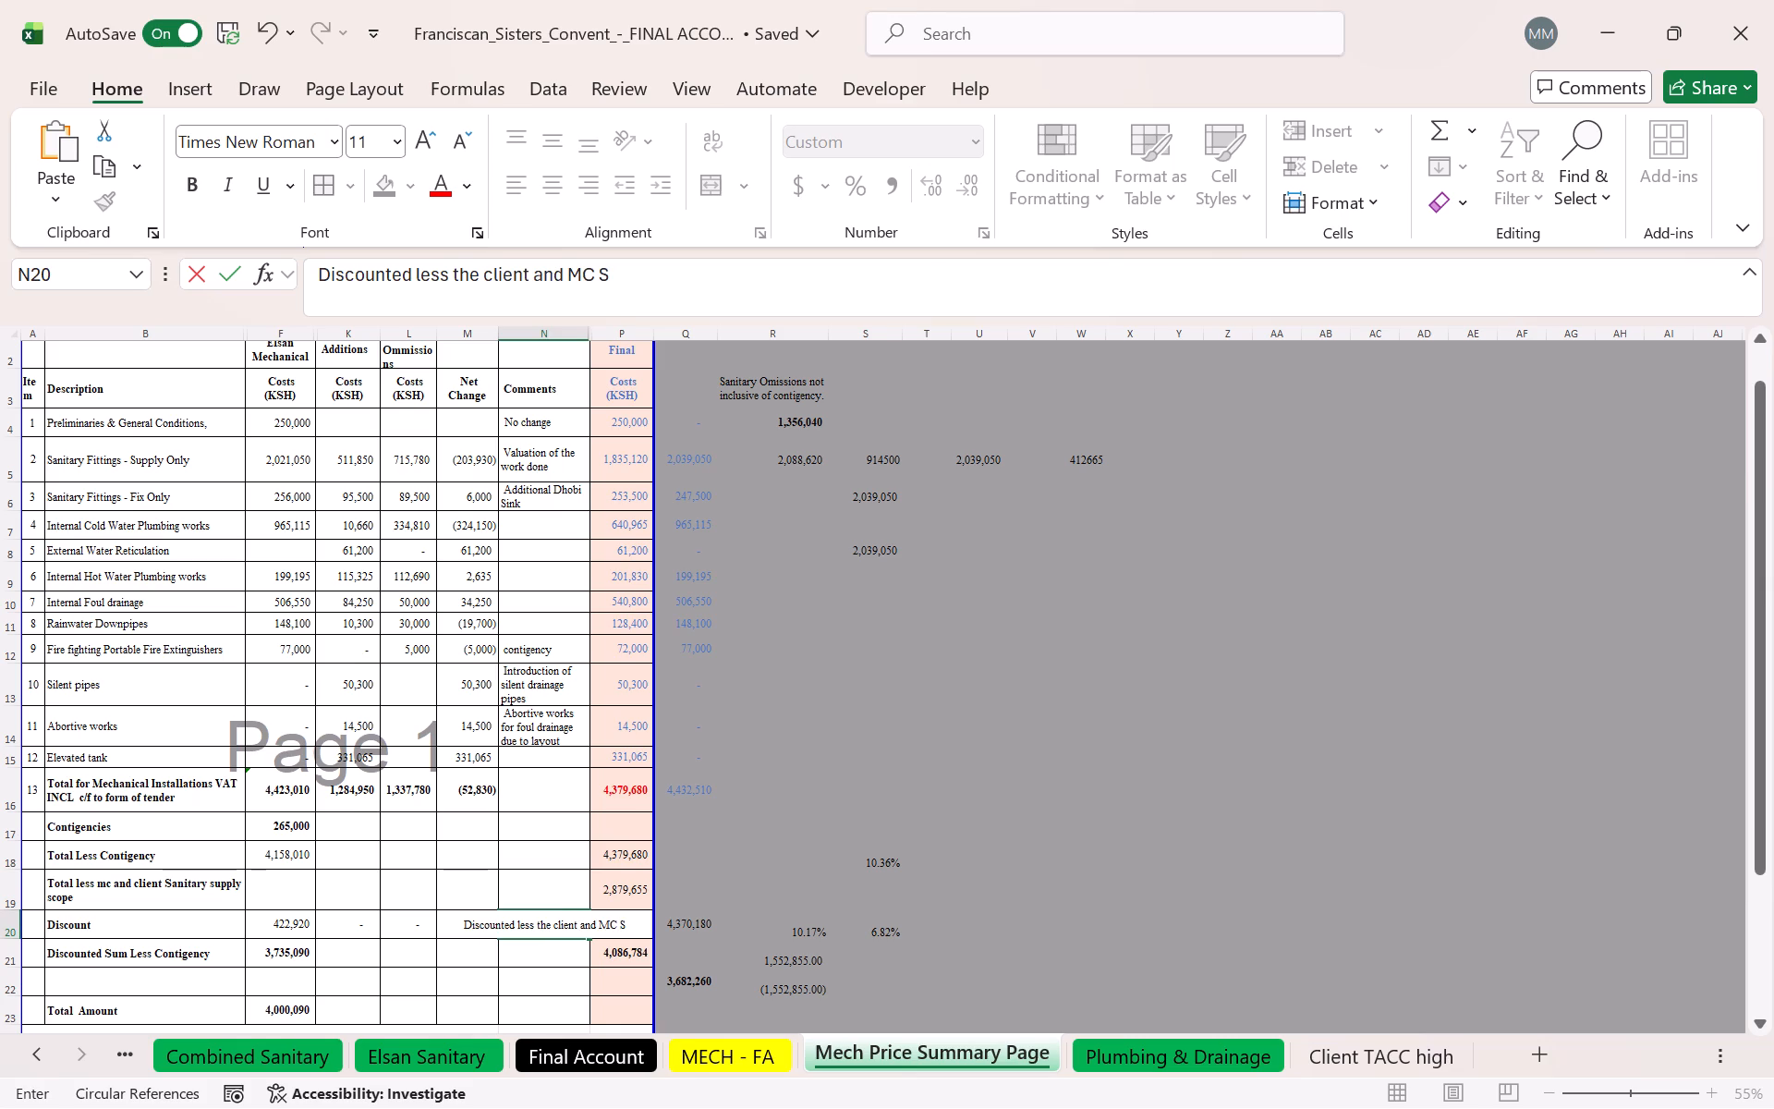
type("cope")
left_click(550, 934)
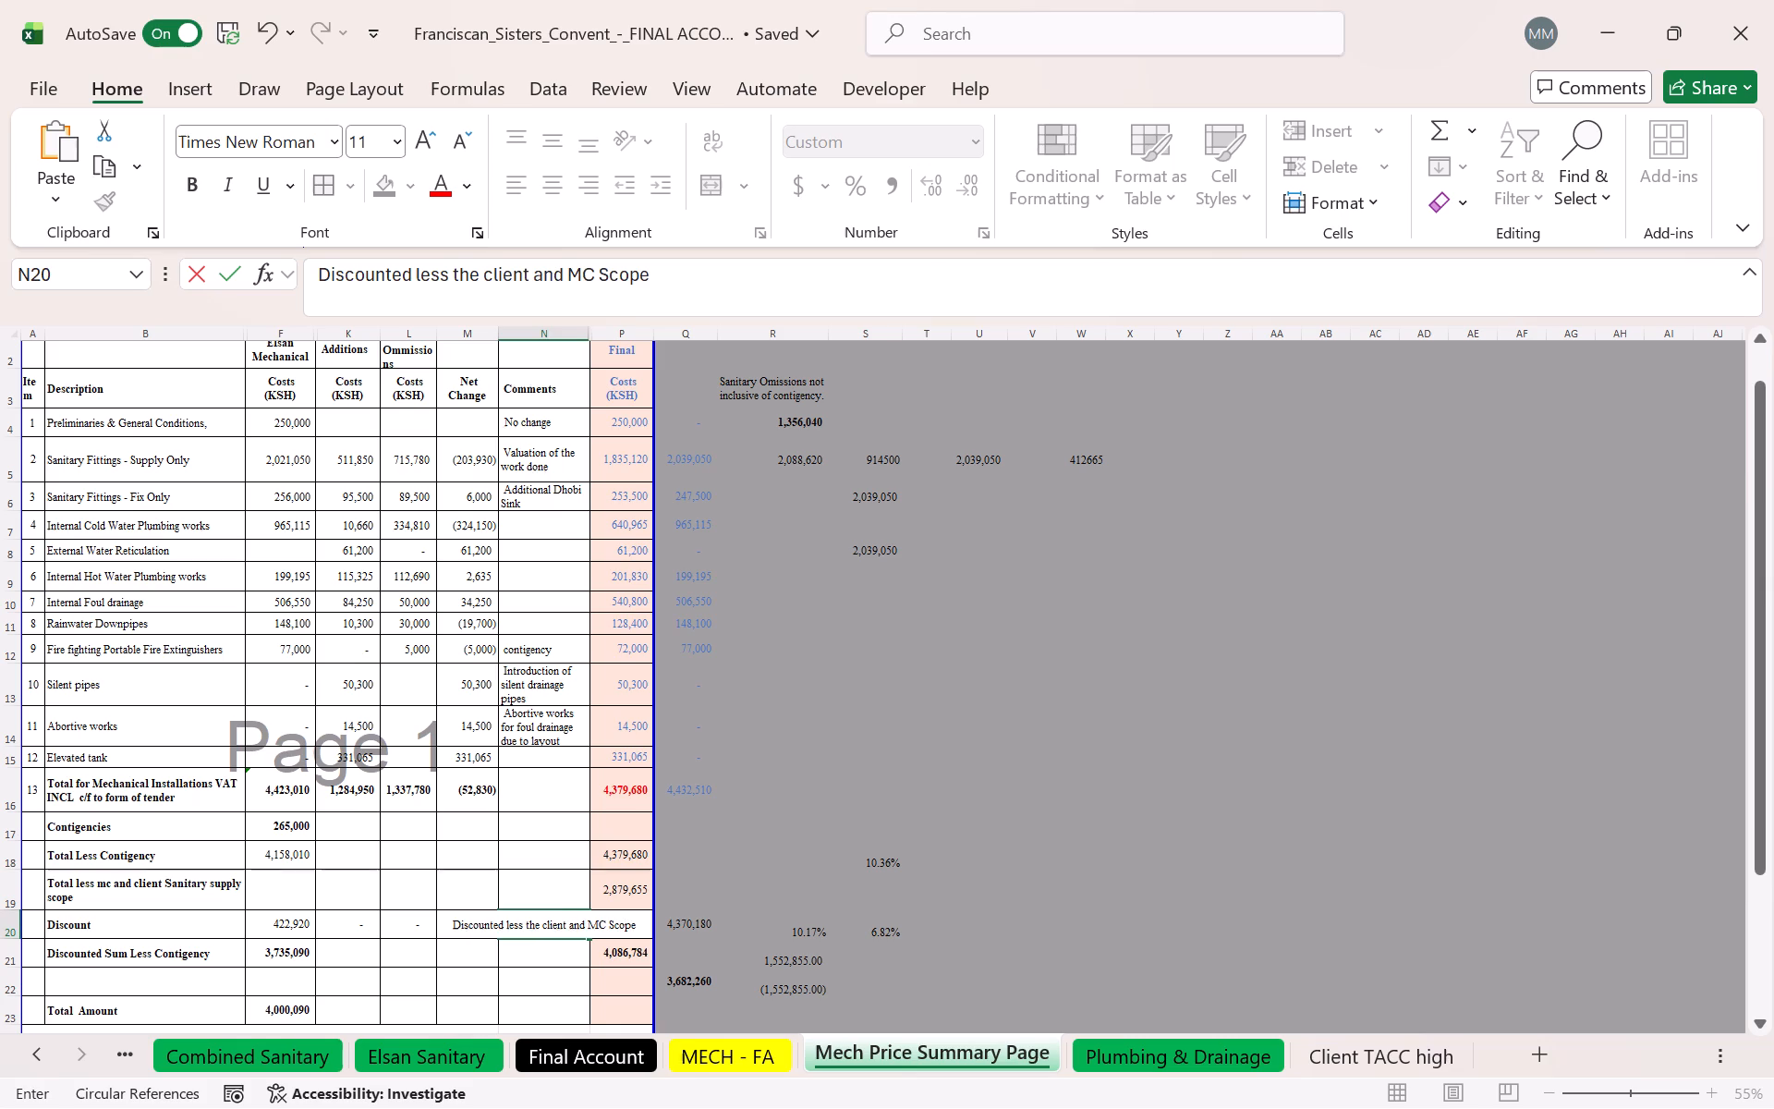
left_click(561, 967)
left_click(561, 912)
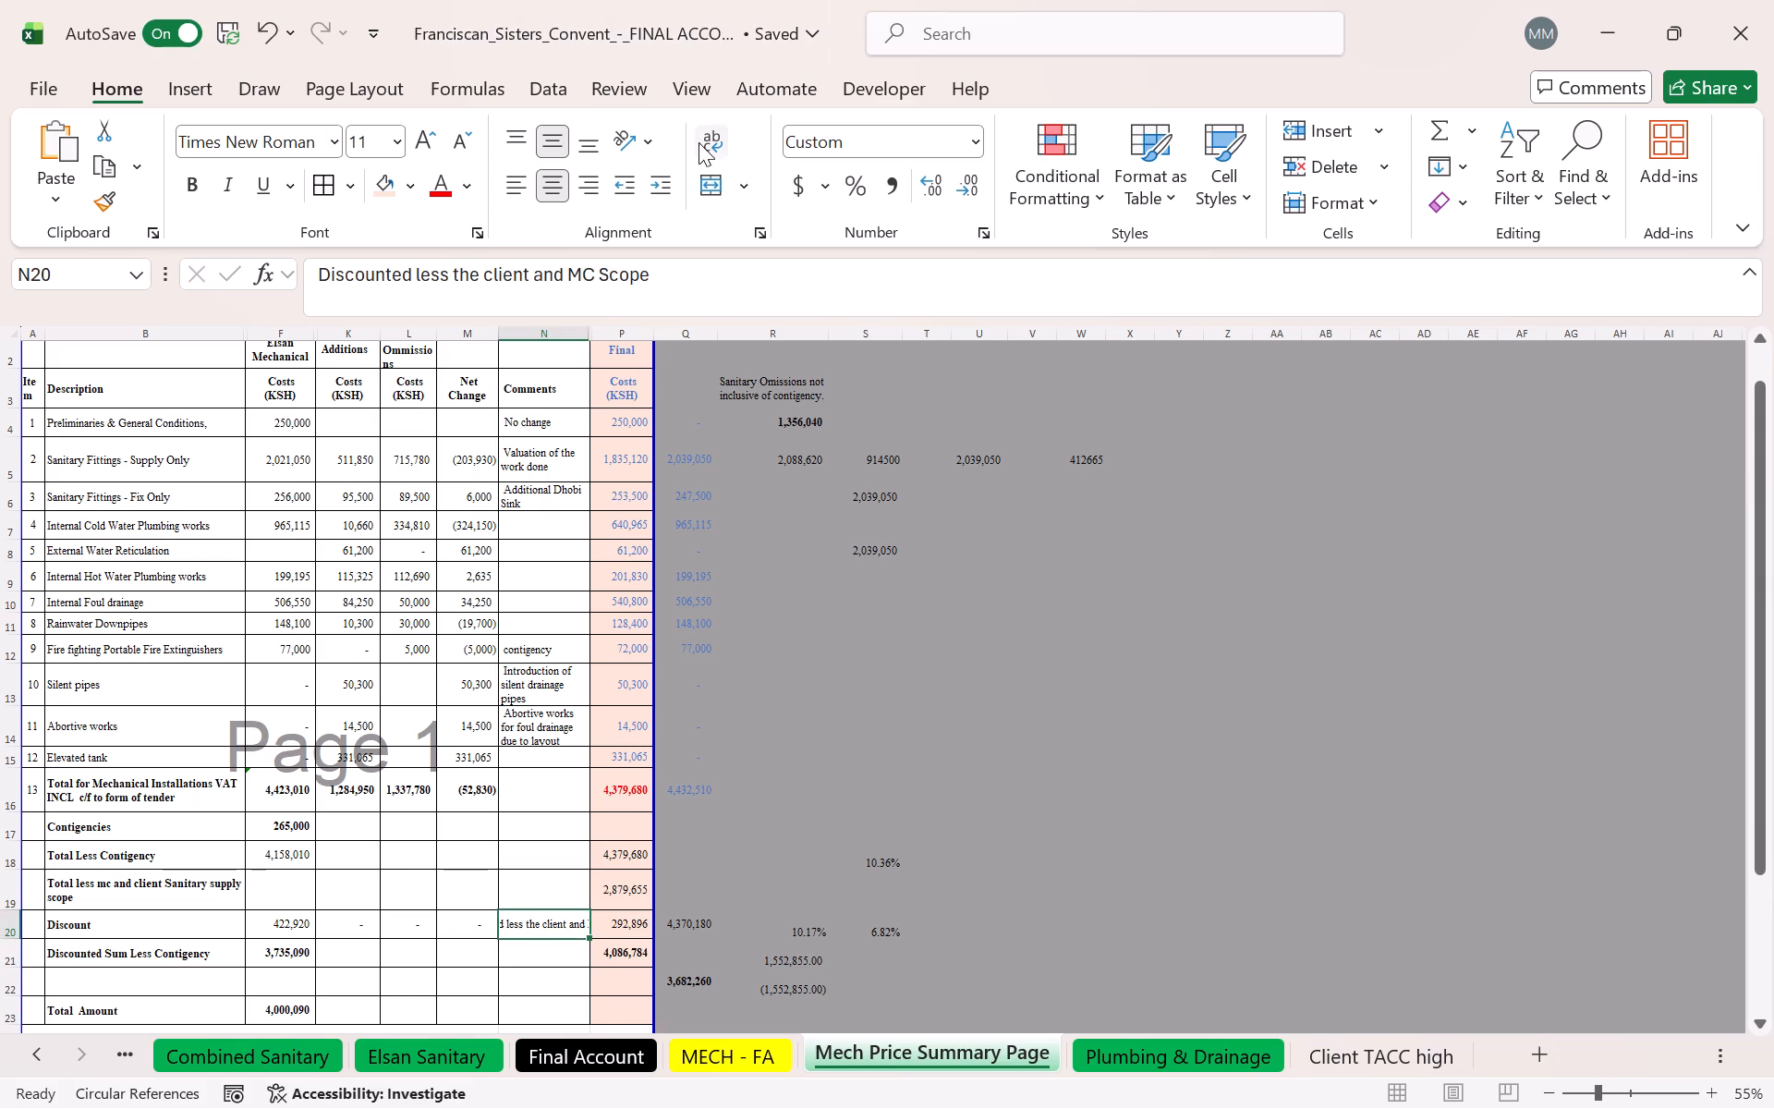
left_click(702, 141)
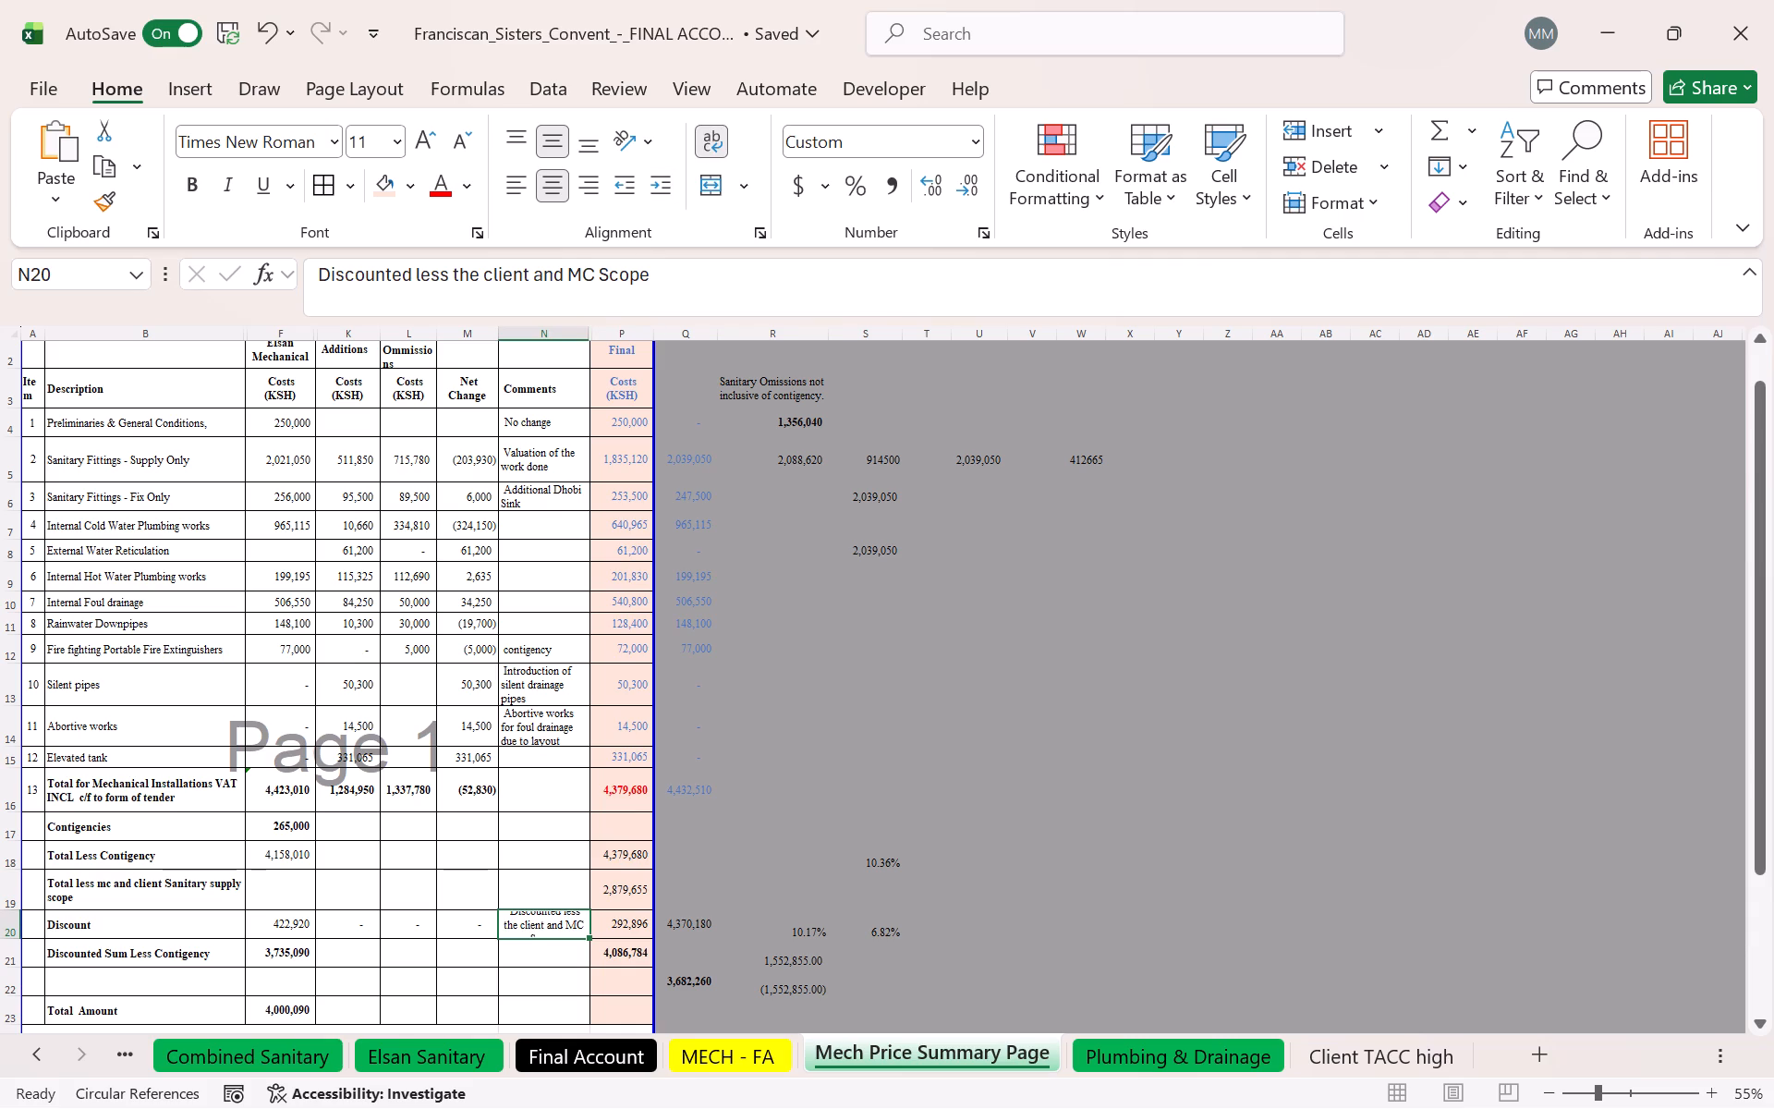
Increase the height of row 20 so the whole wrapped Discount comment fits.
left_click(11, 937)
left_click(9, 939)
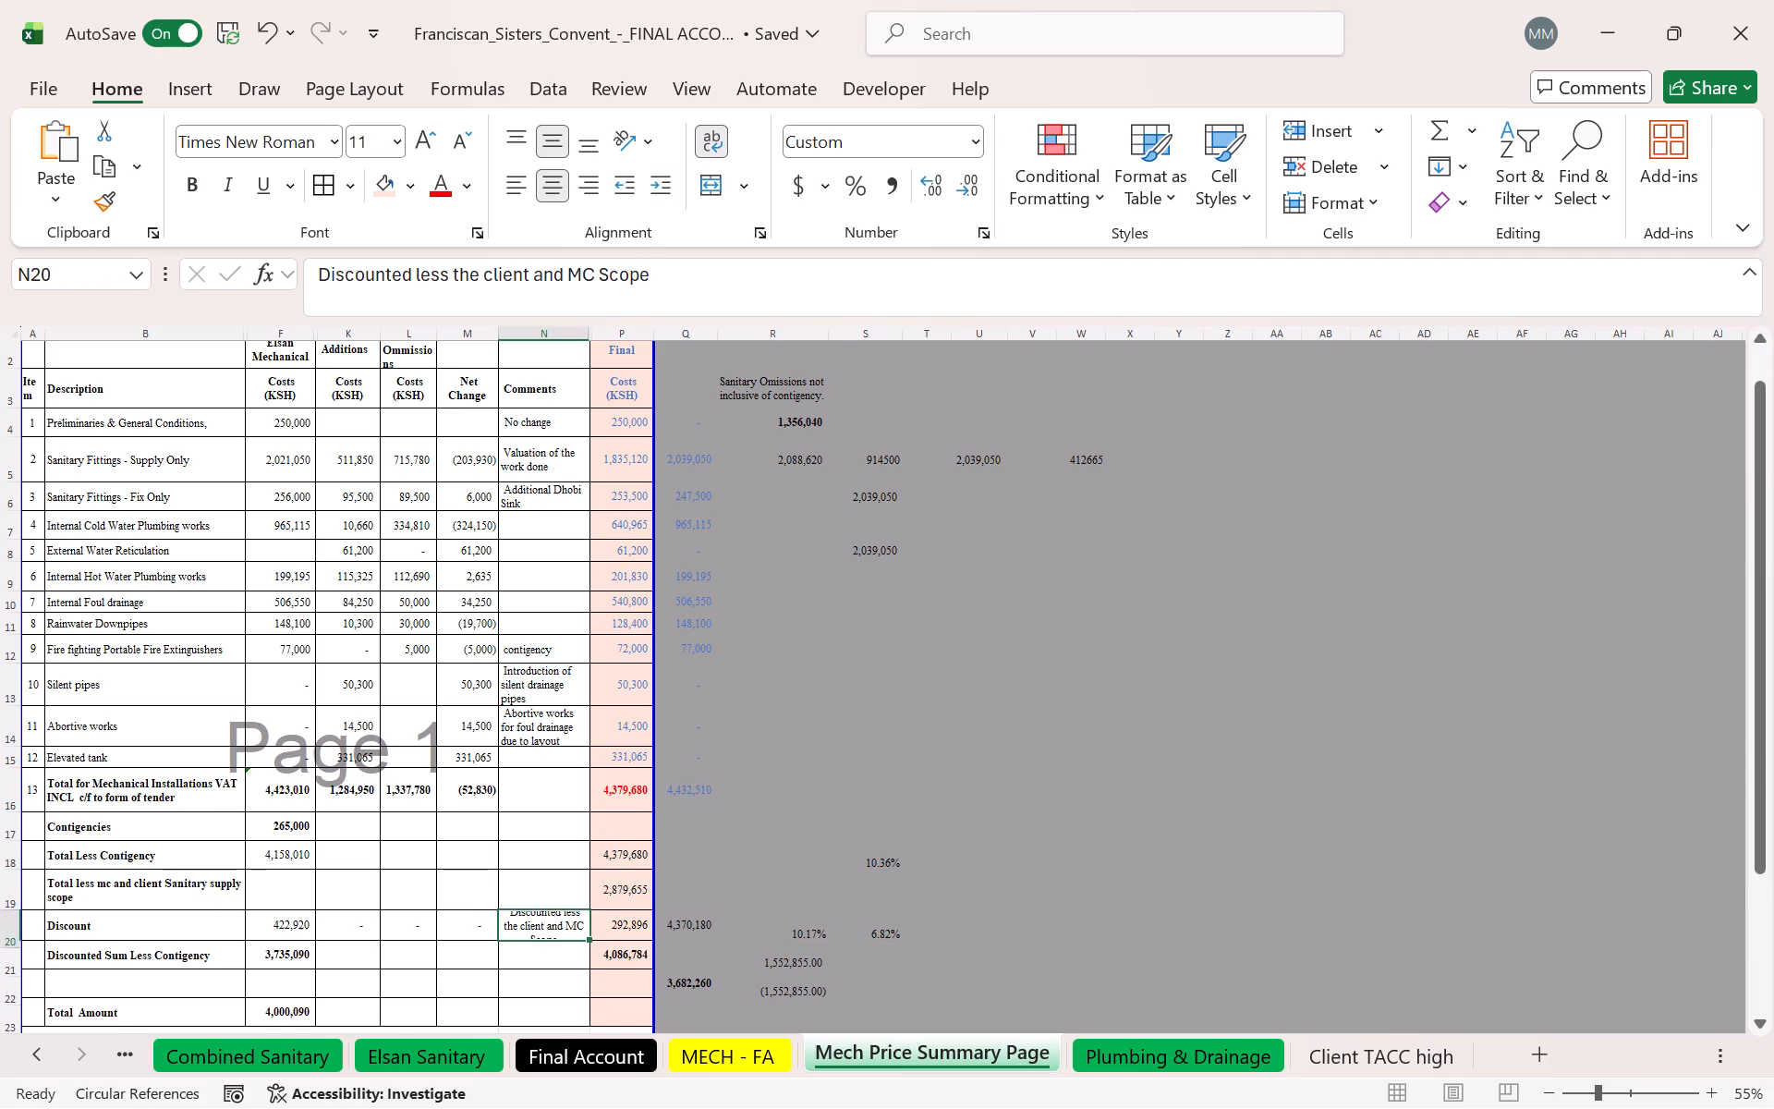
left_click(9, 946)
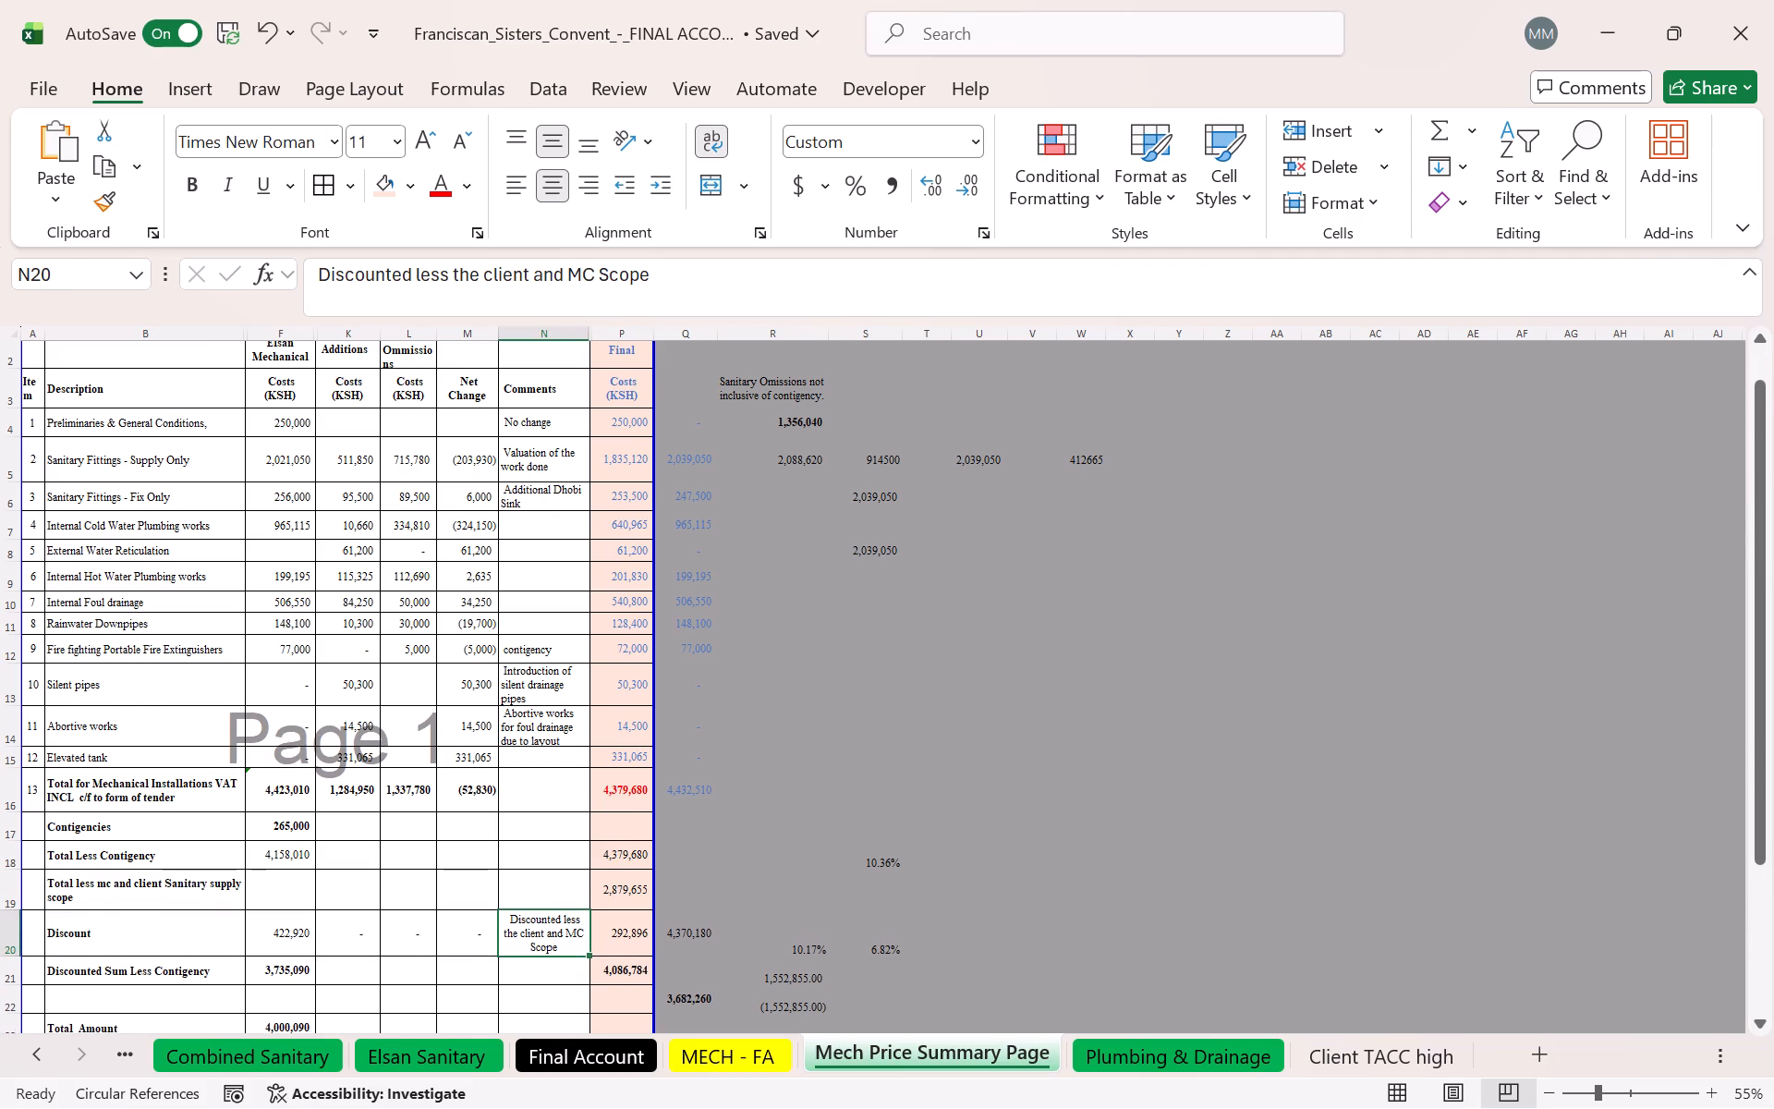
Reduce the height of row 24 so the signature block fits on page 1, and check the print preview.
scroll(297, 750, "down", 5)
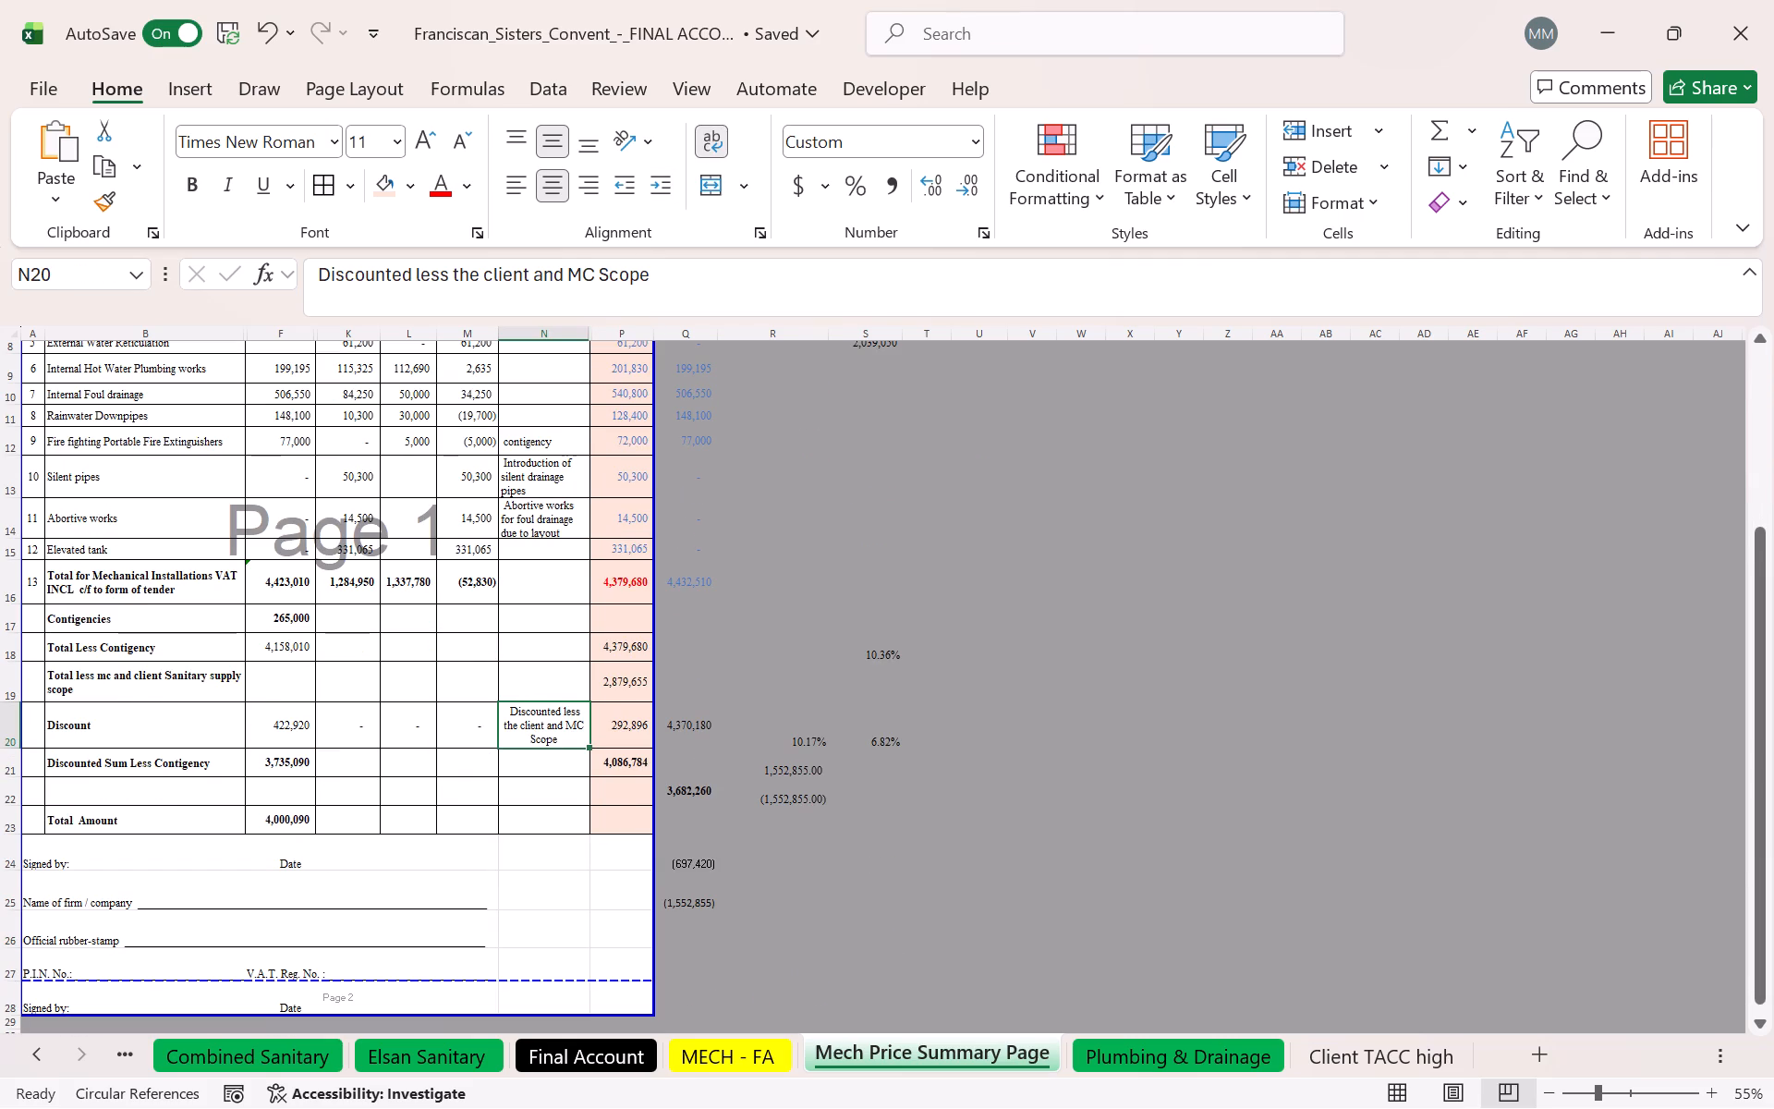
left_click_drag(16, 871, 16, 859)
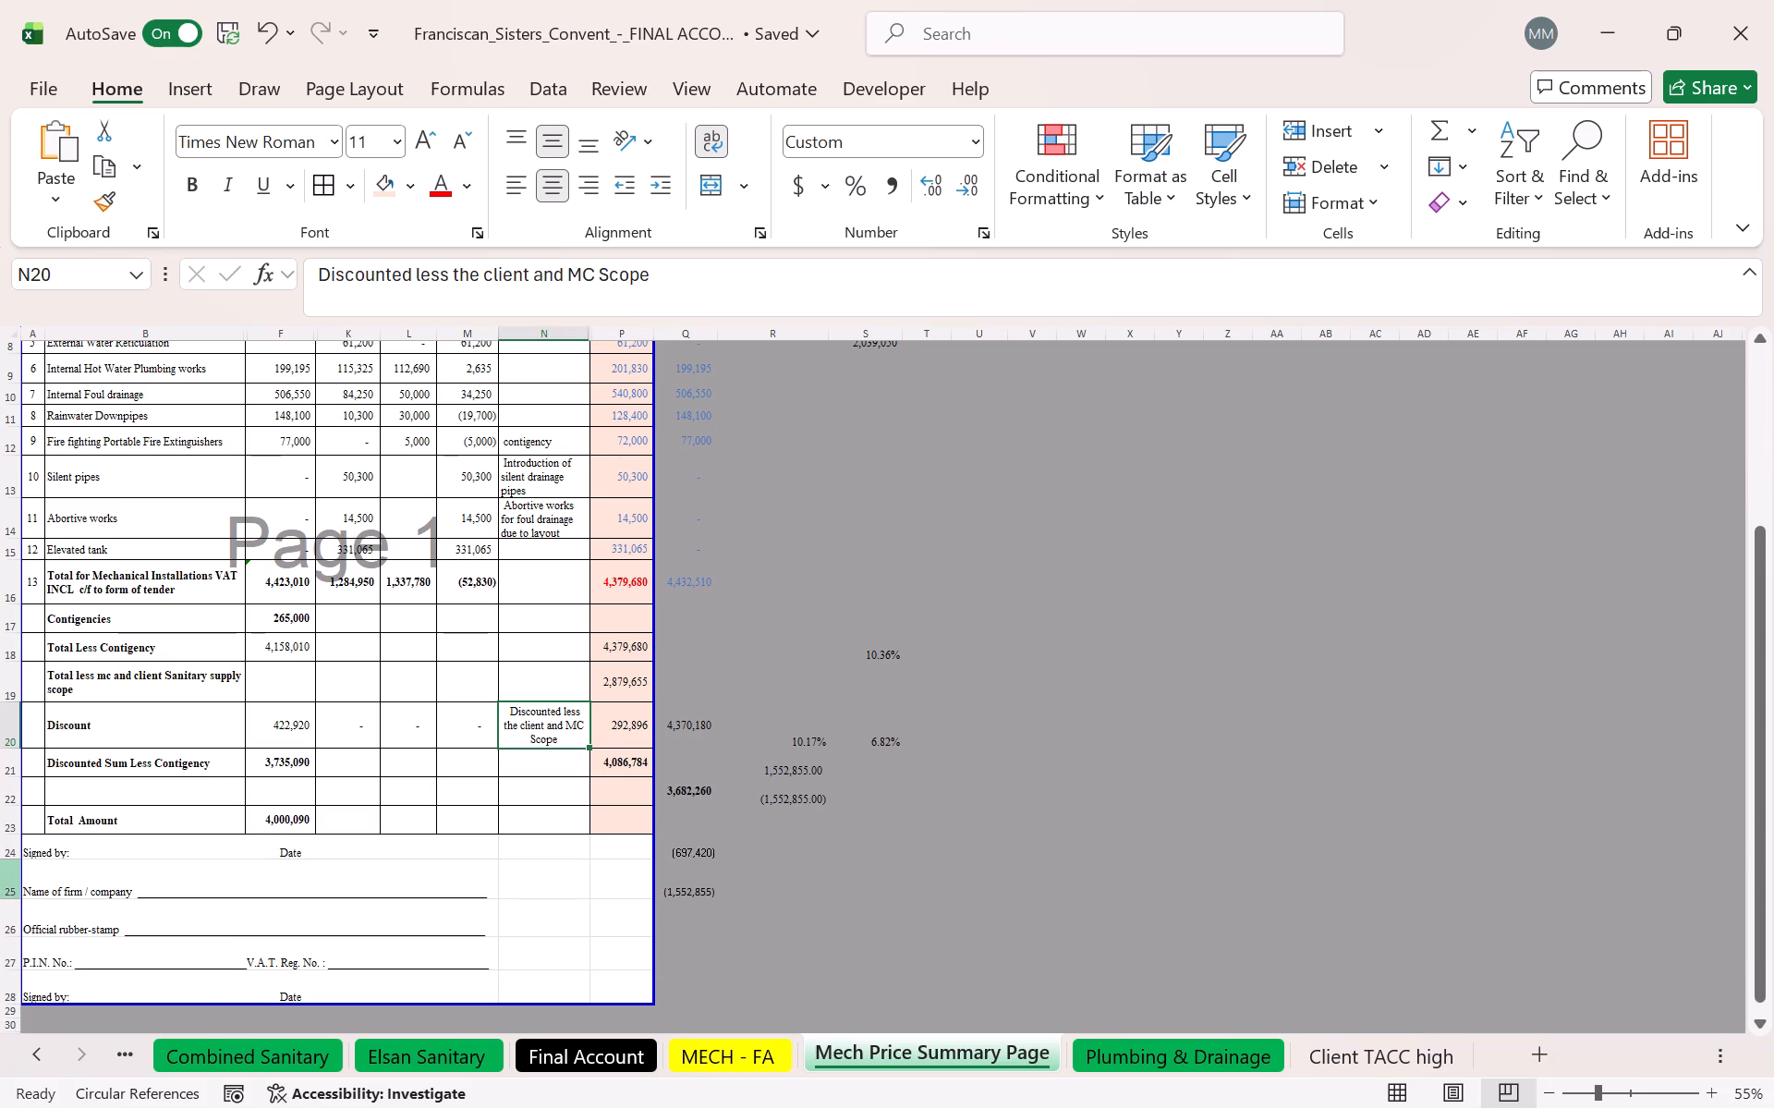
key("ctrl+p")
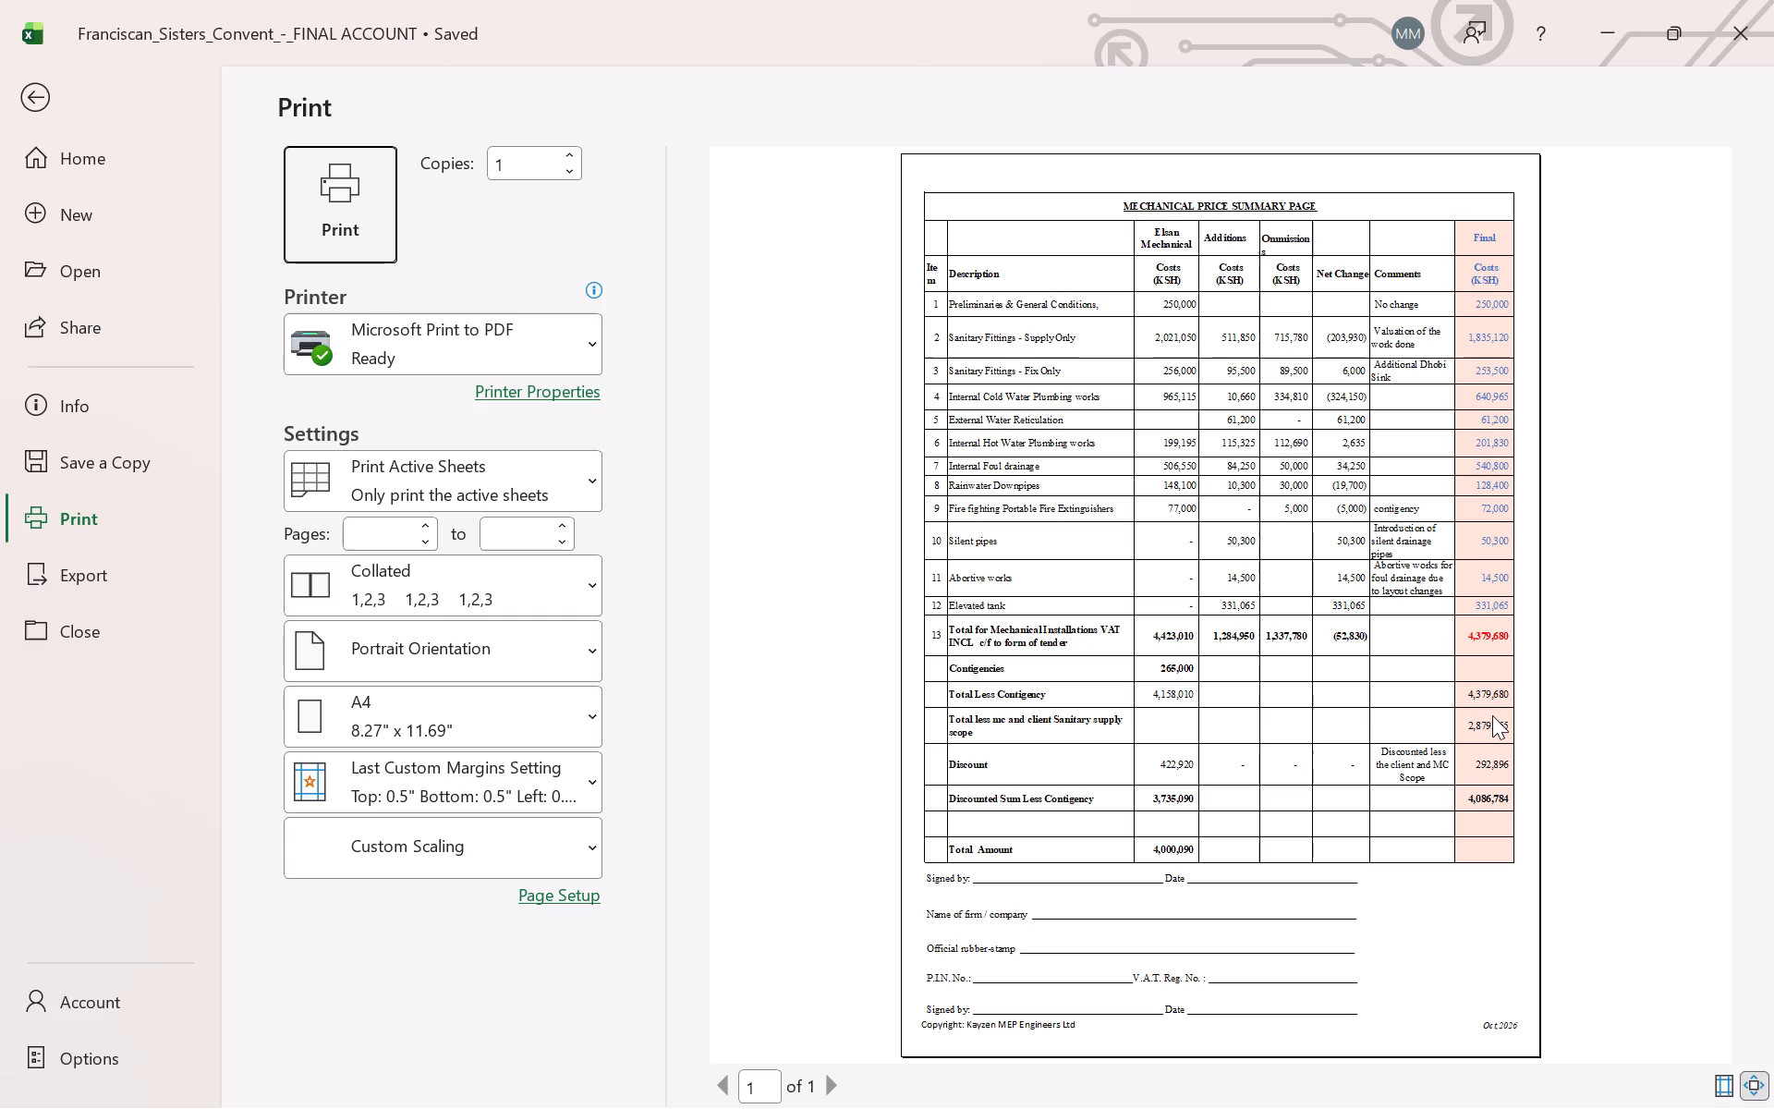
left_click(43, 98)
Enter the wrapped comment "For discount calculation" in N19 for the sanitary supply scope row and check the print preview.
left_click(529, 685)
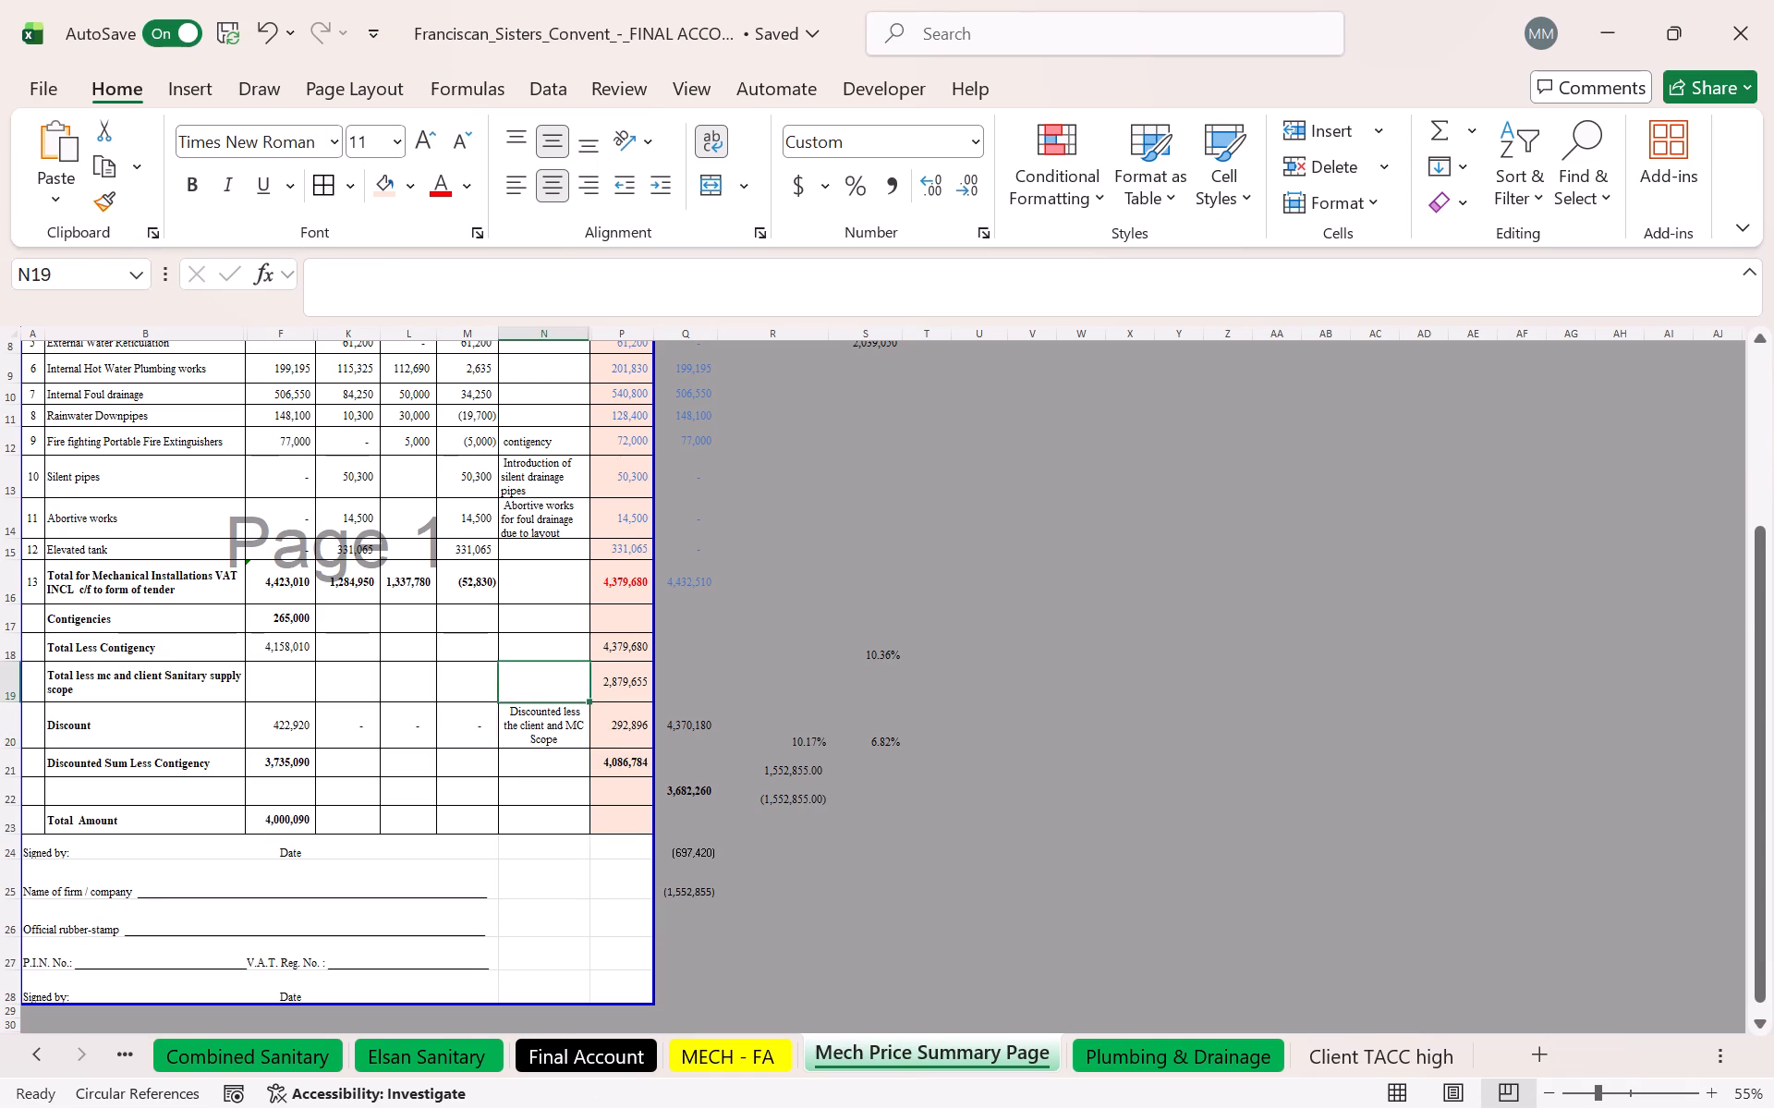
type("fo")
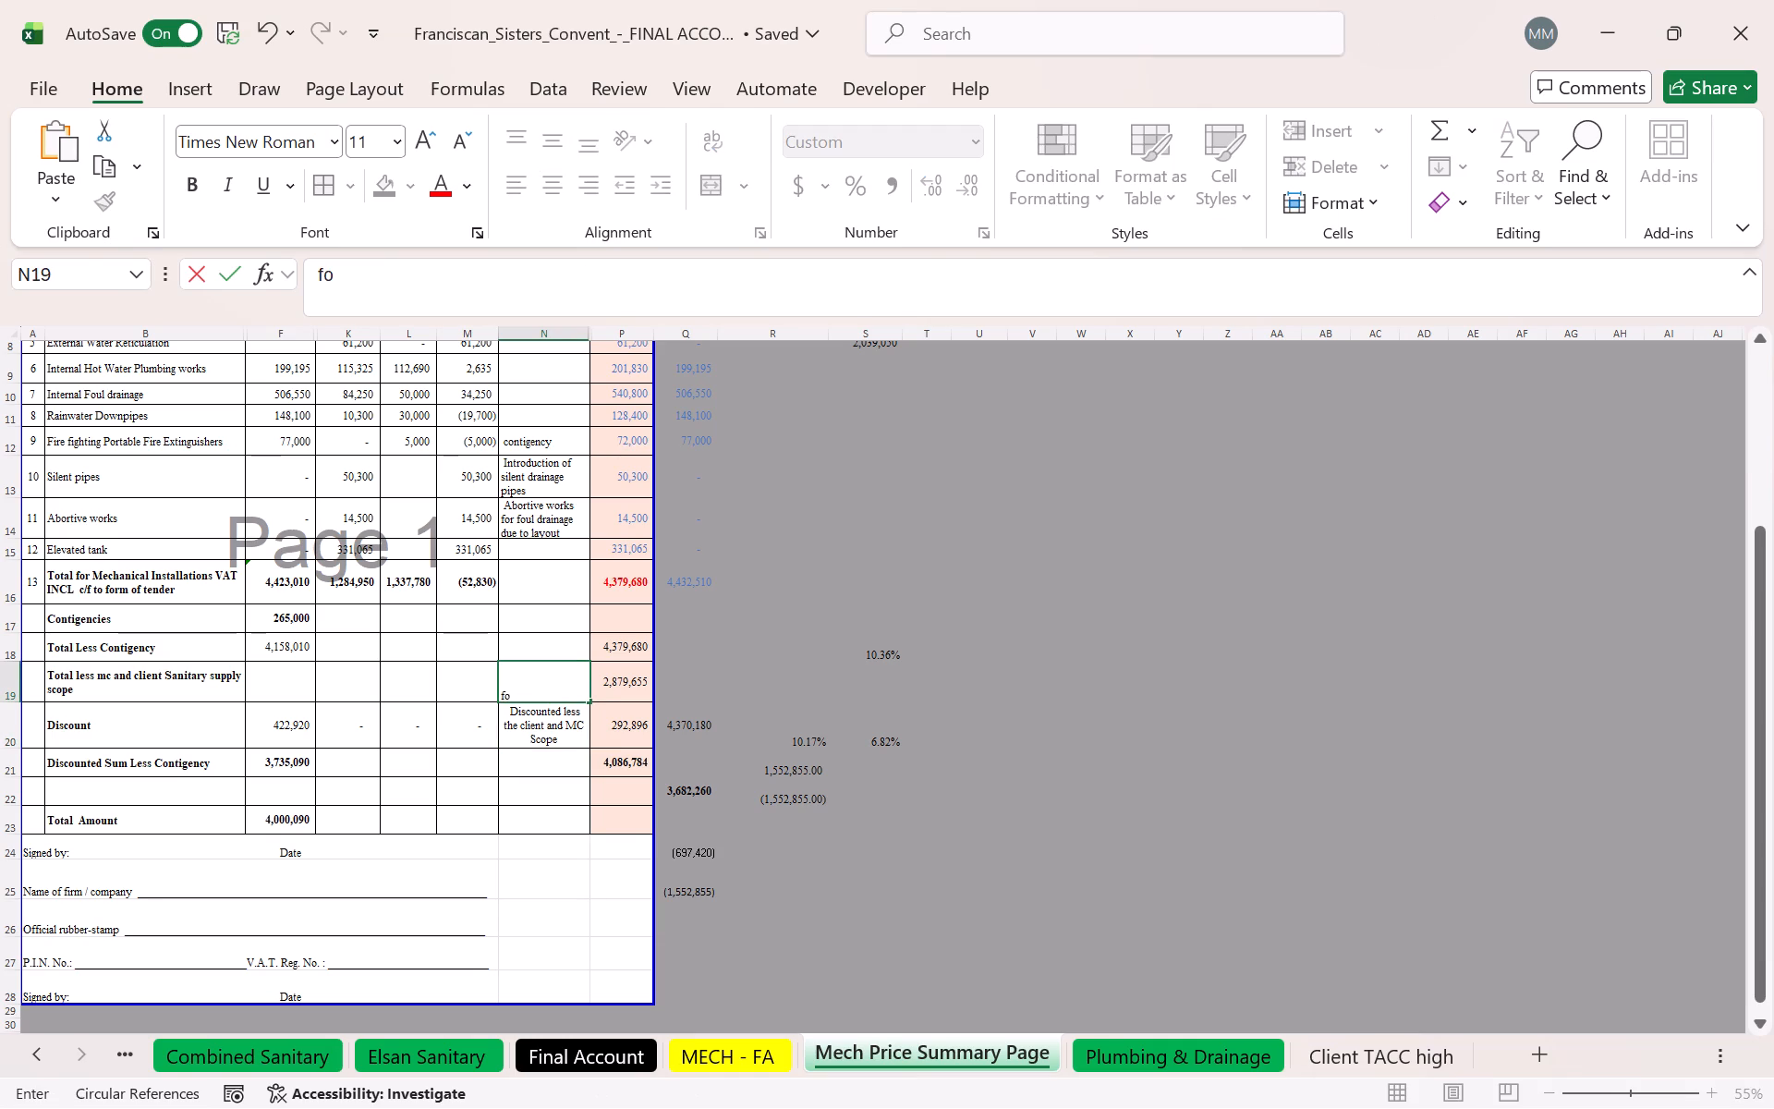
key("BackSpace")
key("BackSpace")
key("f")
type("or discout")
key("BackSpace")
type("nt calcla")
key("BackSpace")
key("BackSpace")
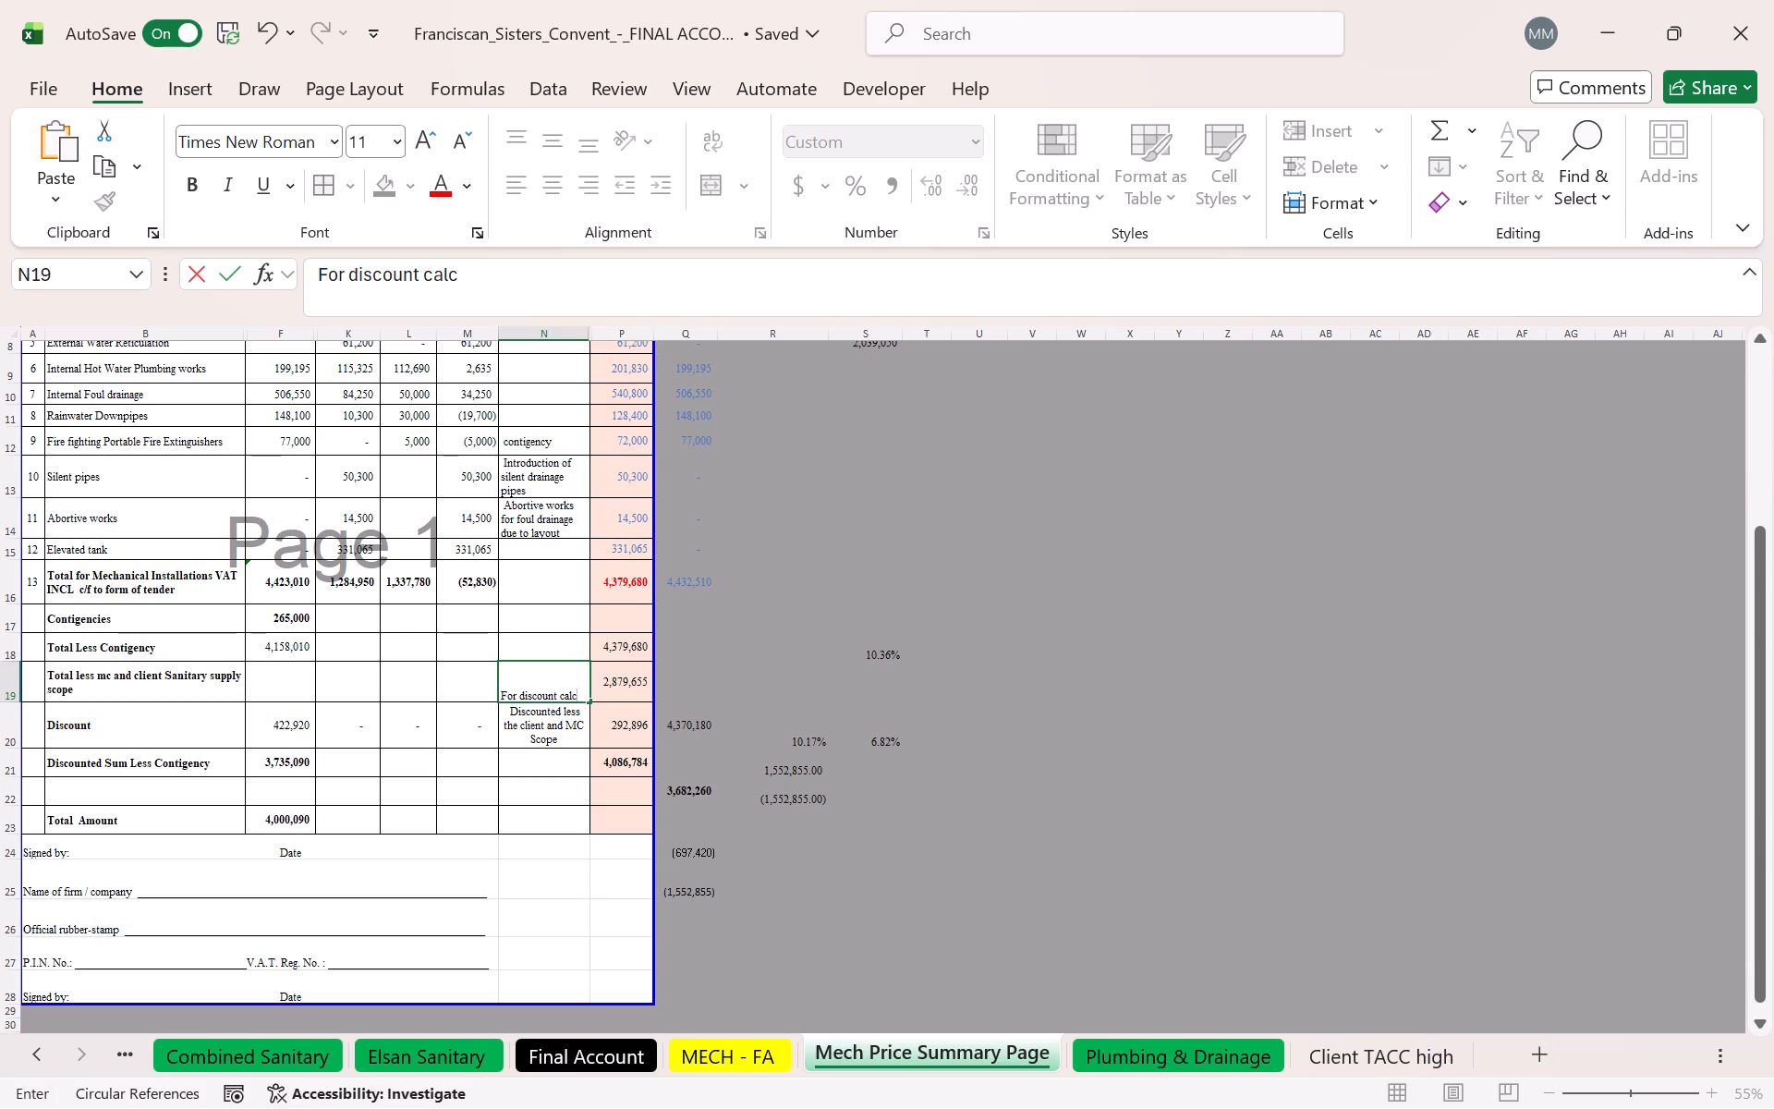
type("ulation")
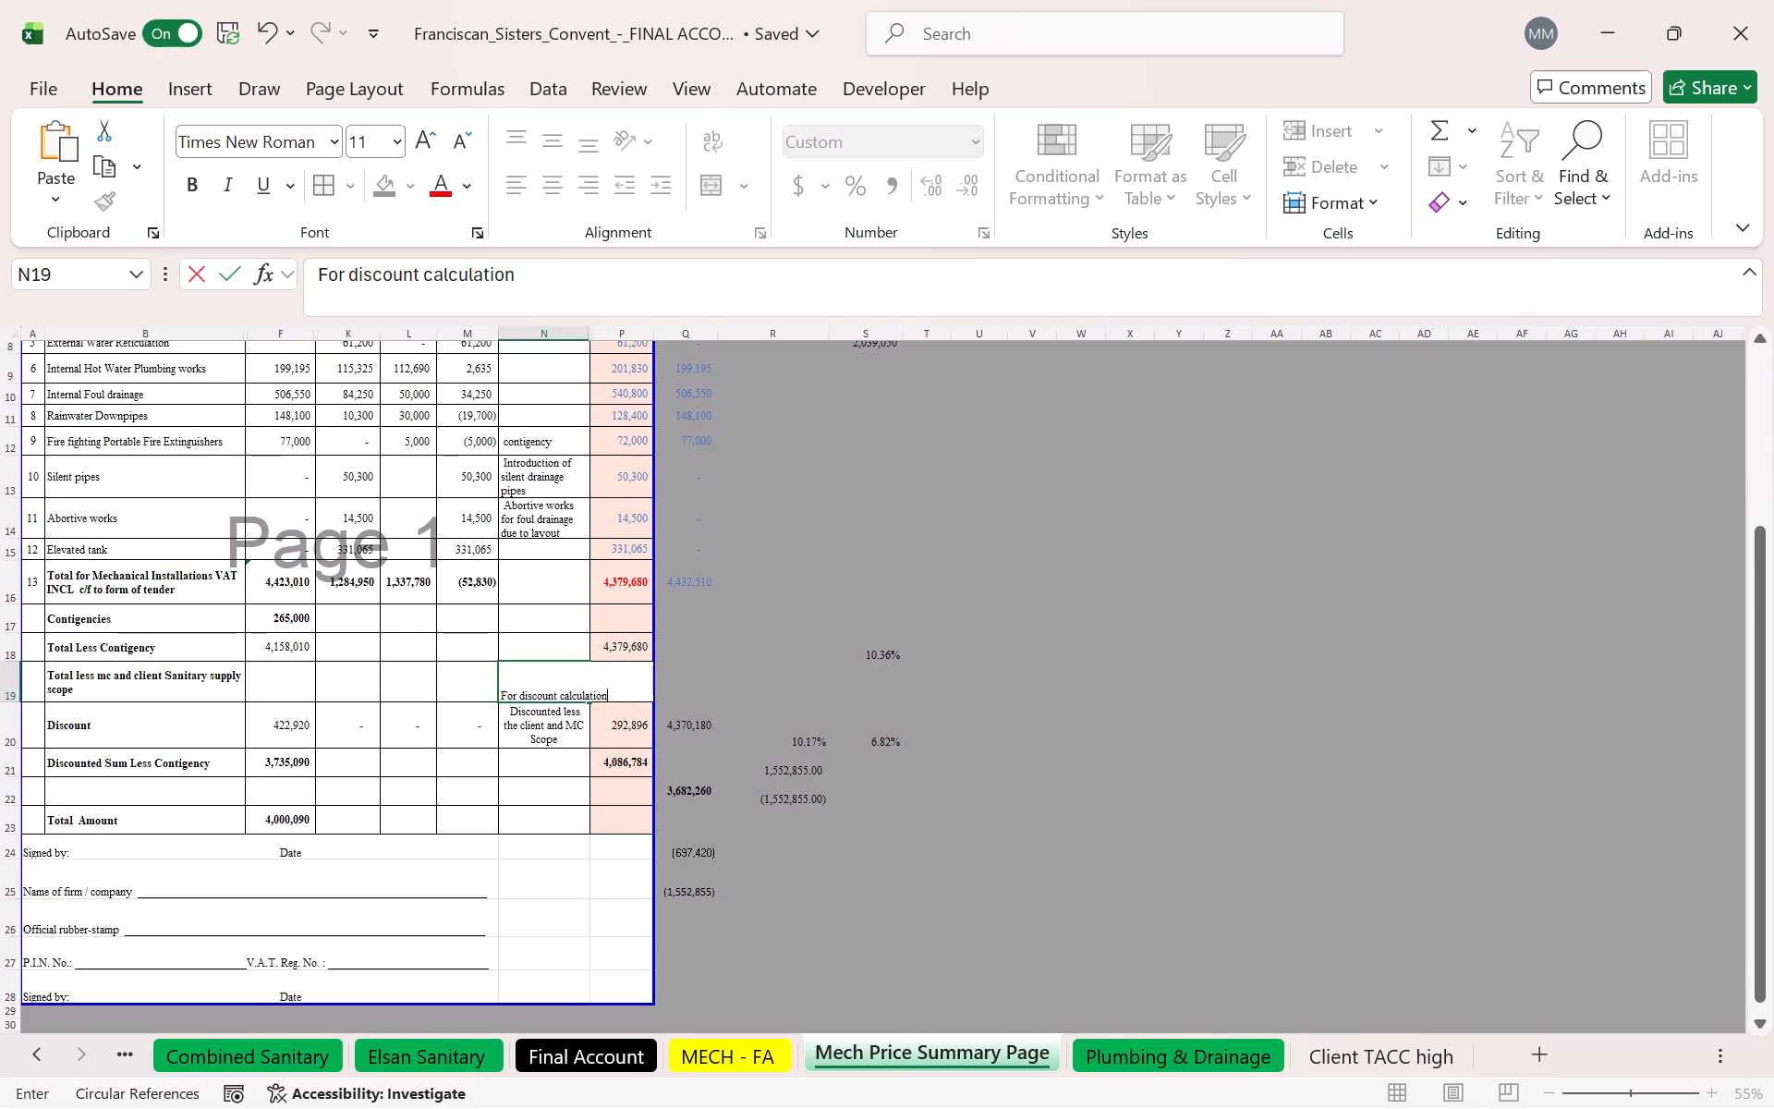
left_click(500, 869)
left_click(535, 692)
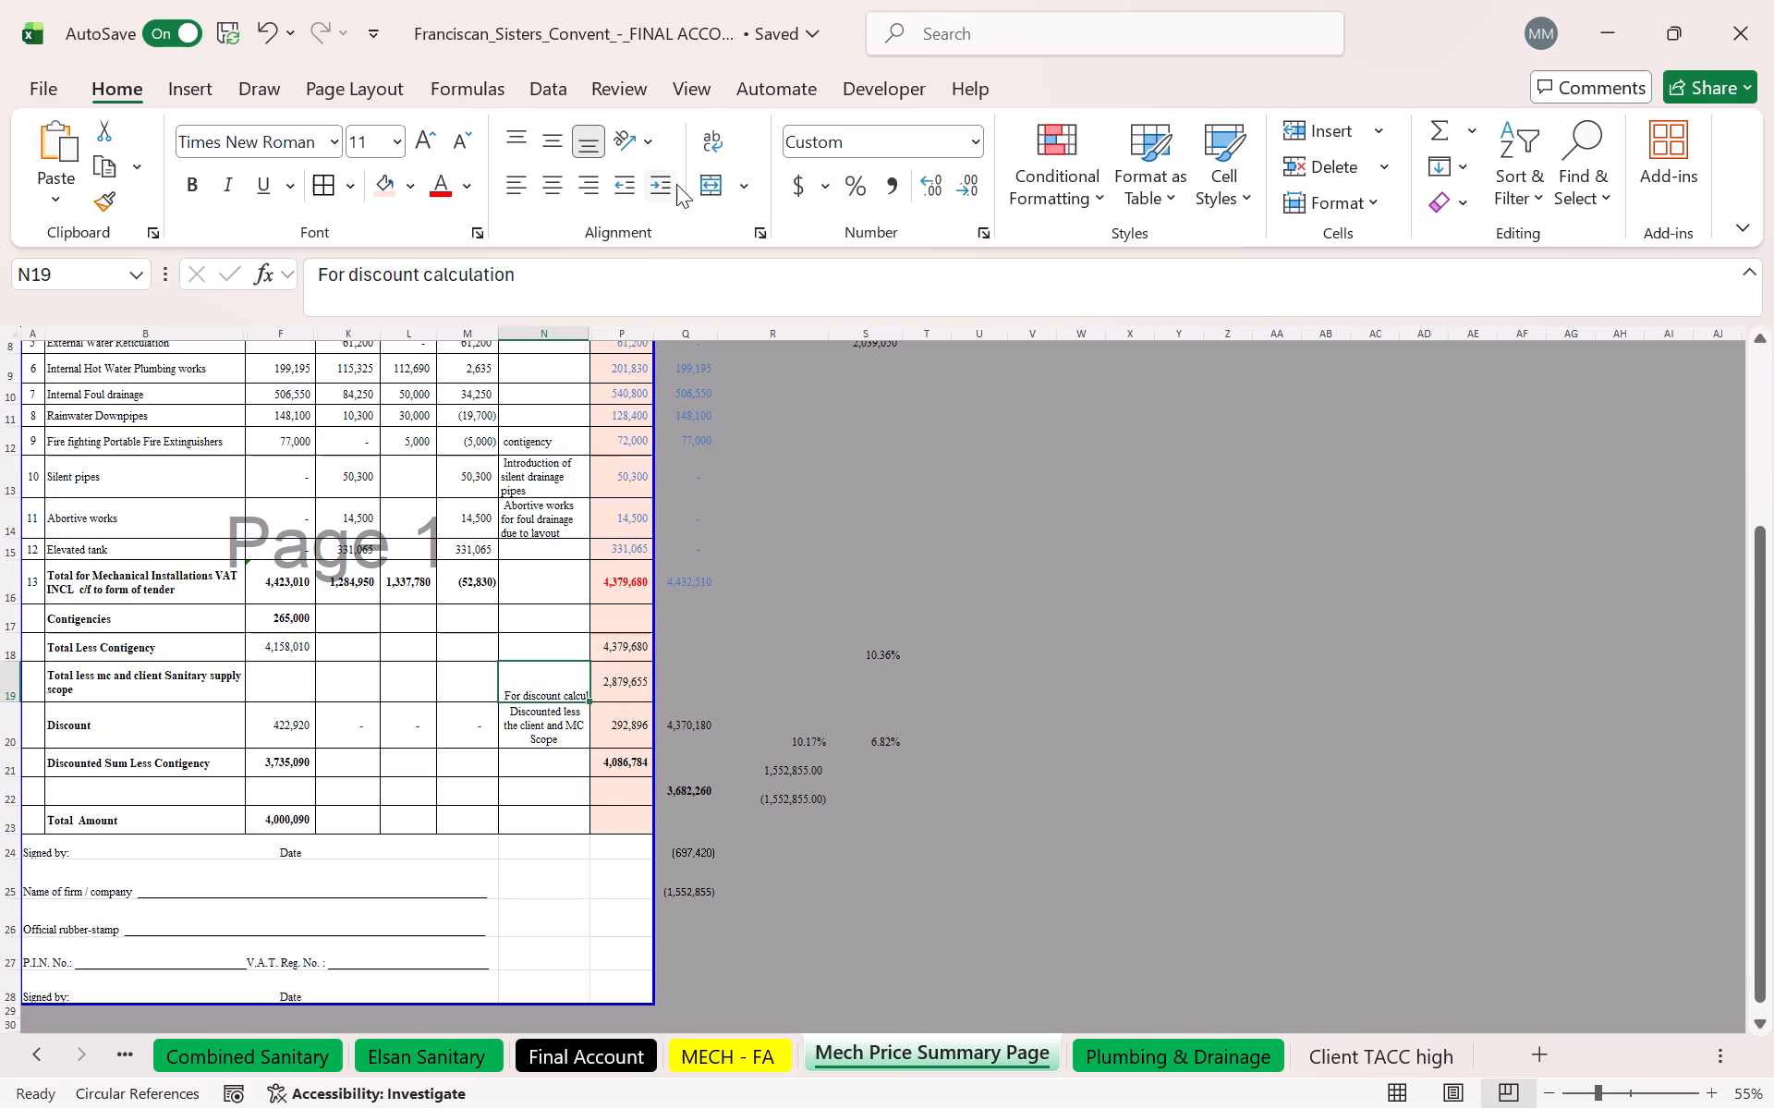
left_click(714, 134)
left_click(546, 611)
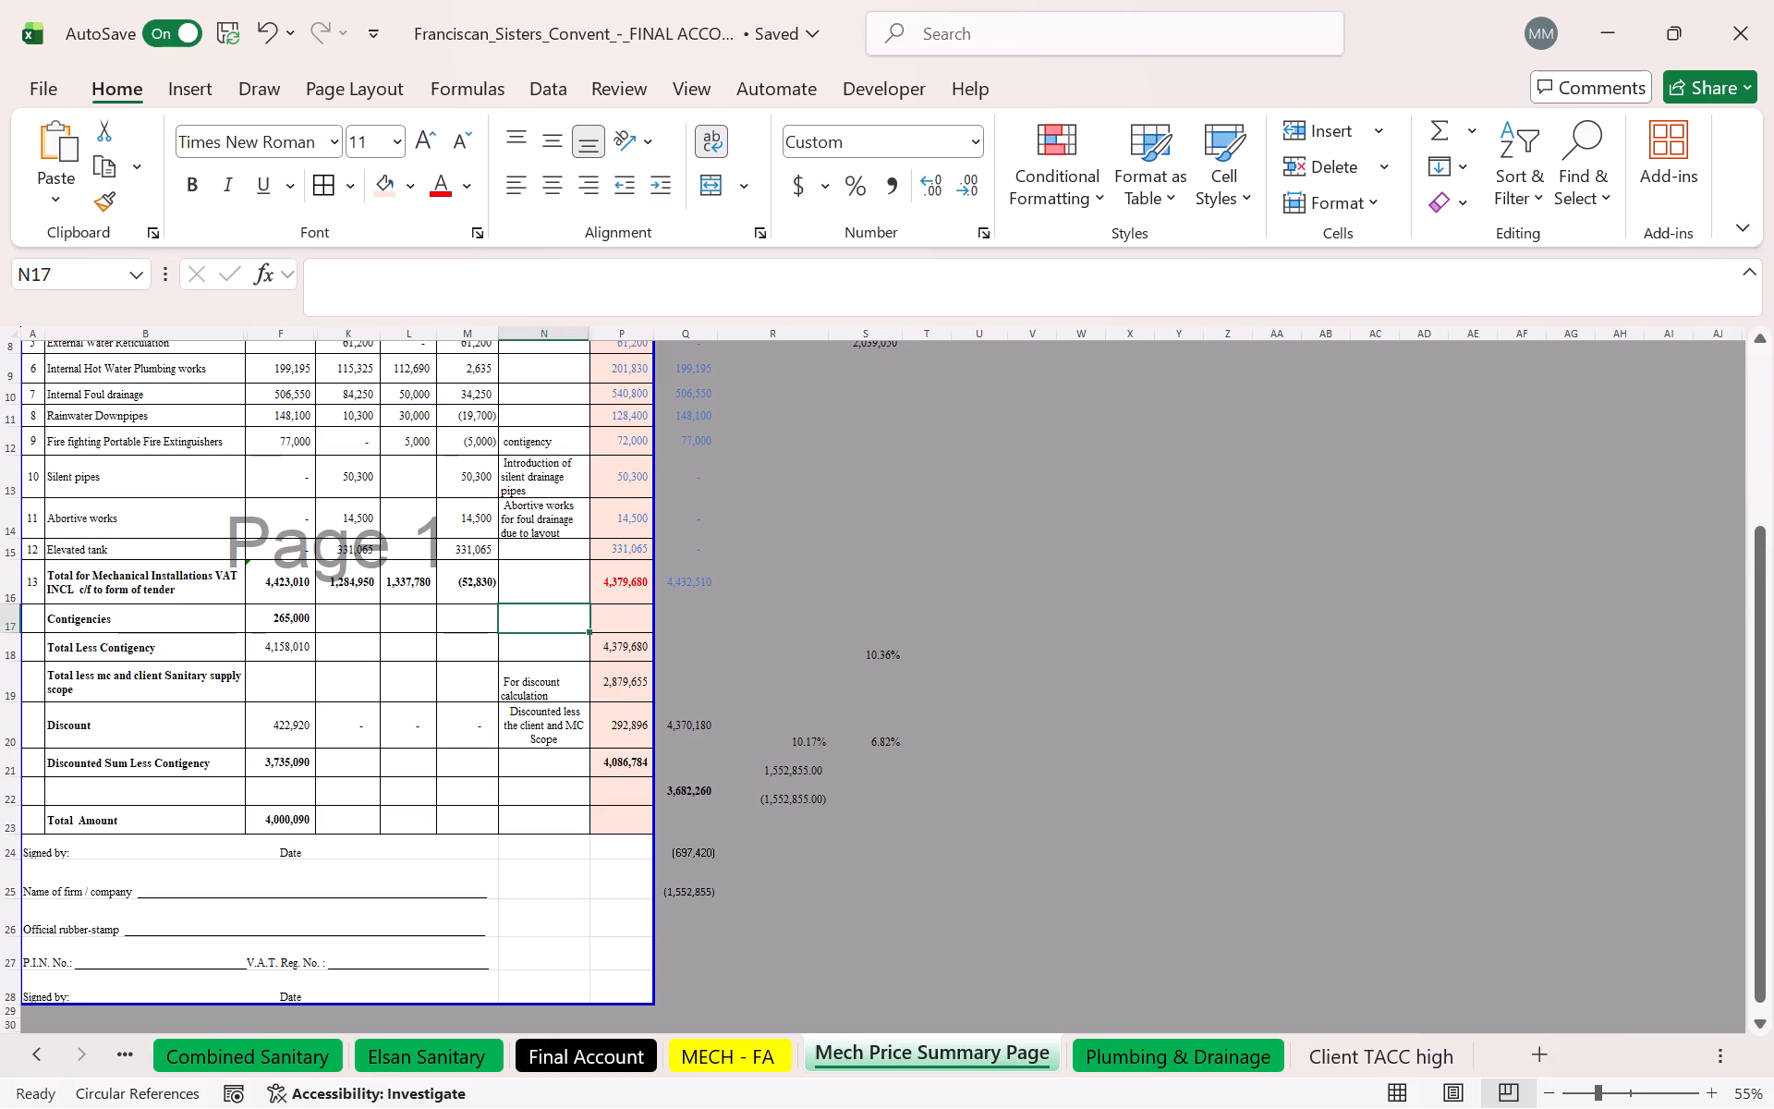
key("ctrl+p")
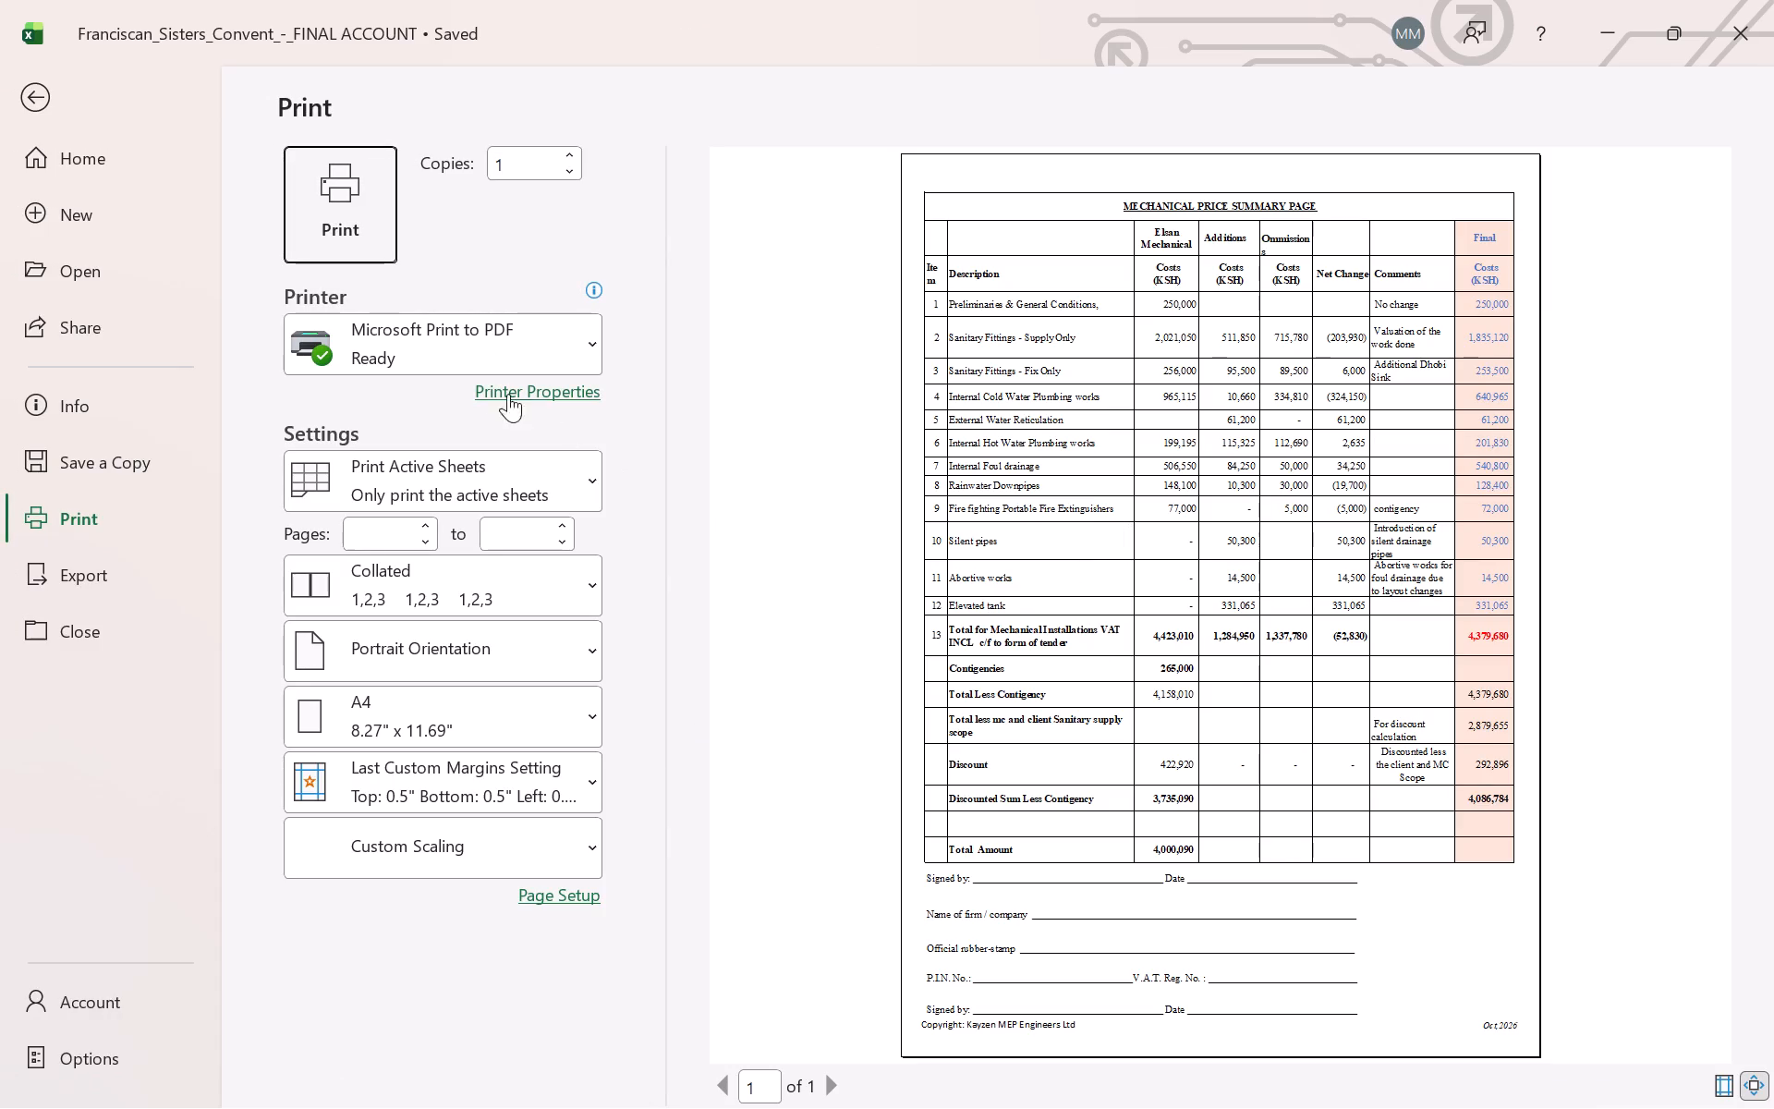
left_click(8, 91)
Left-align the Discount row's comment in N20.
left_click(562, 743)
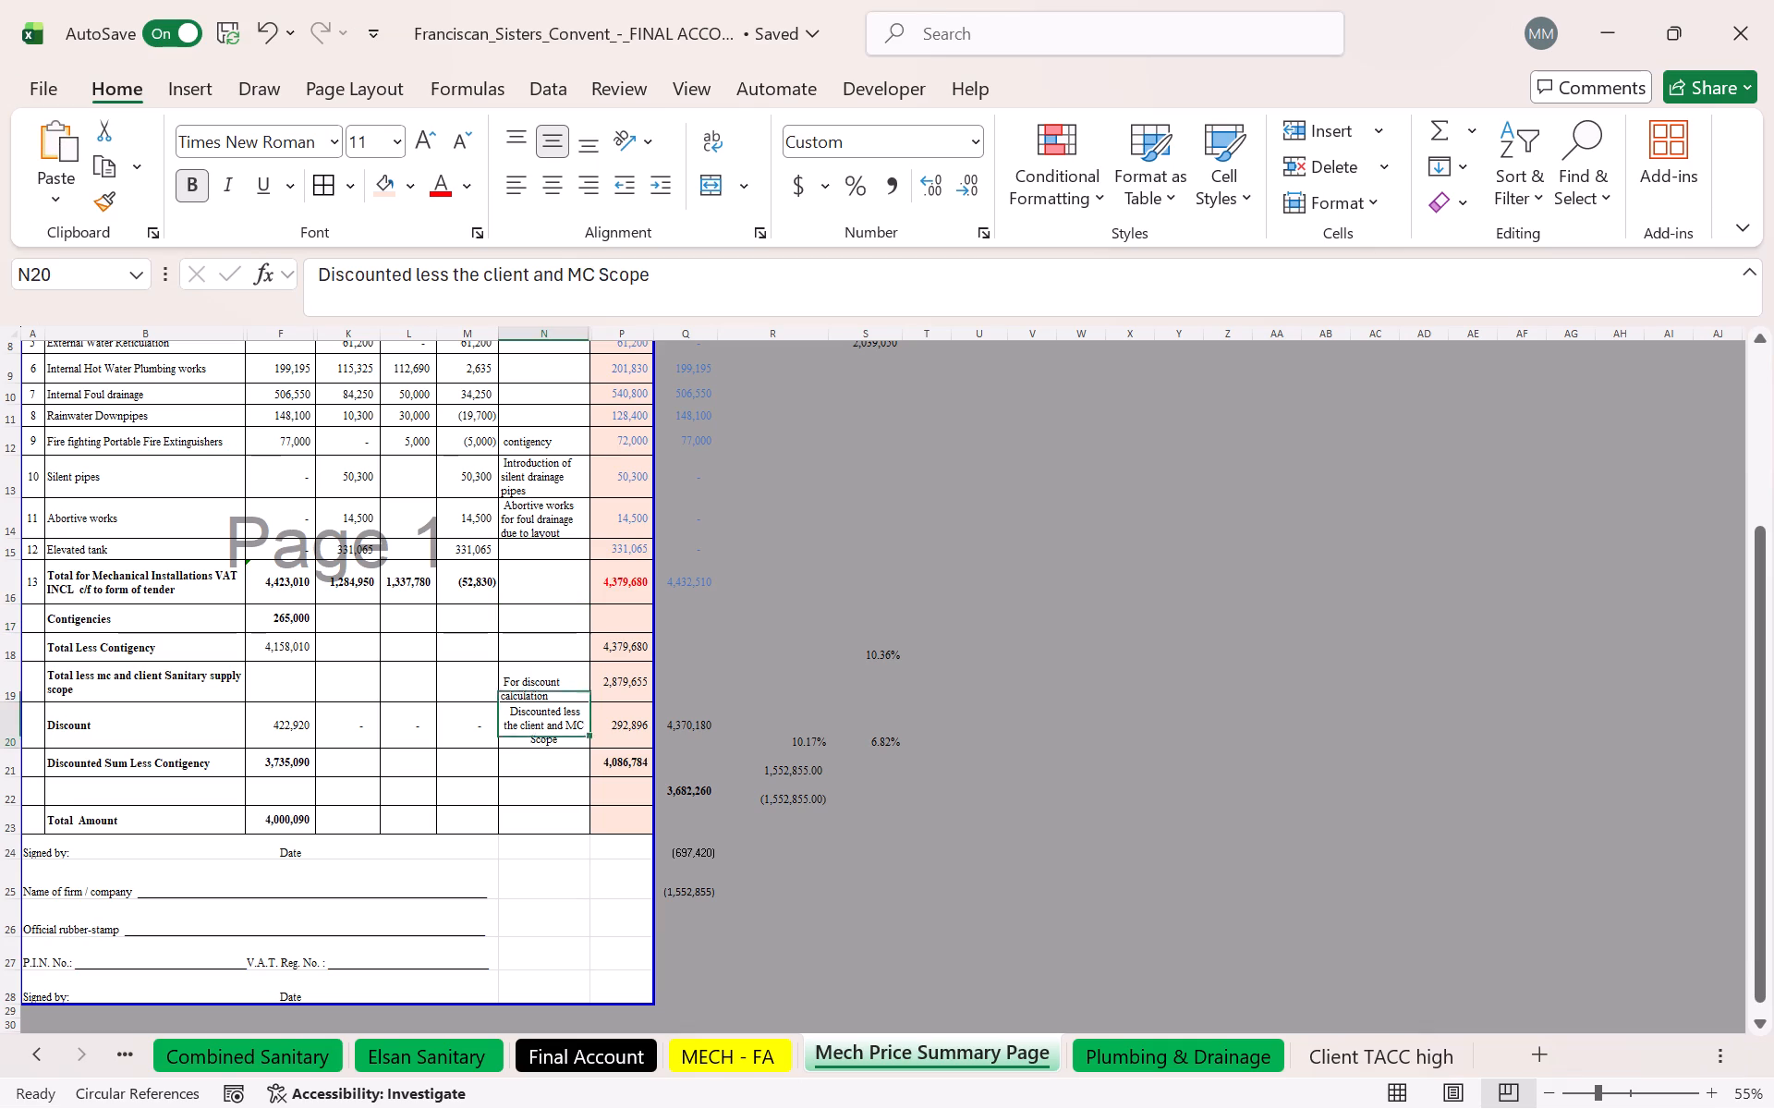
left_click(497, 165)
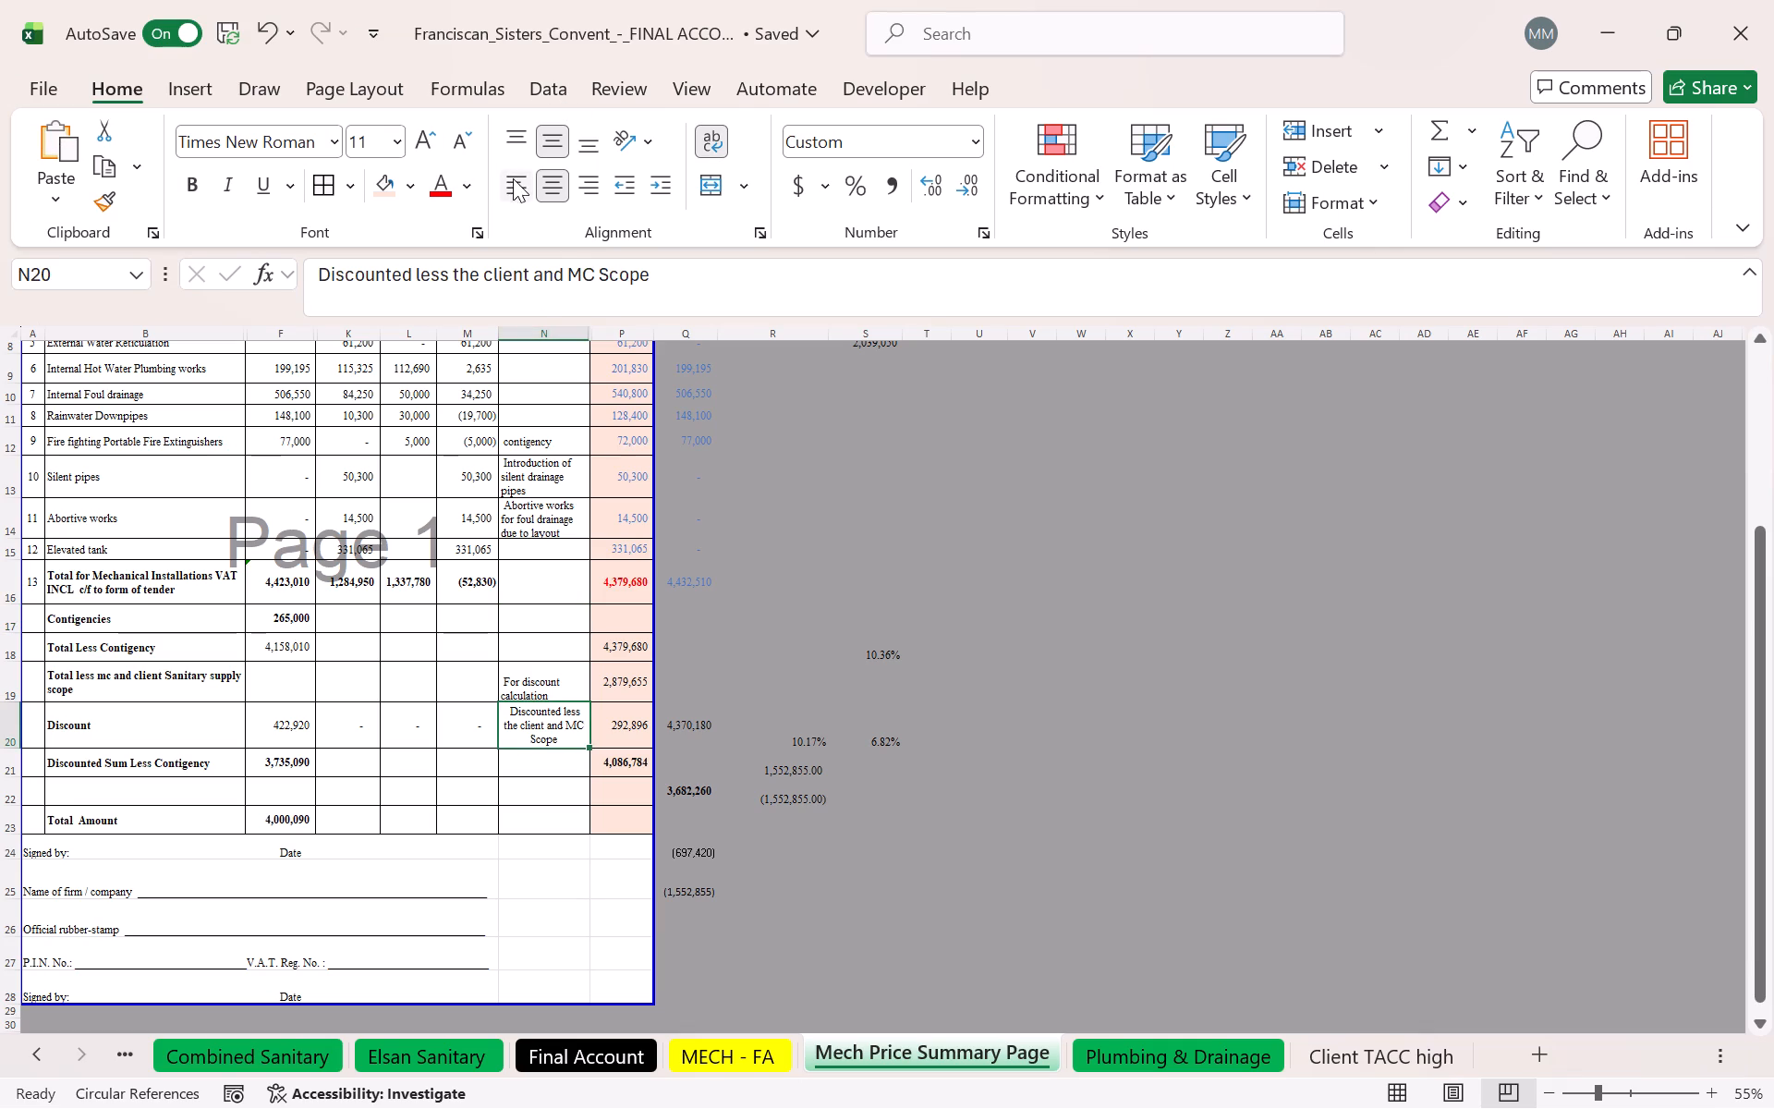
left_click(513, 178)
Left-align the comment in N19 for the sanitary supply scope row.
left_click(541, 671)
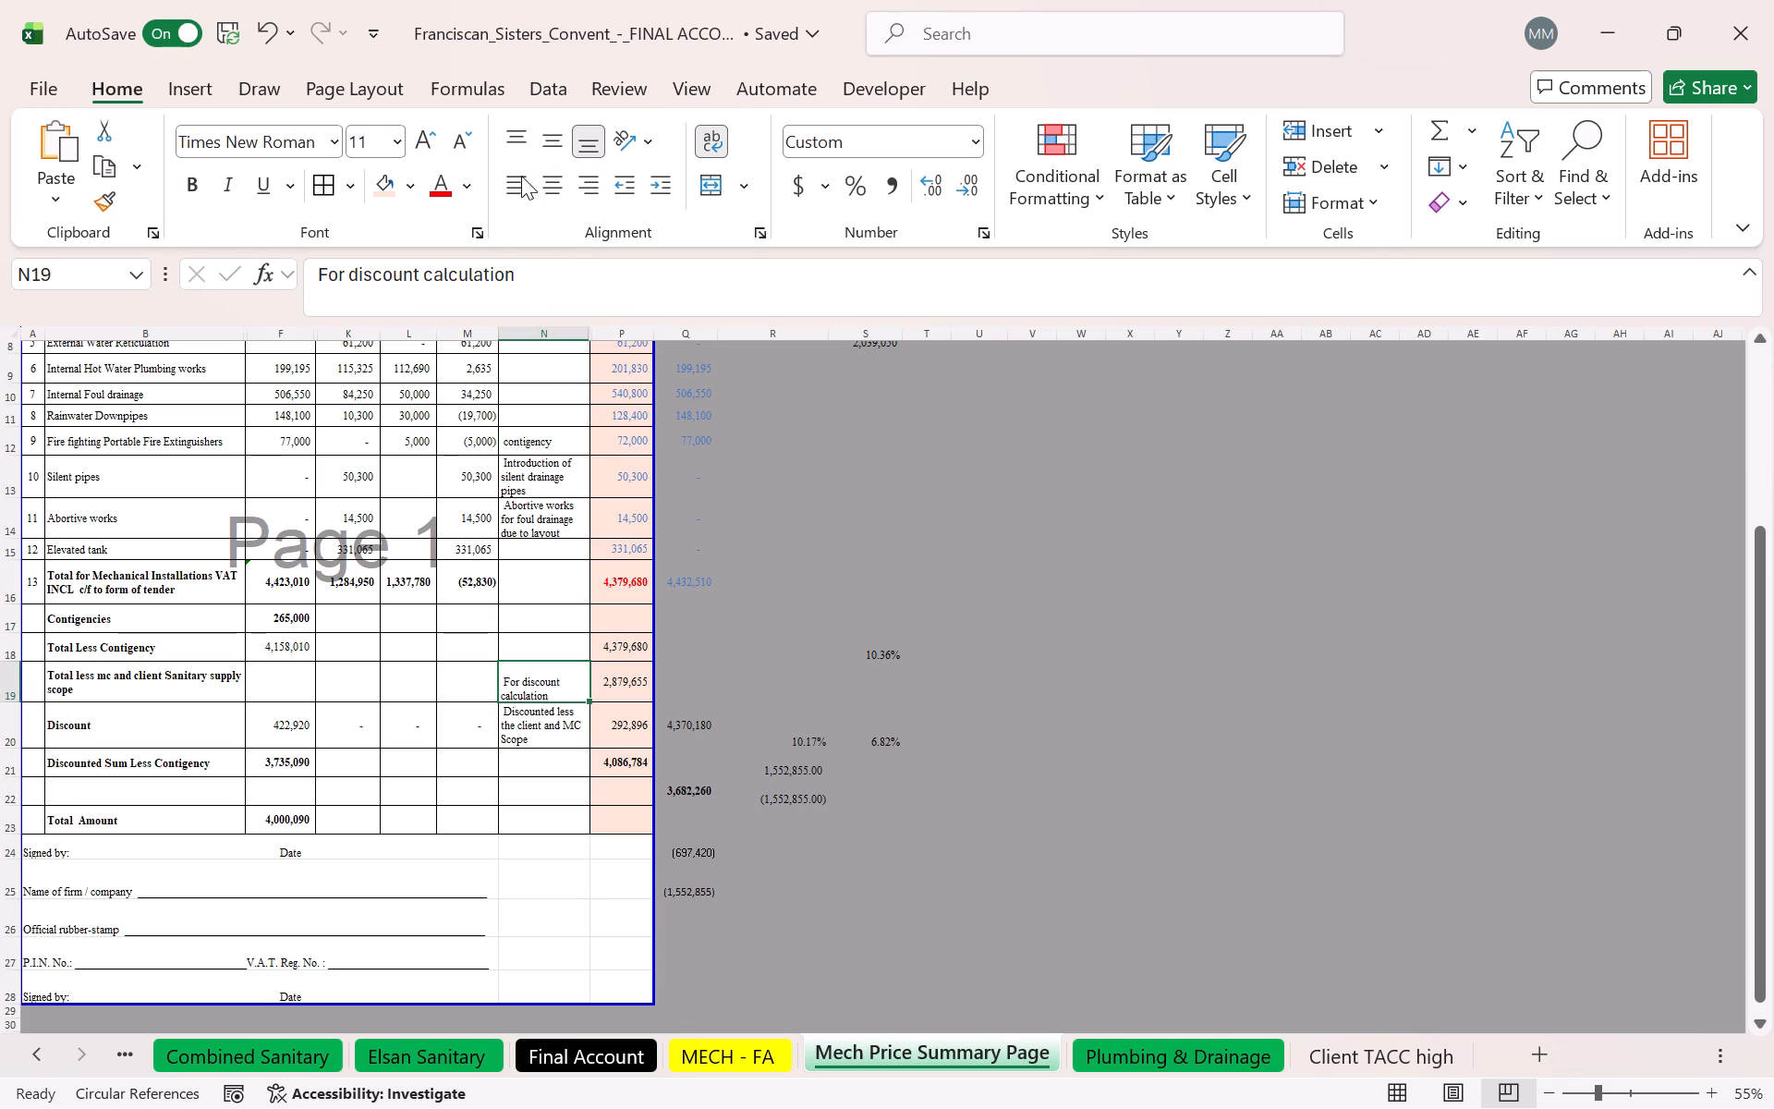
left_click(521, 176)
left_click(514, 529)
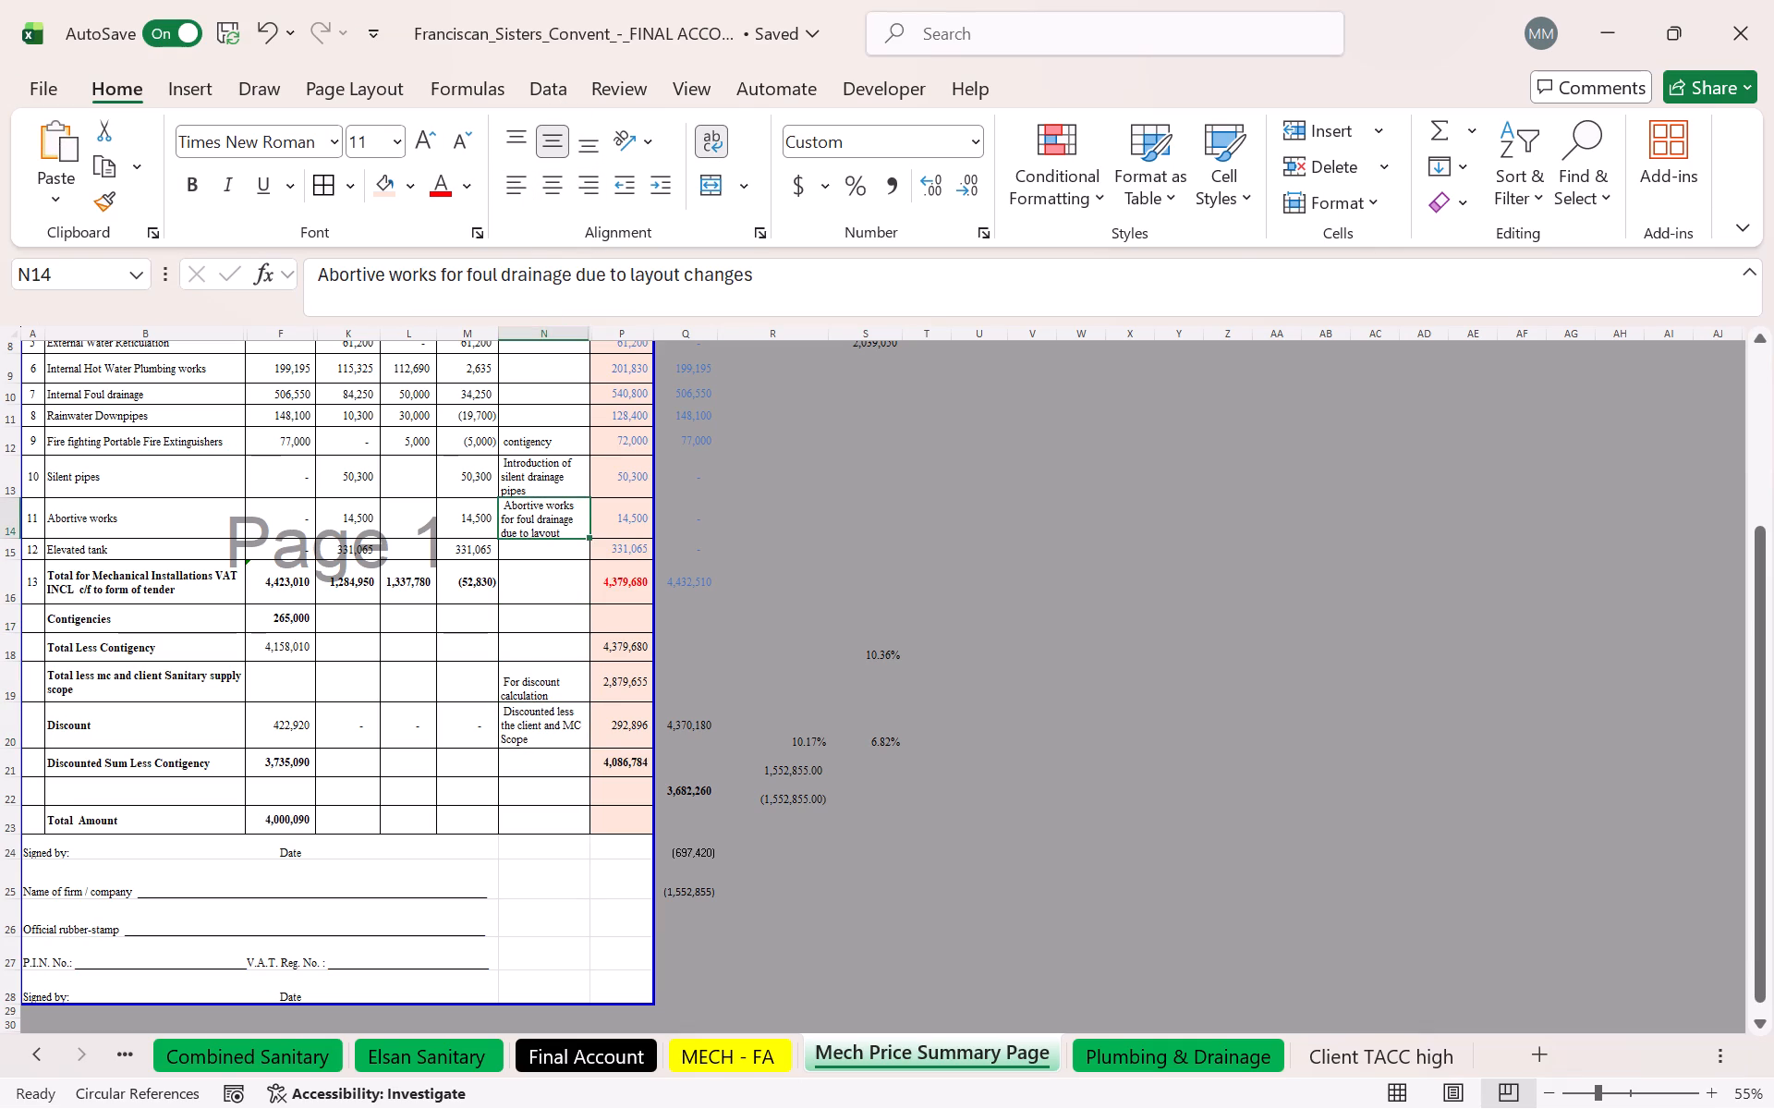
Print the Mech Price Summary Page sheet to PDF in the Valuation folder as "Final account summary Mech Summary".
key("ctrl+p")
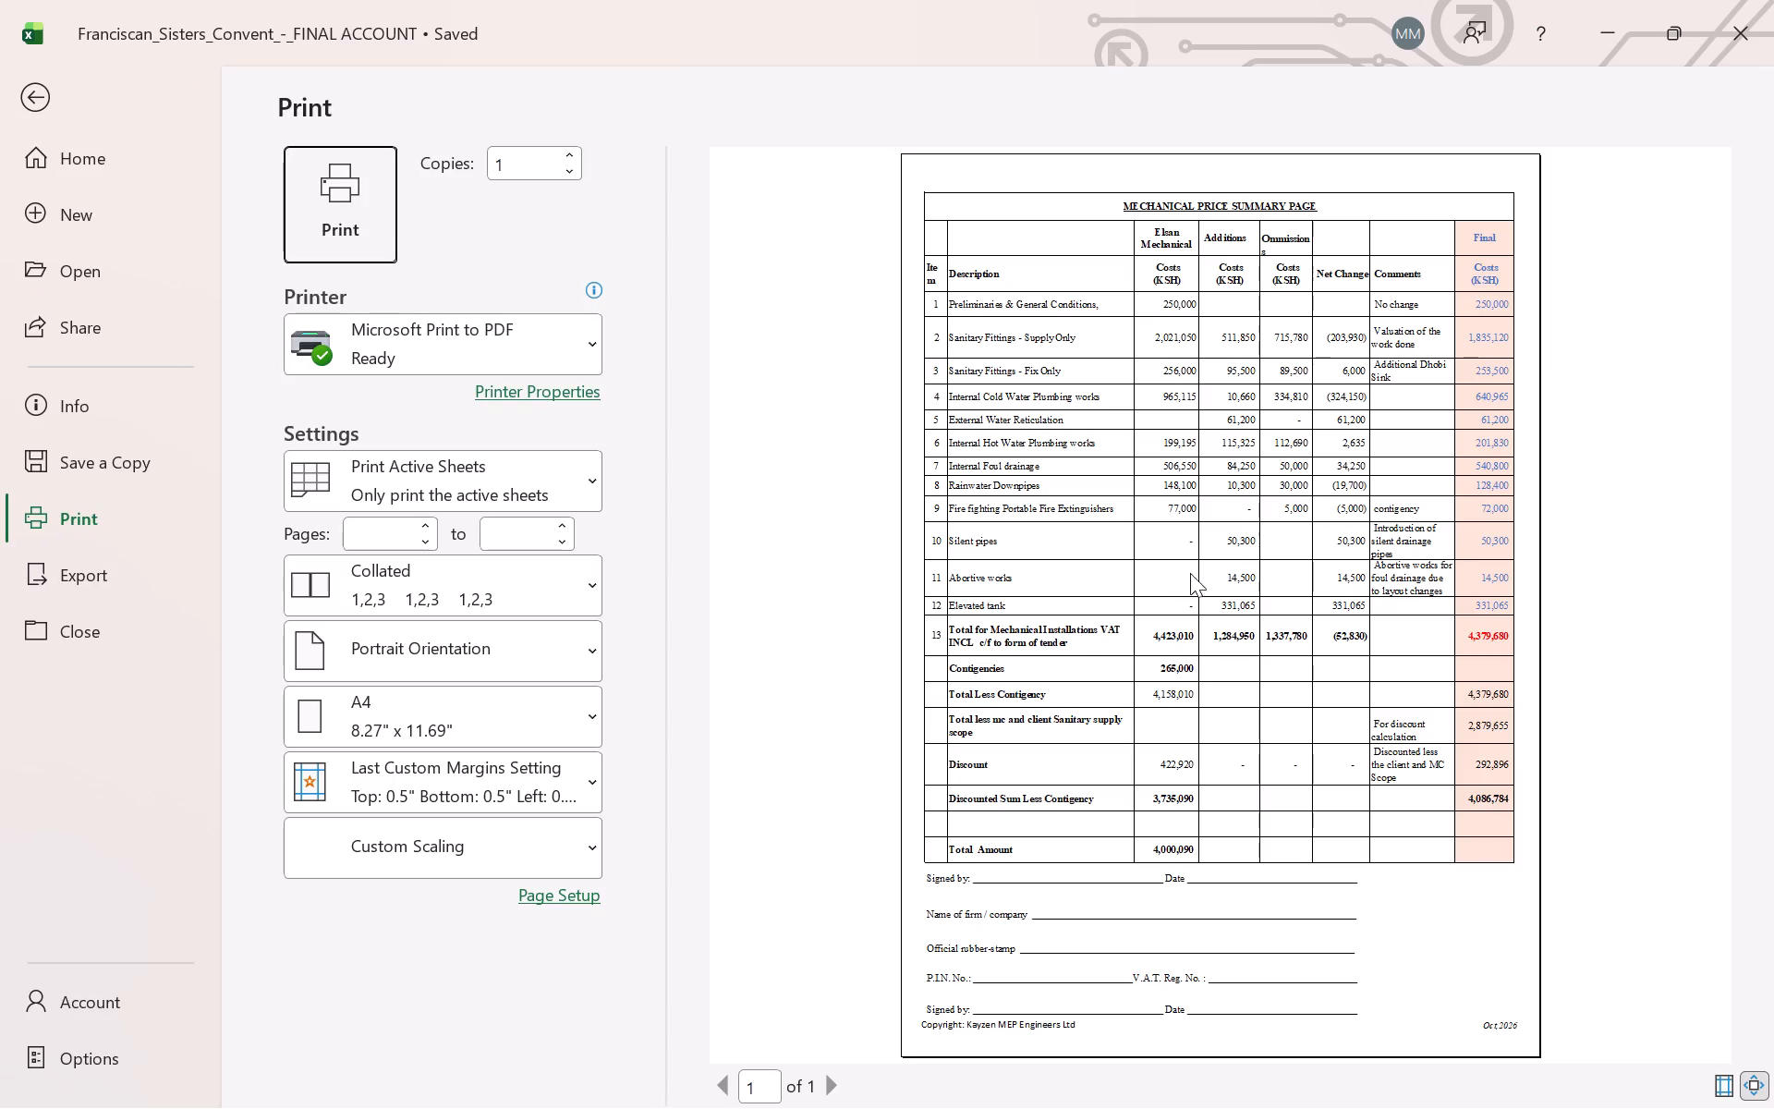
left_click(362, 220)
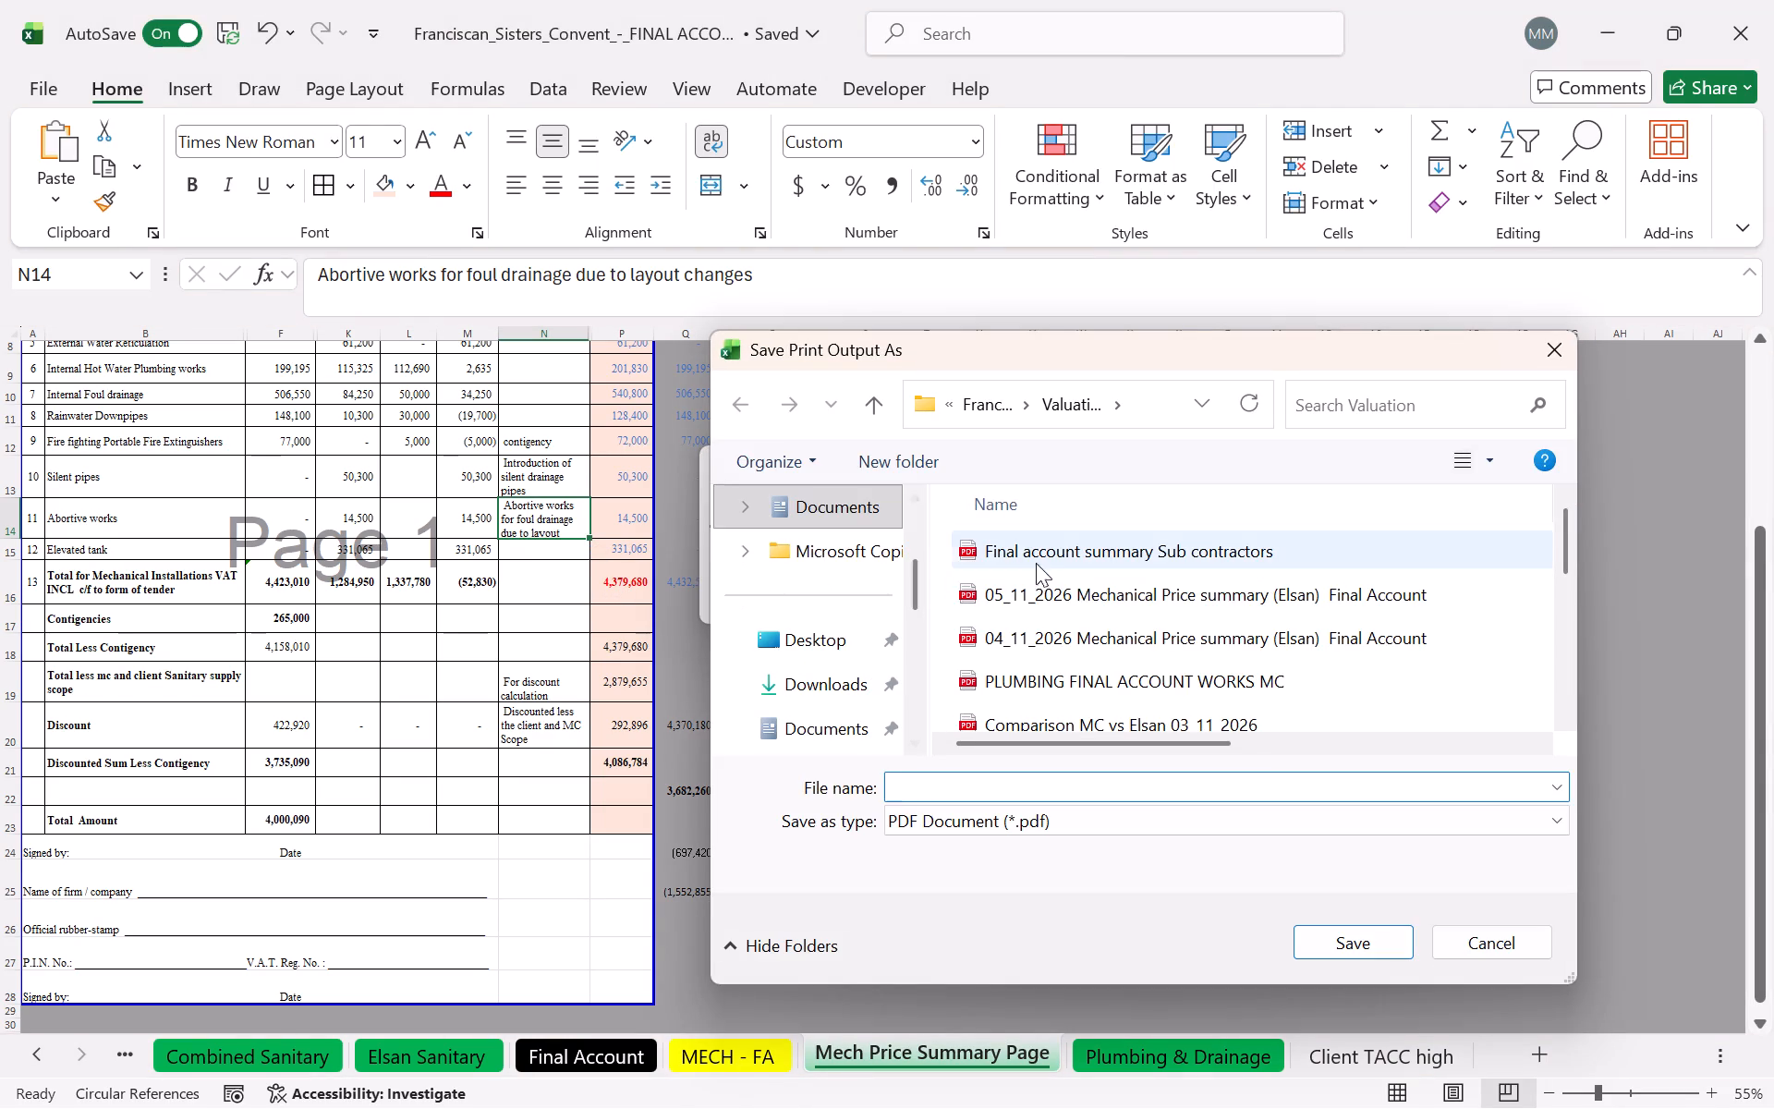
left_click(1037, 550)
left_click(1068, 784)
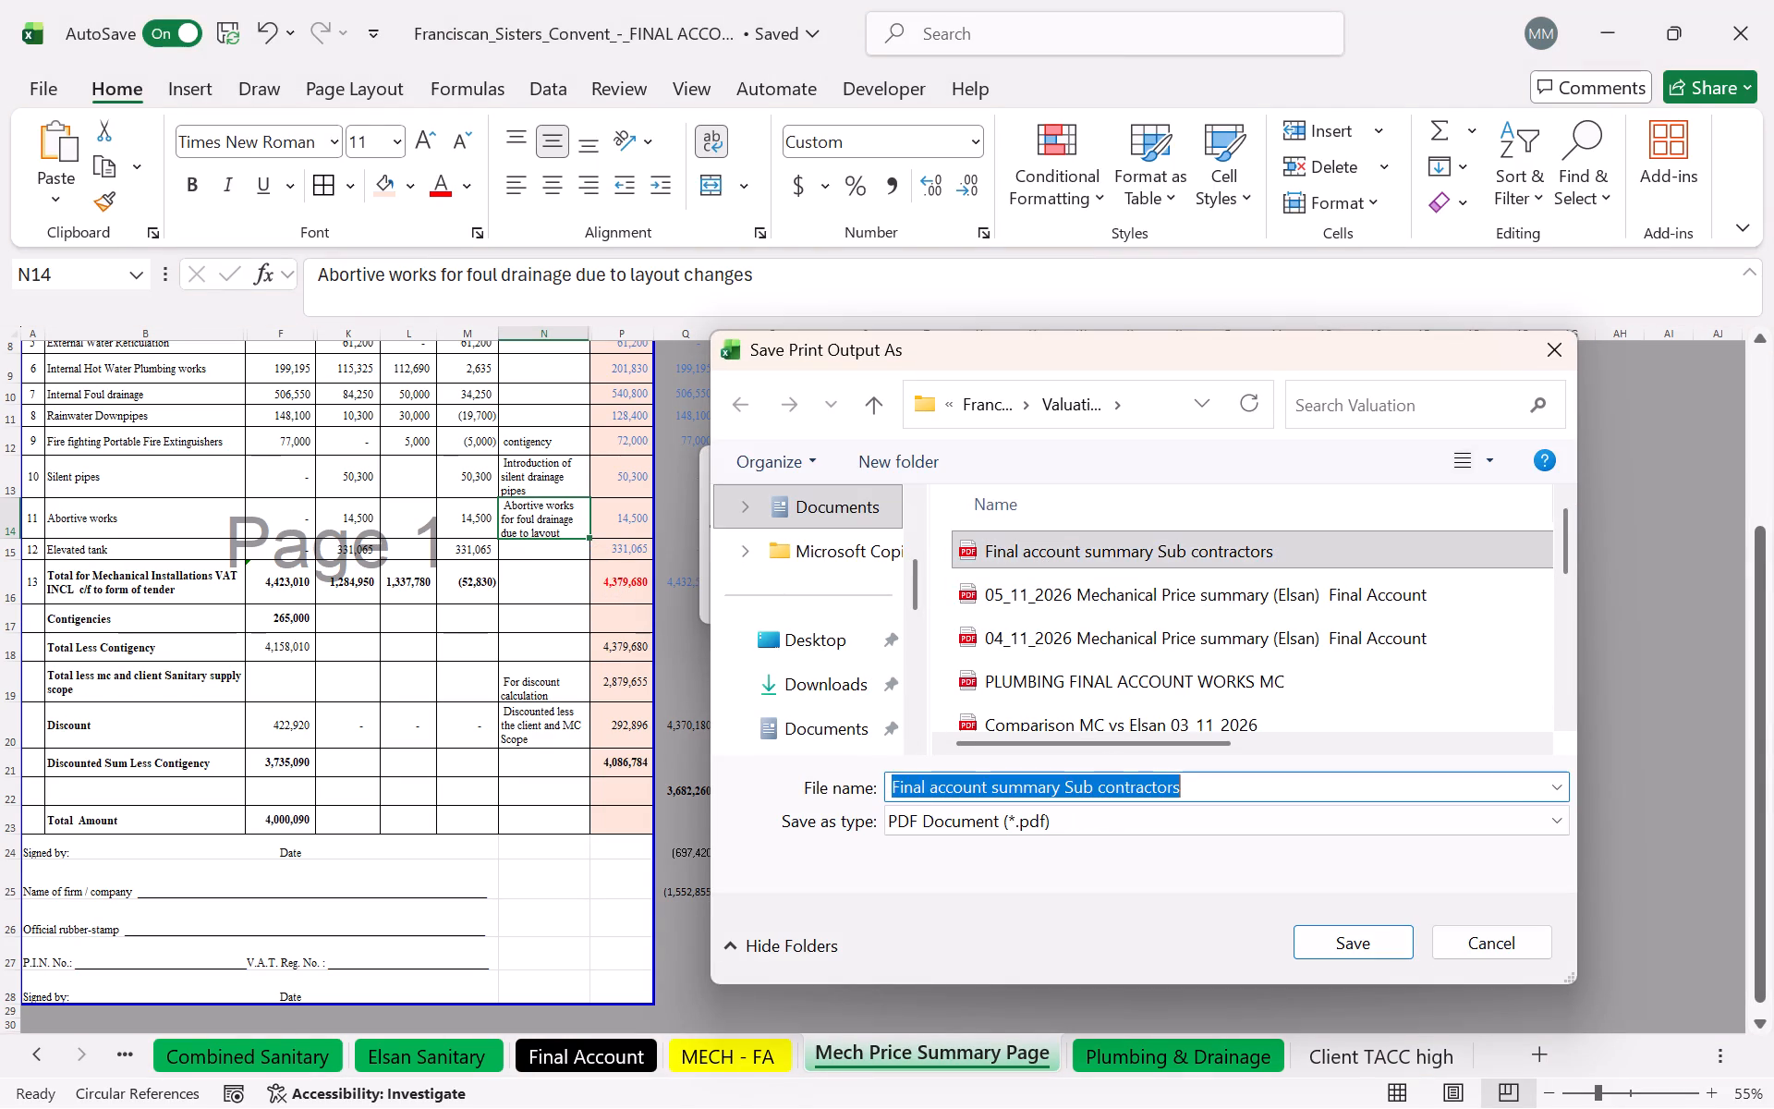
left_click(1065, 792)
left_click_drag(1065, 792, 1197, 785)
left_click(1197, 785)
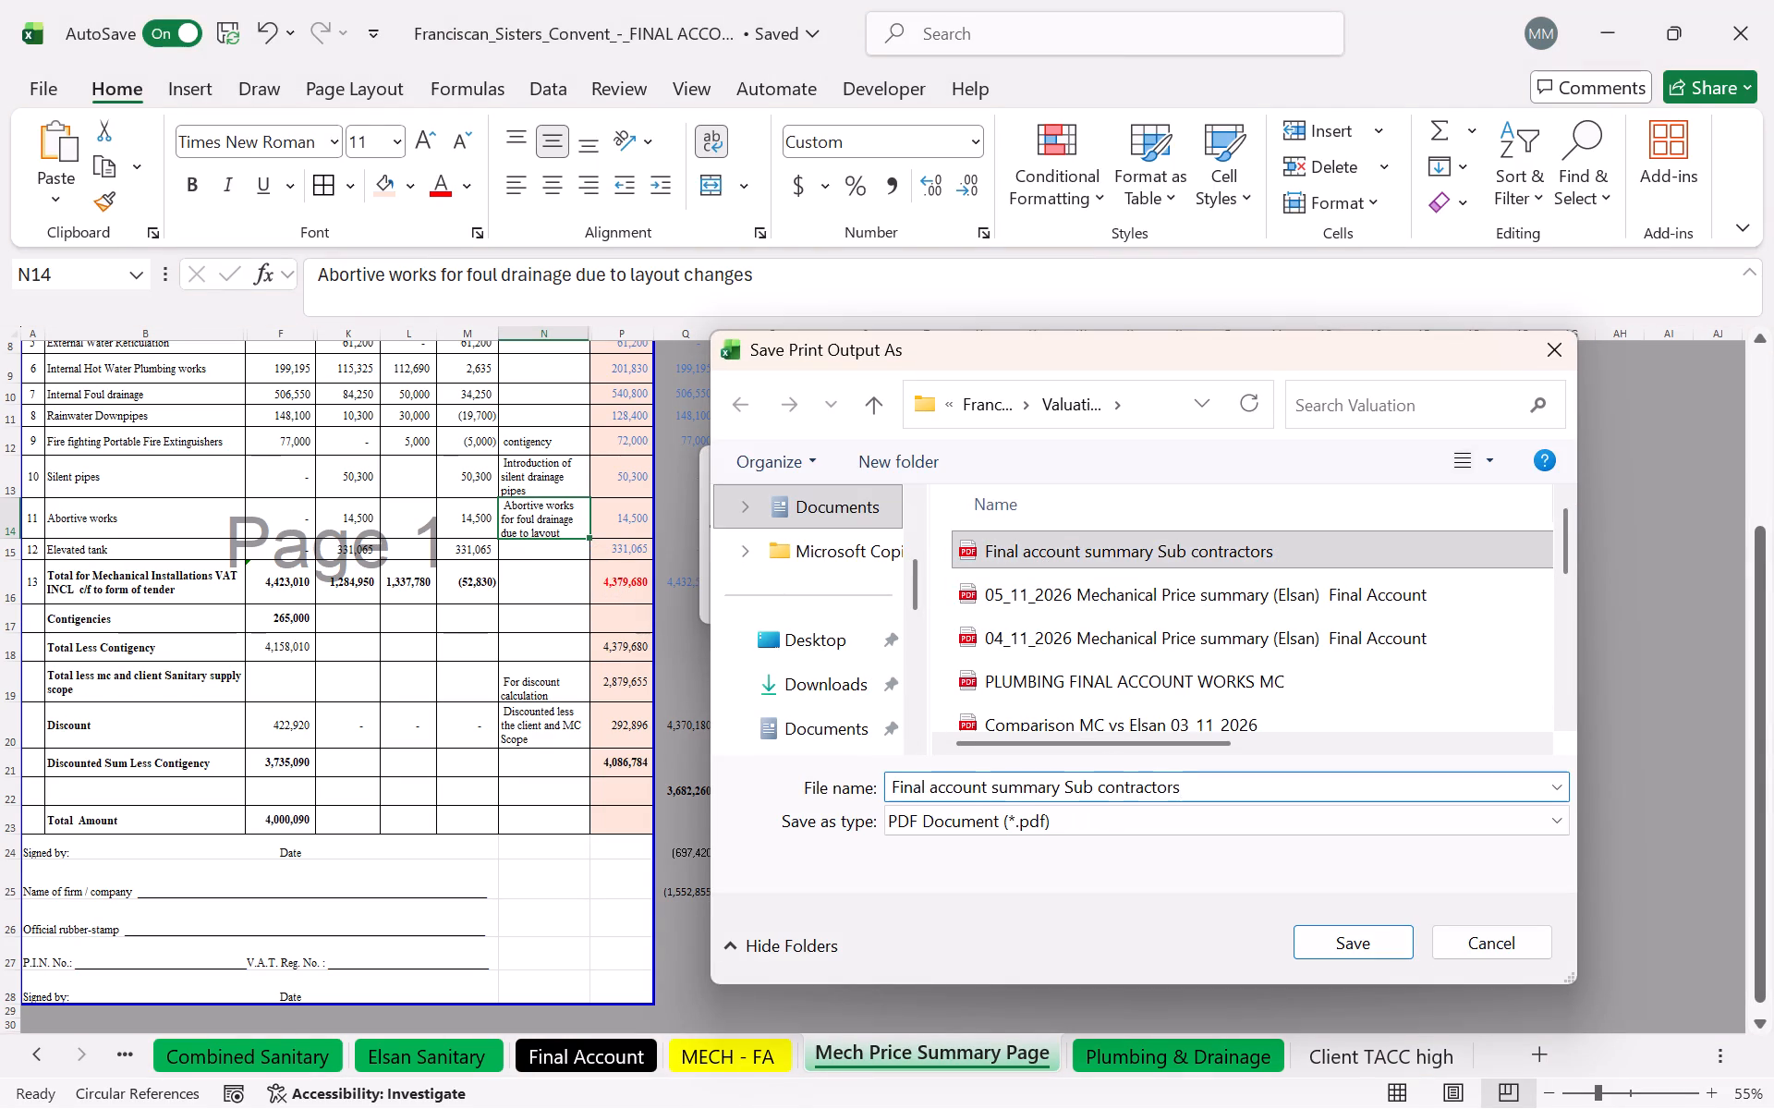
key("BackSpace")
key("BackSpace")
key("BackSpace")
key("BackSpace")
key("BackSpace")
key("BackSpace")
key("BackSpace")
key("BackSpace")
key("BackSpace")
key("BackSpace")
key("BackSpace")
key("BackSpace")
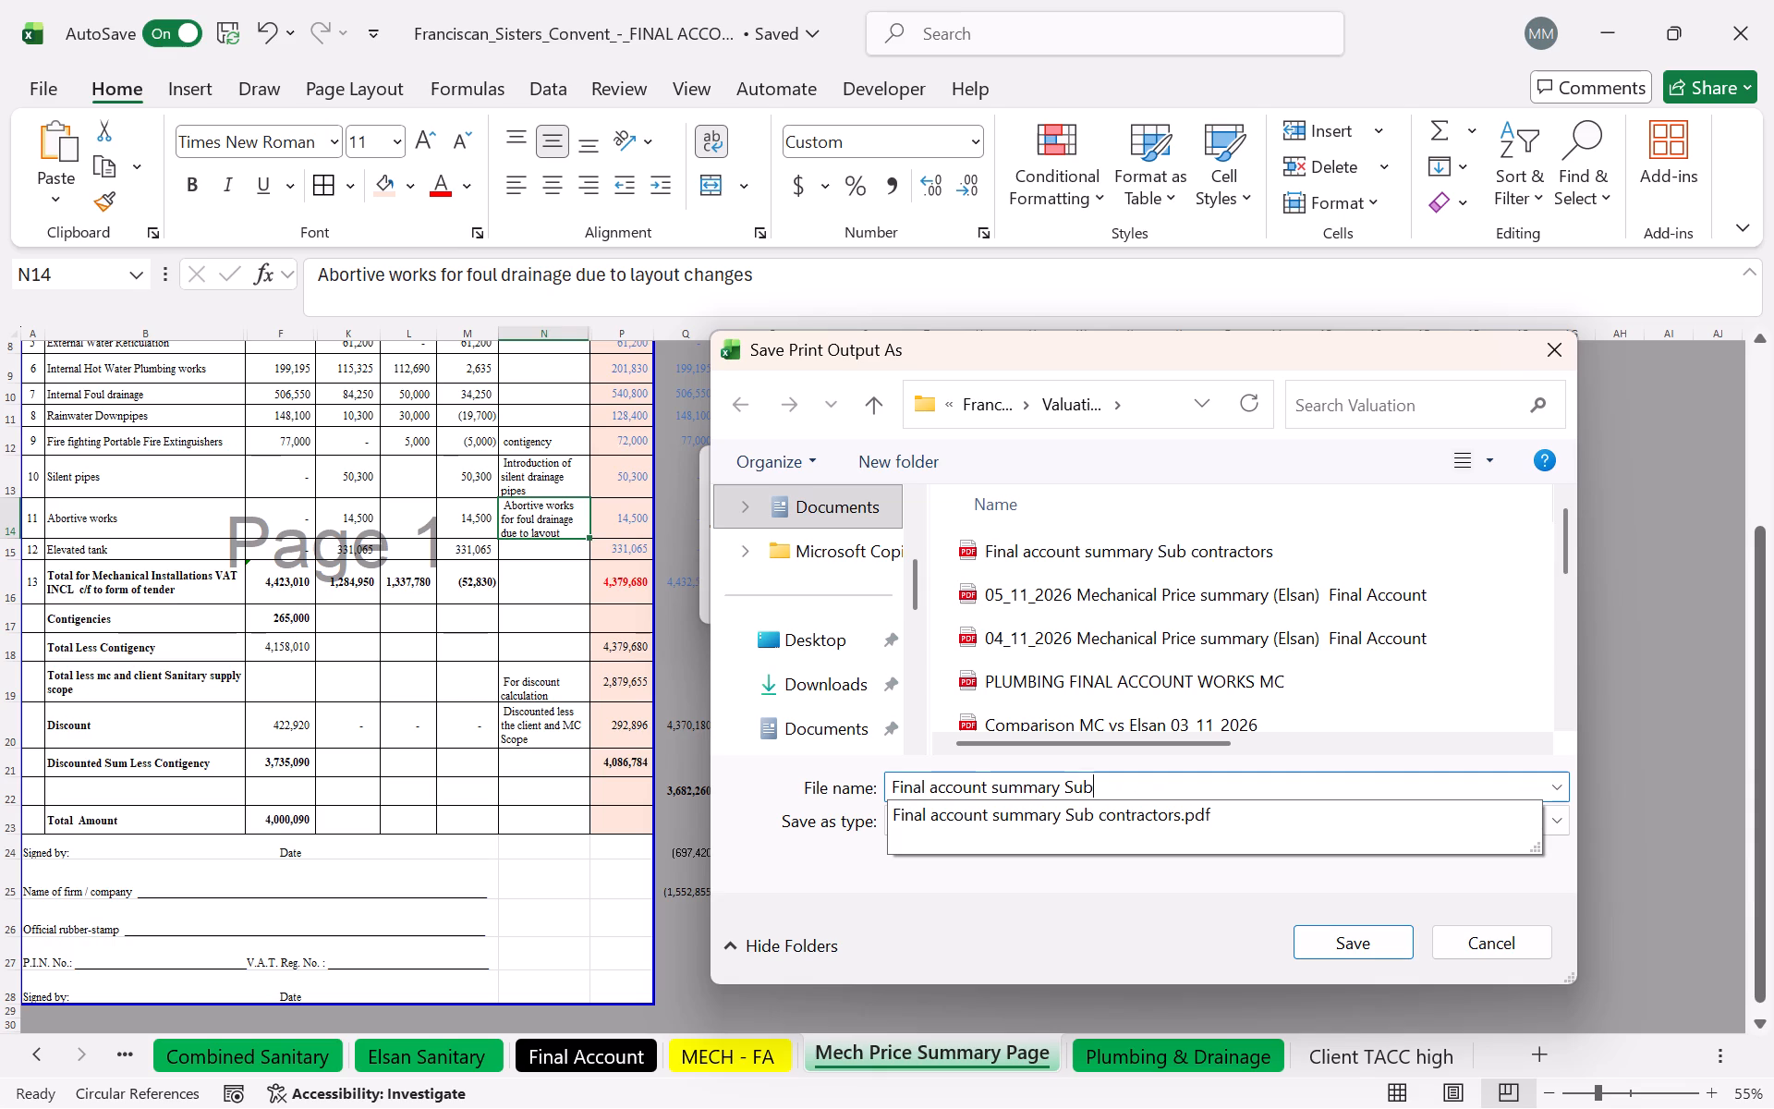
key("BackSpace")
key("BackSpace")
key("BackSpace")
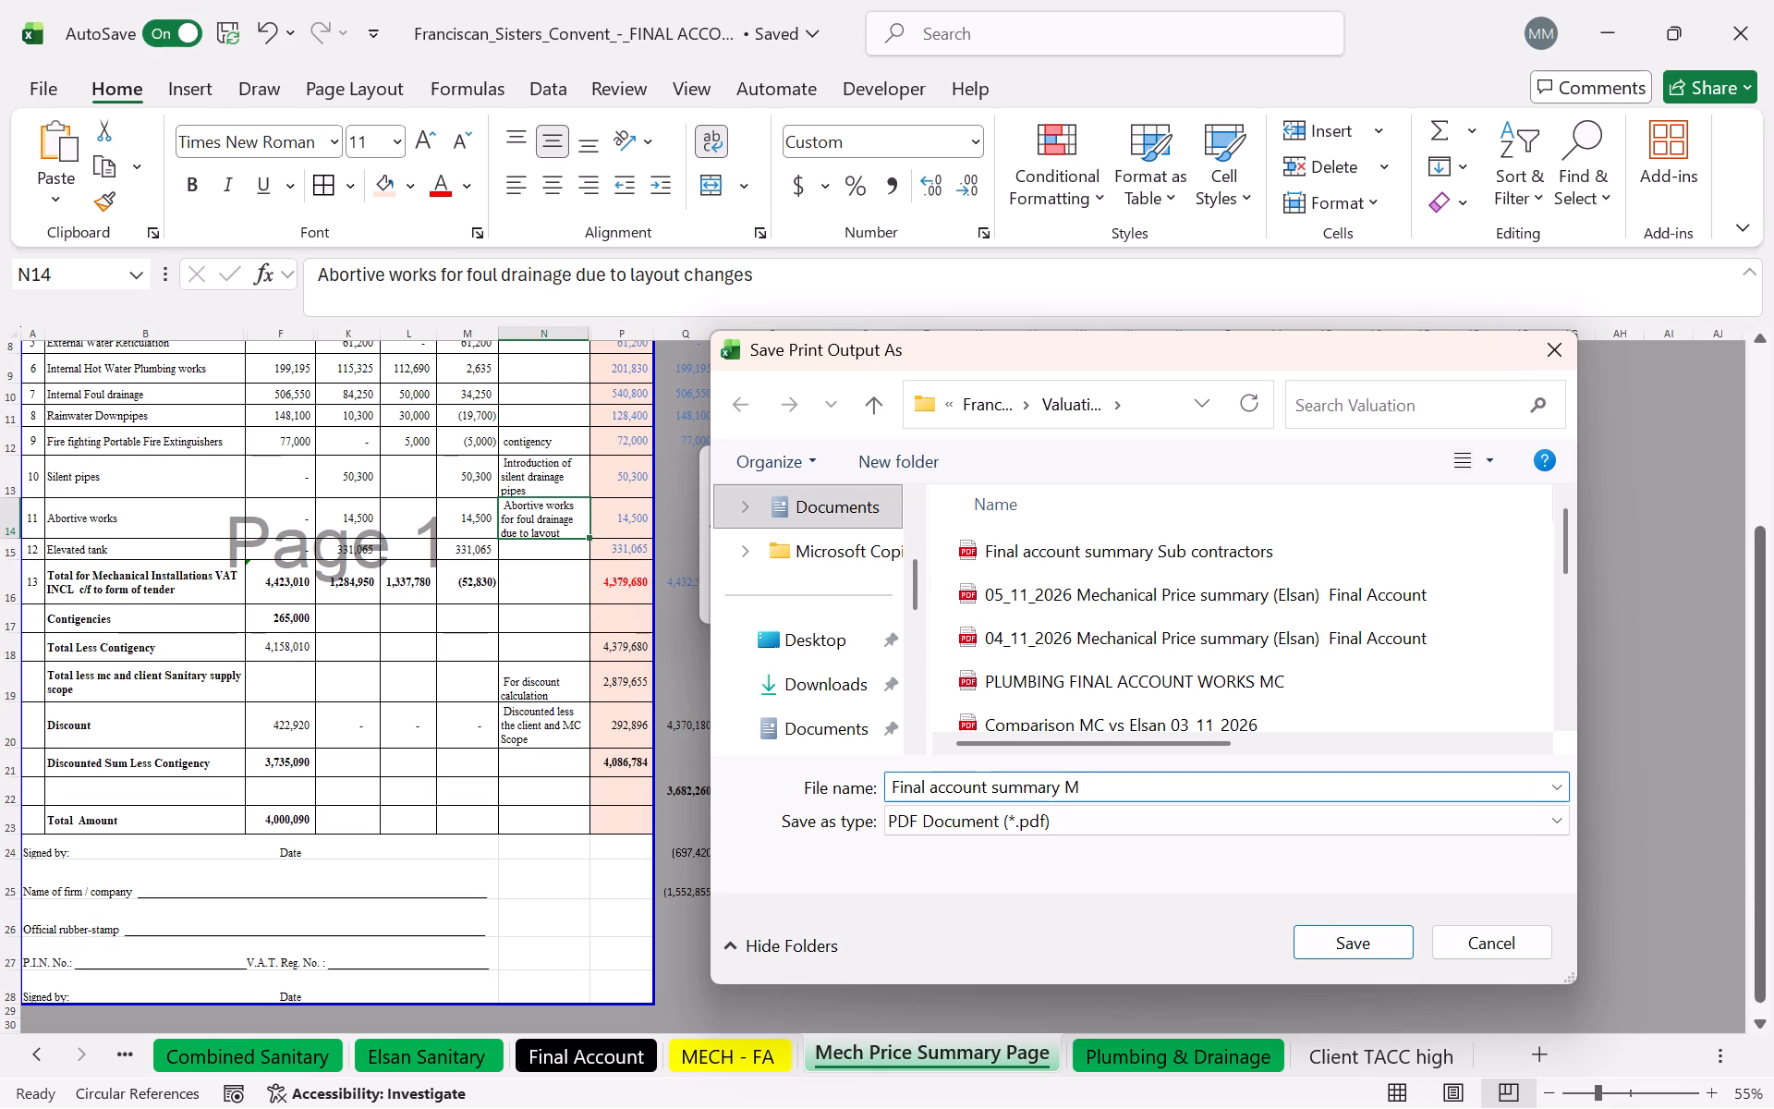
type("ech s")
key("BackSpace")
key("BackSpace")
key("s")
key("u")
type("mmary")
left_click(1338, 944)
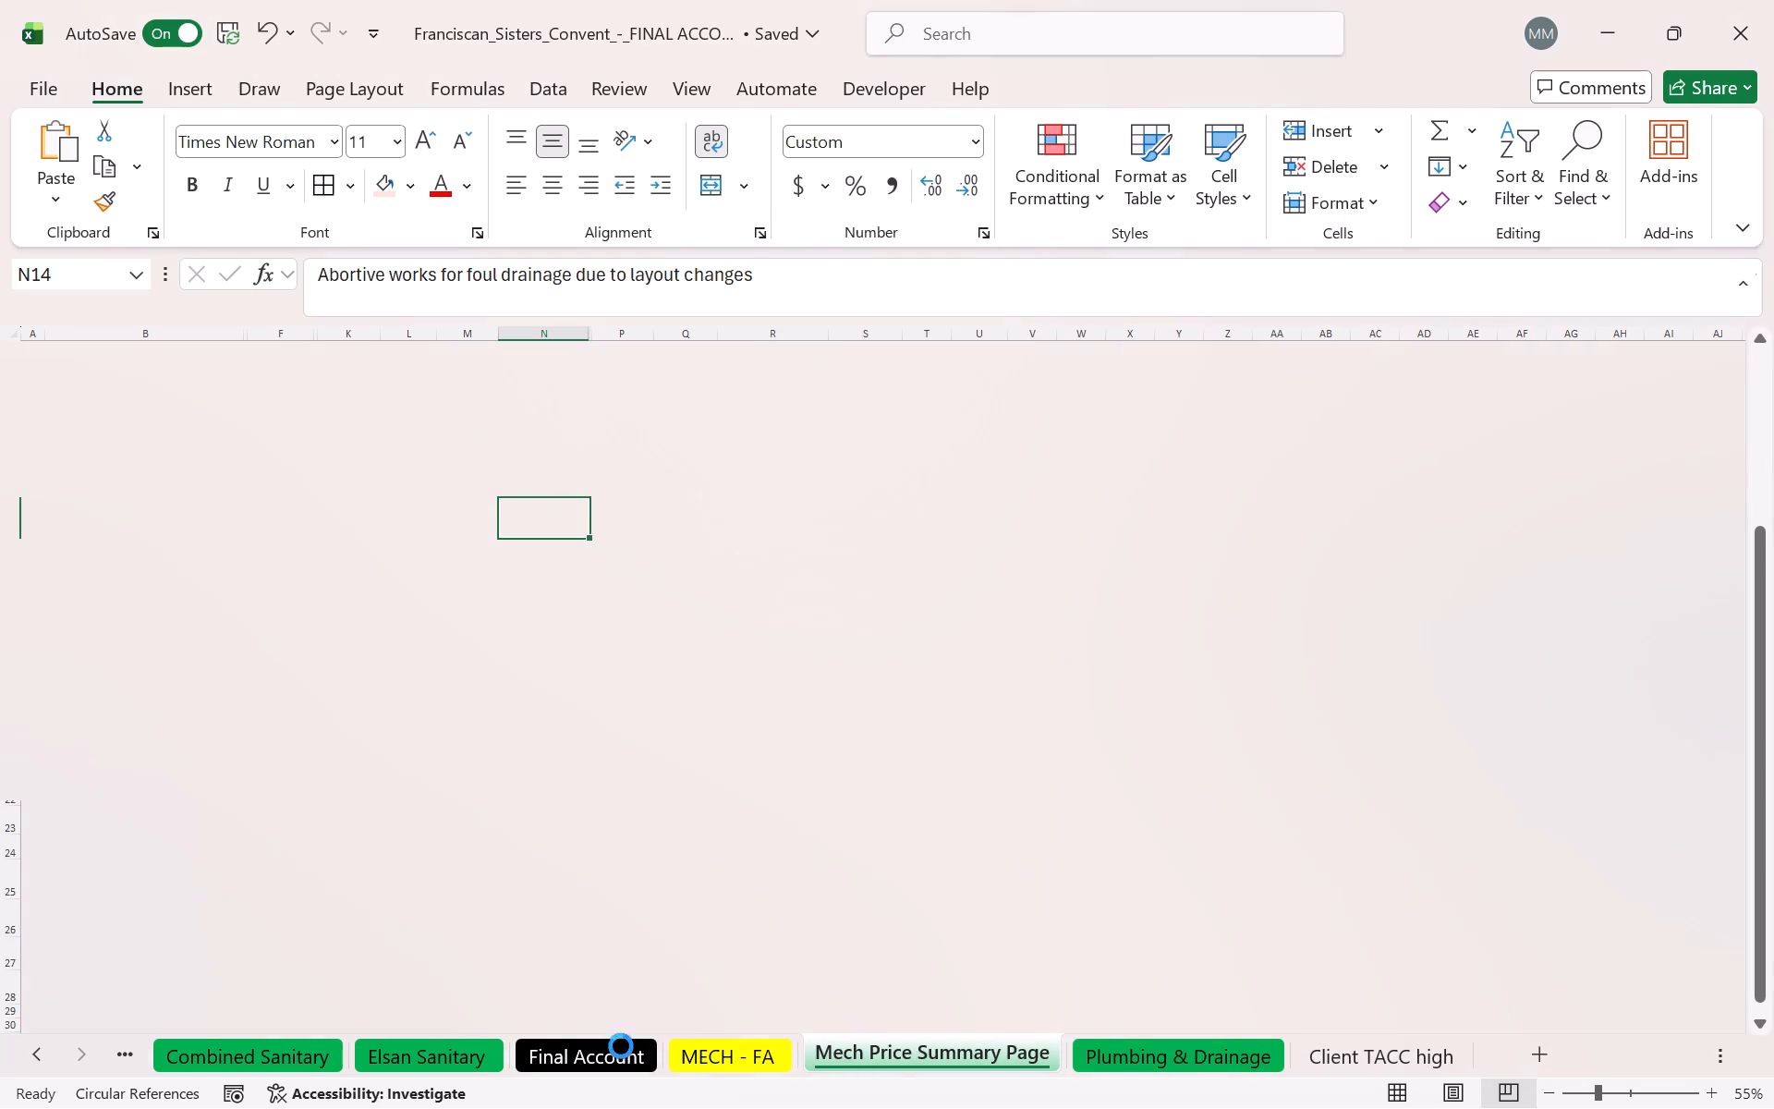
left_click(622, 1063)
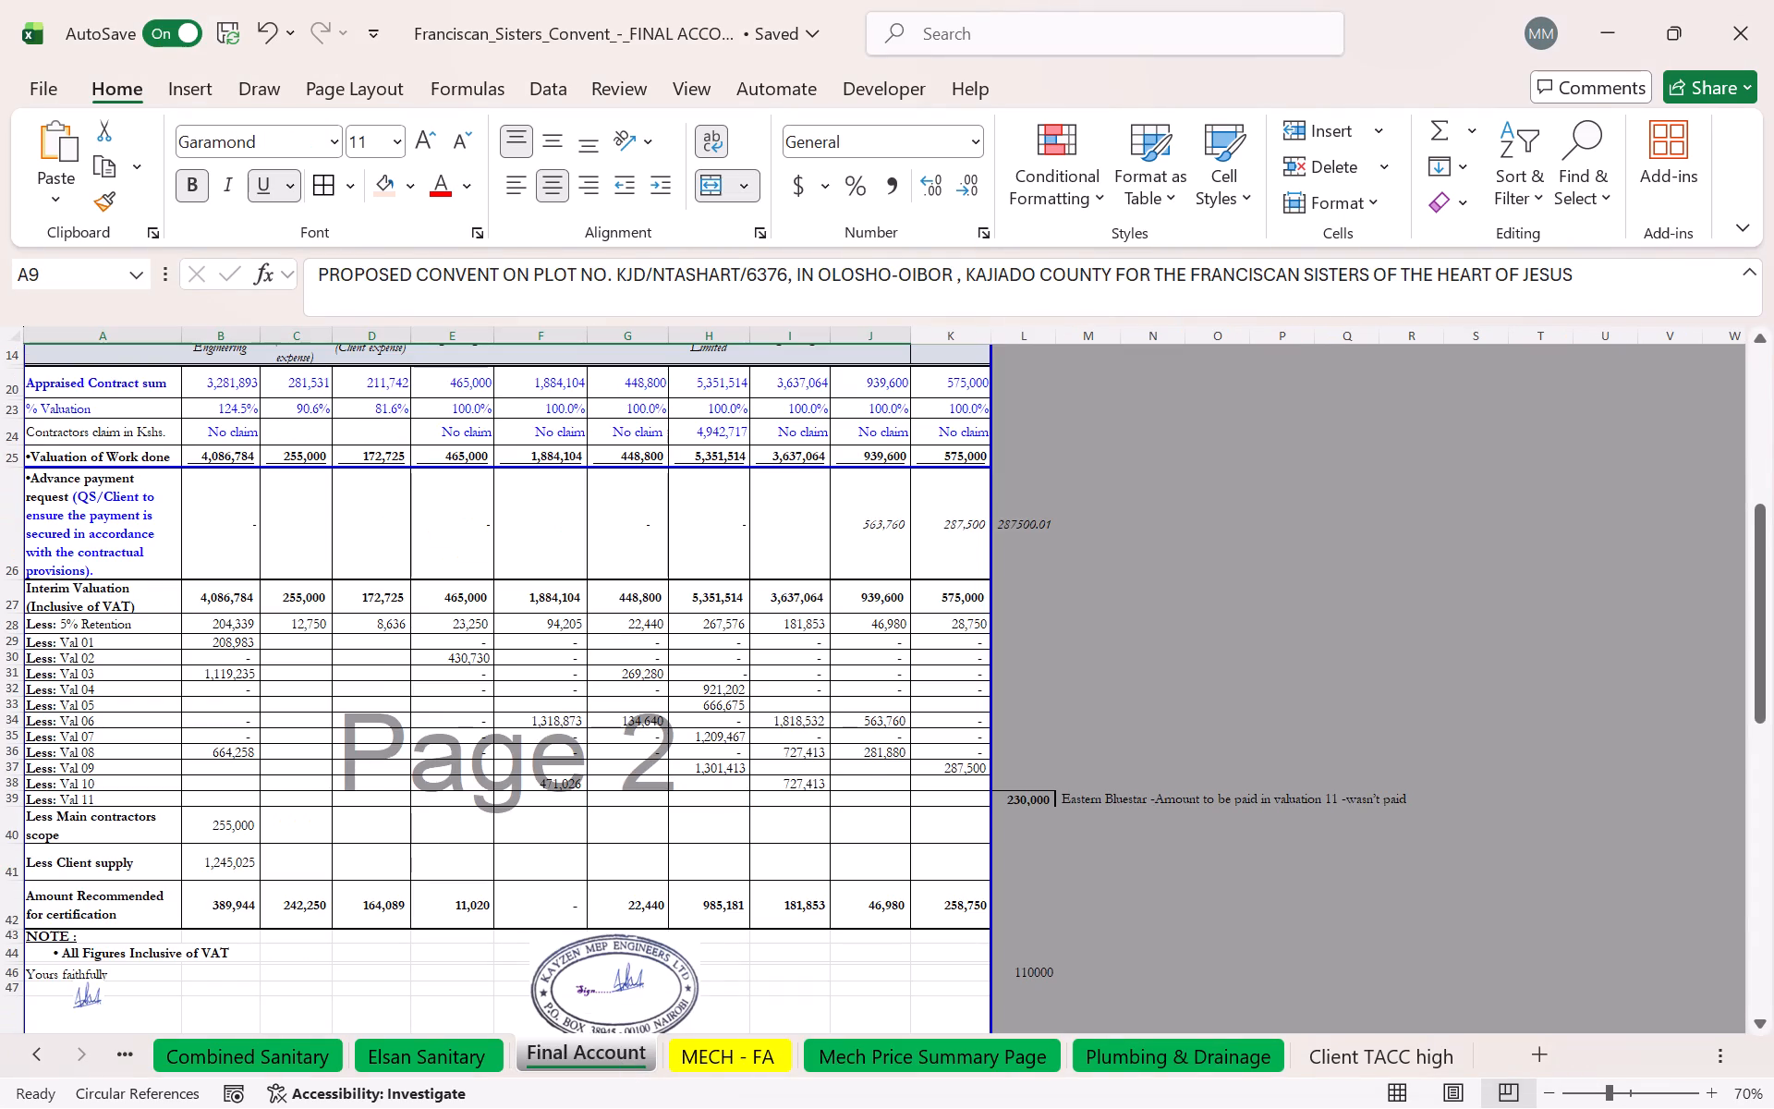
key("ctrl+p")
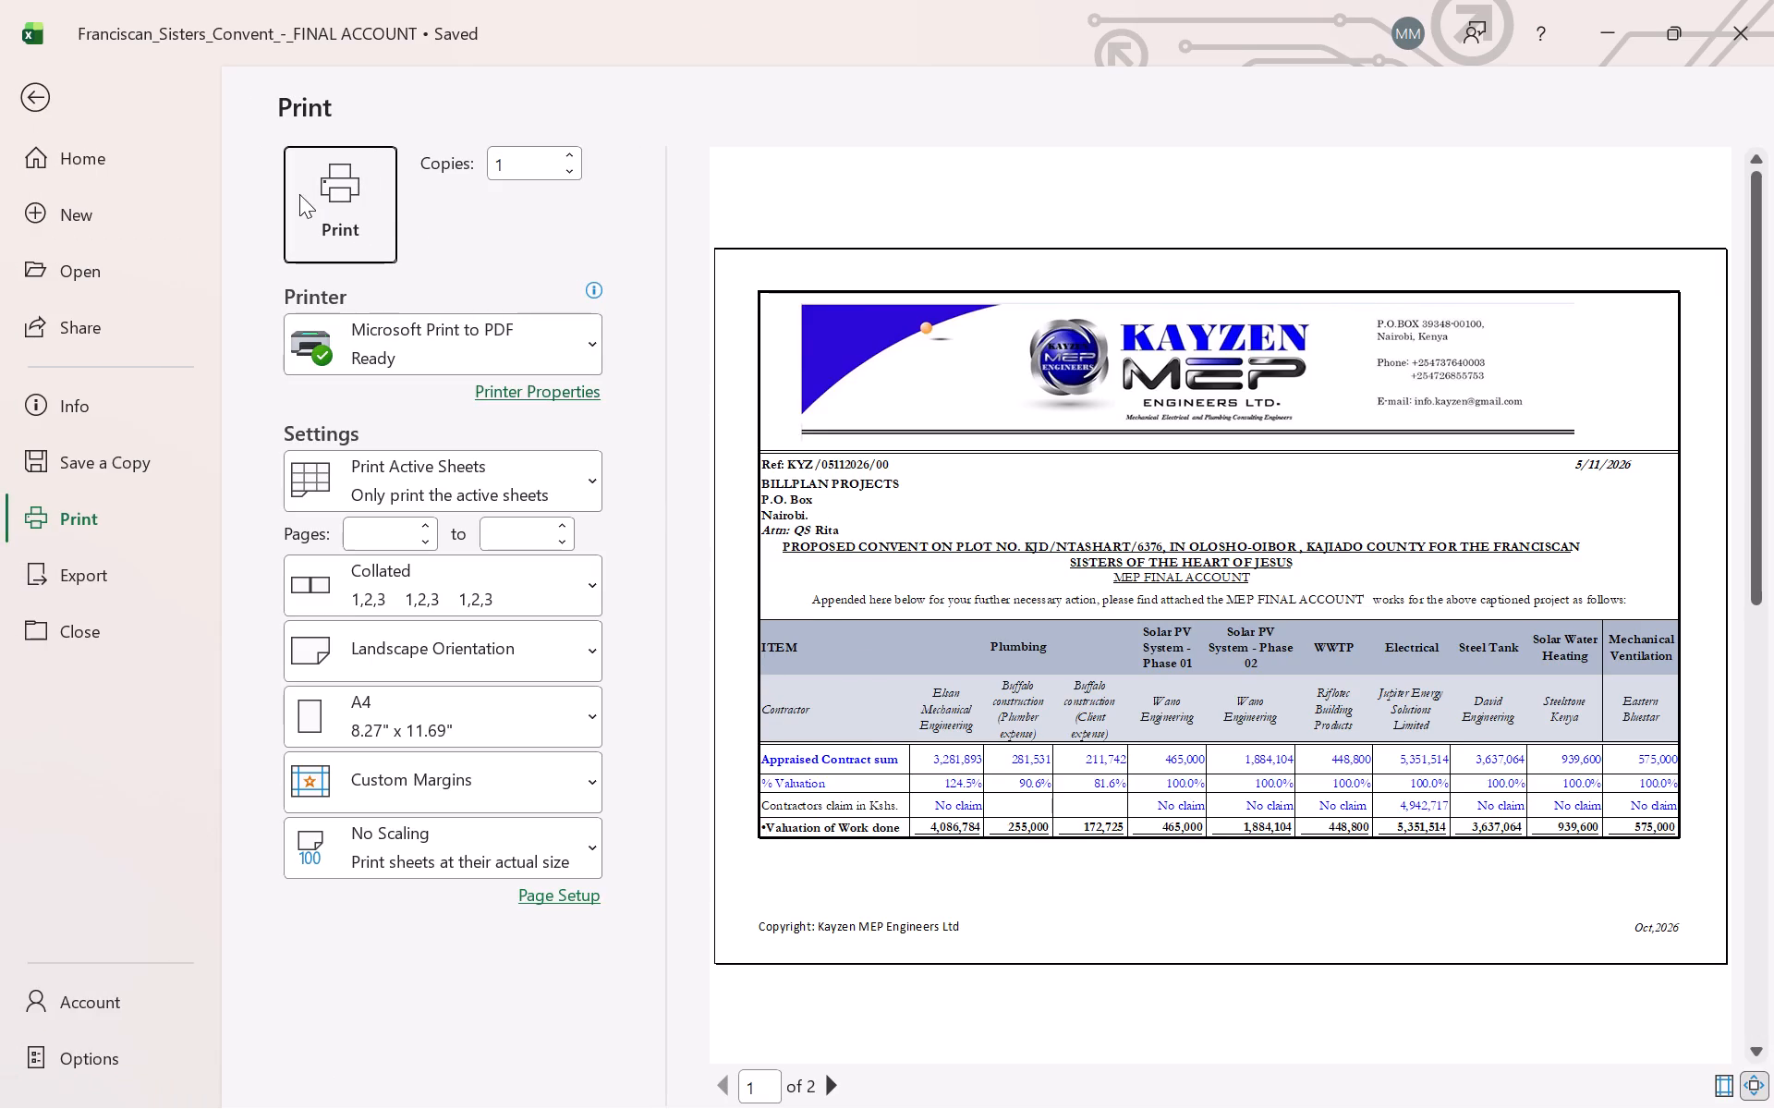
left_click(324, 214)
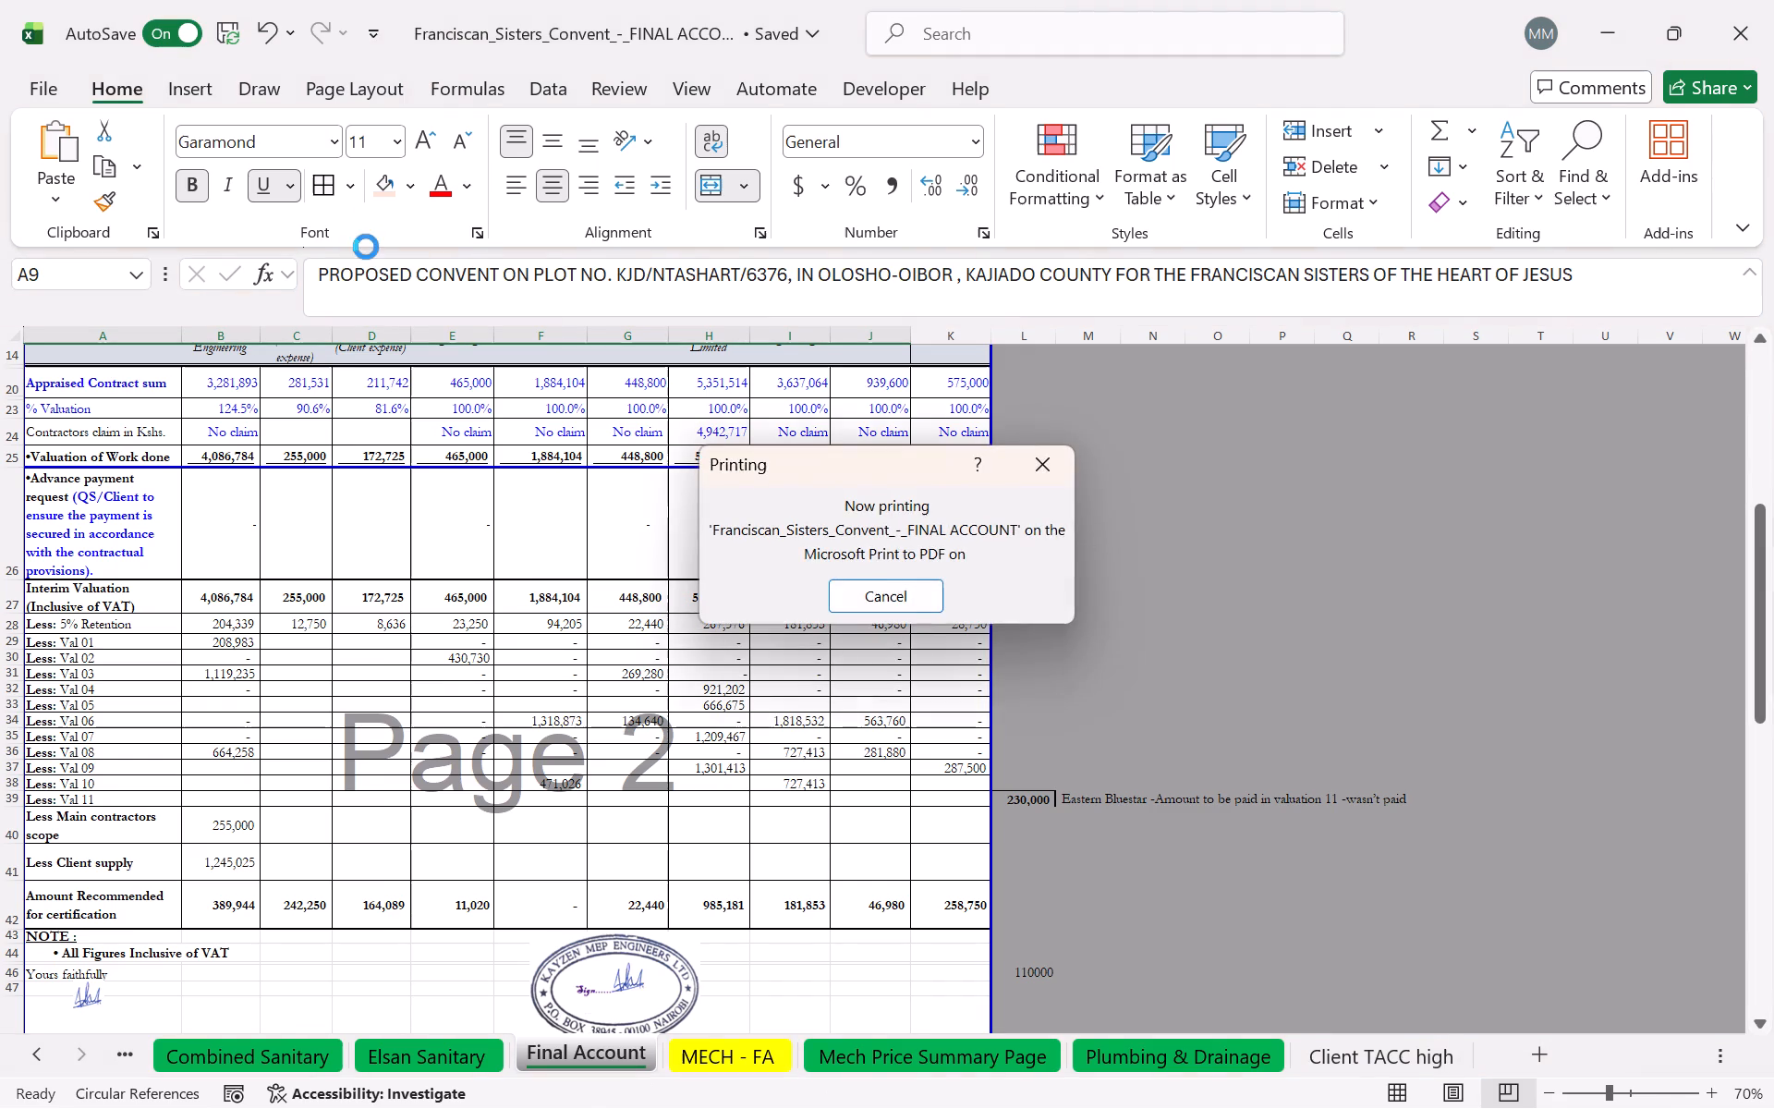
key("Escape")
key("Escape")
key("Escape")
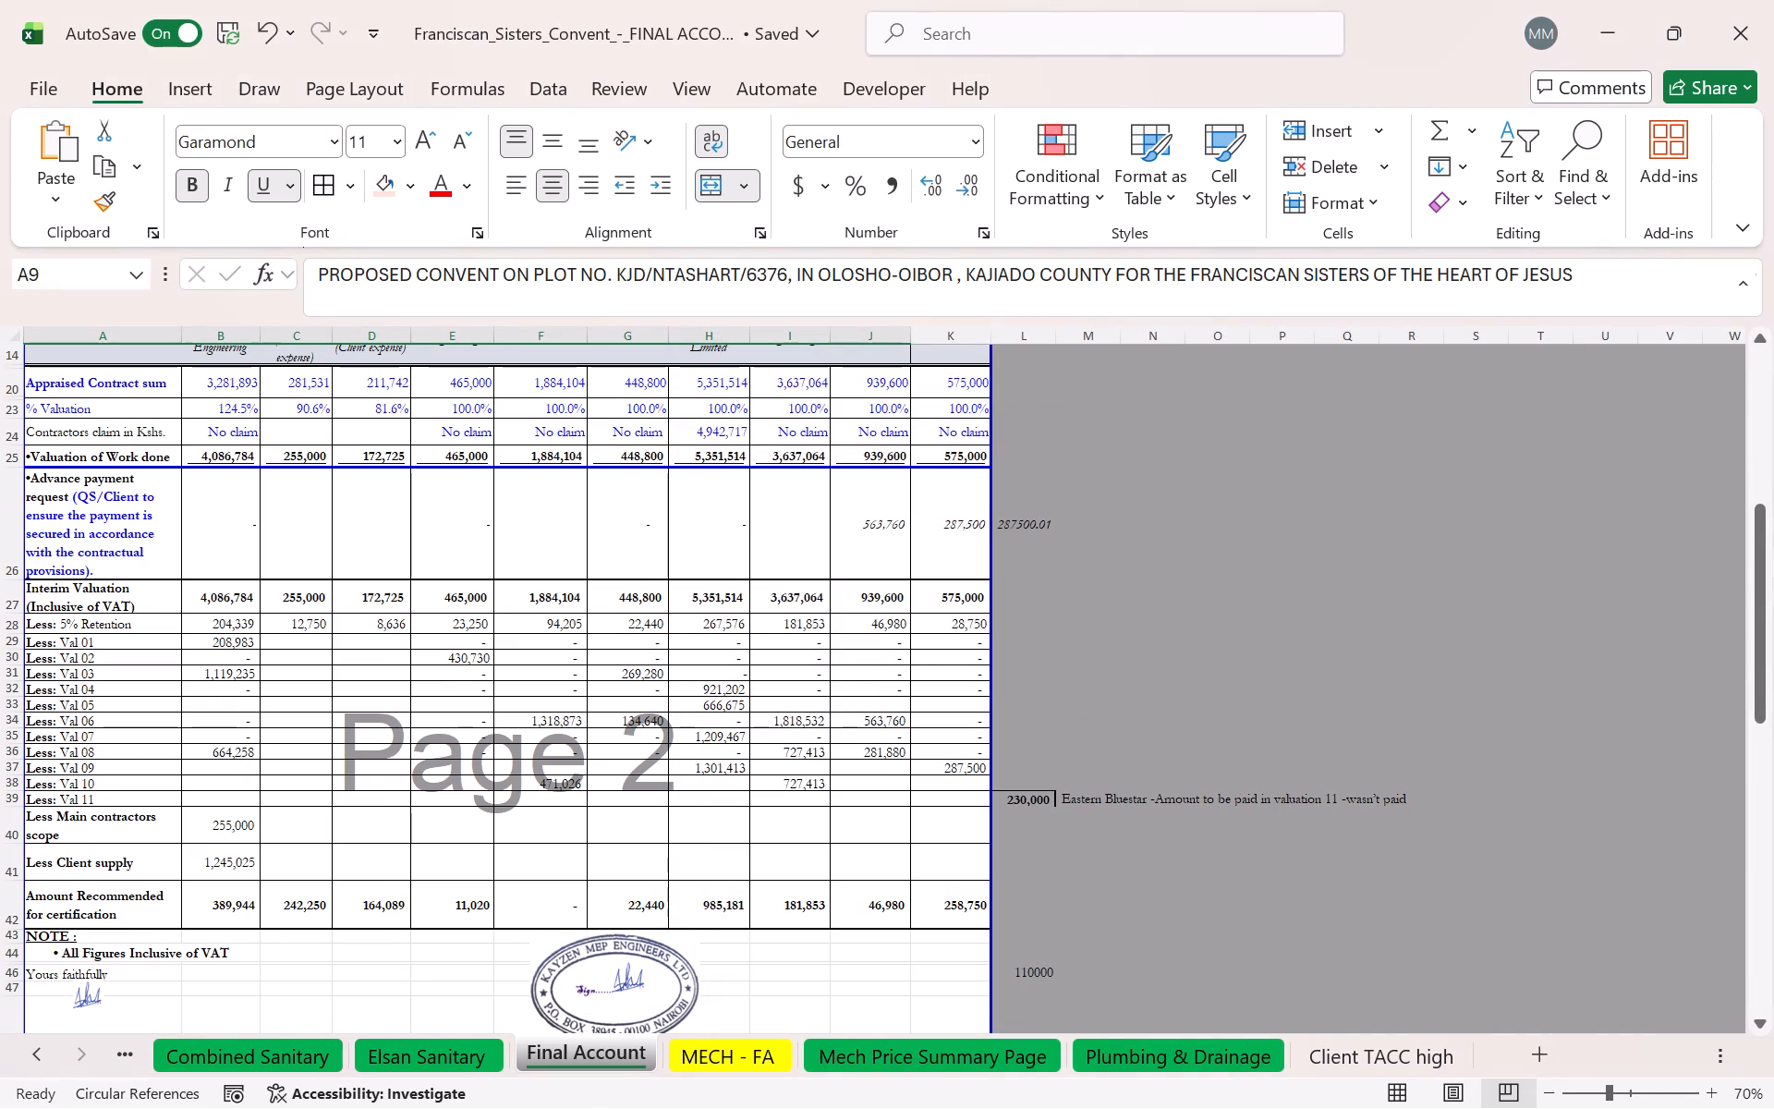
Print the MECH - FA sheet to PDF in the Valuation folder, naming the file "Final account summary elsan".
left_click(775, 1057)
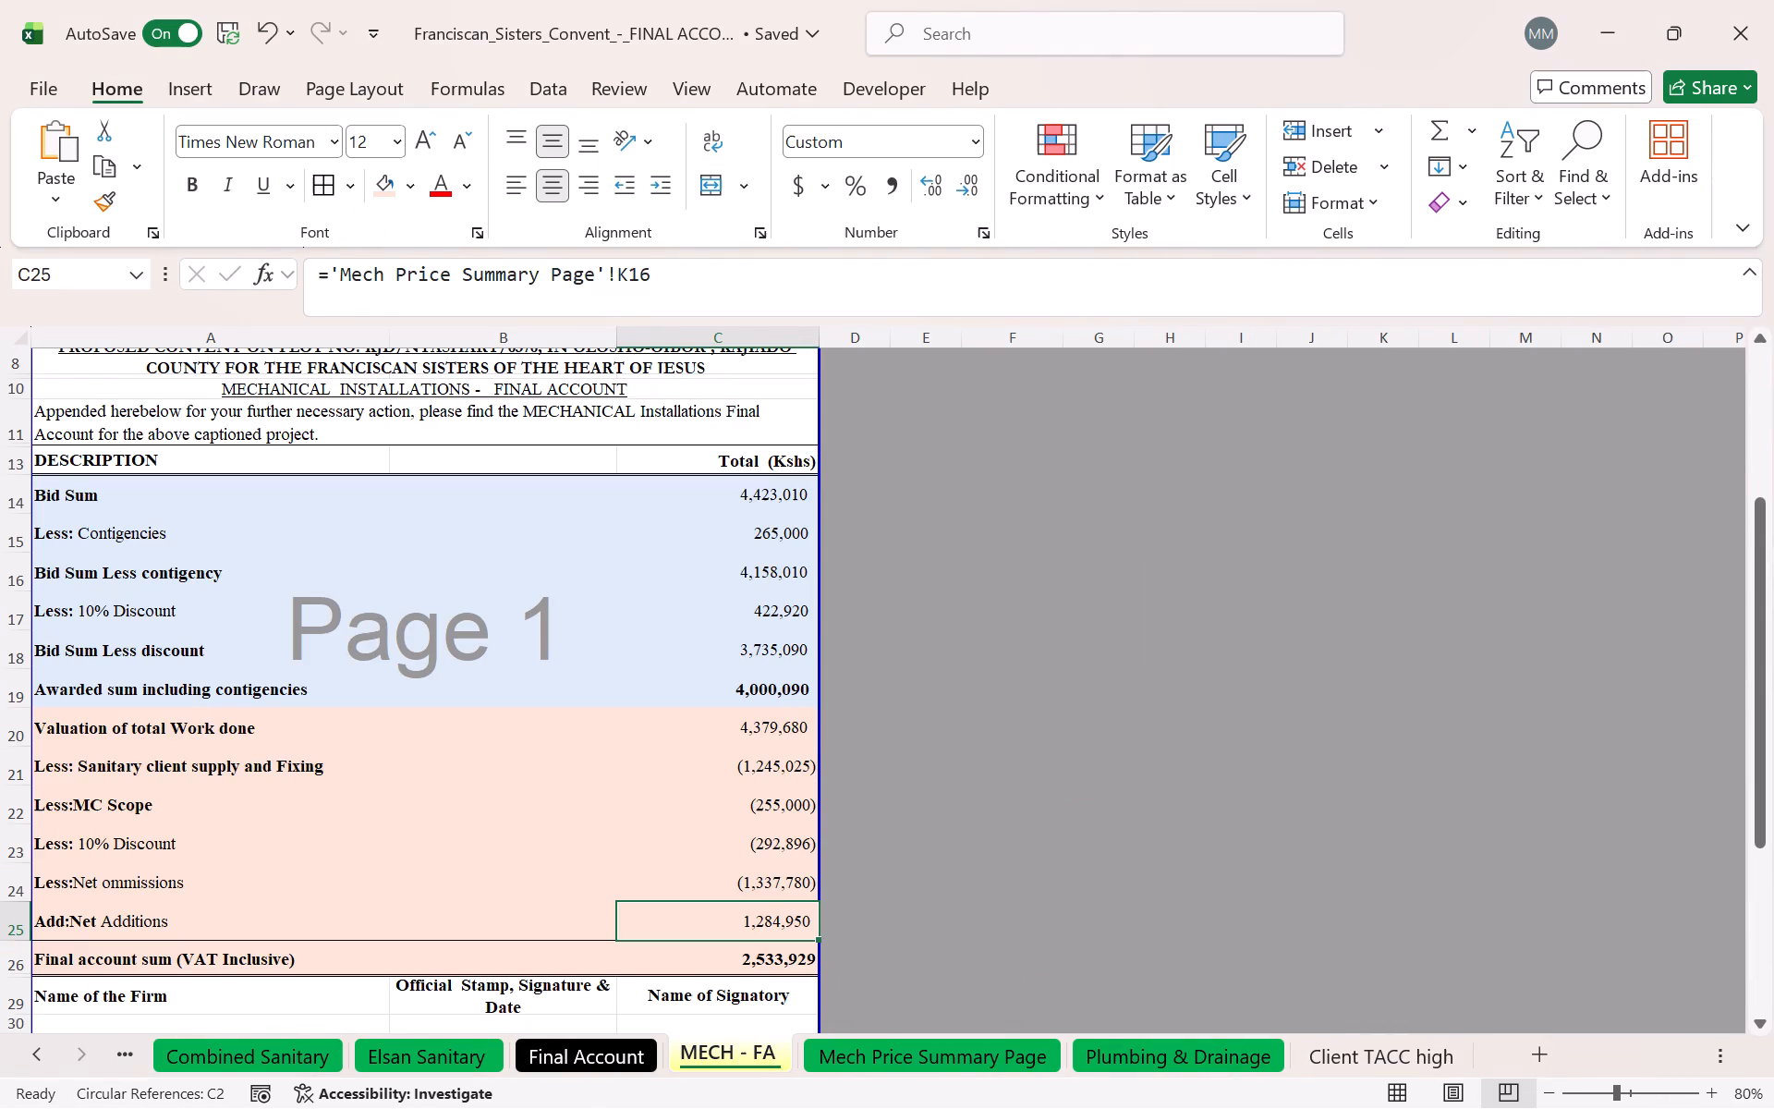
key("ctrl+p")
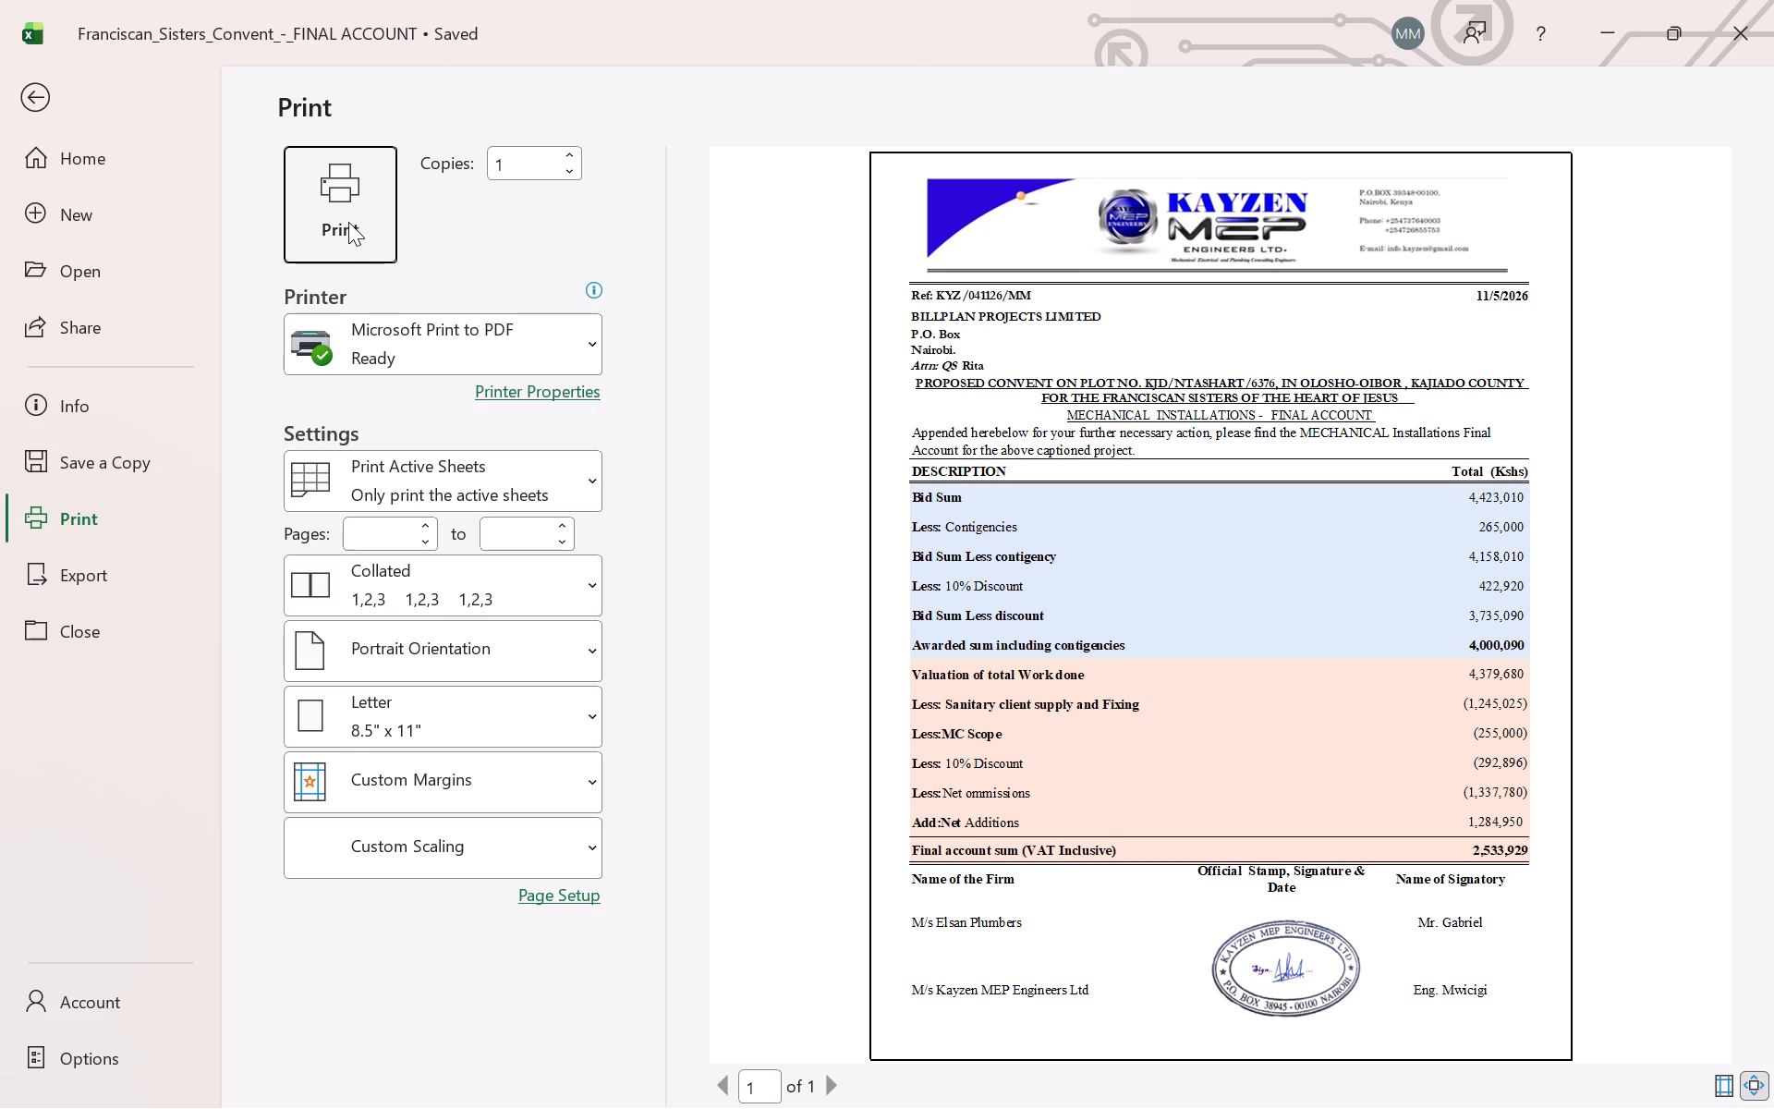
left_click(348, 222)
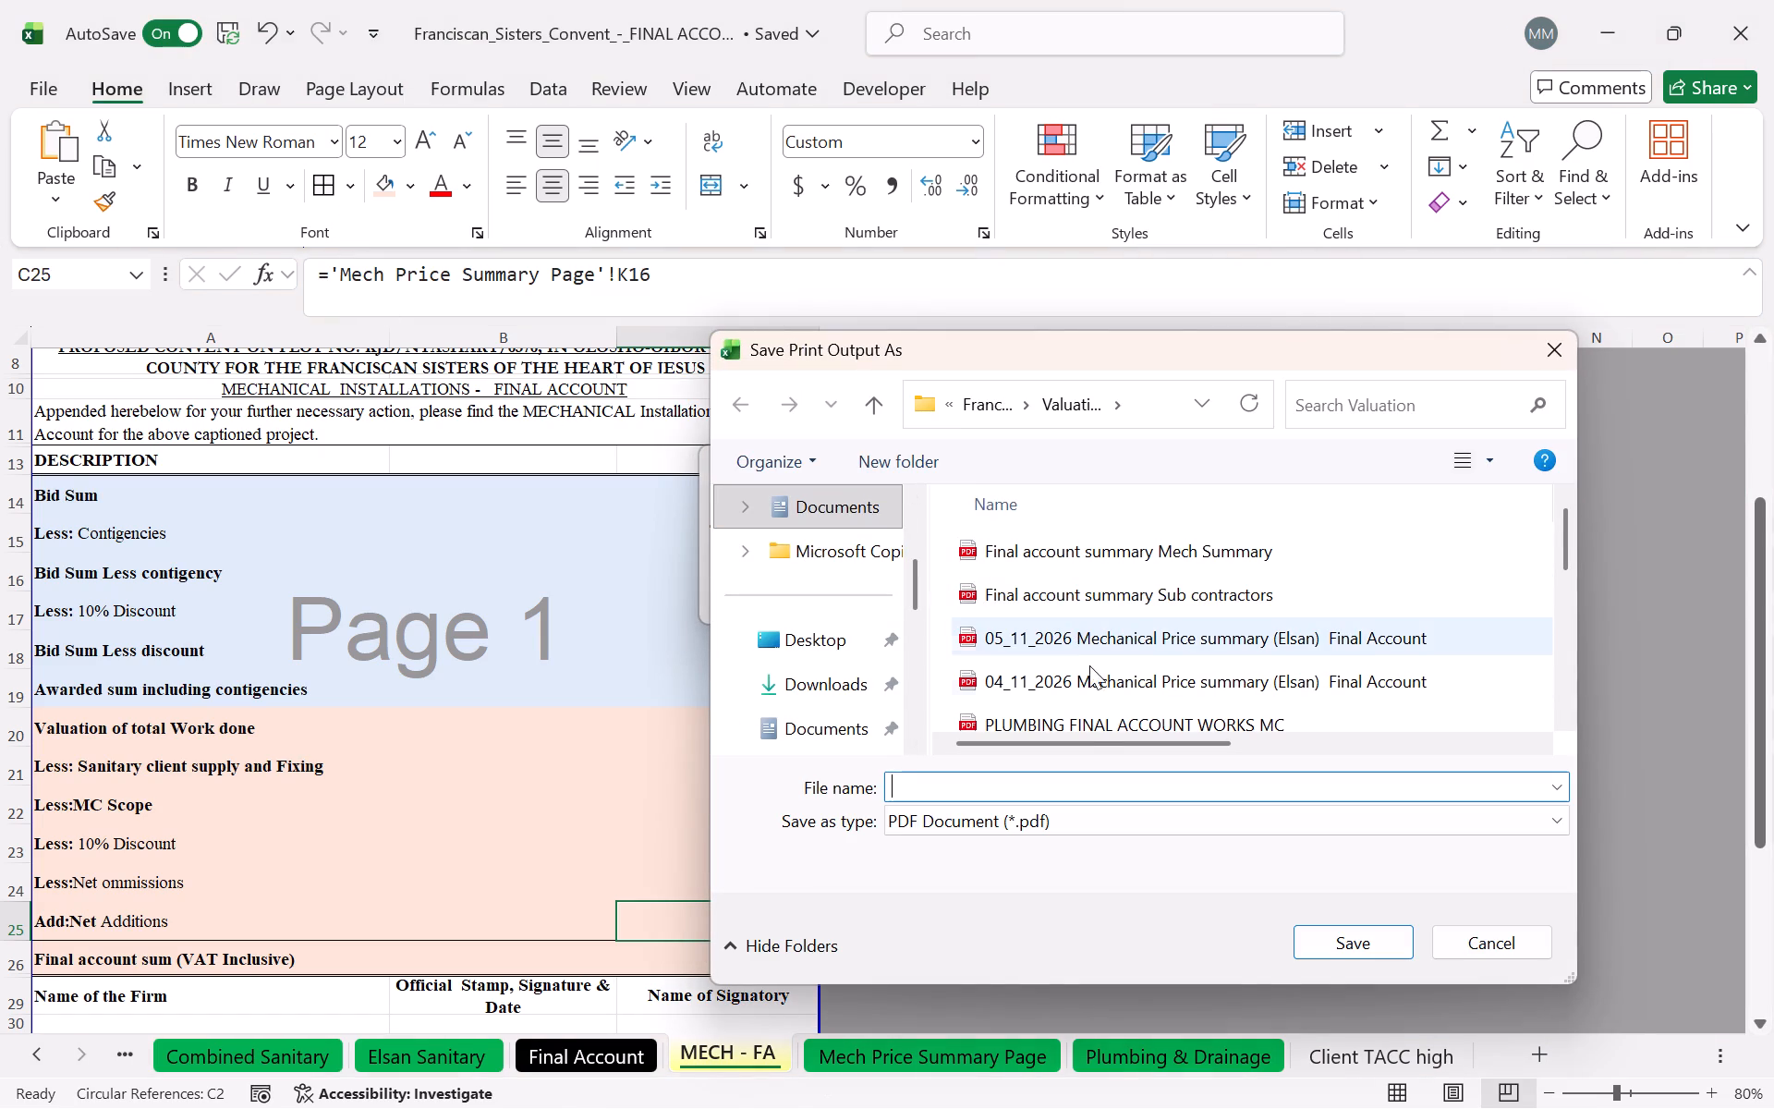
left_click(1099, 554)
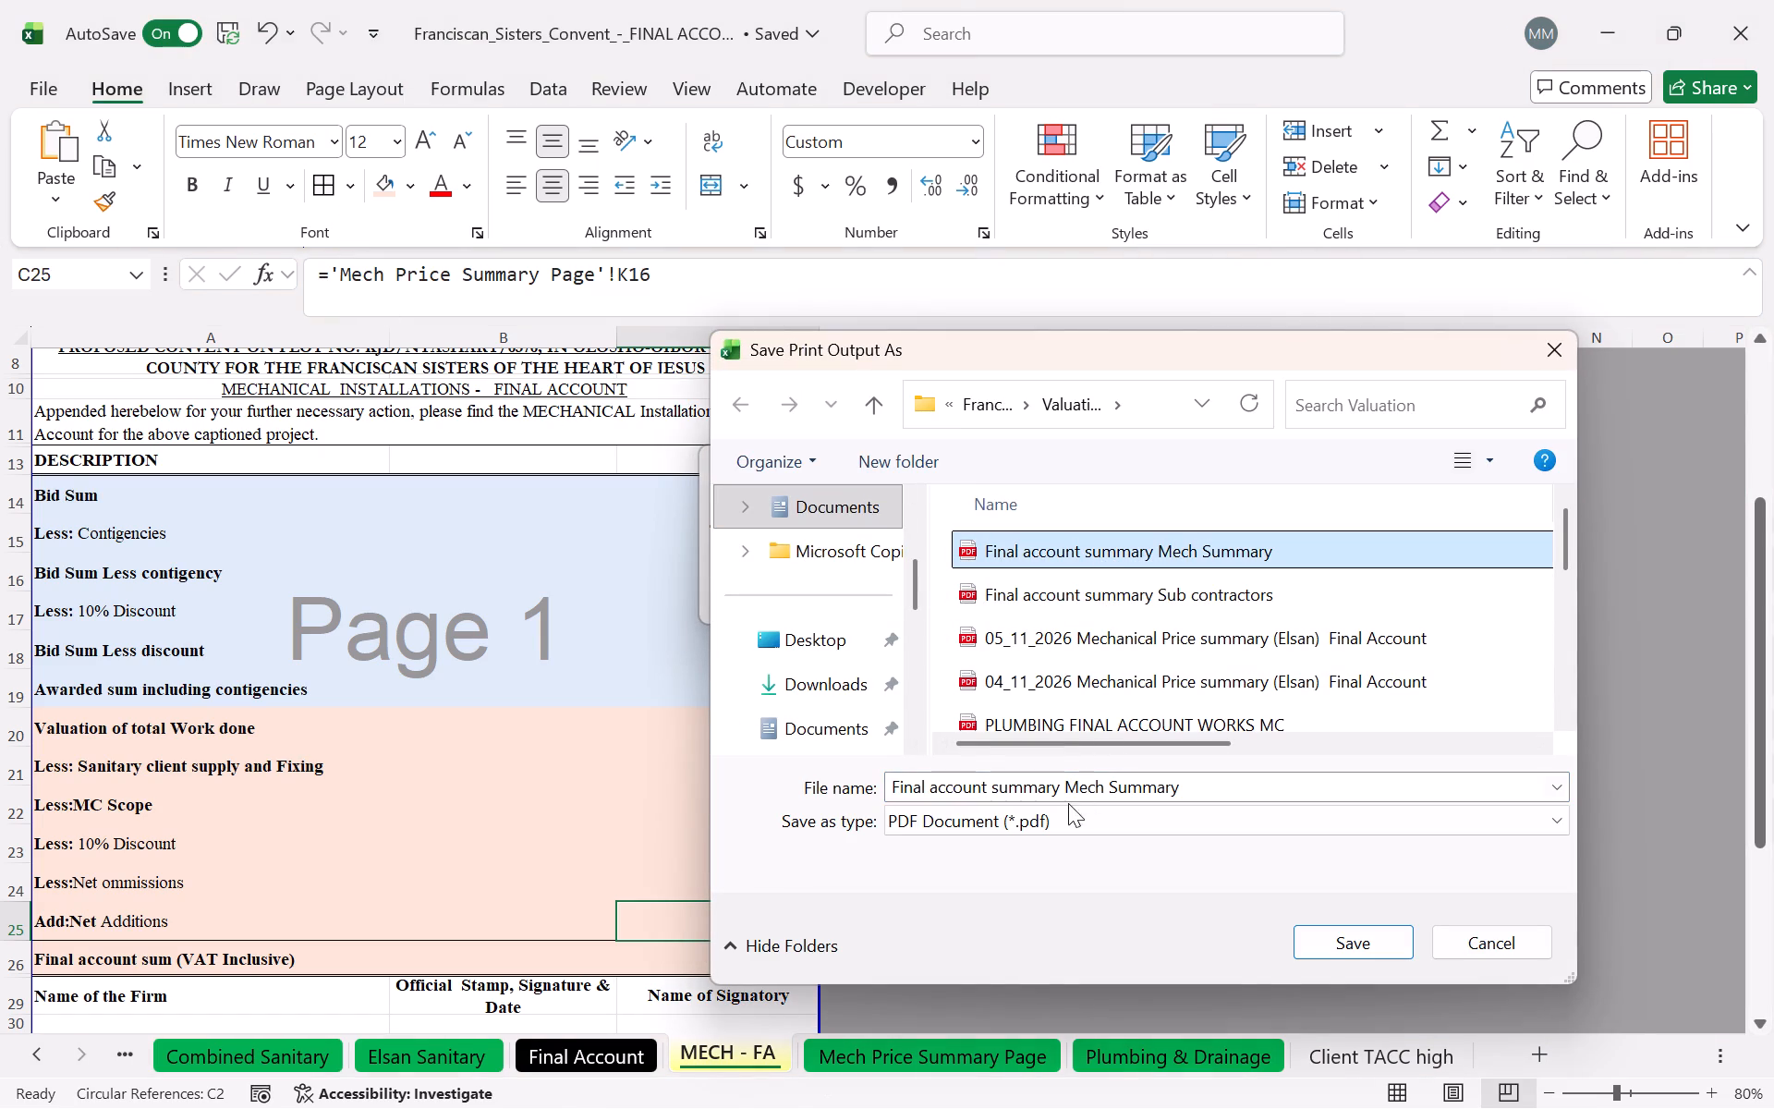
left_click(1051, 789)
left_click(1057, 792)
left_click_drag(1063, 787, 1222, 796)
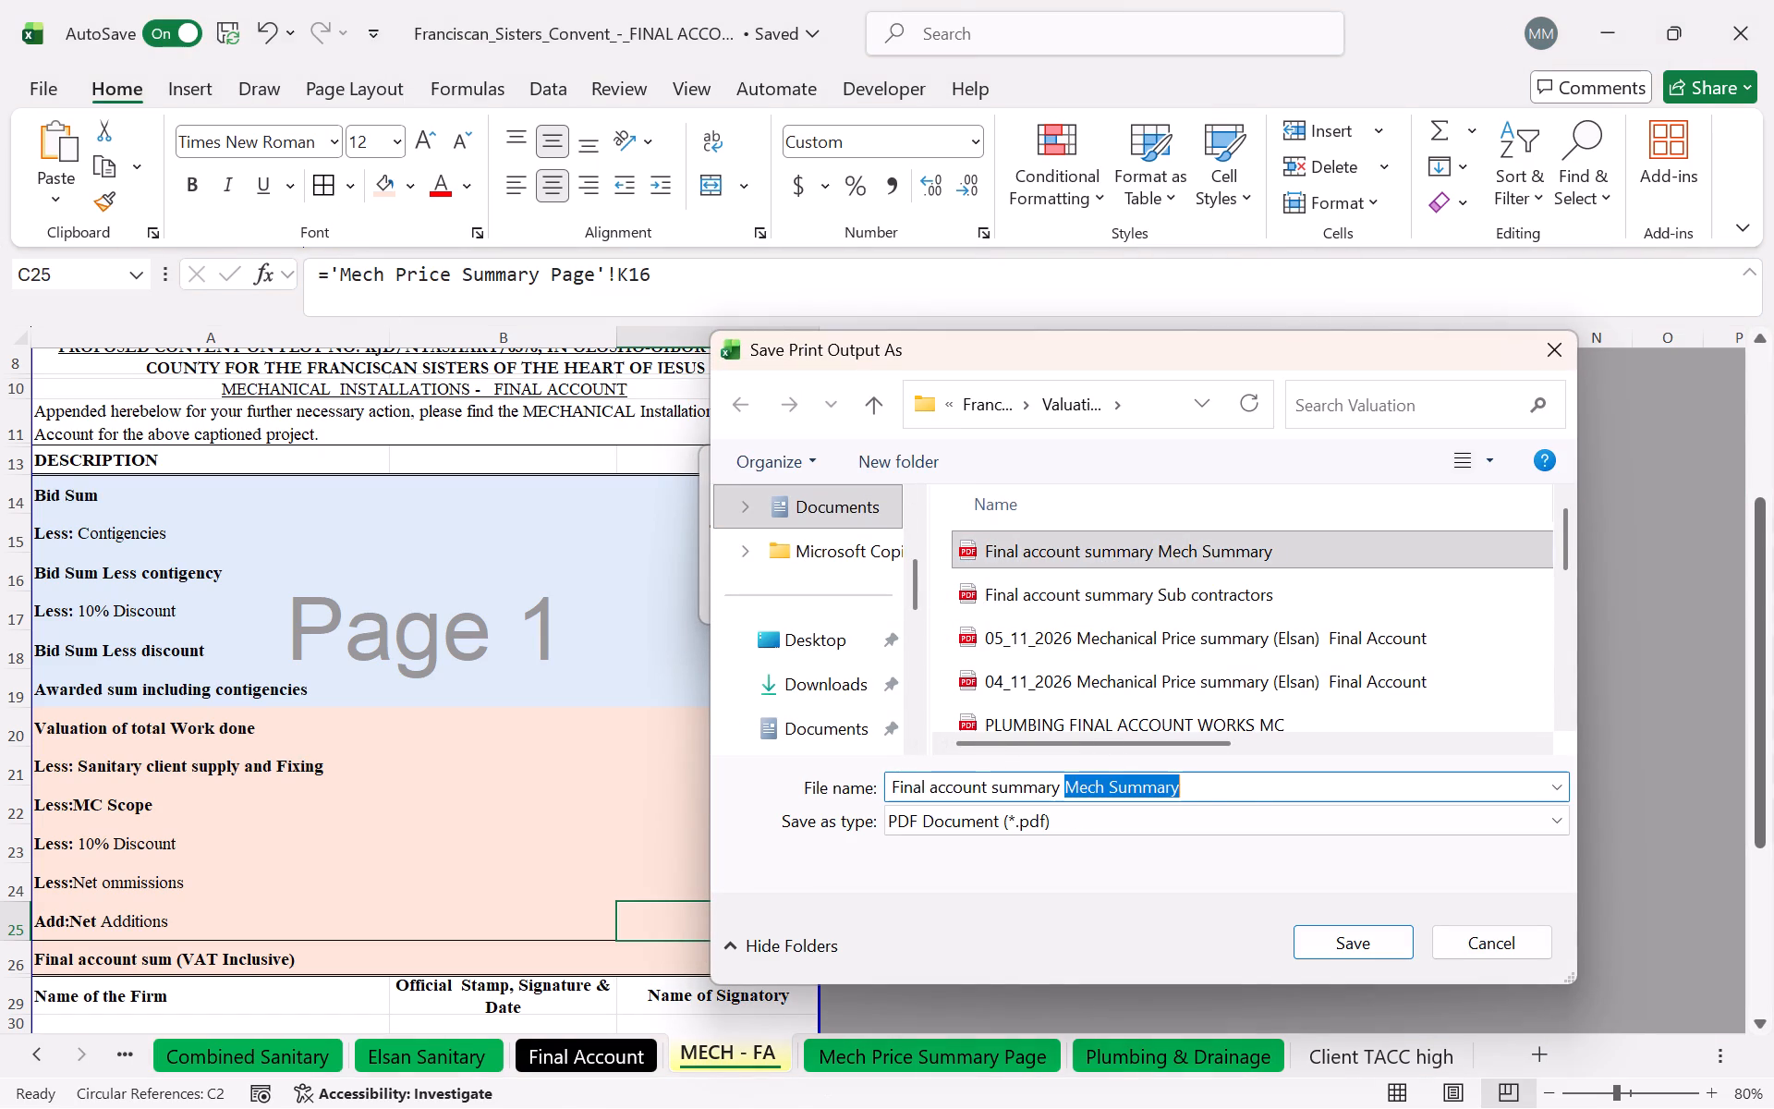
left_click_drag(1222, 796, 1237, 798)
key("e")
type("lsa")
key("n")
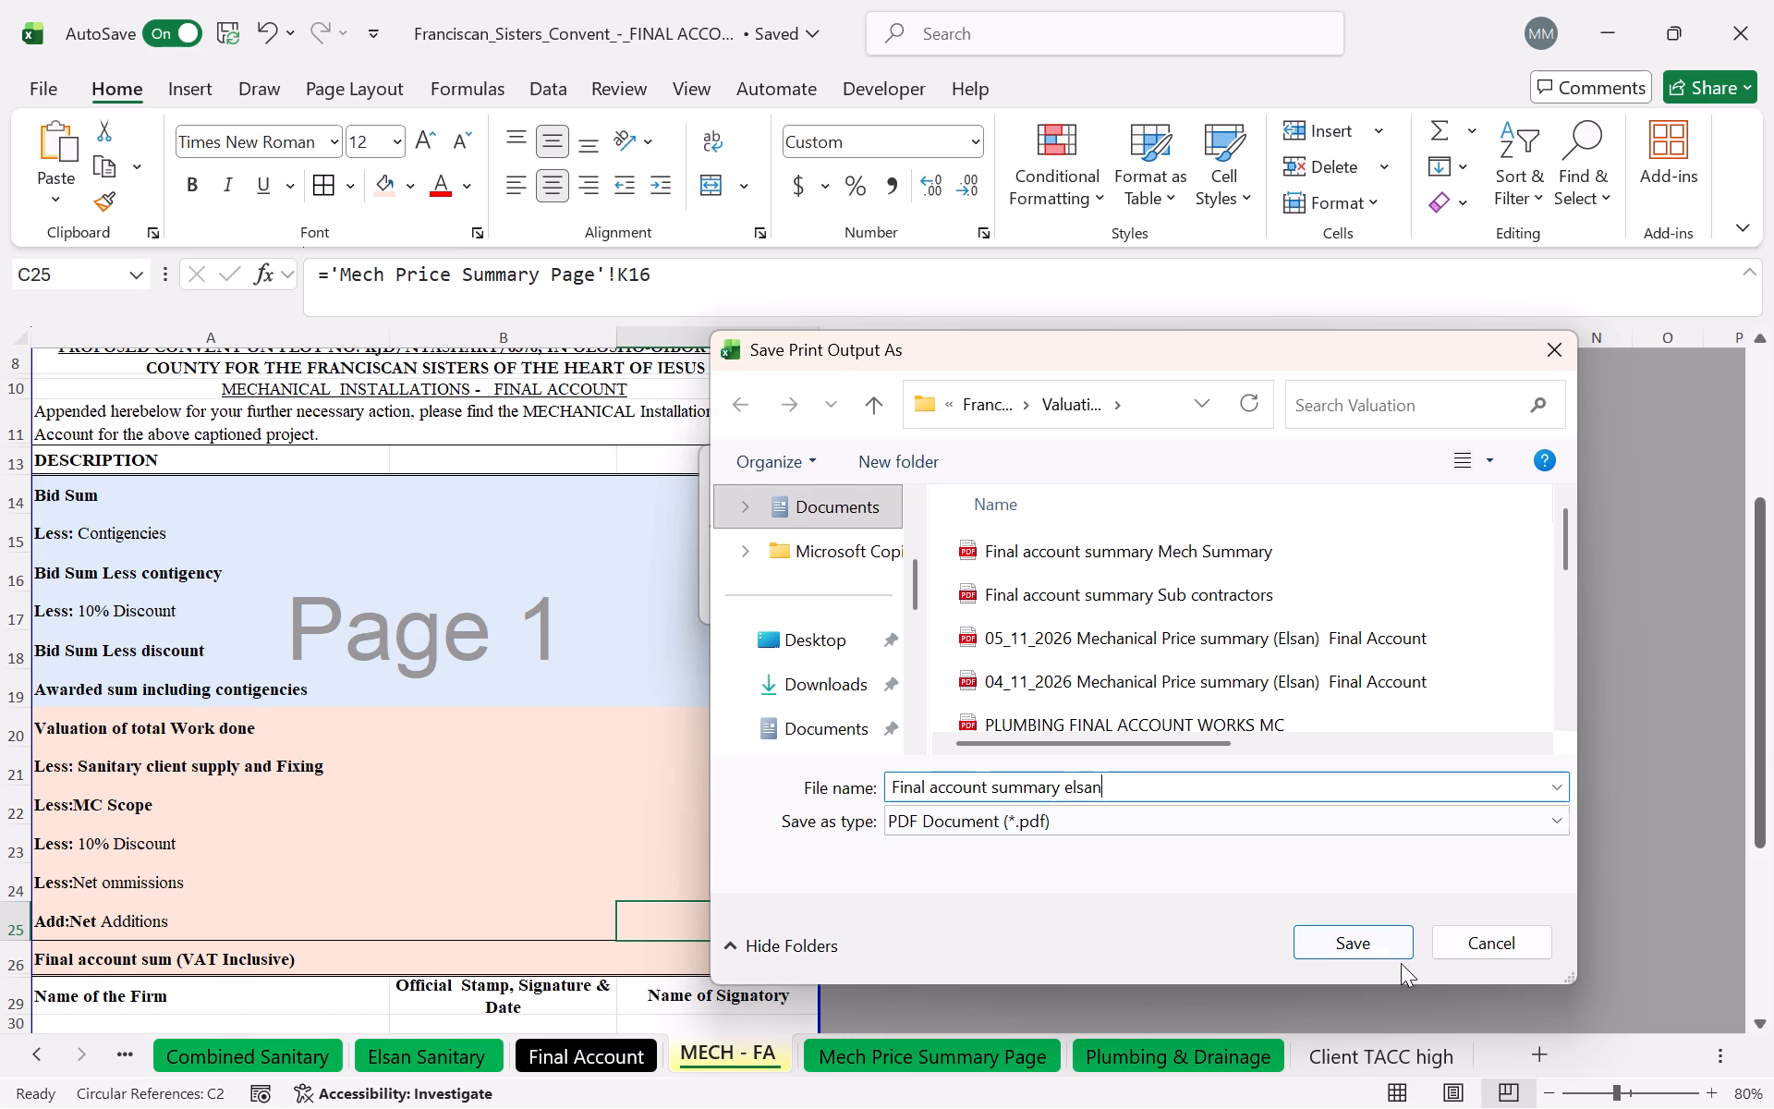
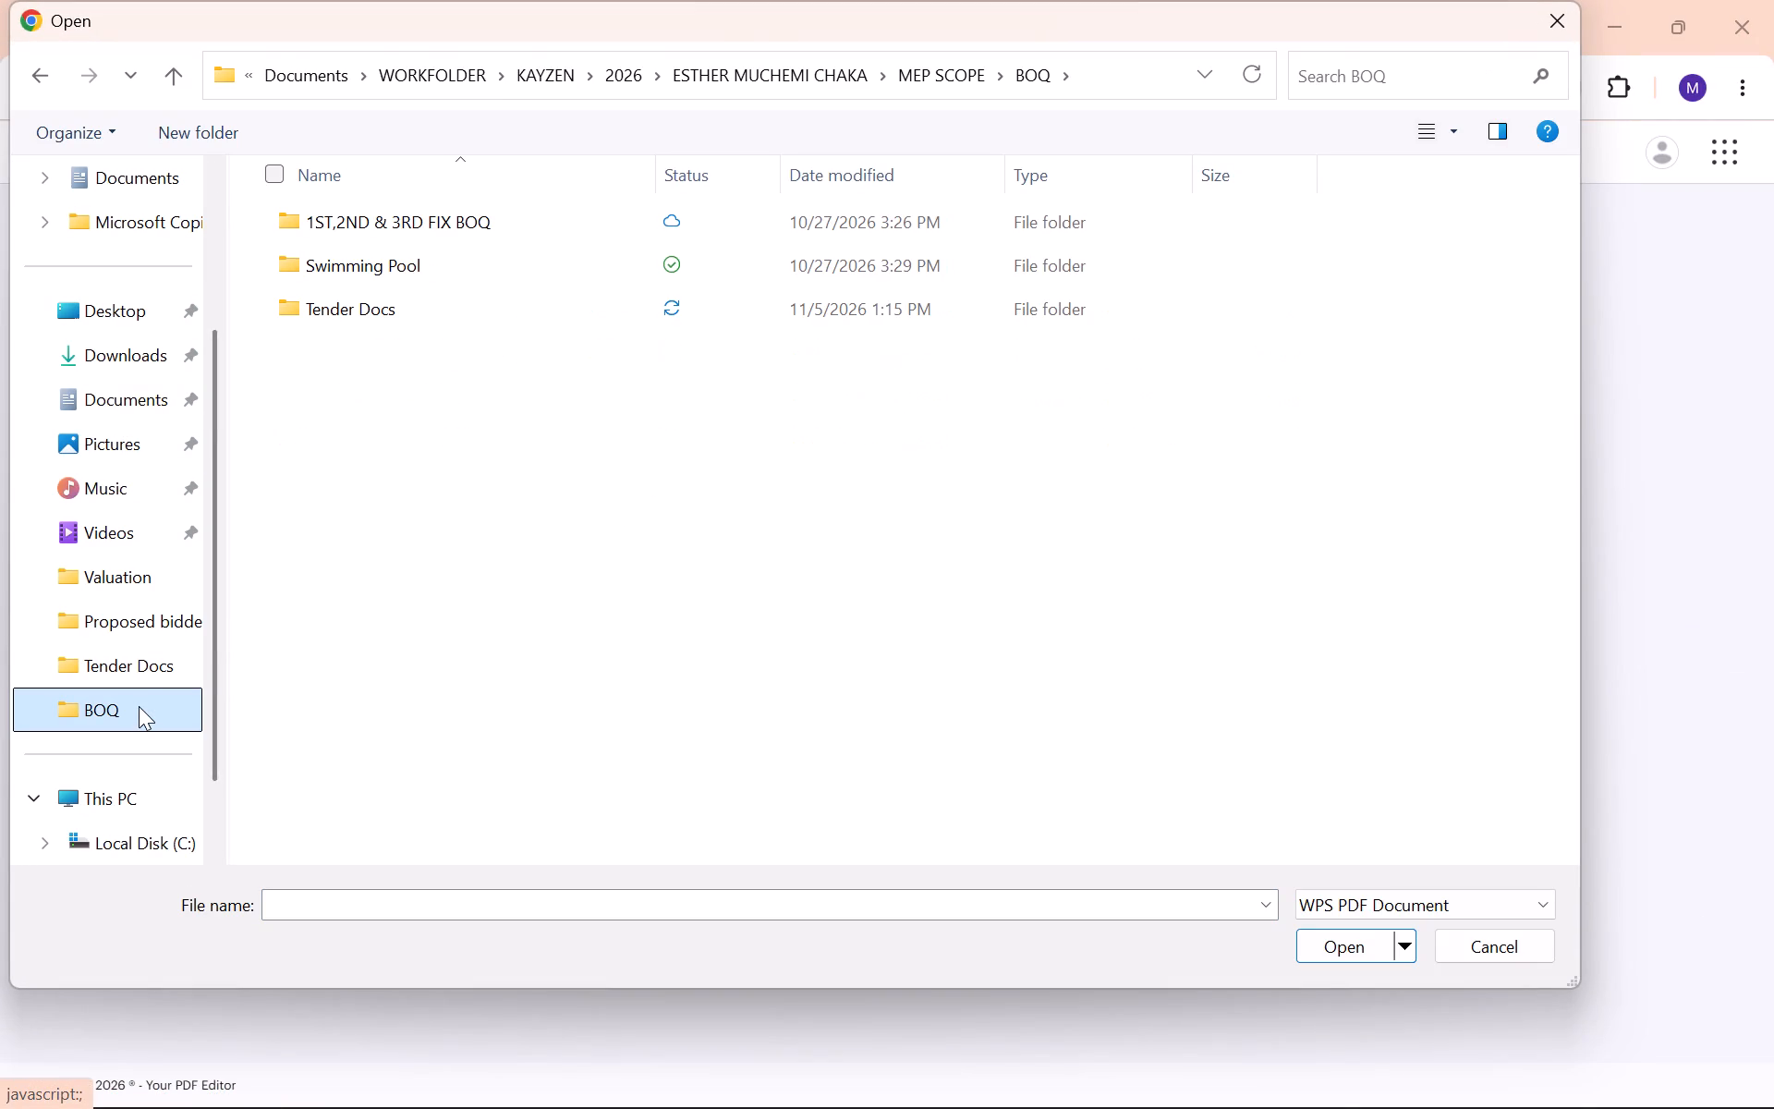
Load the elsan, Mech Summary and Sub contractors final account summary PDFs from the Valuation folder into the merge tool.
left_click(127, 576)
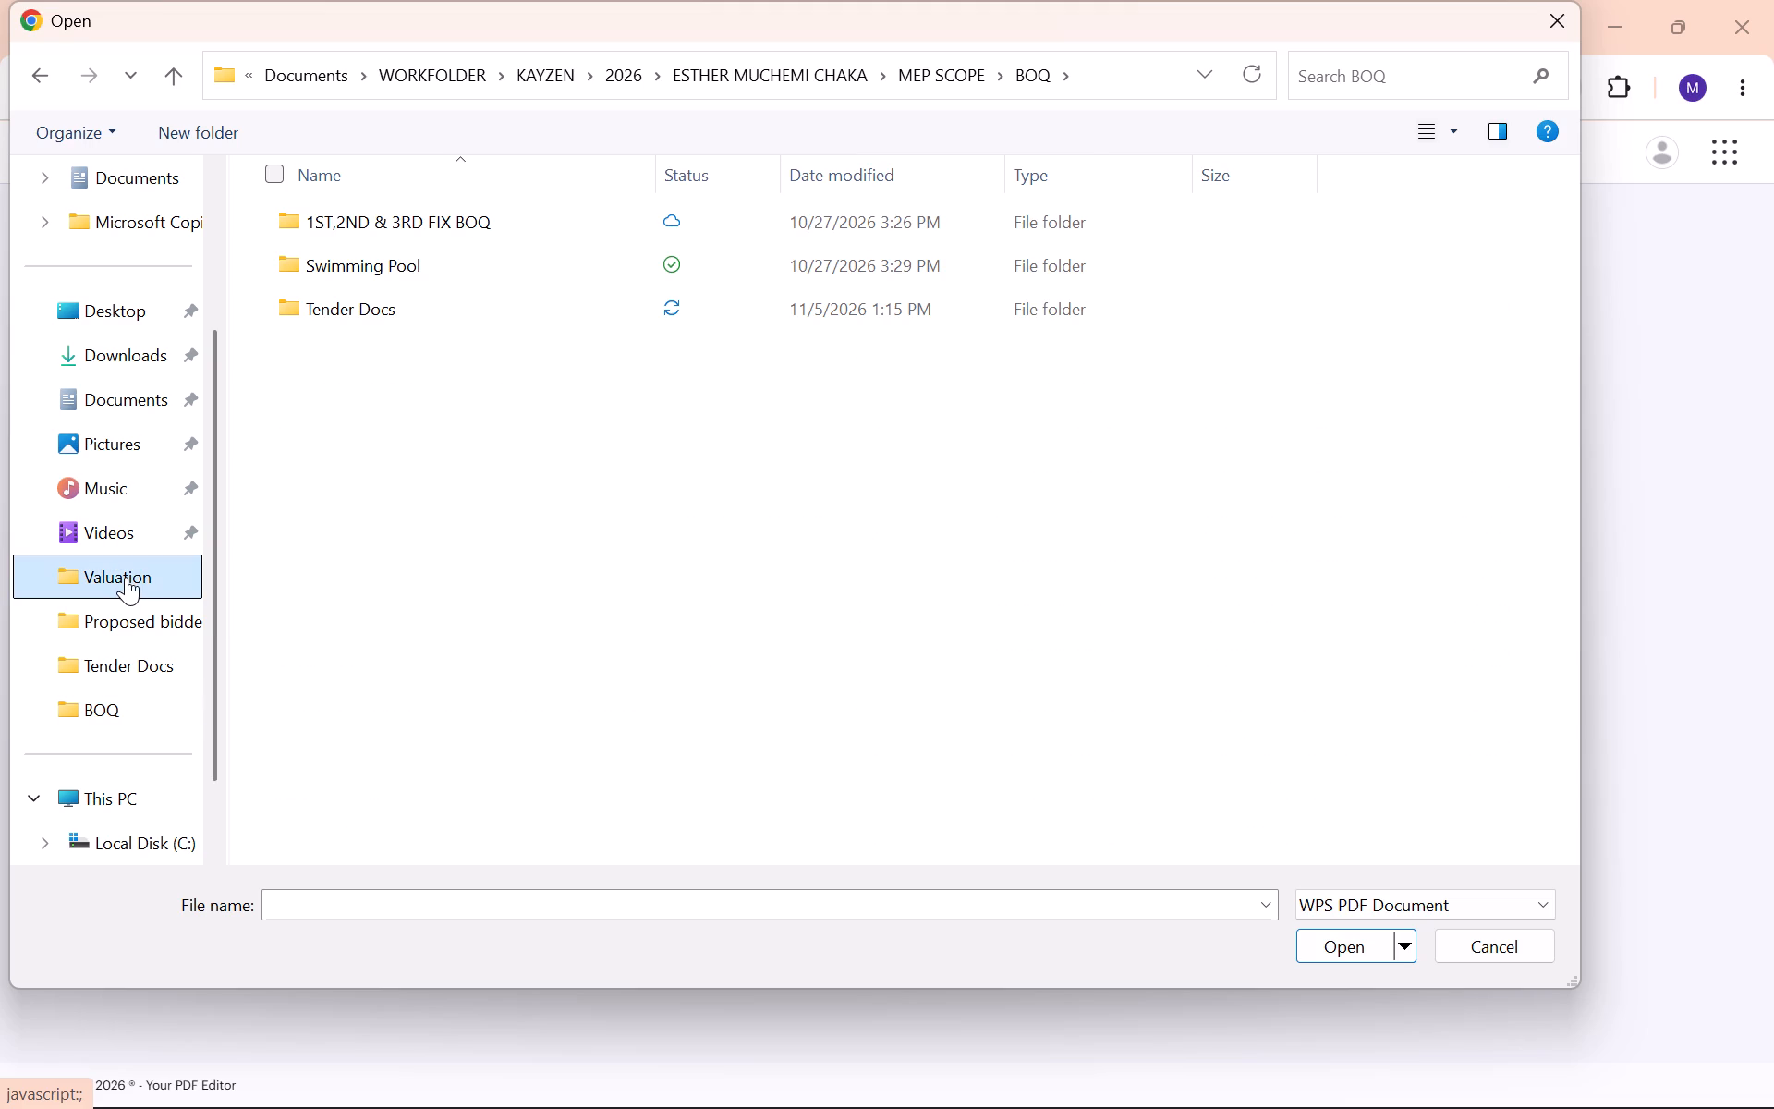
left_click(600, 235)
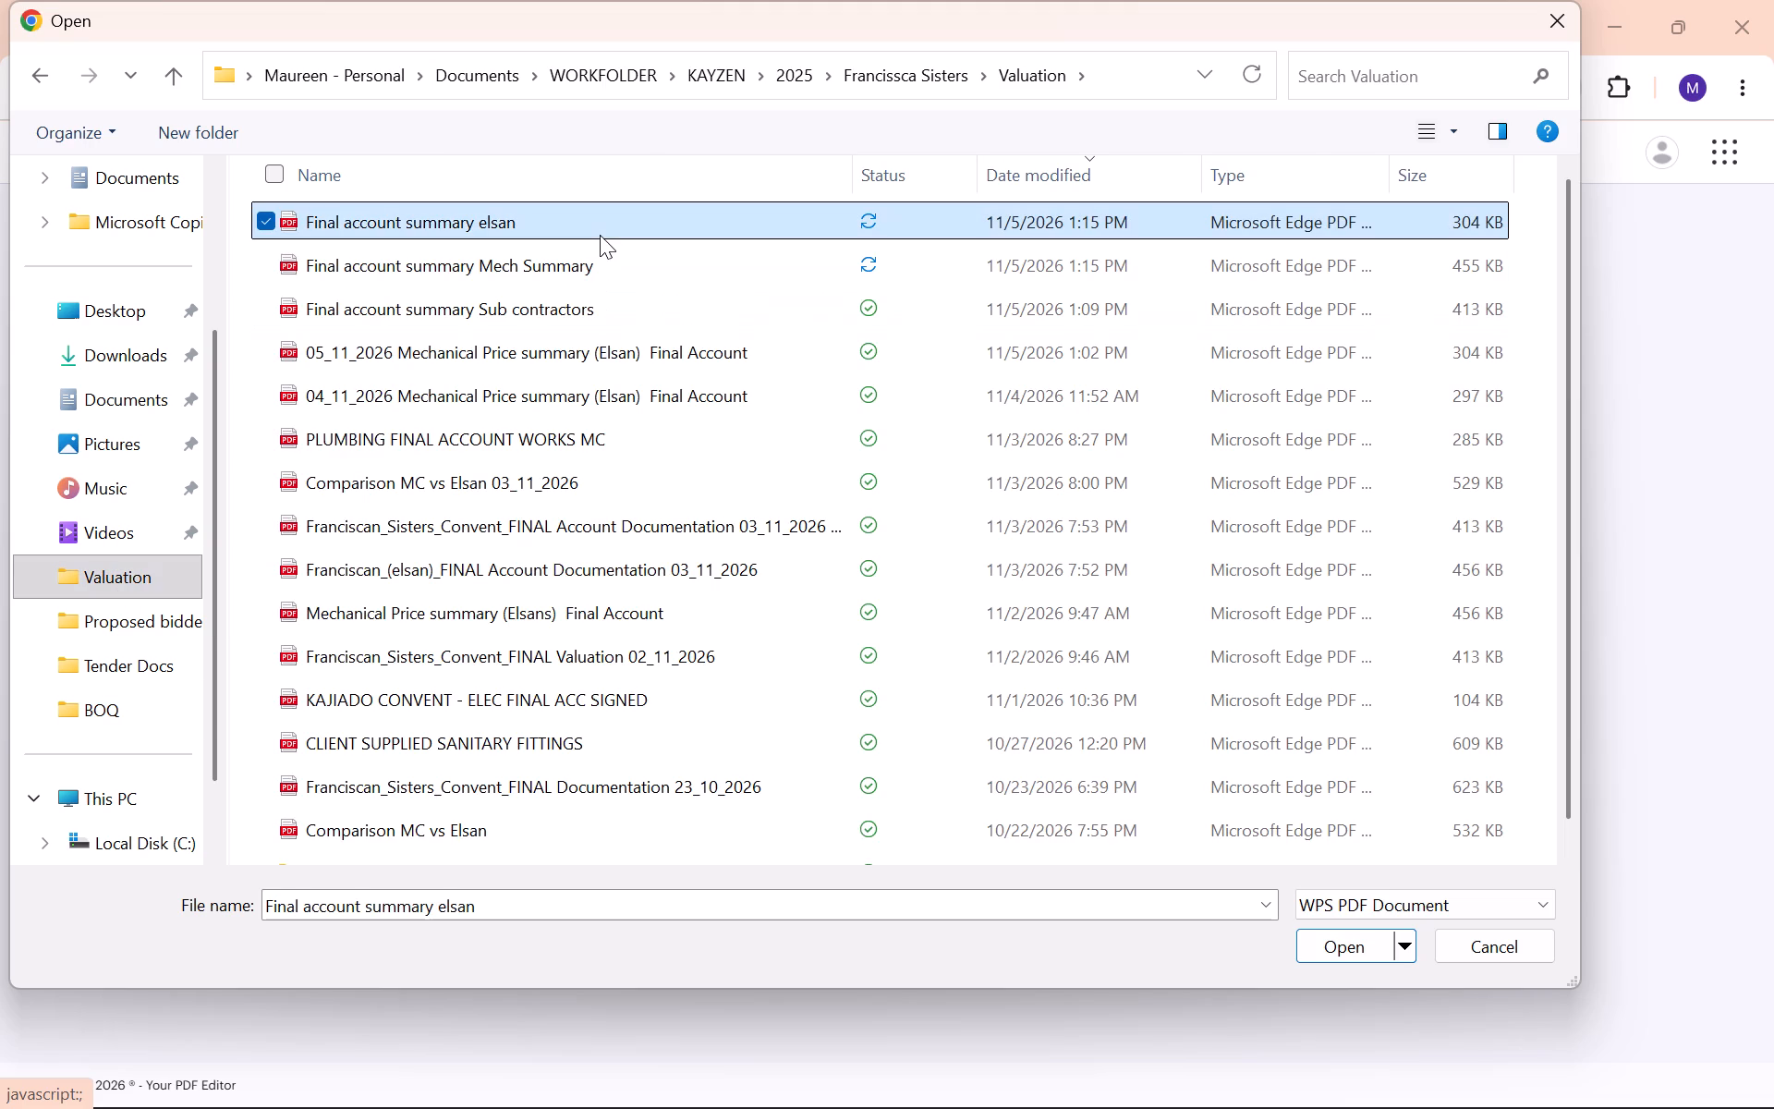
left_click(600, 306, "shift")
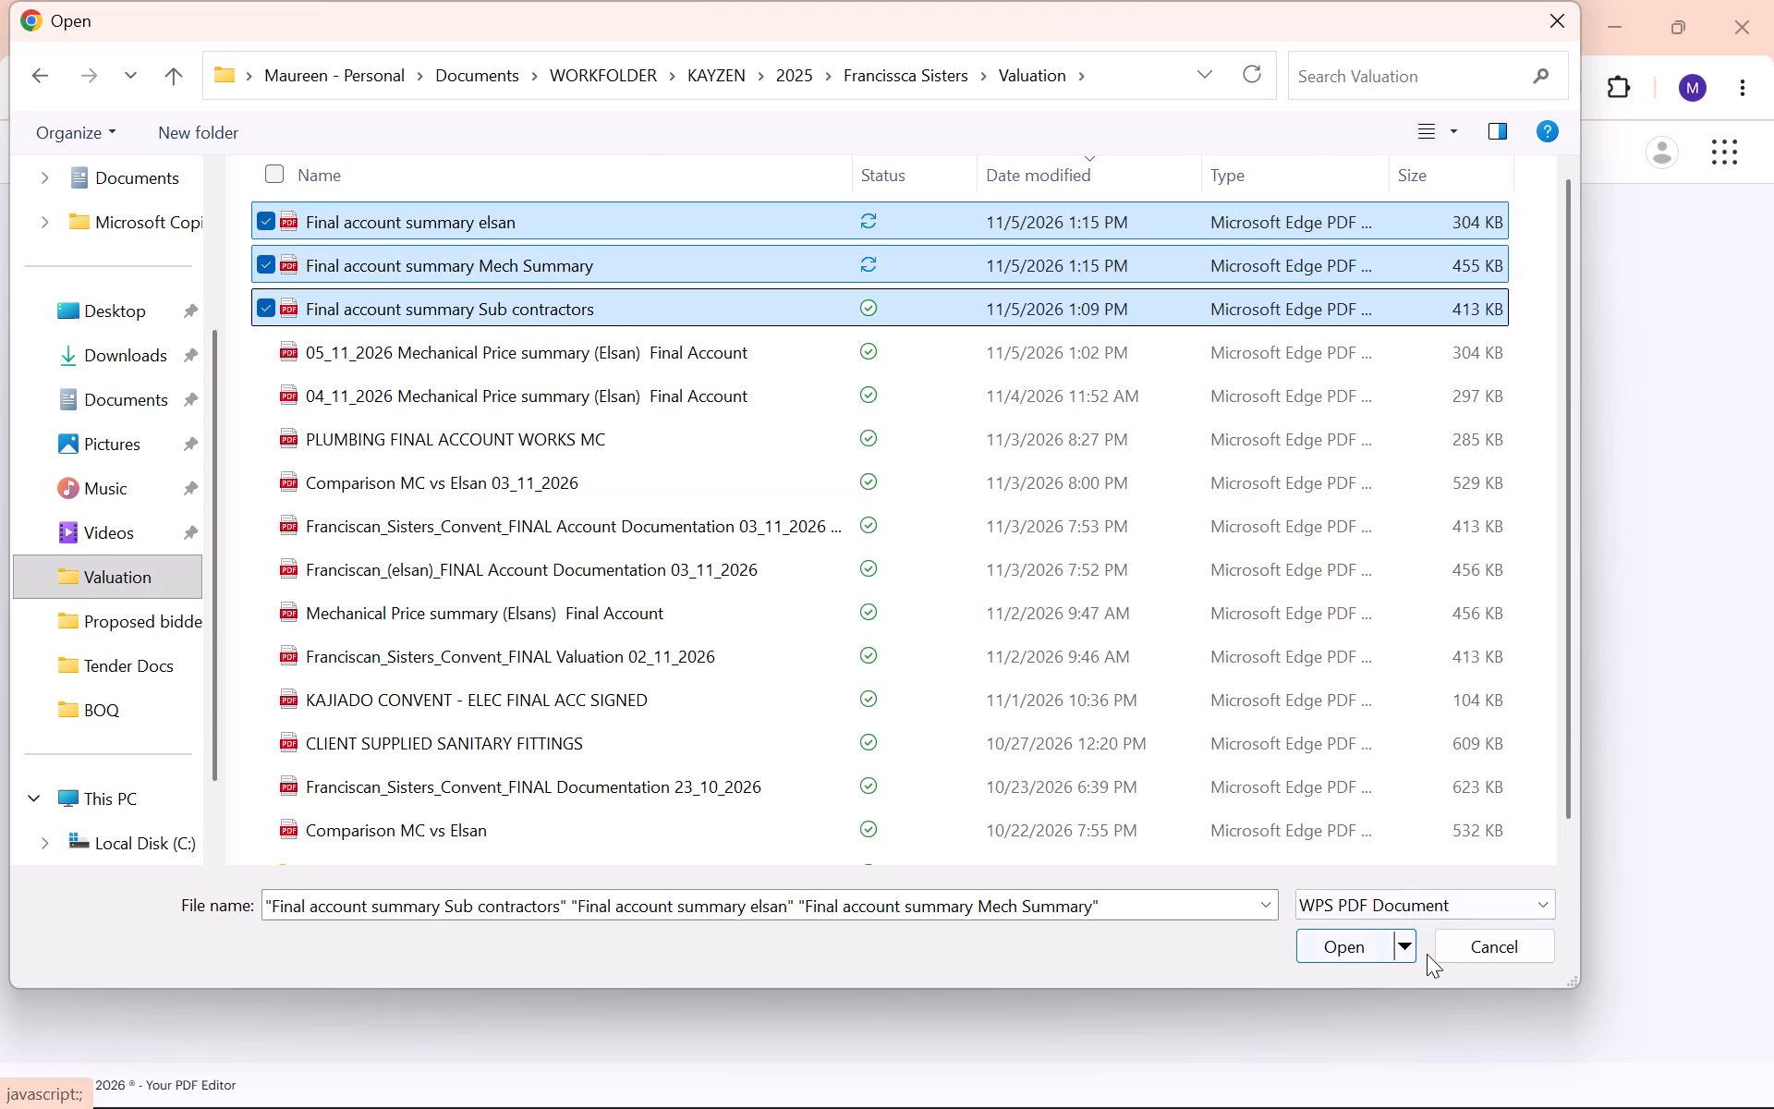
left_click(1357, 950)
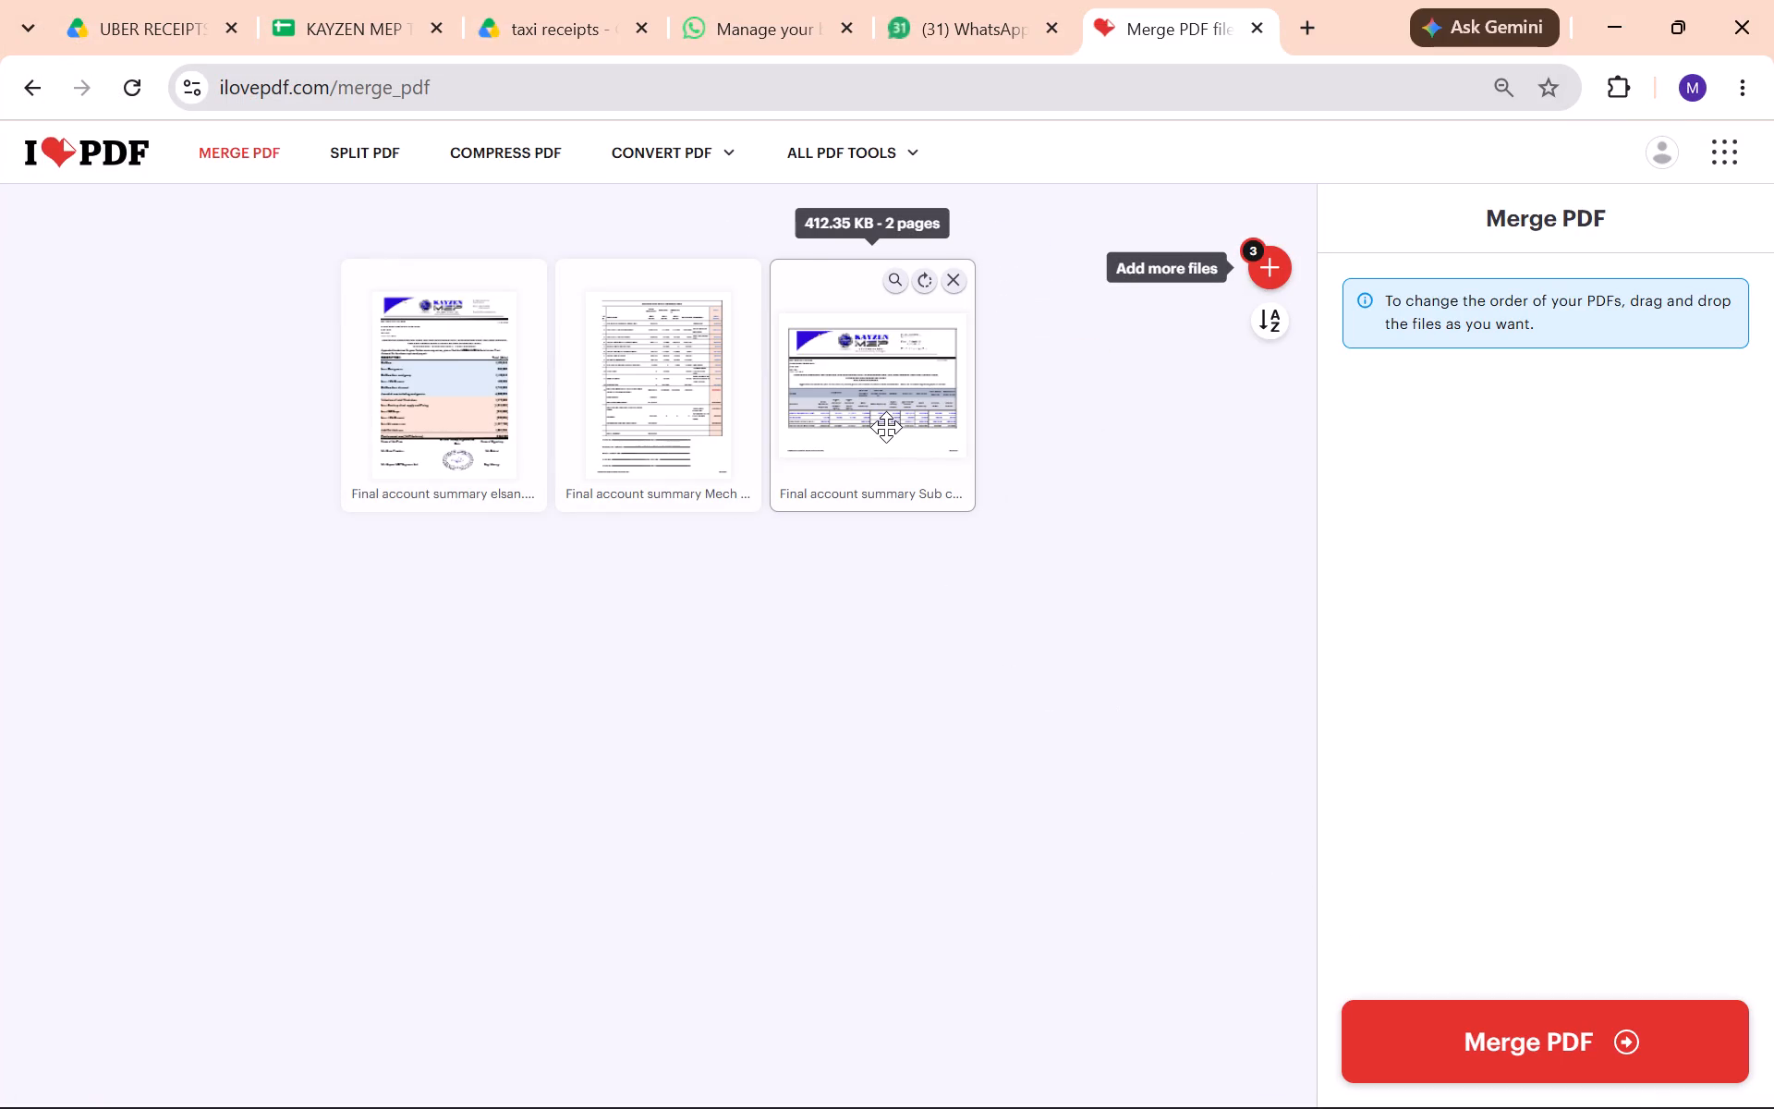
Reorder the PDFs to merge as Sub contractors first, Mech Summary second and elsan last.
left_click_drag(886, 427, 542, 422)
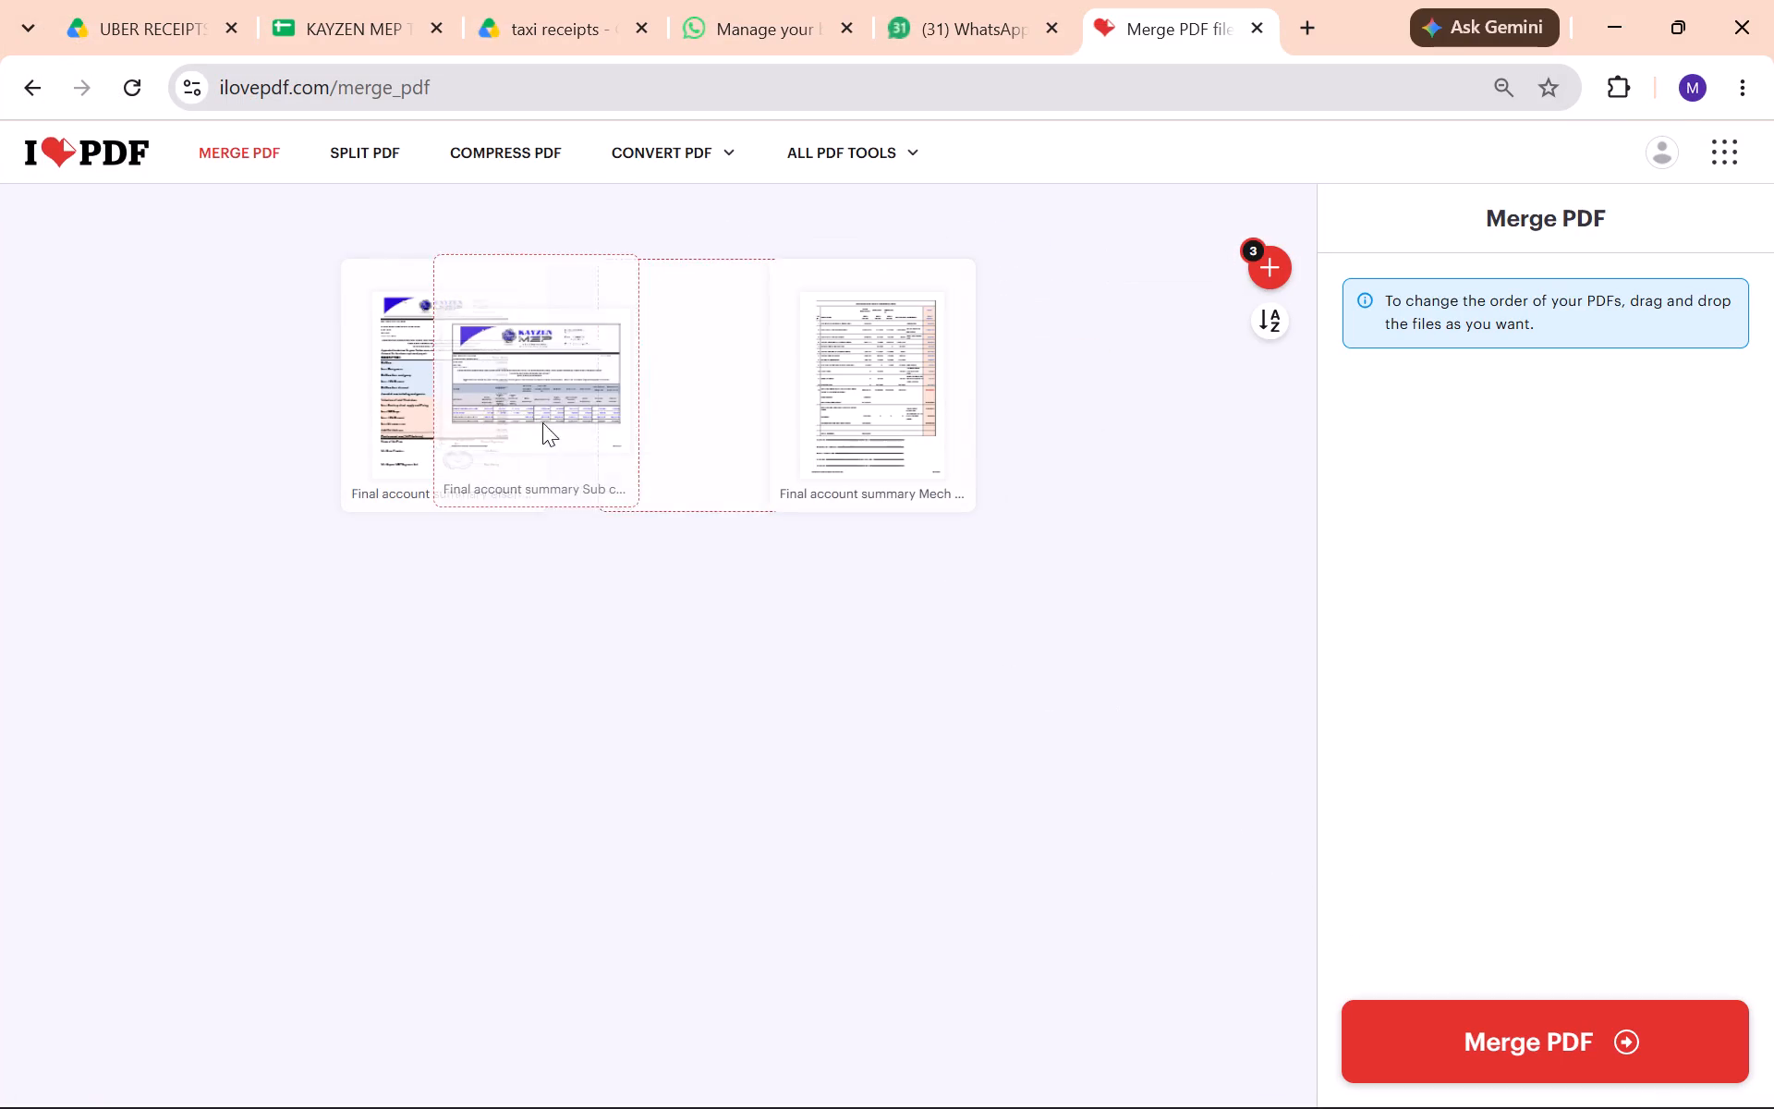
left_click_drag(542, 422, 431, 430)
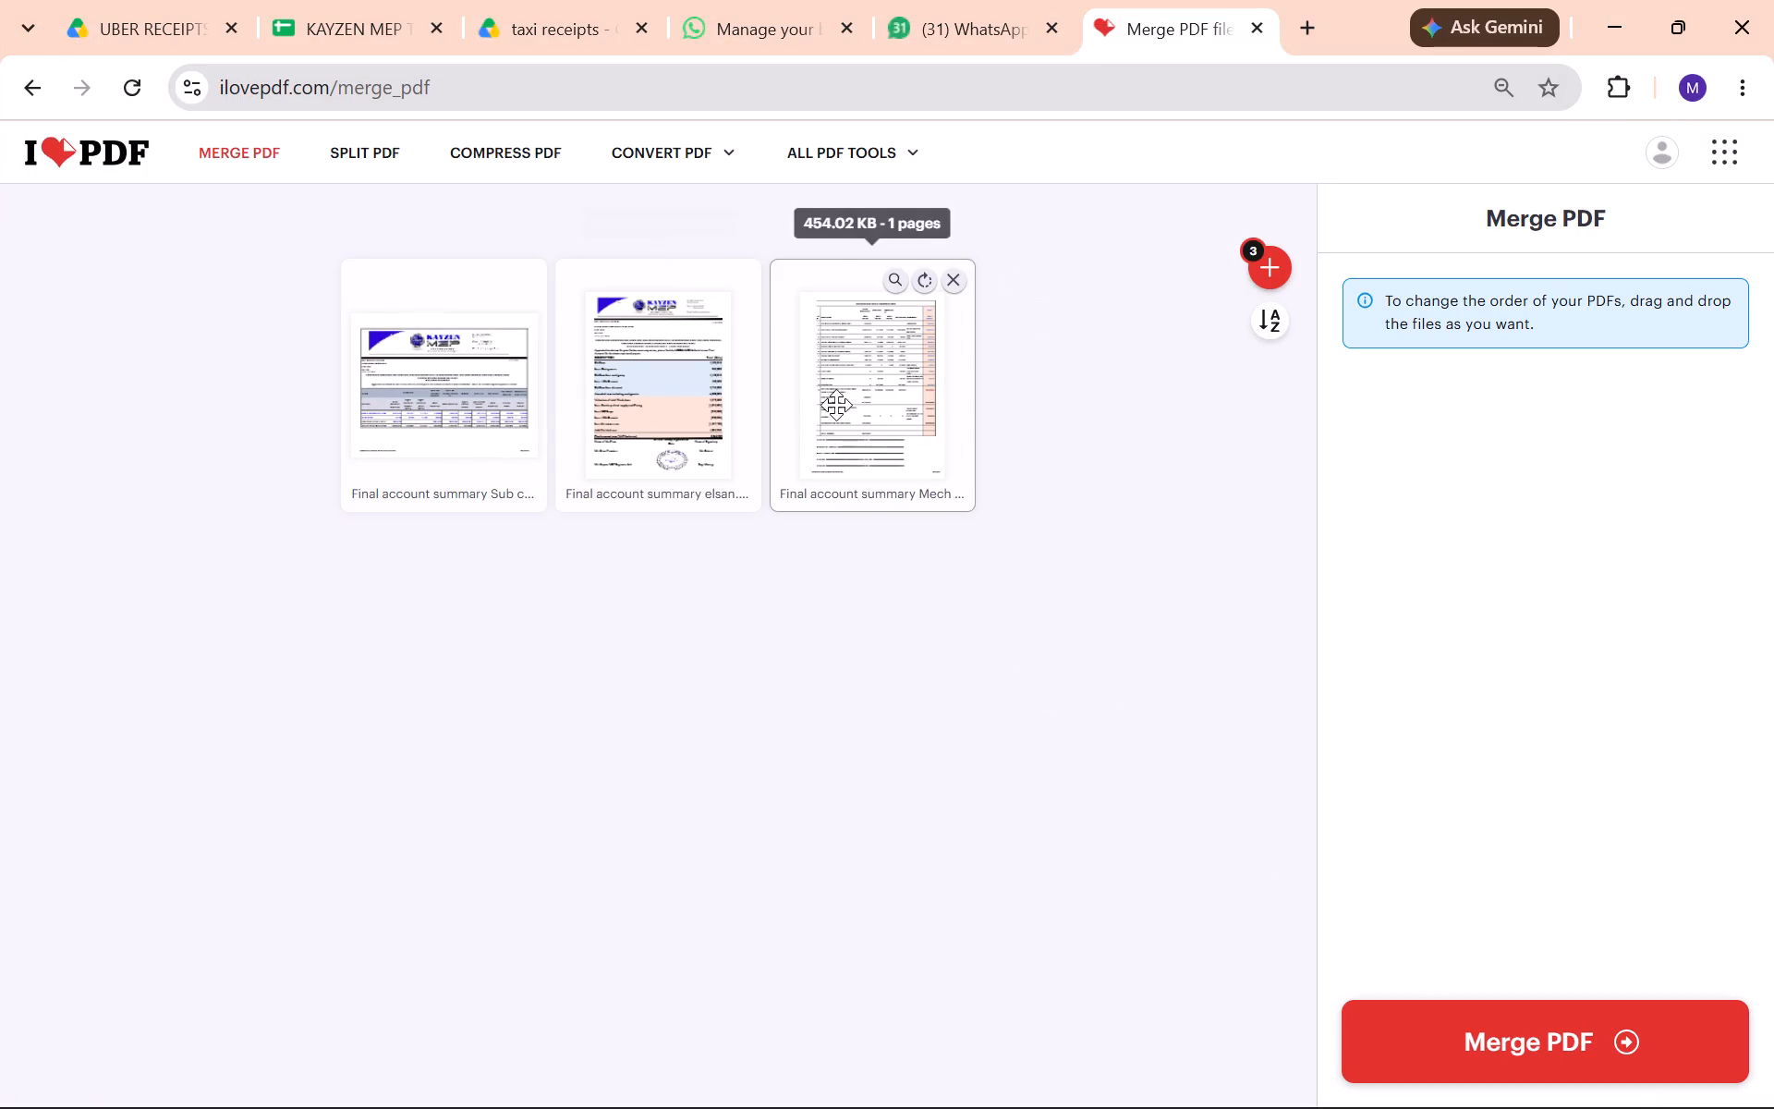
left_click_drag(838, 403, 650, 420)
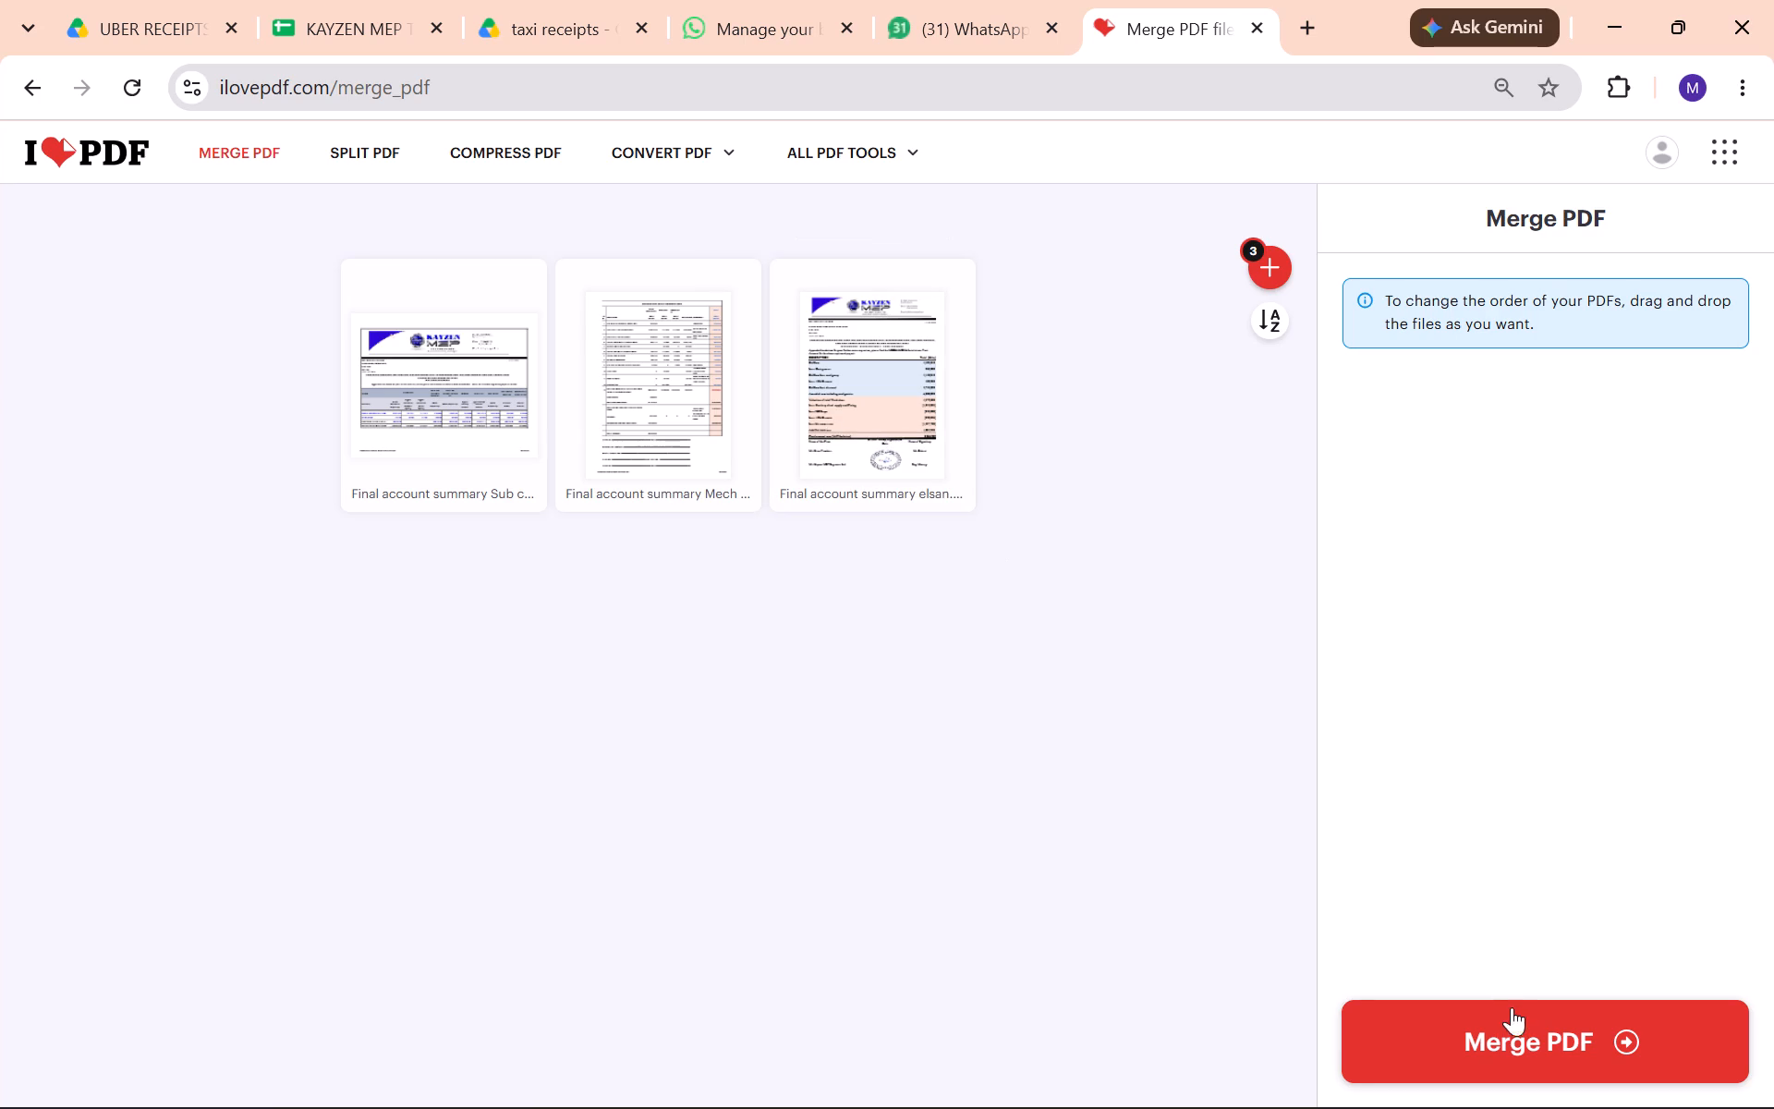
Merge the three final account summary PDFs and download the merged file.
left_click(1514, 1015)
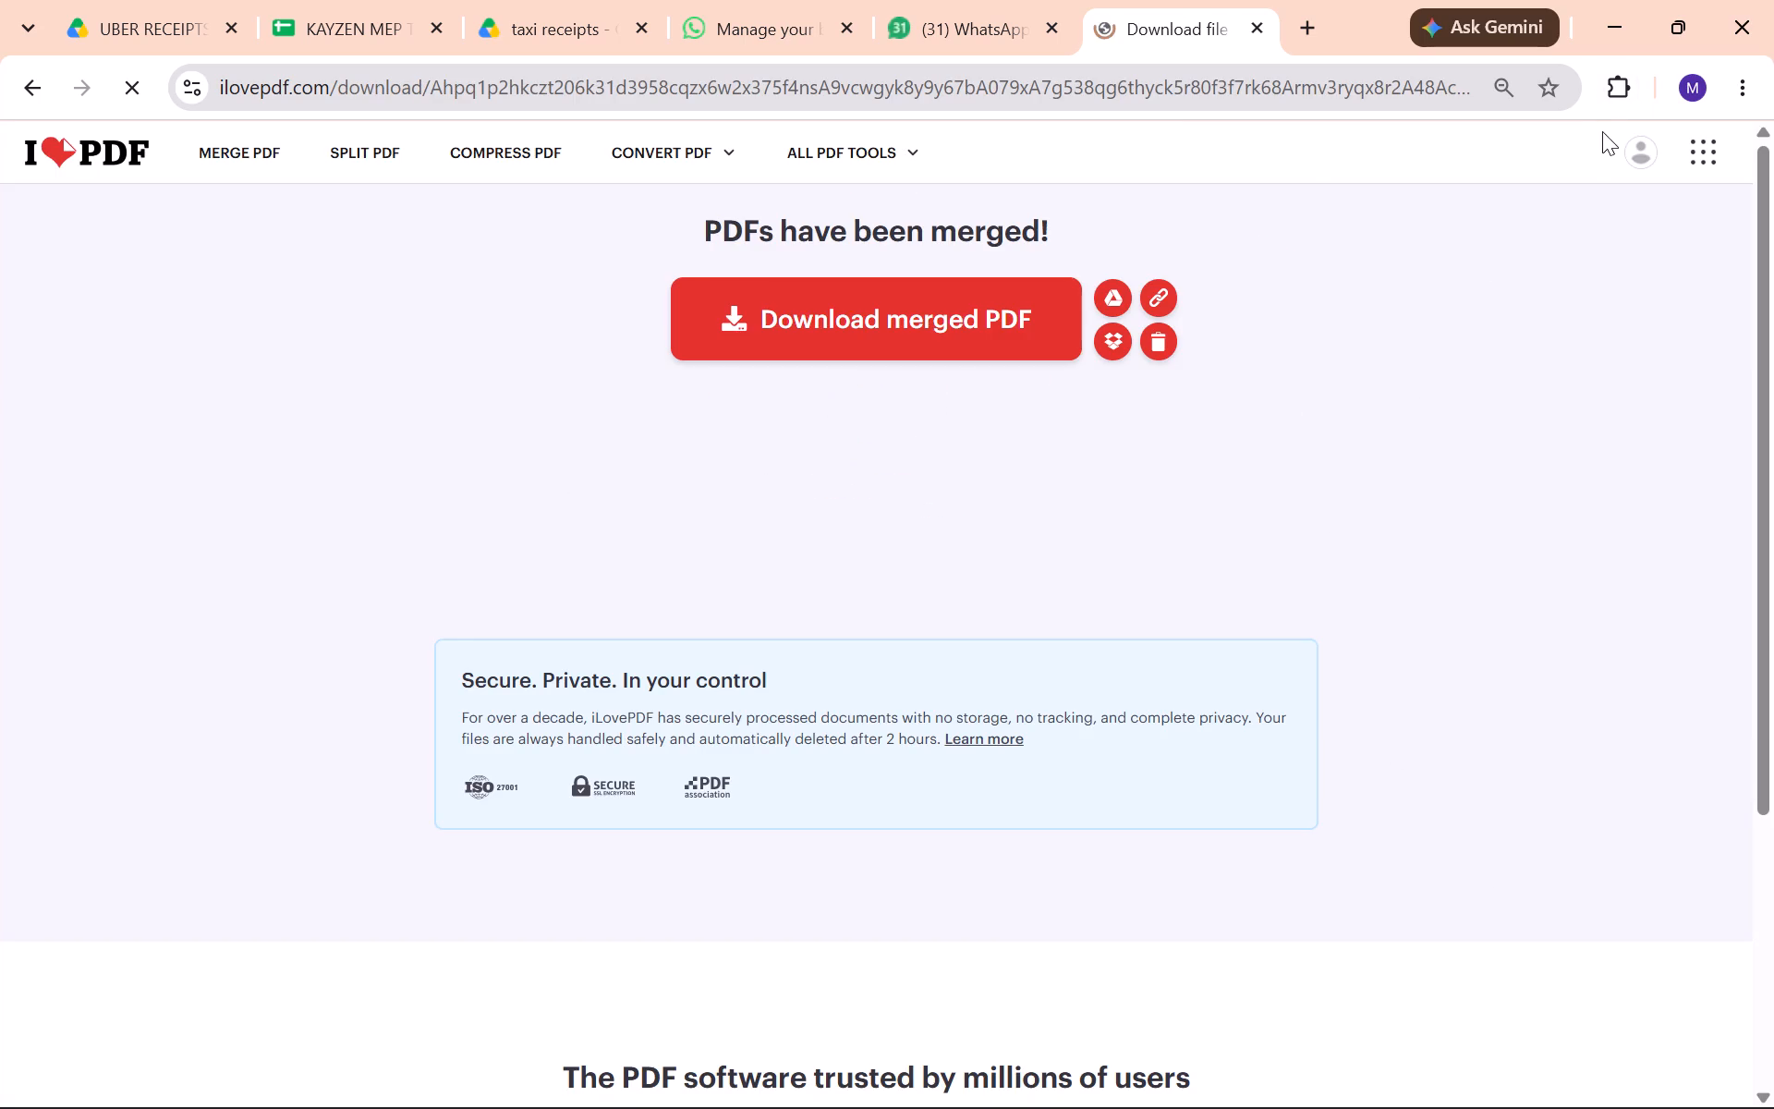
left_click(1030, 335)
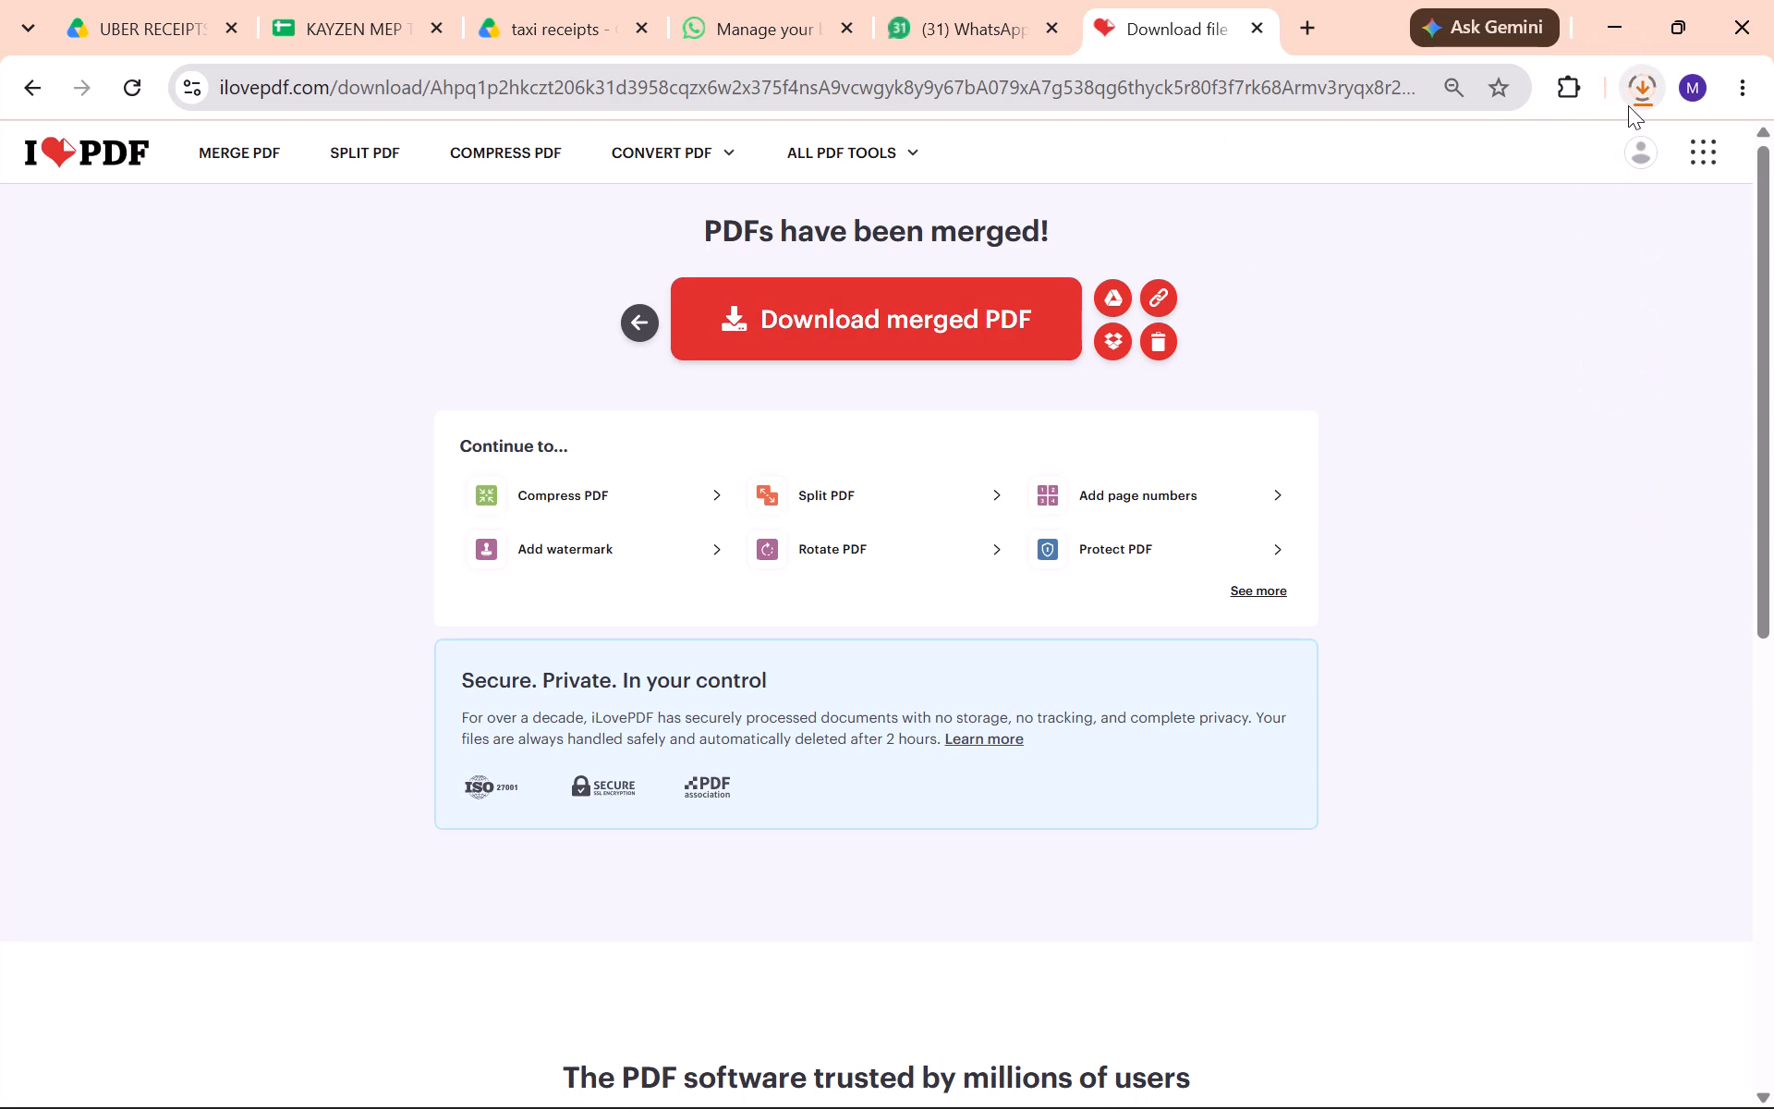
Show the merged PDF in the Downloads folder and rename it as "Final Account Fransiscan sisters 05_11_2026".
left_click(1570, 155)
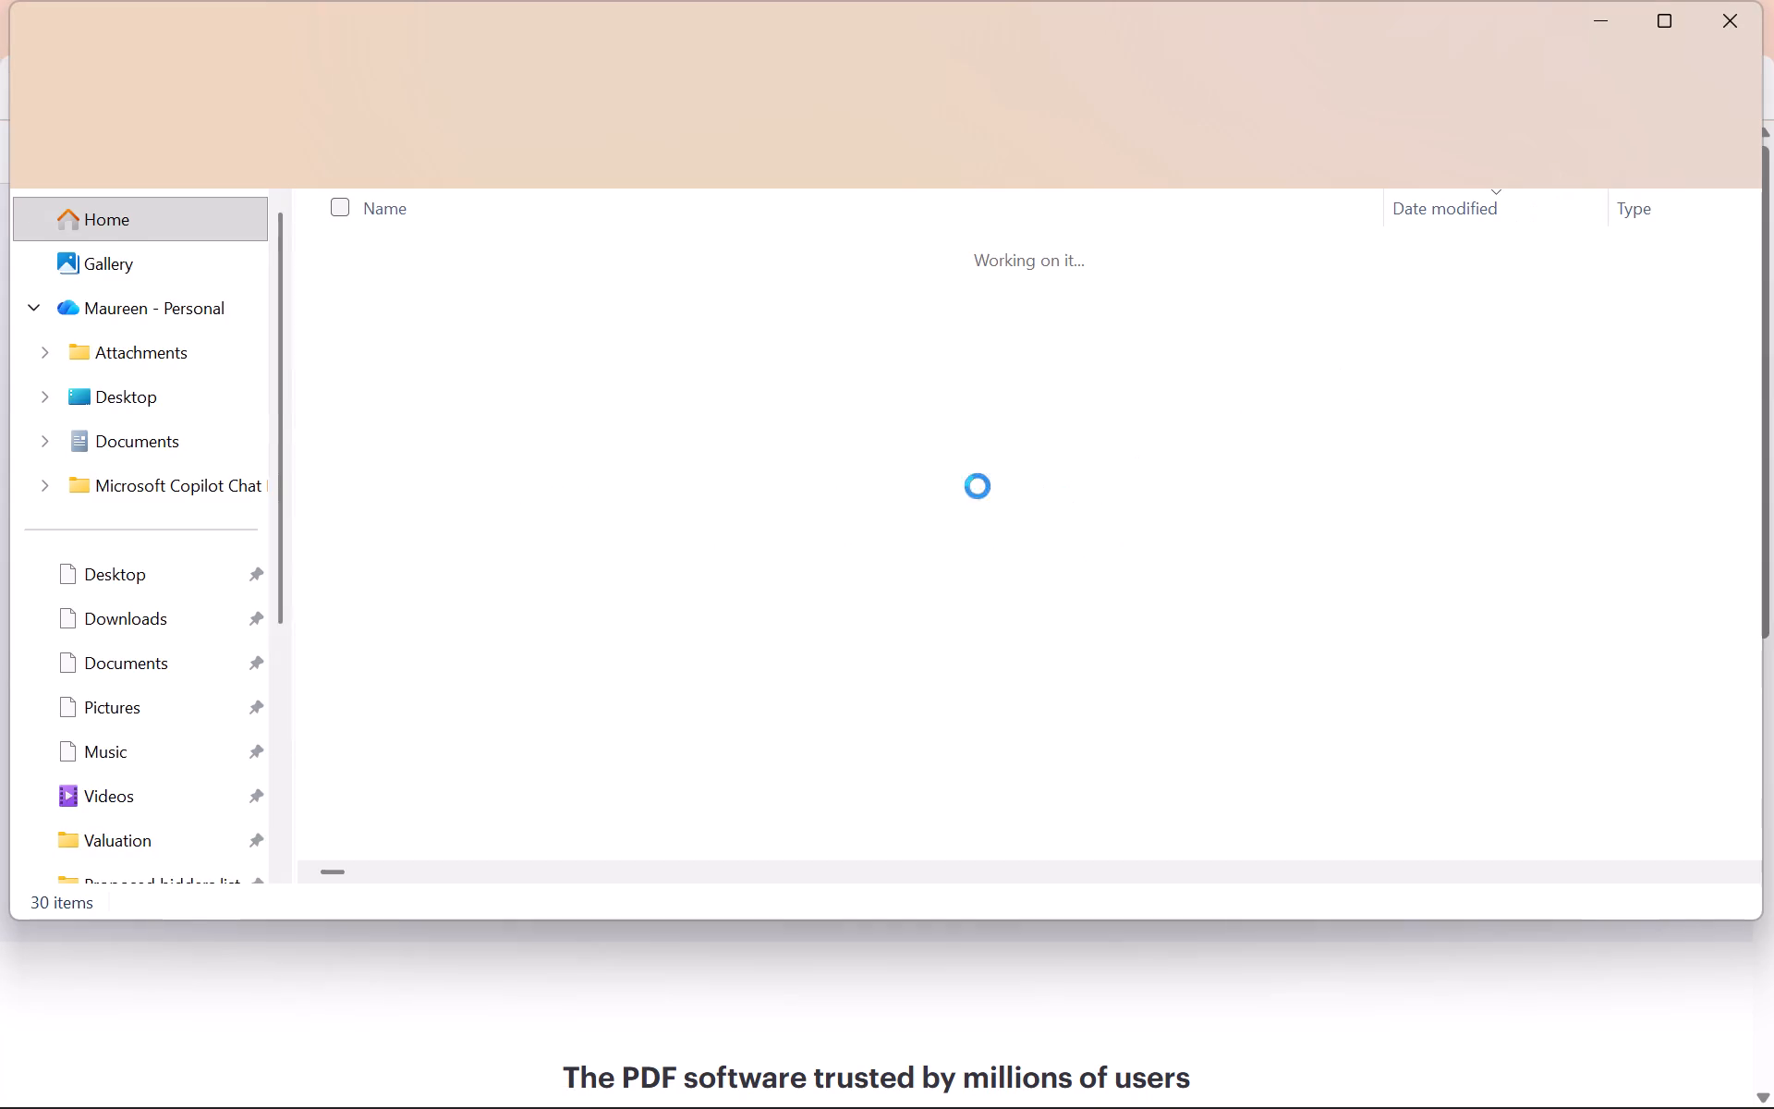
right_click(690, 292)
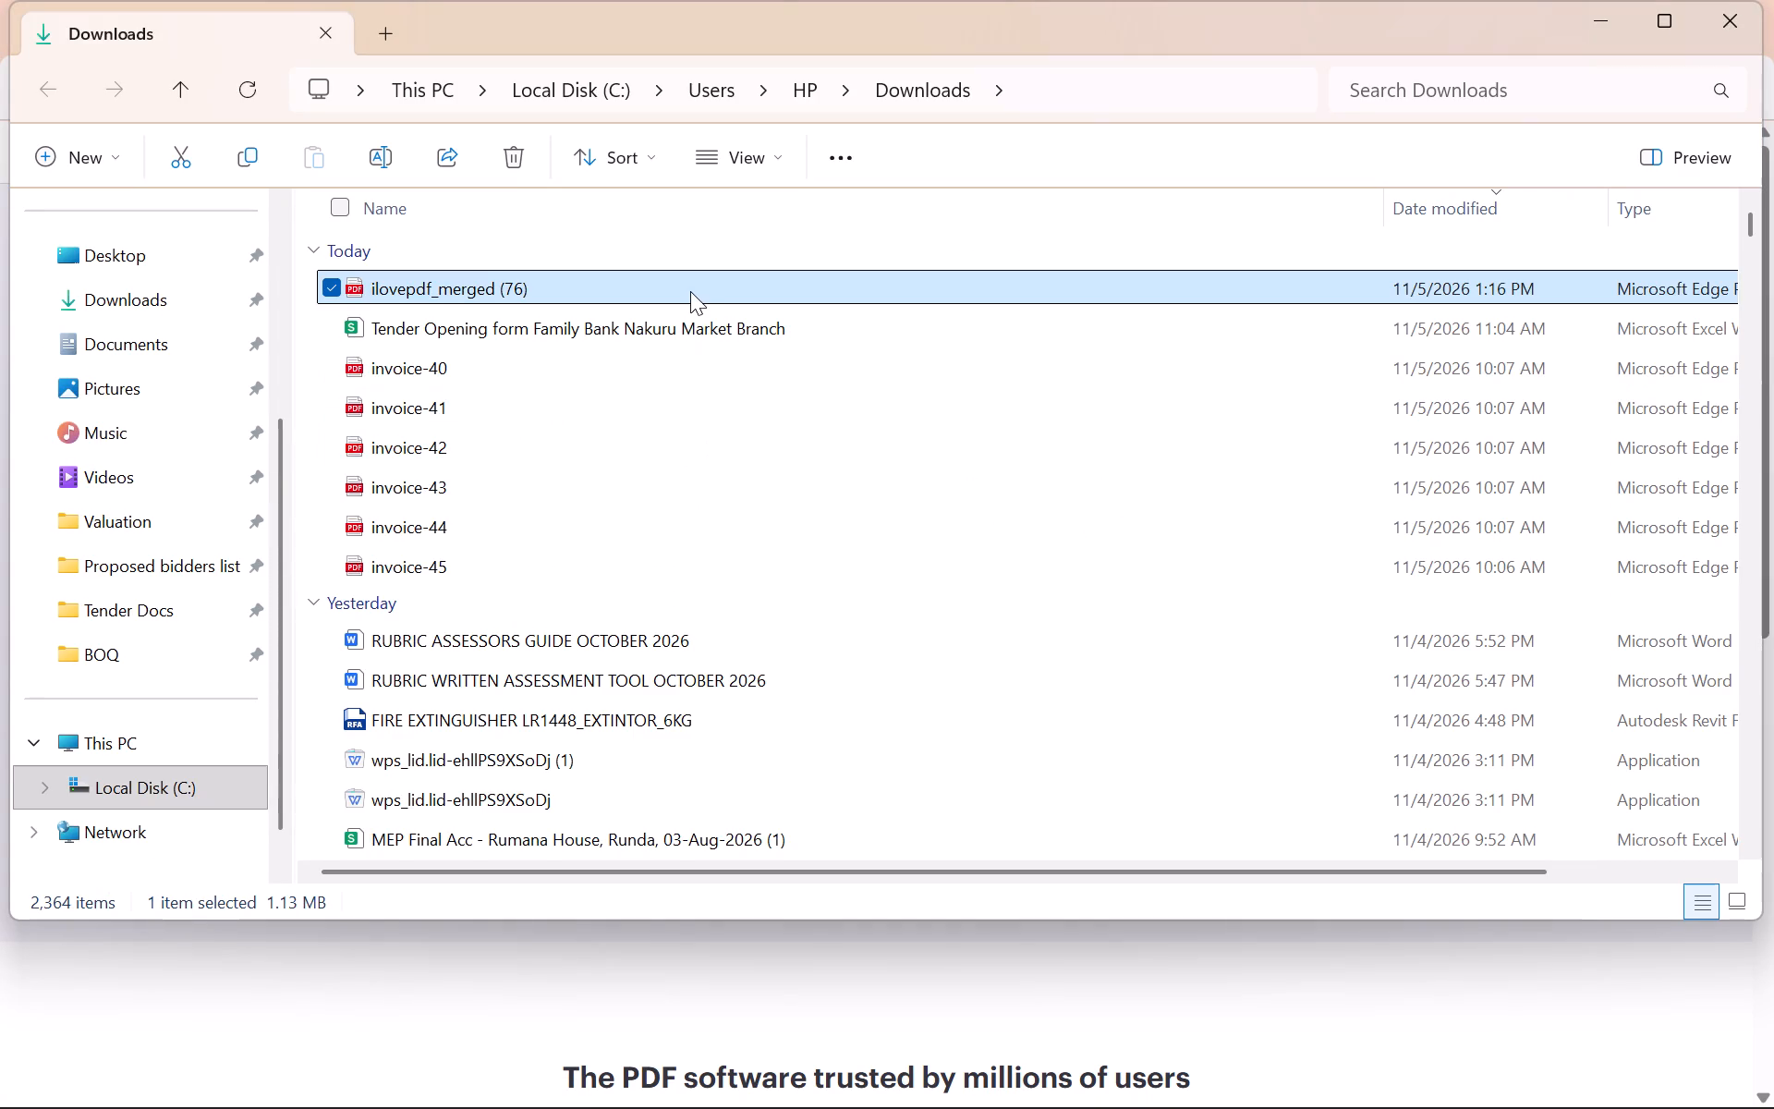
left_click(930, 129)
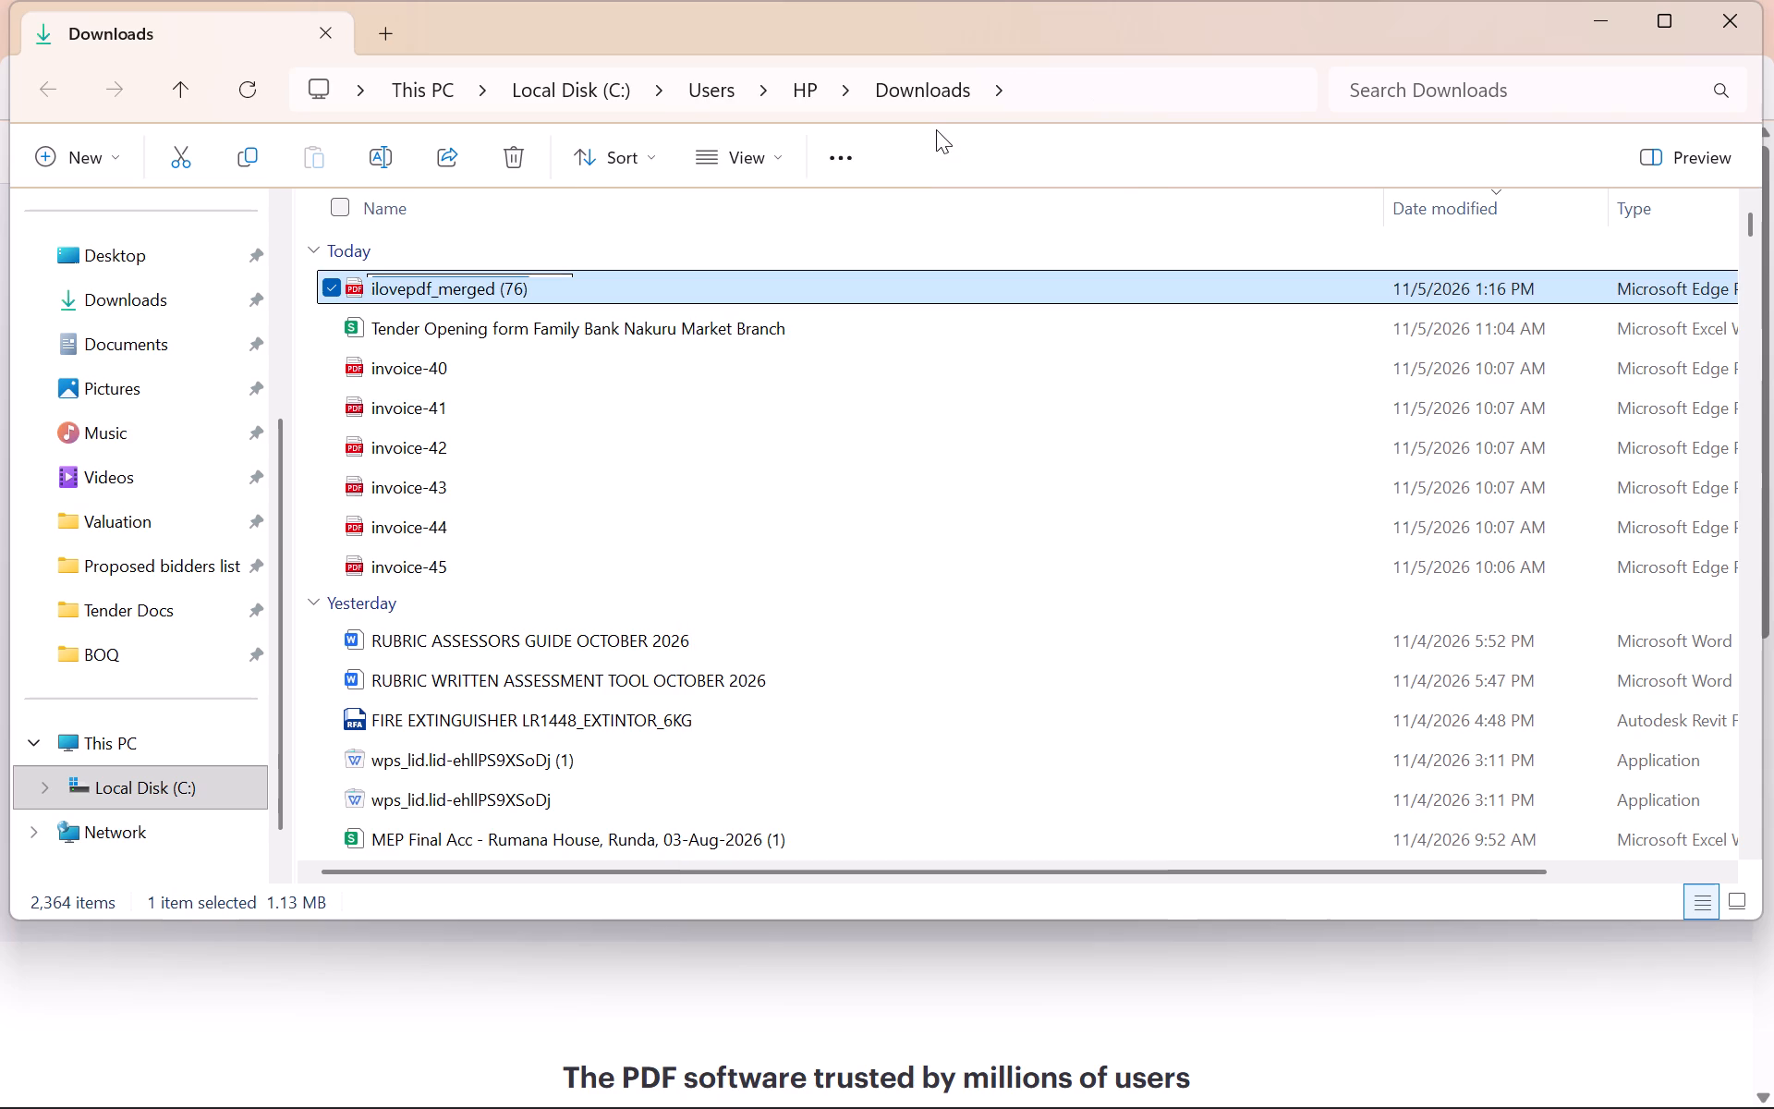
key("f")
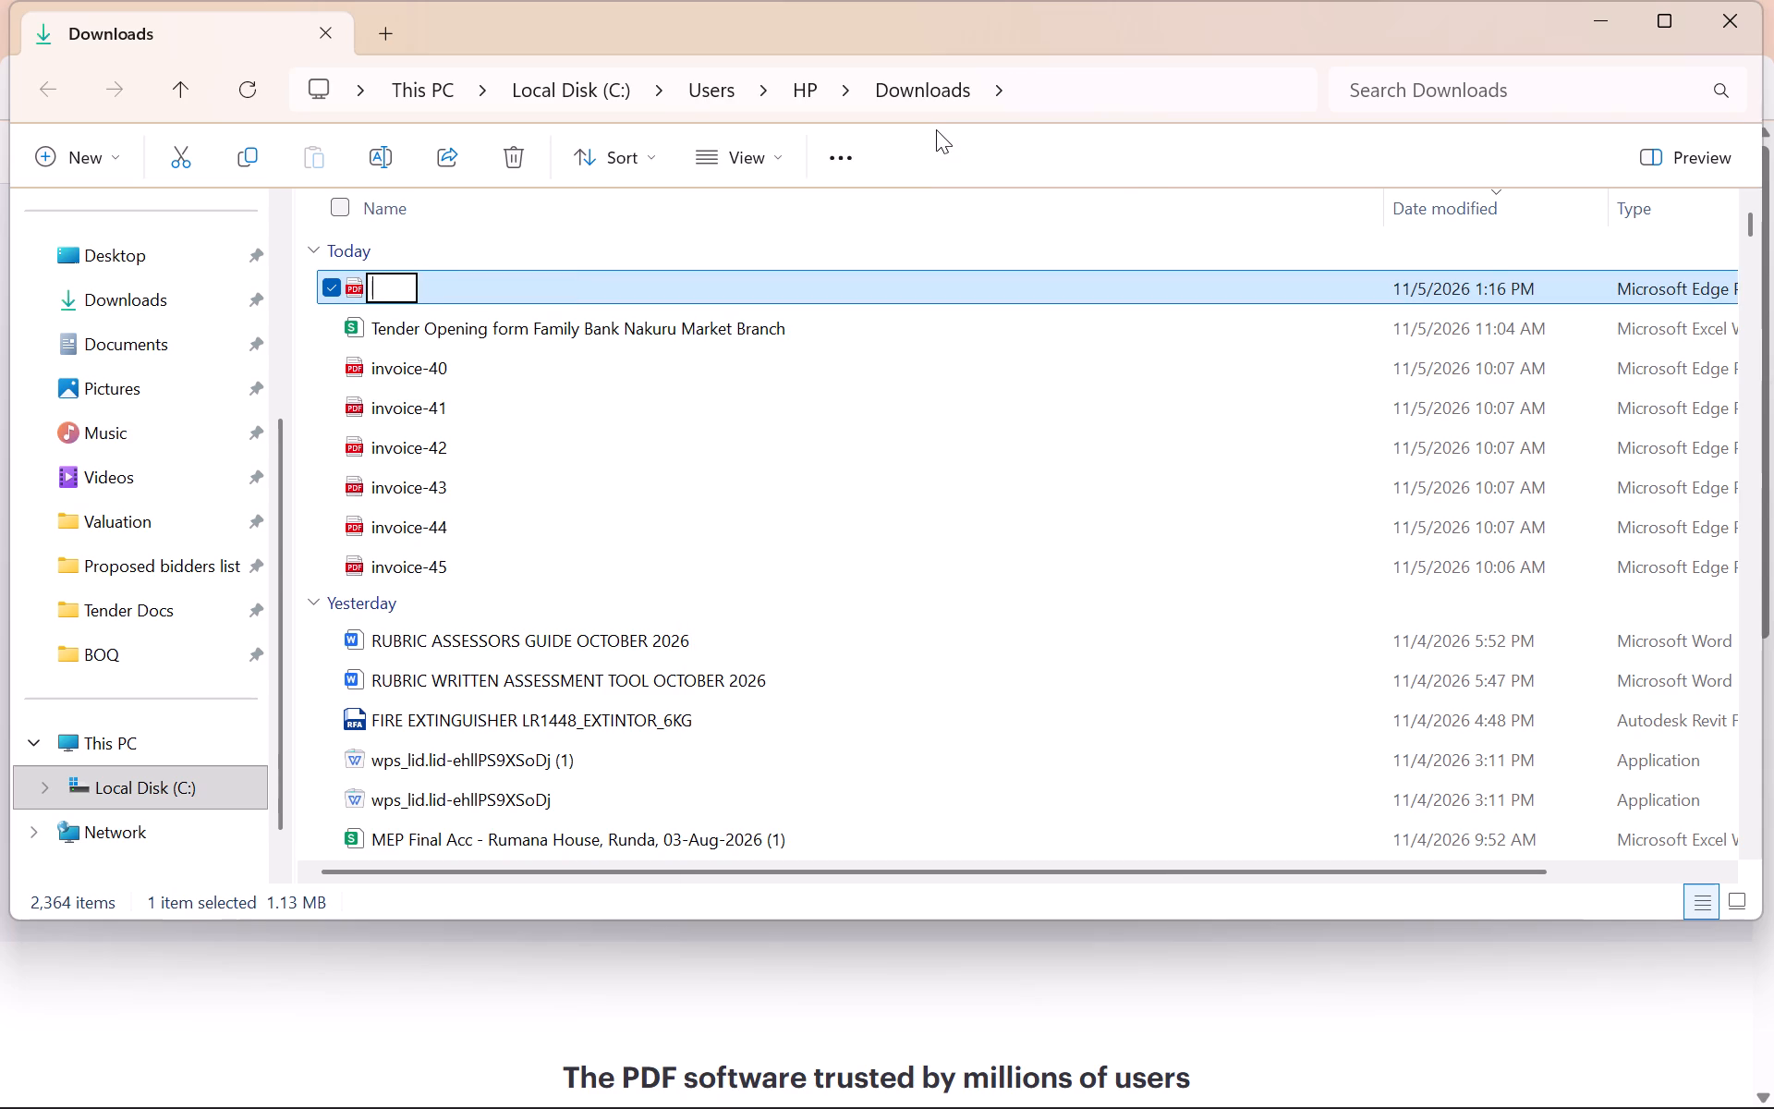
type("FINAL ACCOU")
type("NT")
key("space")
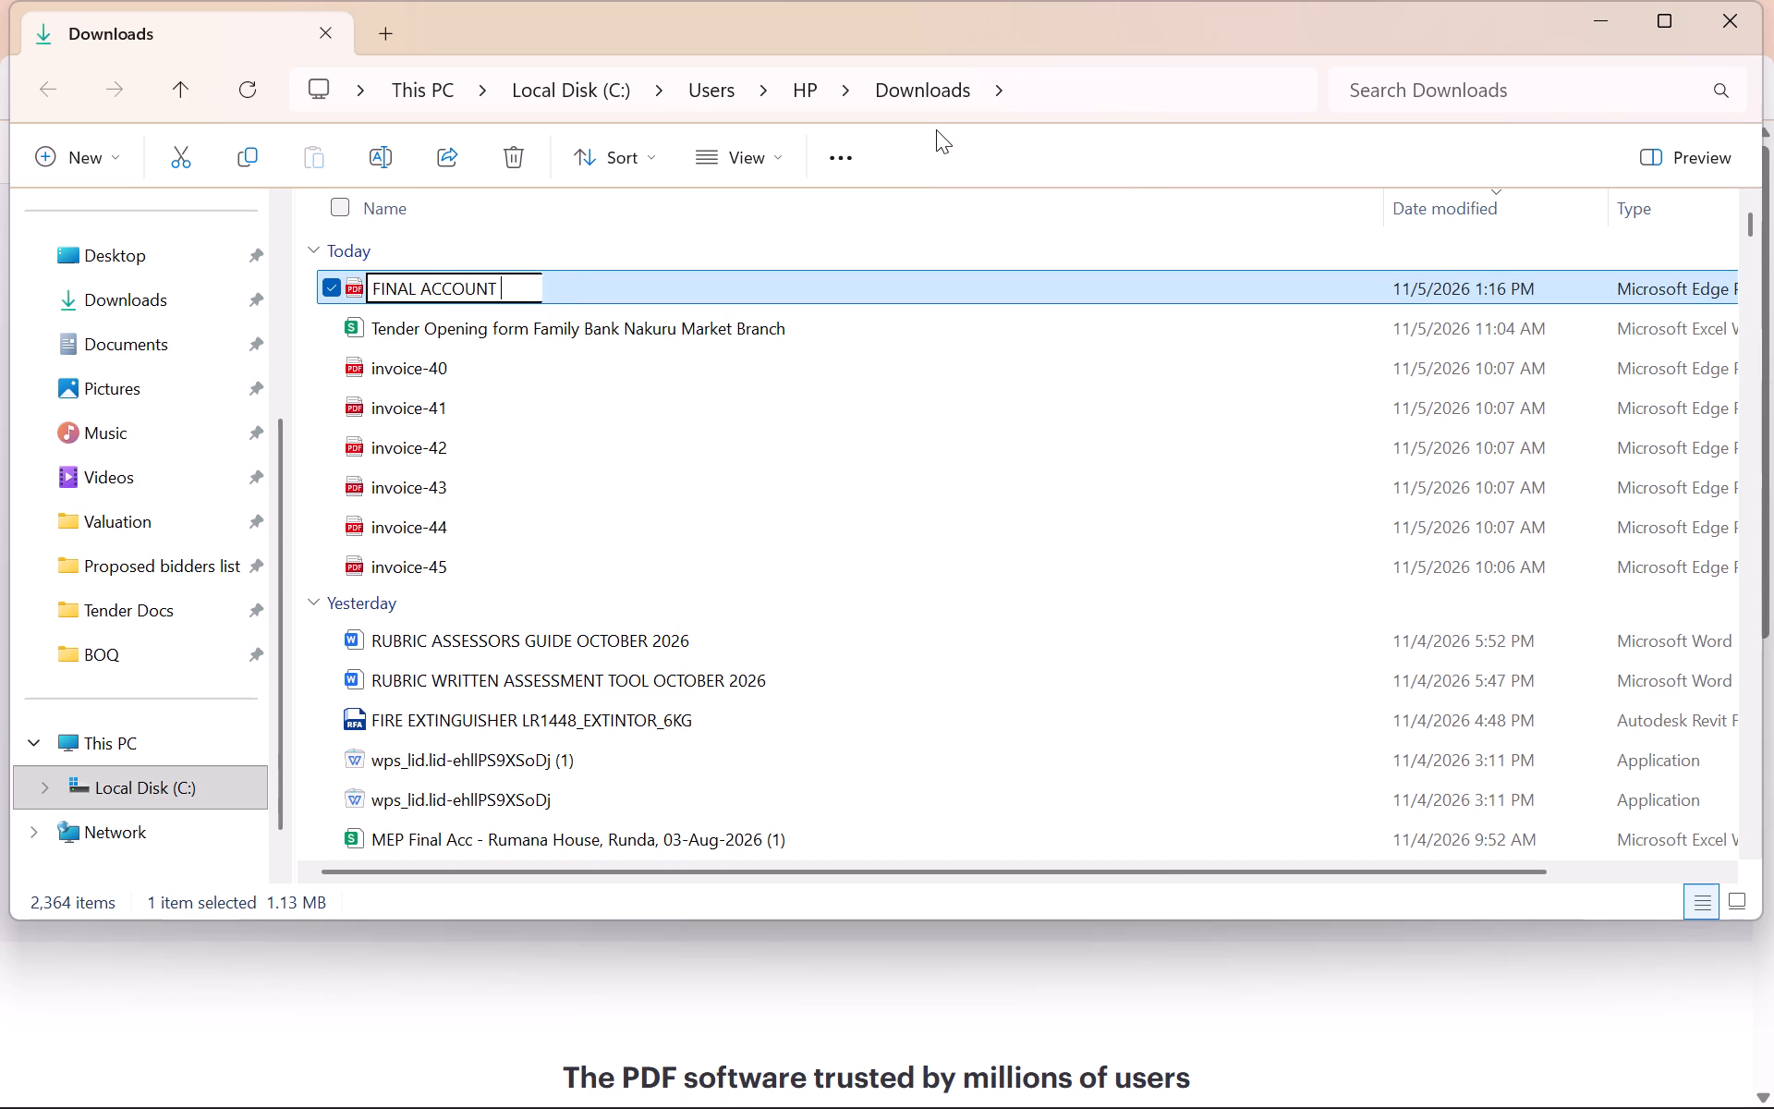
key("BackSpace")
key("BackSpace")
key("BackSpace")
key("BackSpace")
key("BackSpace")
key("BackSpace")
key("BackSpace")
key("BackSpace")
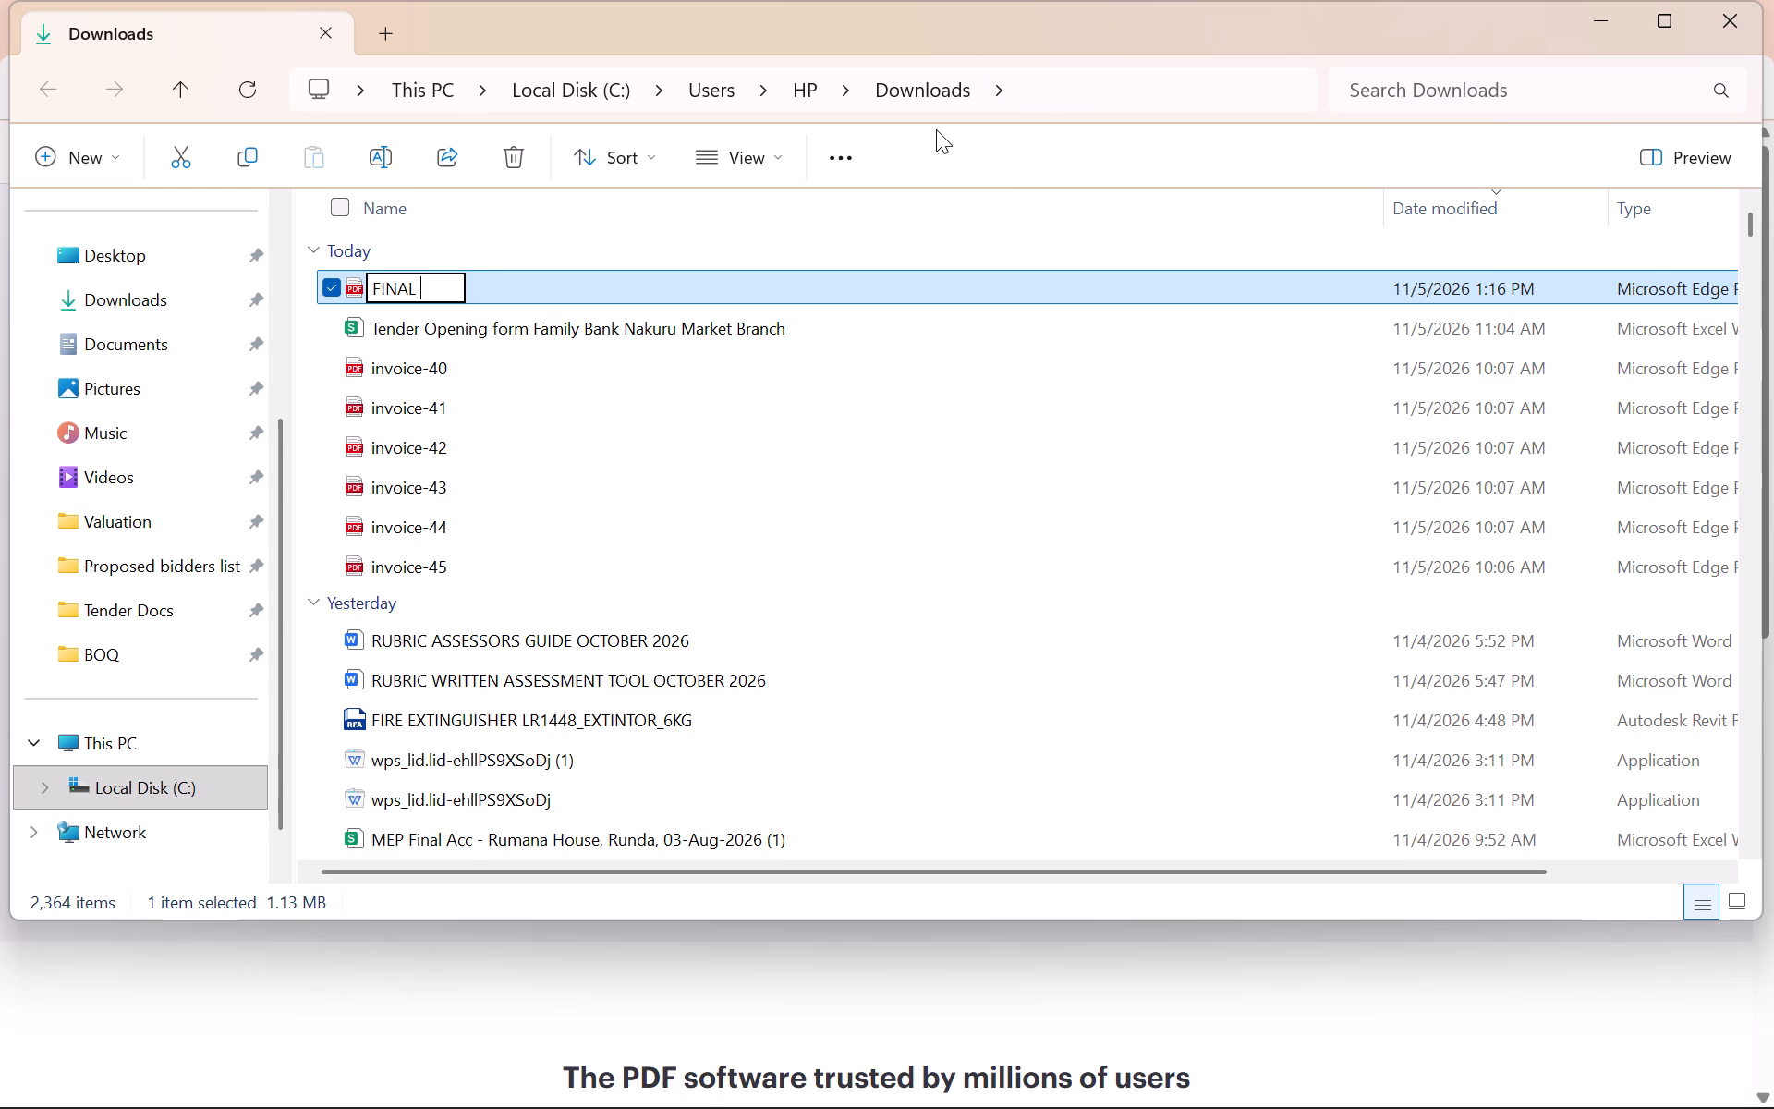
key("BackSpace")
key("BackSpace")
key("BackSpace")
key("BackSpace")
type("ina")
type("ccoi")
key("BackSpace")
type("unt")
key("space")
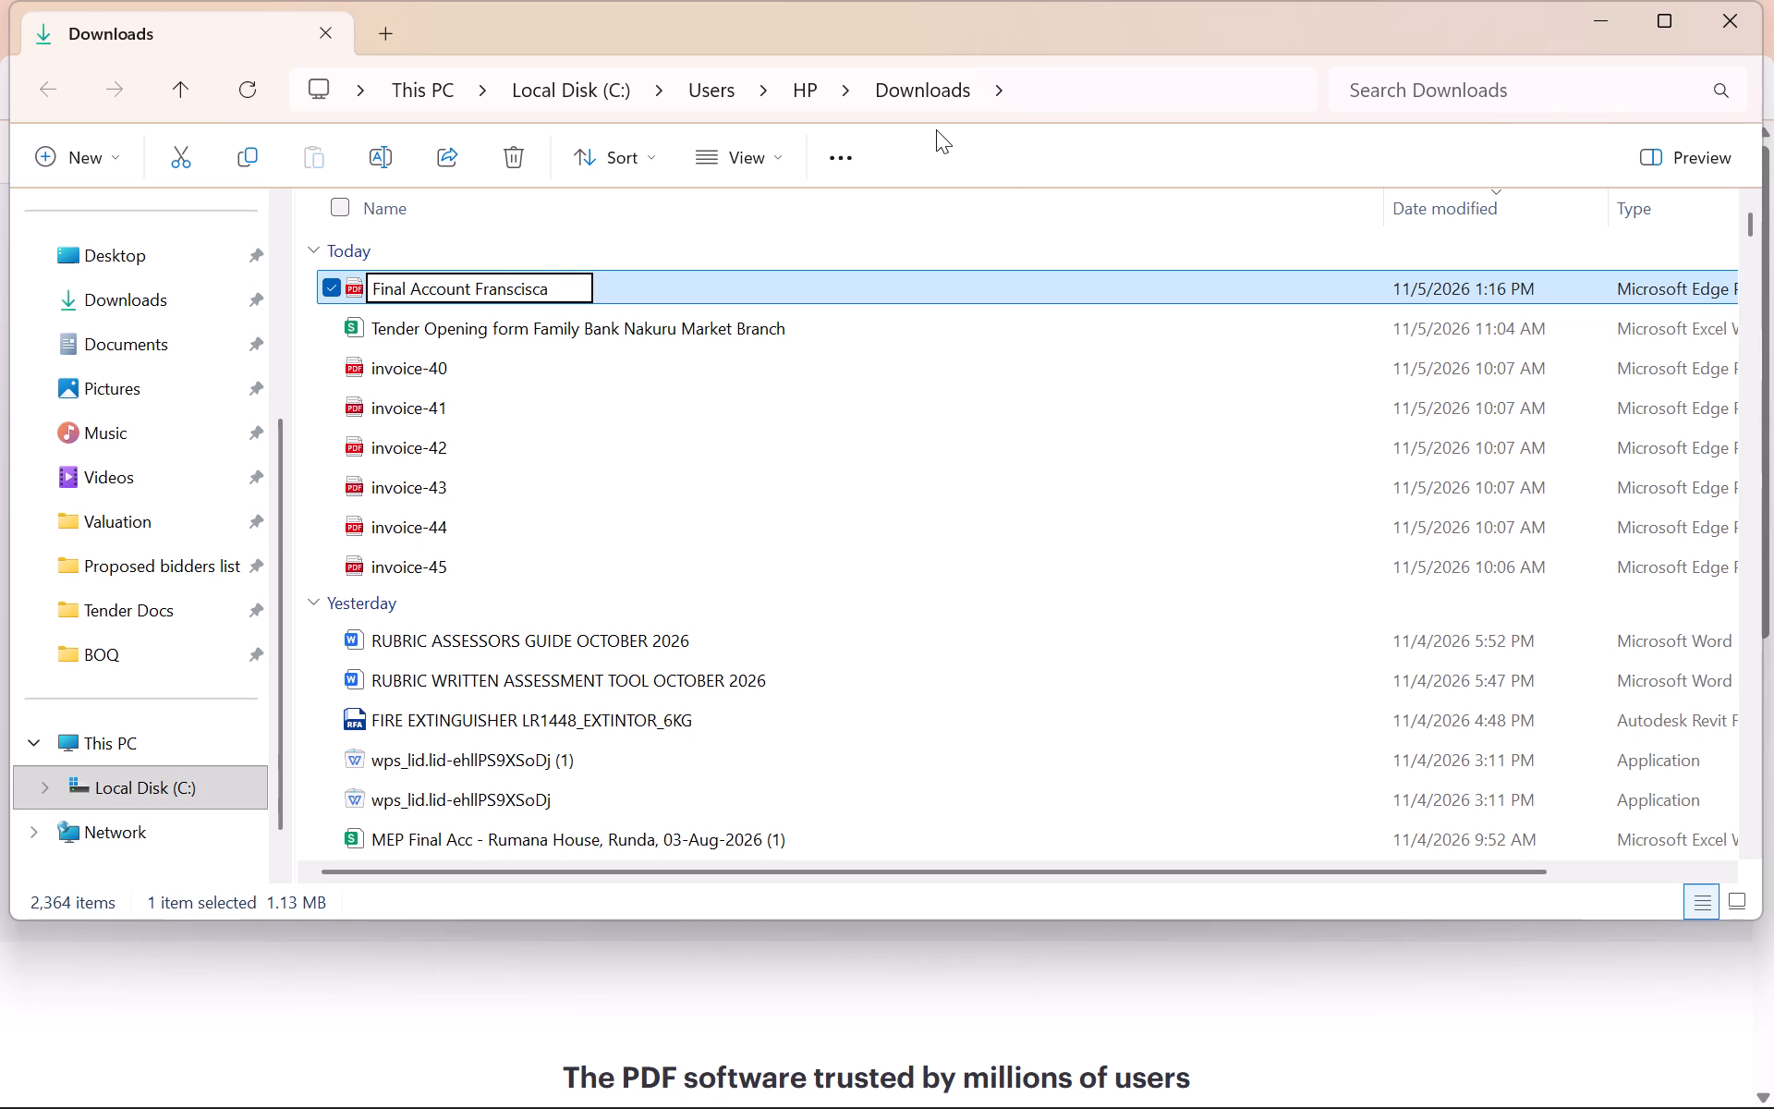
key("BackSpace")
key("BackSpace")
key("BackSpace")
key("BackSpace")
key("BackSpace")
type("iscan sisters")
key("space")
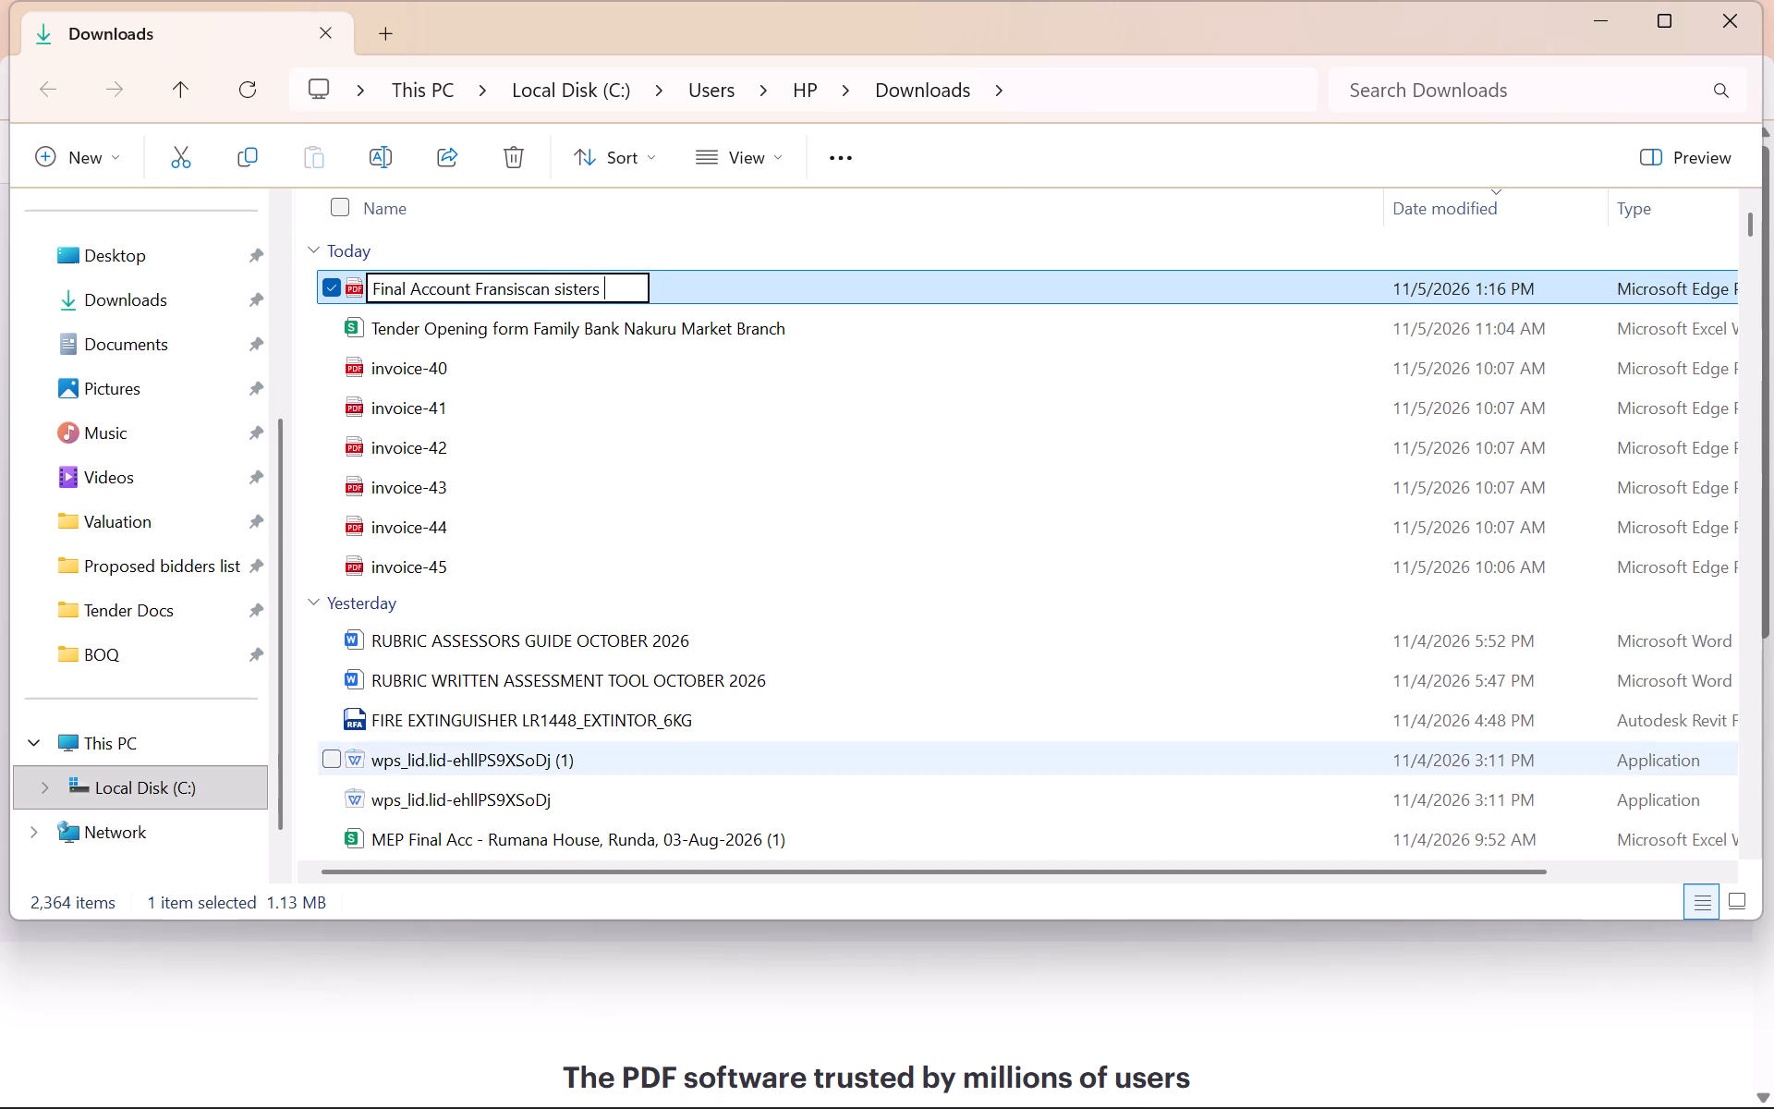
key("space")
type("05_11_2026")
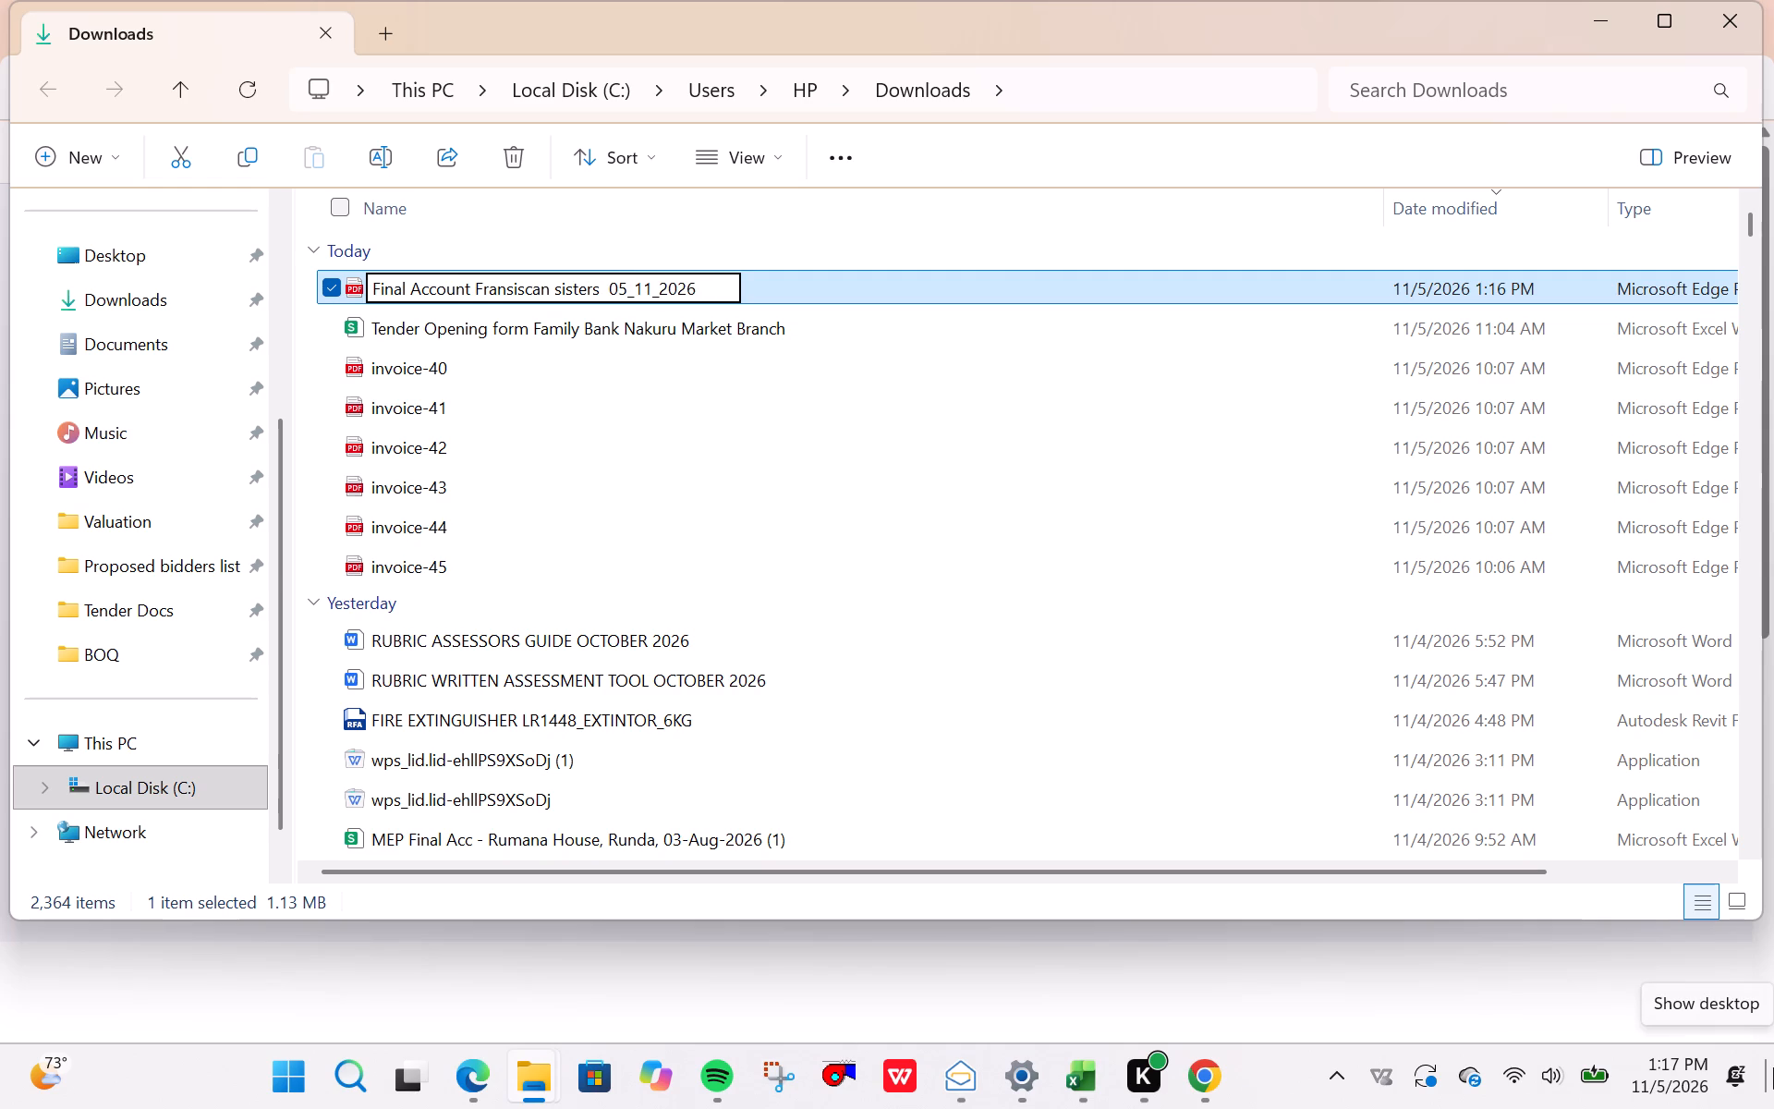
left_click(1713, 1108)
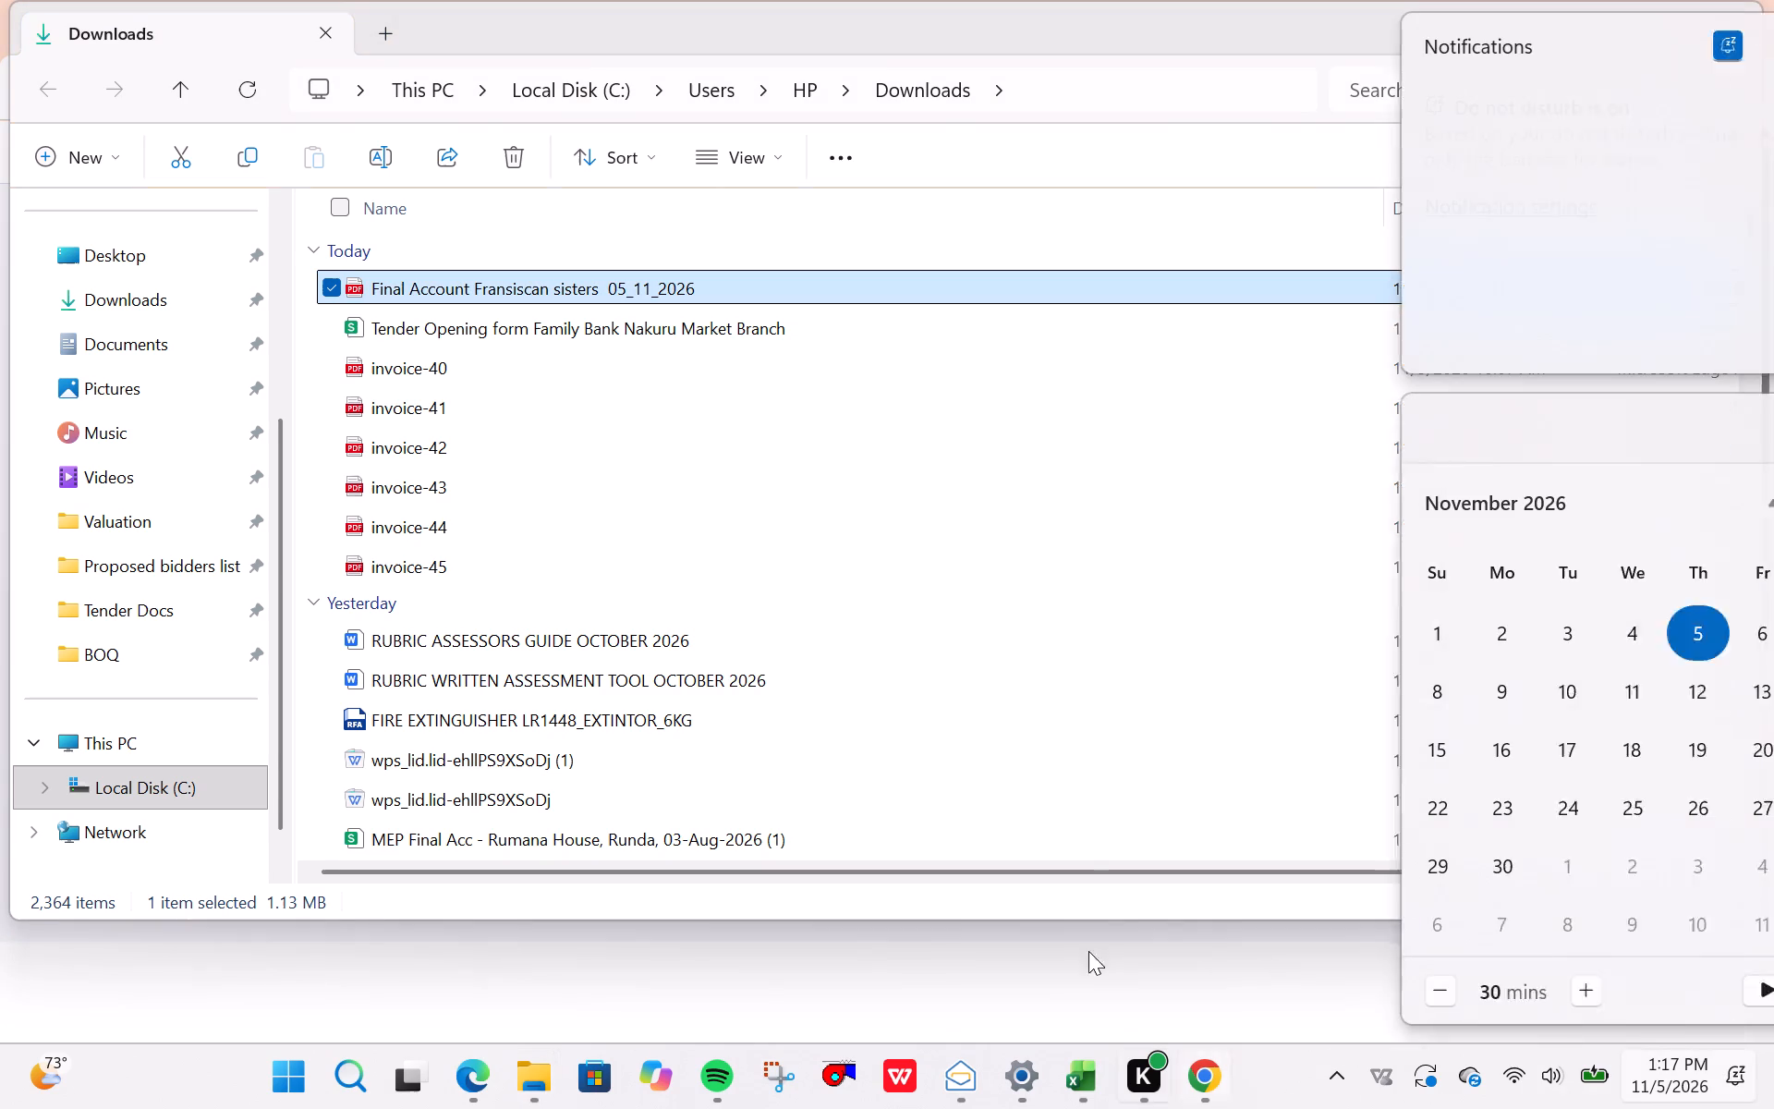
left_click(1036, 633)
Copy the renamed final account PDF from the Downloads folder.
left_click(824, 283)
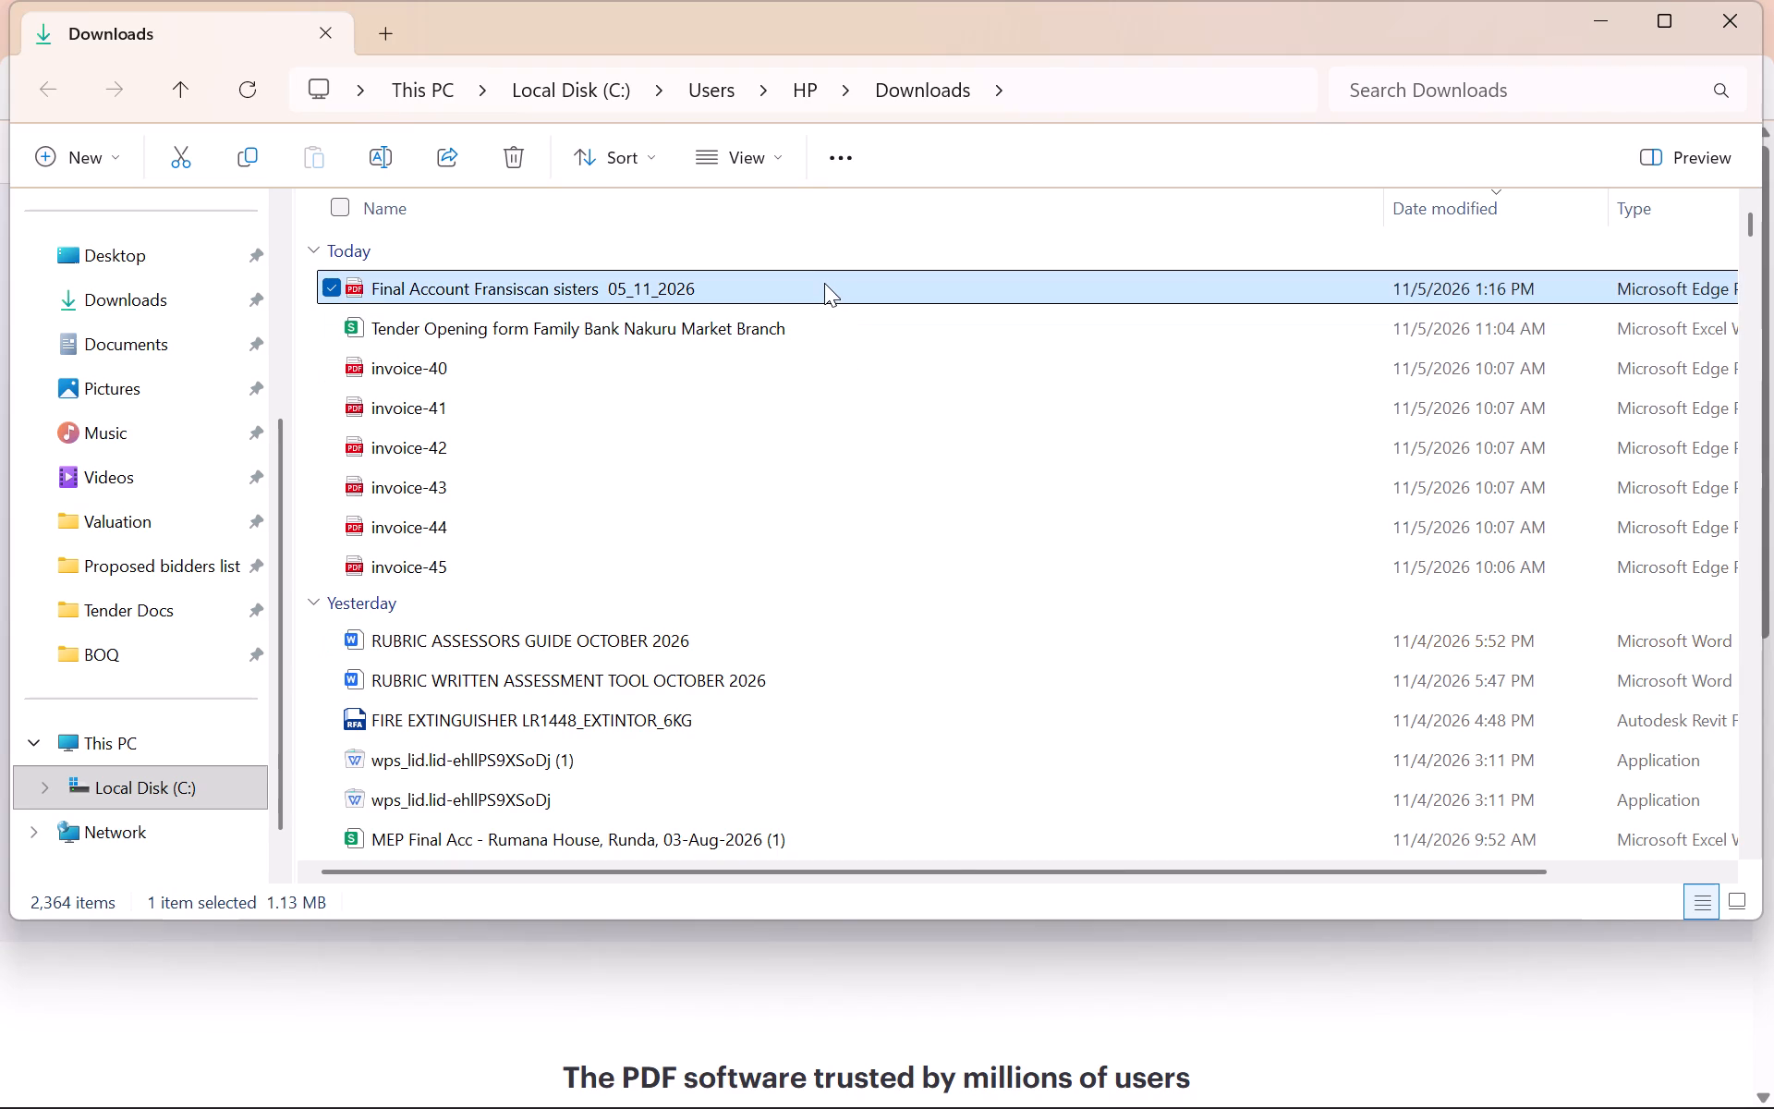
key("ctrl+c")
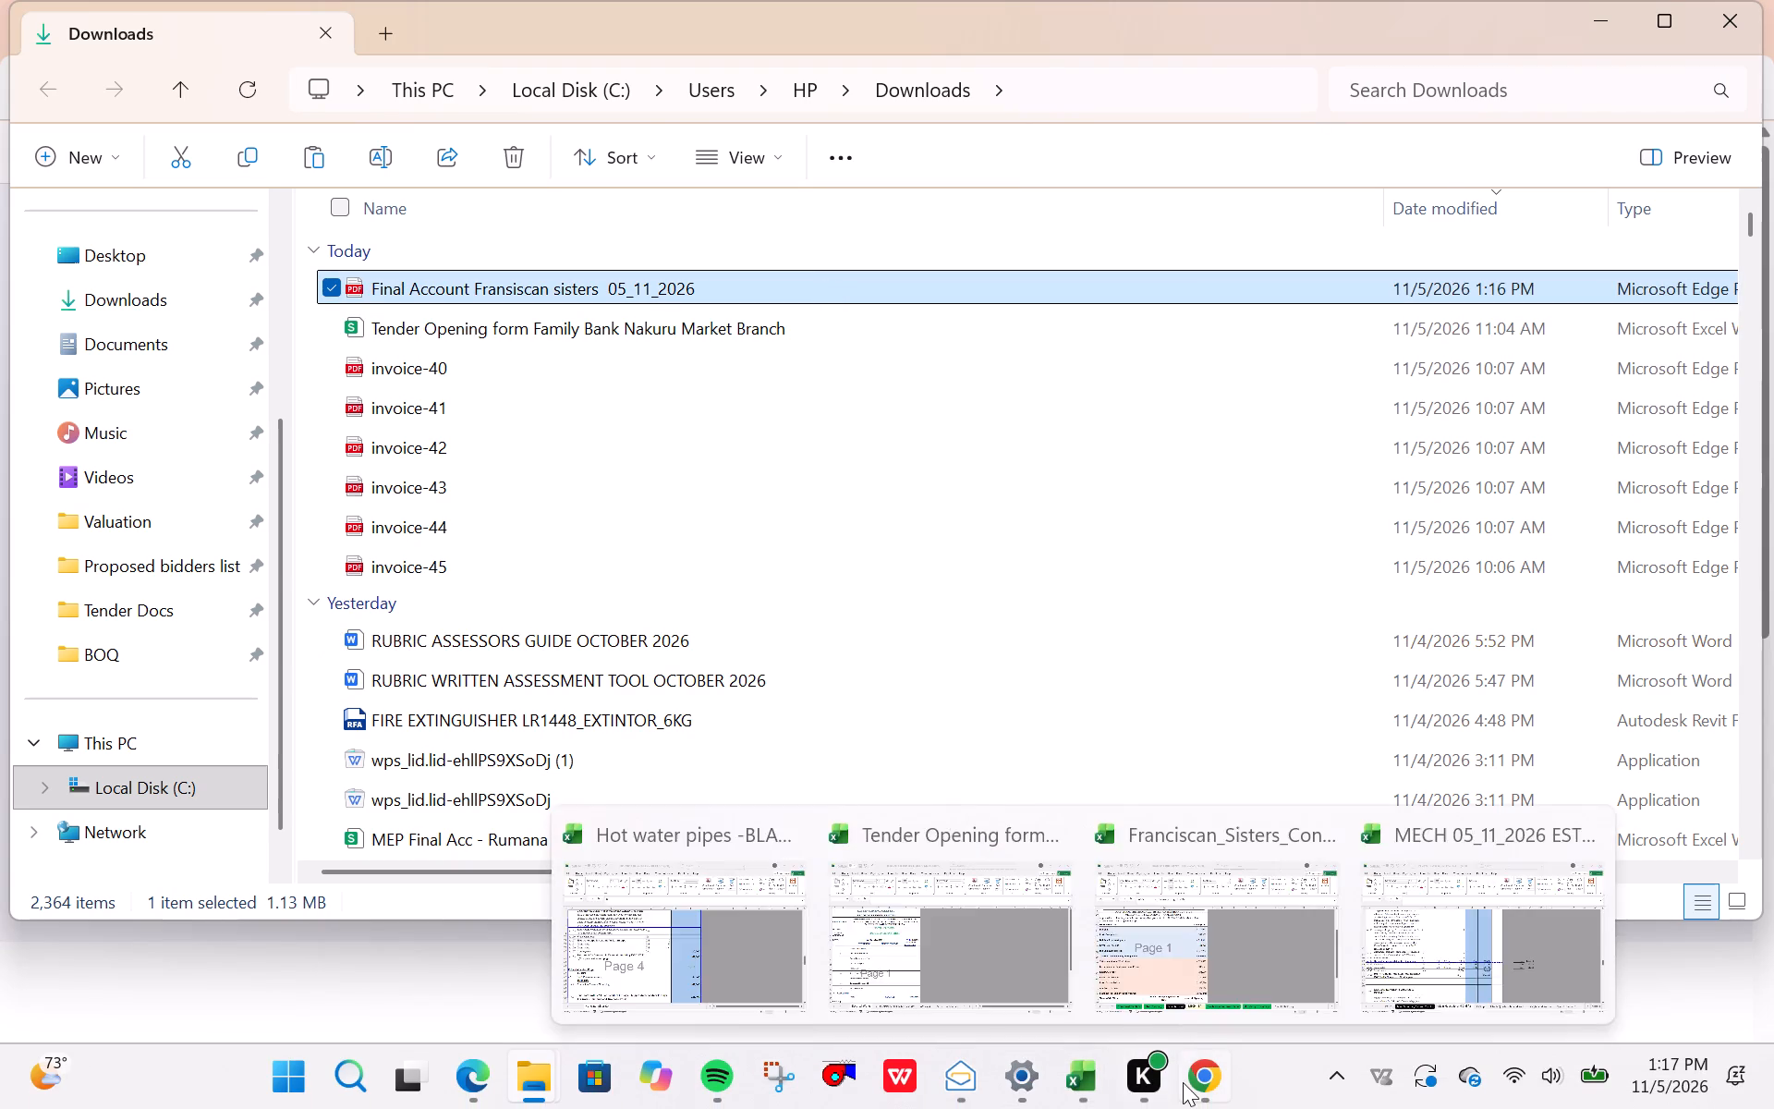
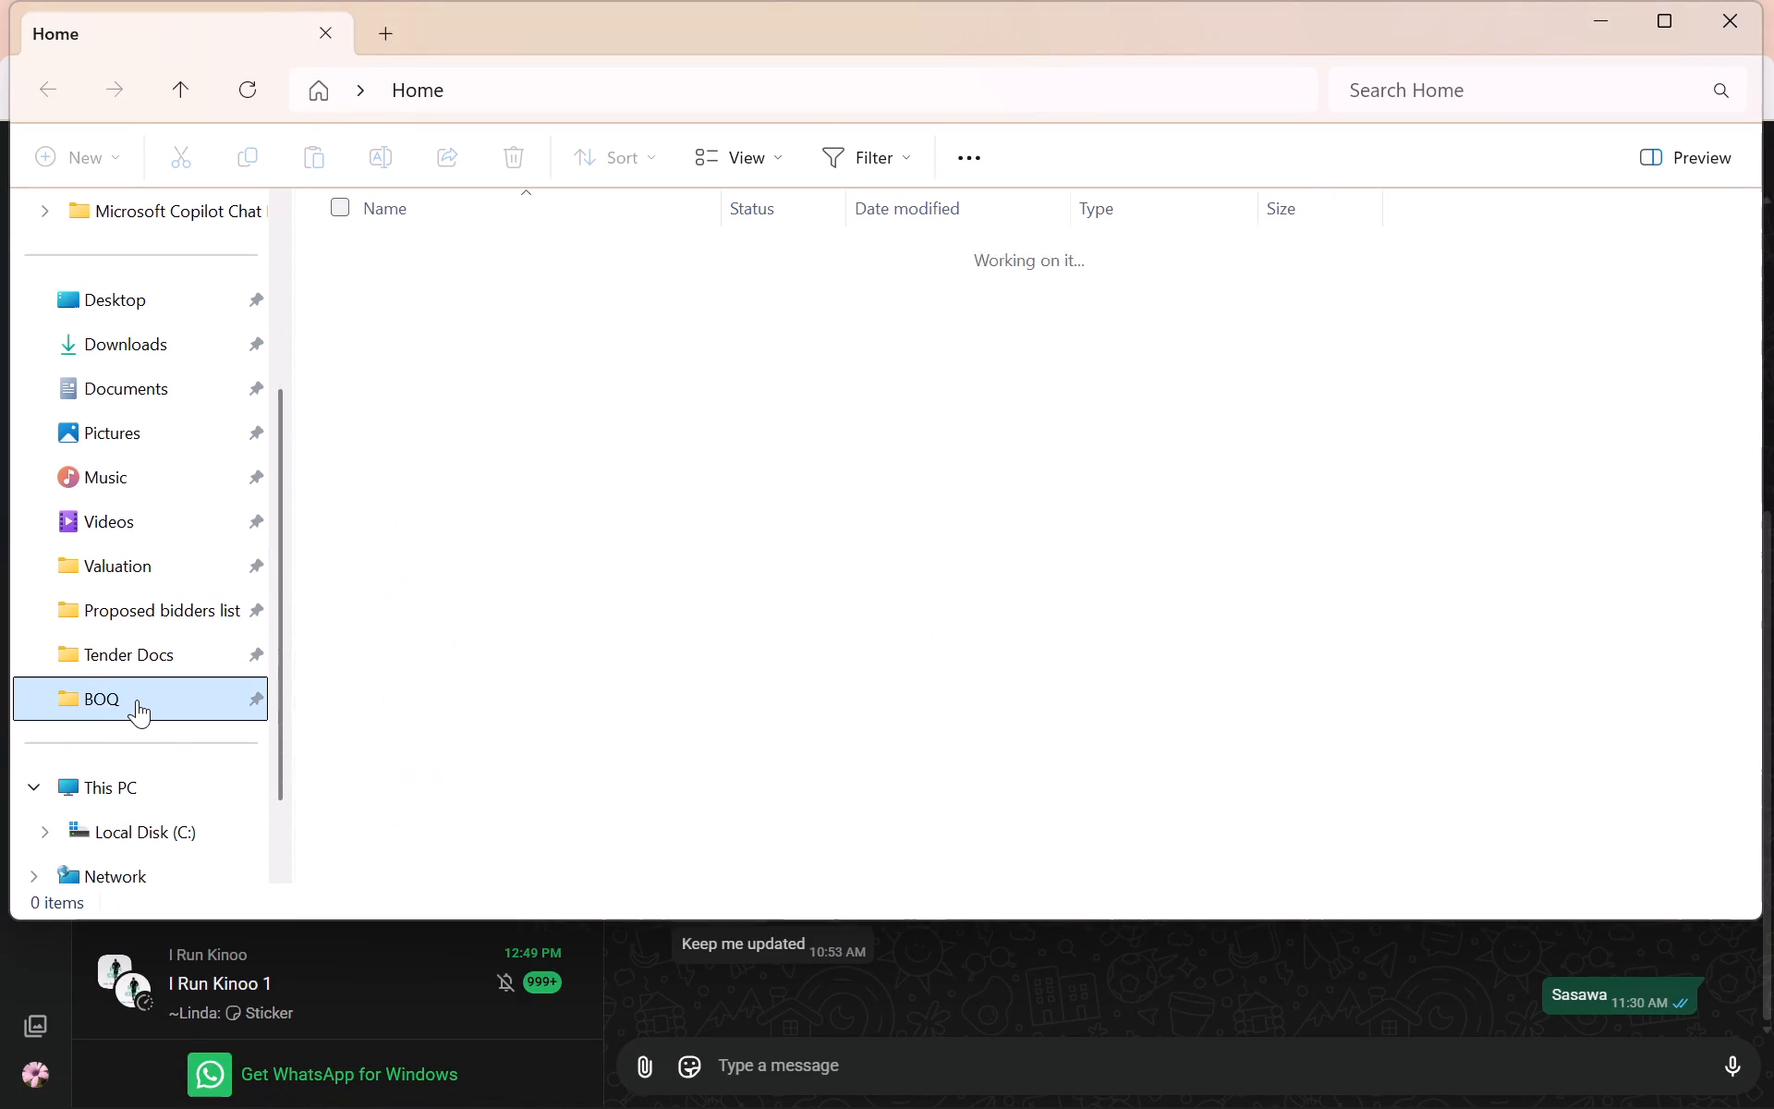
Paste the copied final account PDF into the Valuation folder of the Francissca Sisters project.
left_click(109, 562)
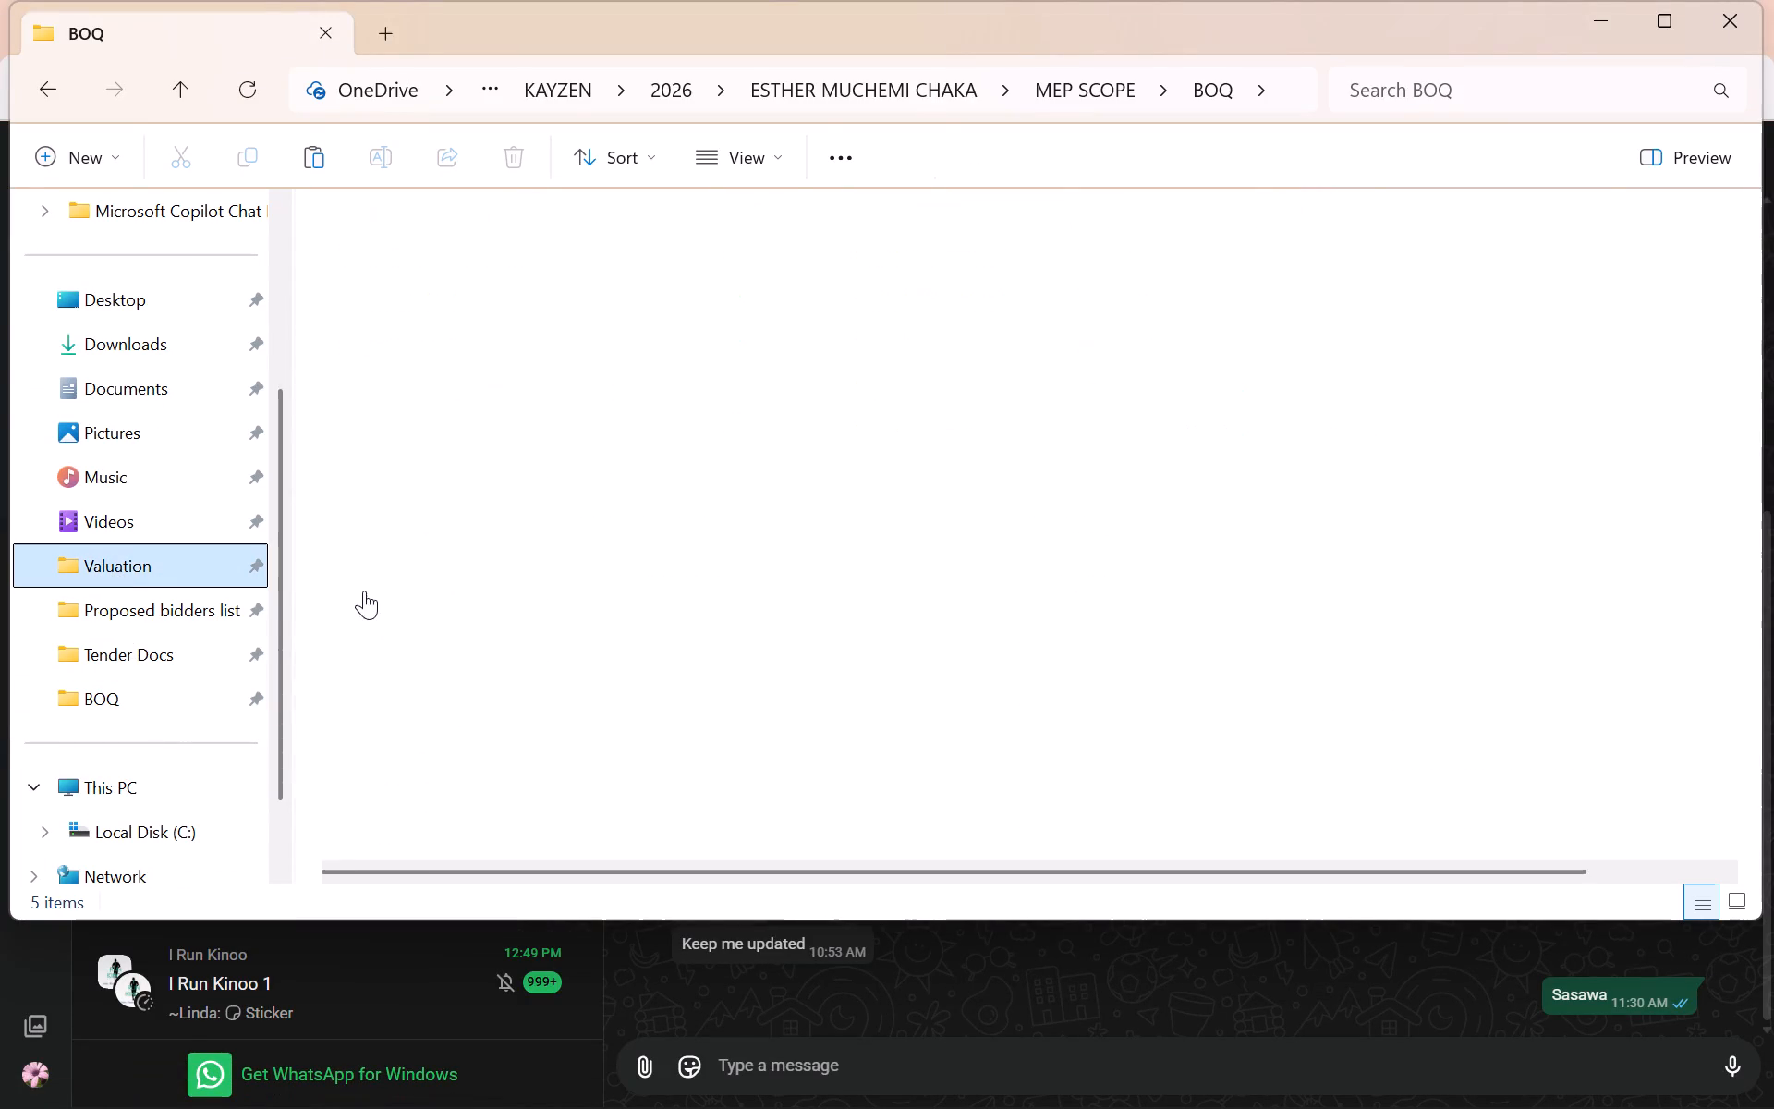
key("ctrl+v")
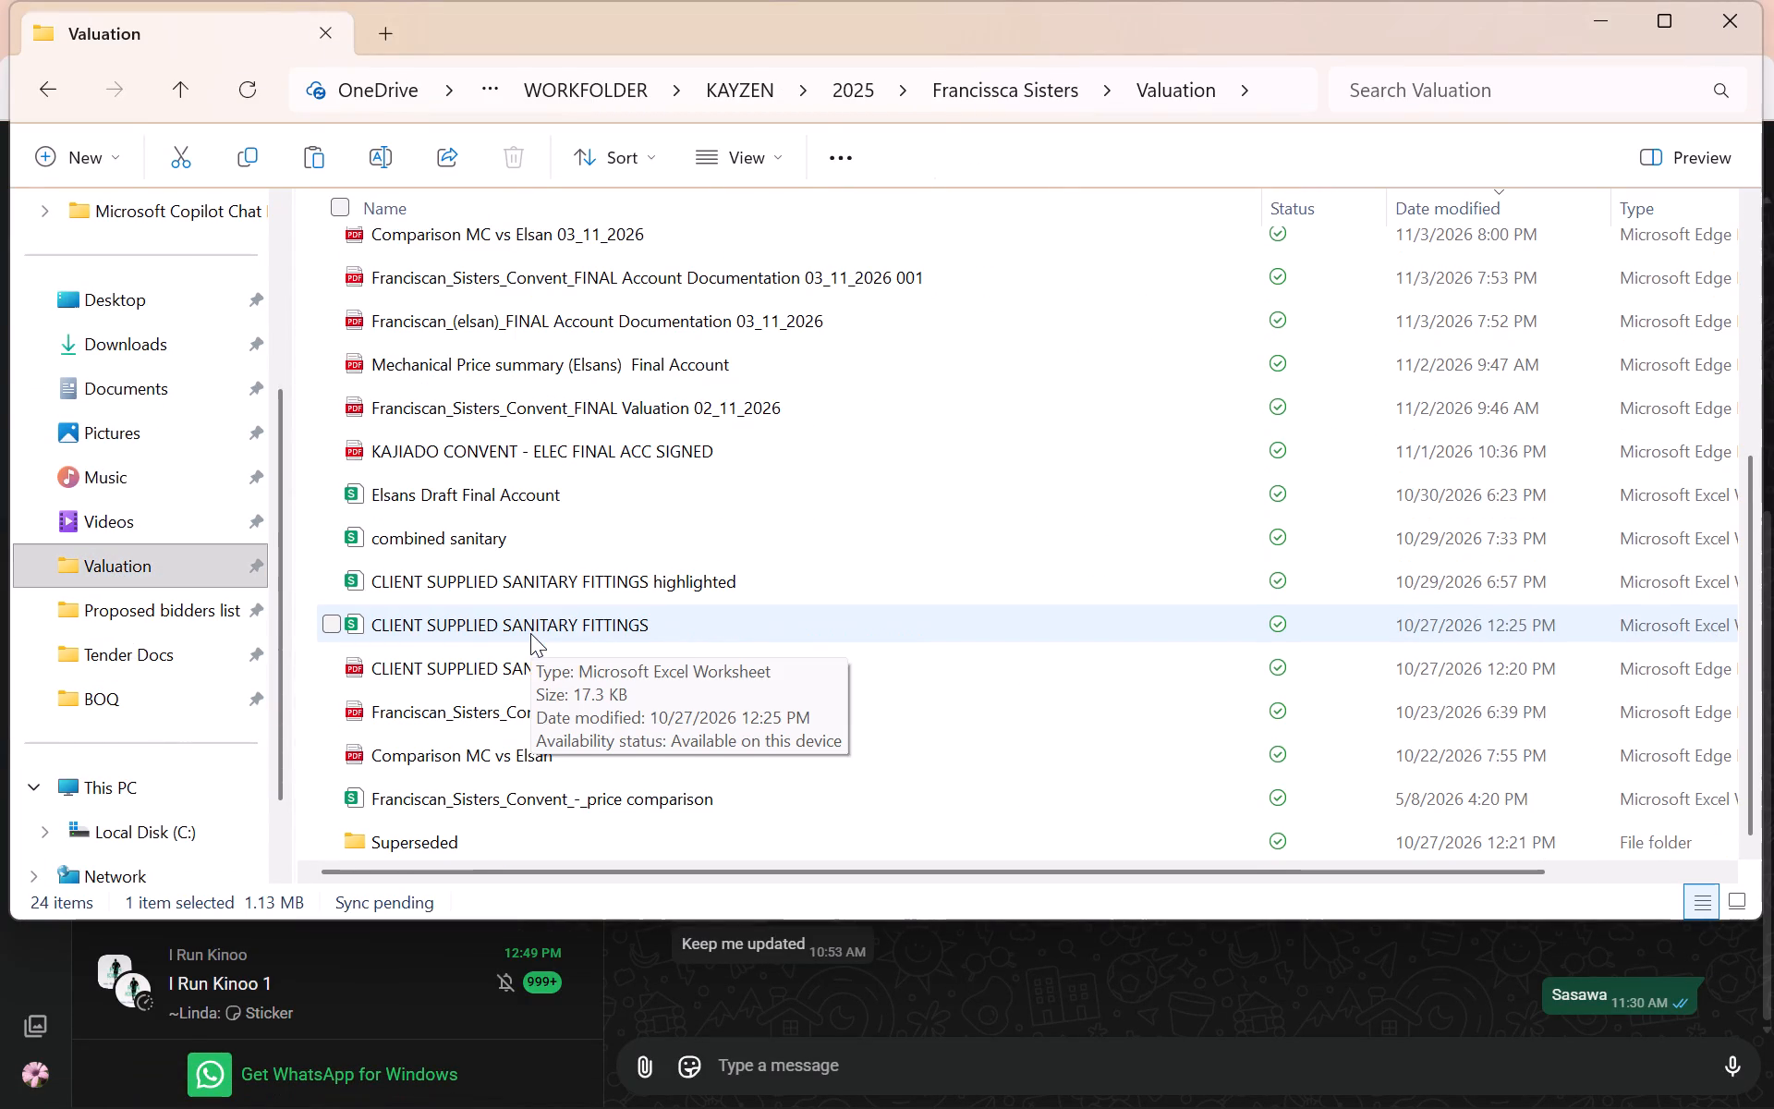
Open "Final Account Fransiscan sisters 05_11_2026" from the Valuation folder and check all its pages, from the MEP summary to the mechanical final account.
scroll(604, 515, "up", 2)
scroll(603, 512, "down", 1)
scroll(596, 503, "up", 11)
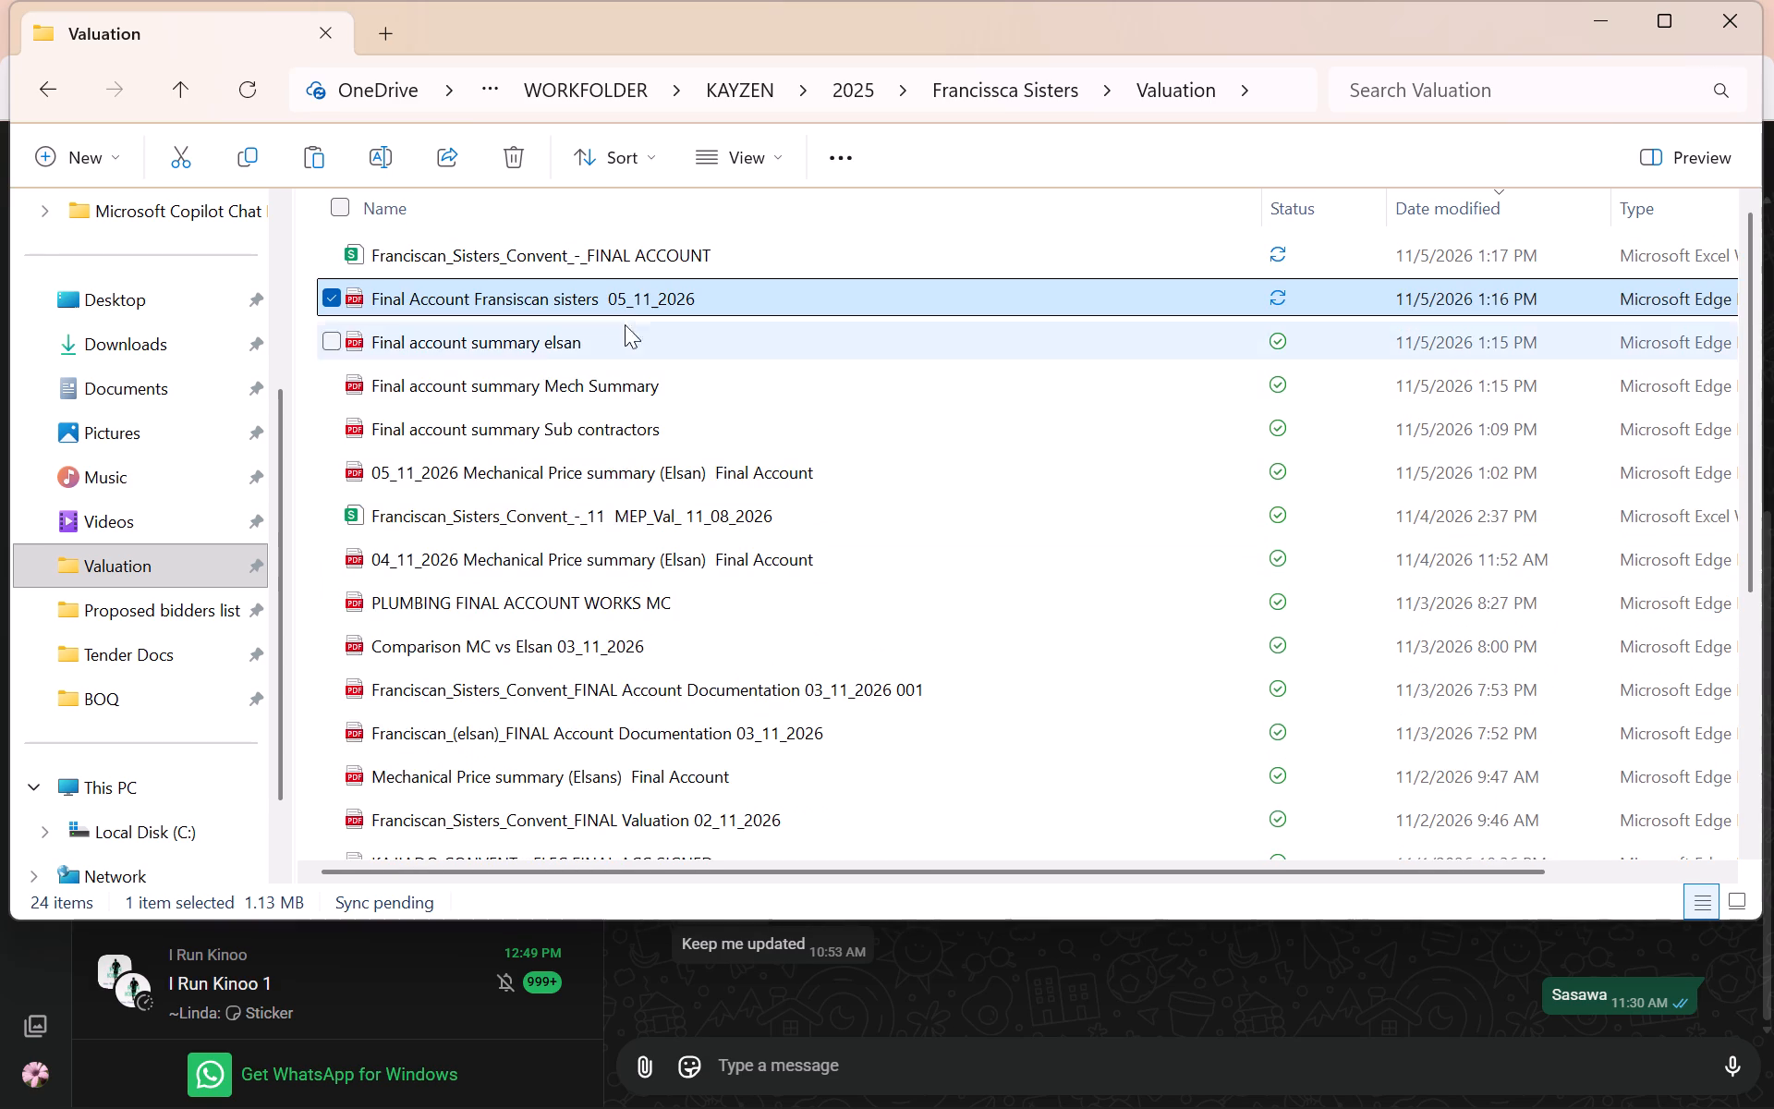
double_click(566, 300)
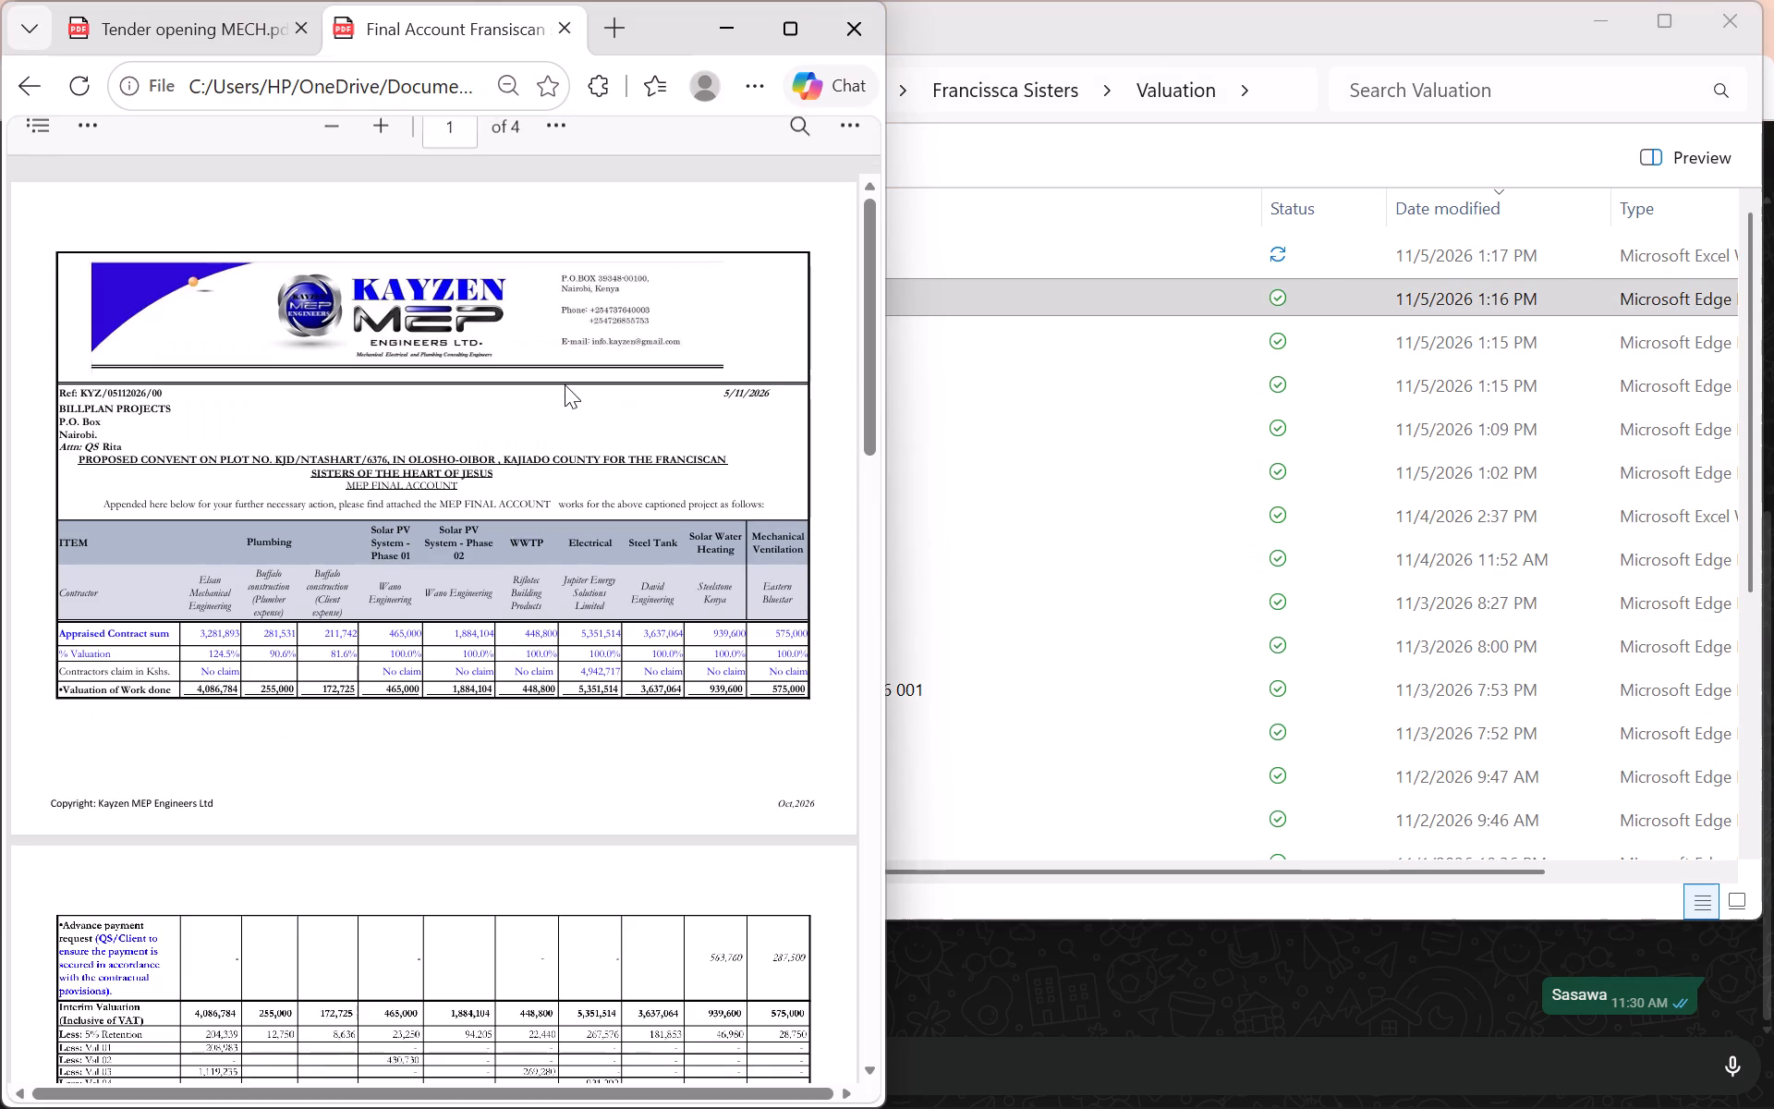
scroll(560, 384, "down", 2)
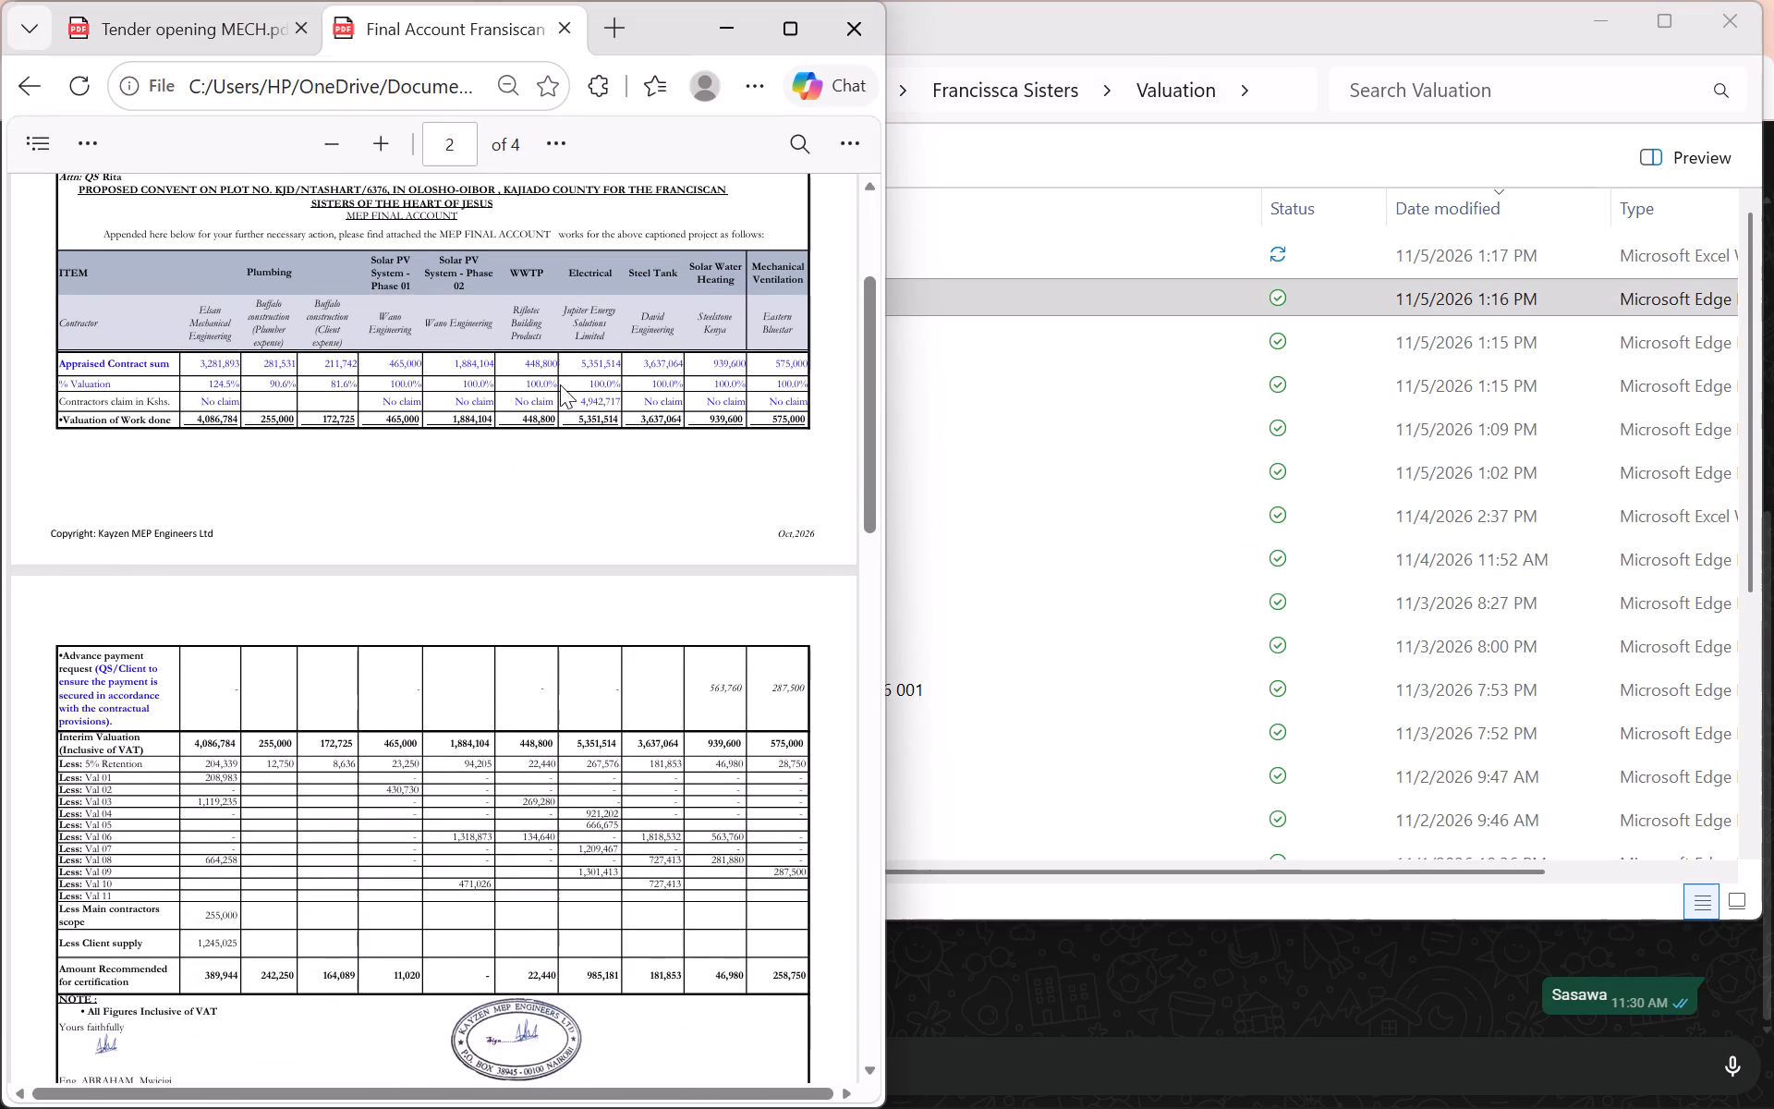
scroll(560, 384, "down", 3)
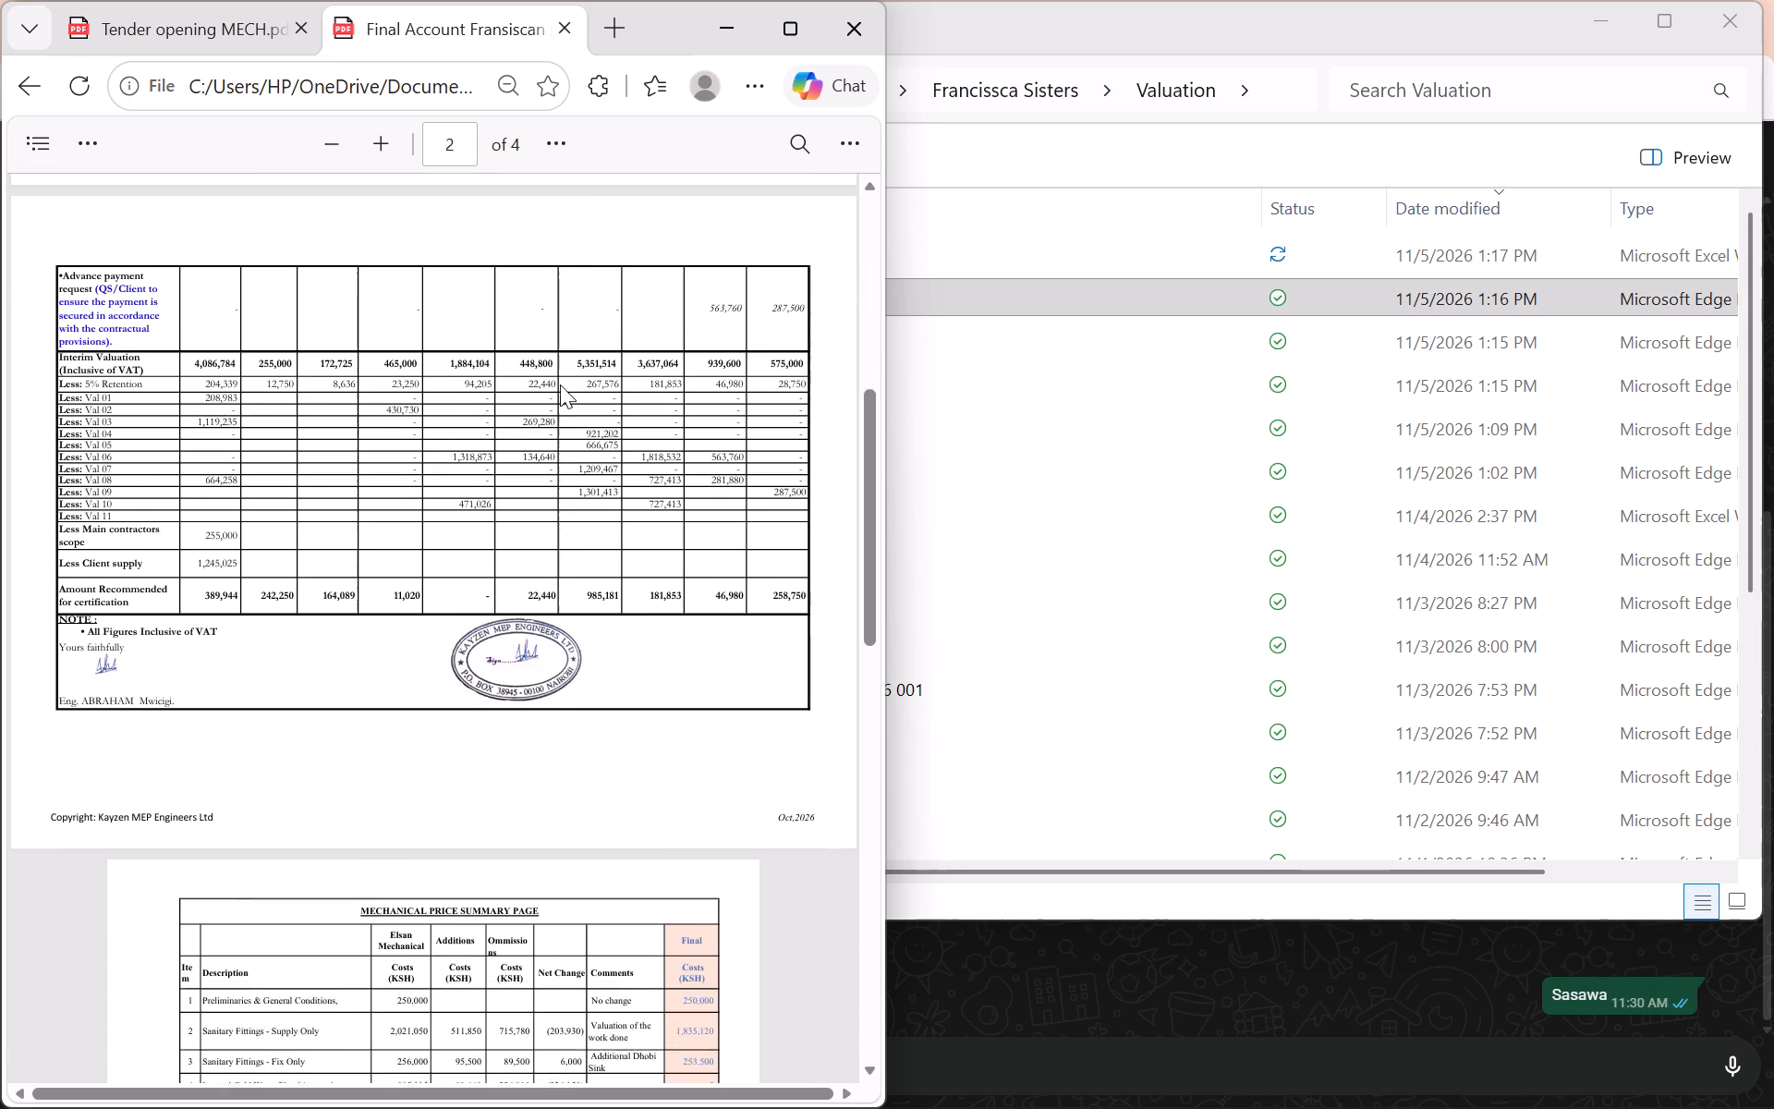
scroll(560, 384, "down", 4)
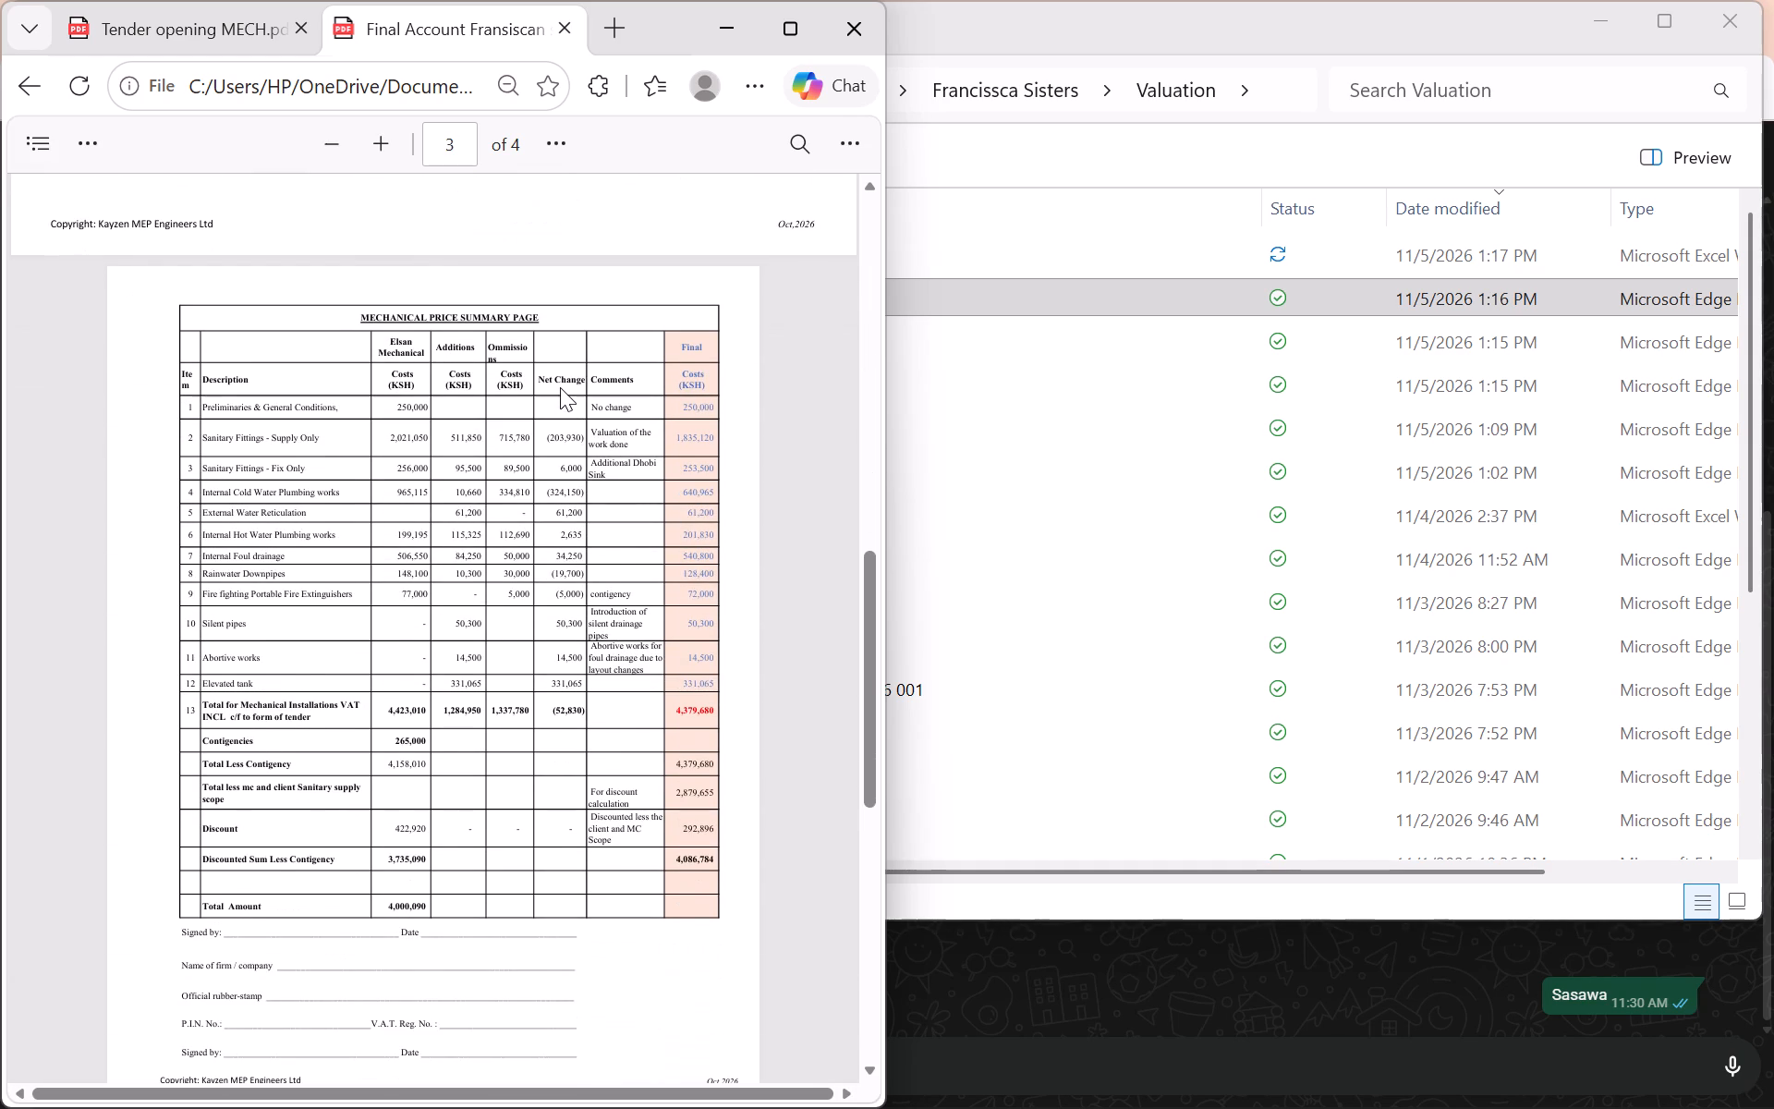
scroll(567, 430, "up", 5)
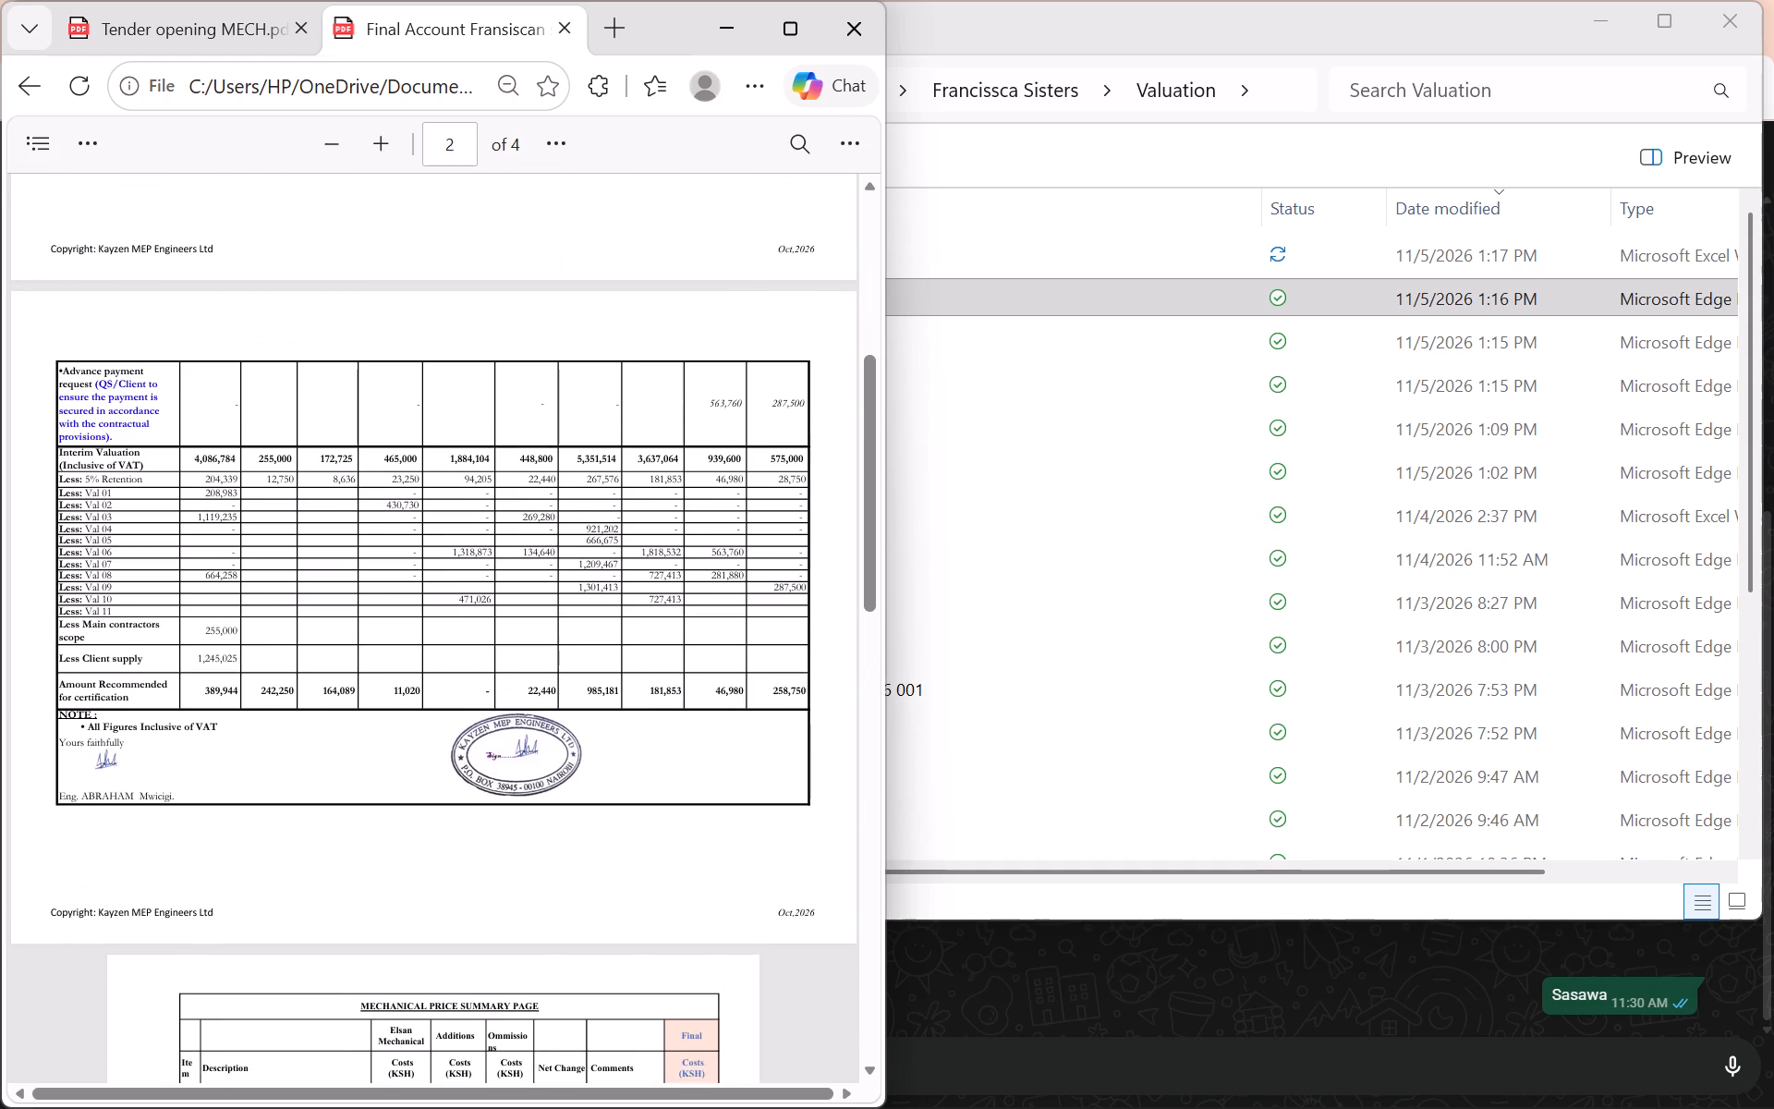
scroll(567, 430, "down", 5)
scroll(576, 442, "up", 3)
scroll(576, 441, "down", 5)
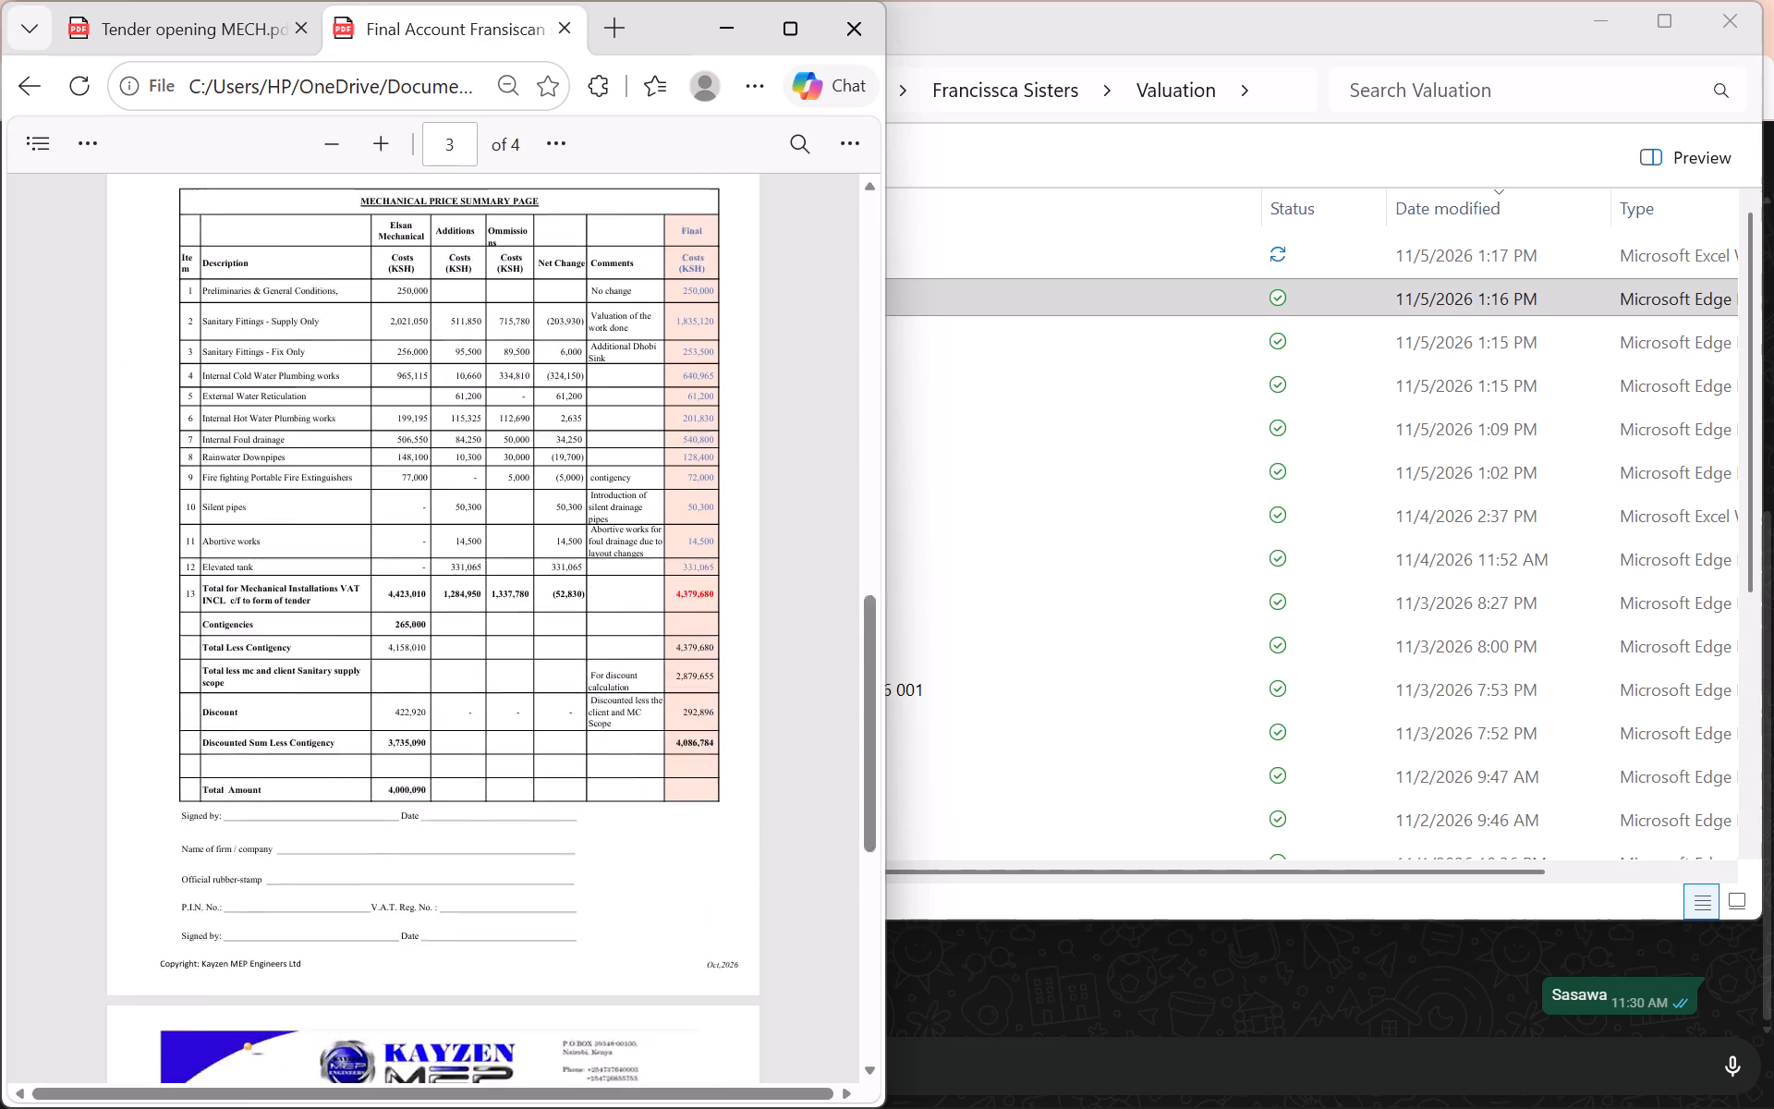
scroll(576, 441, "down", 5)
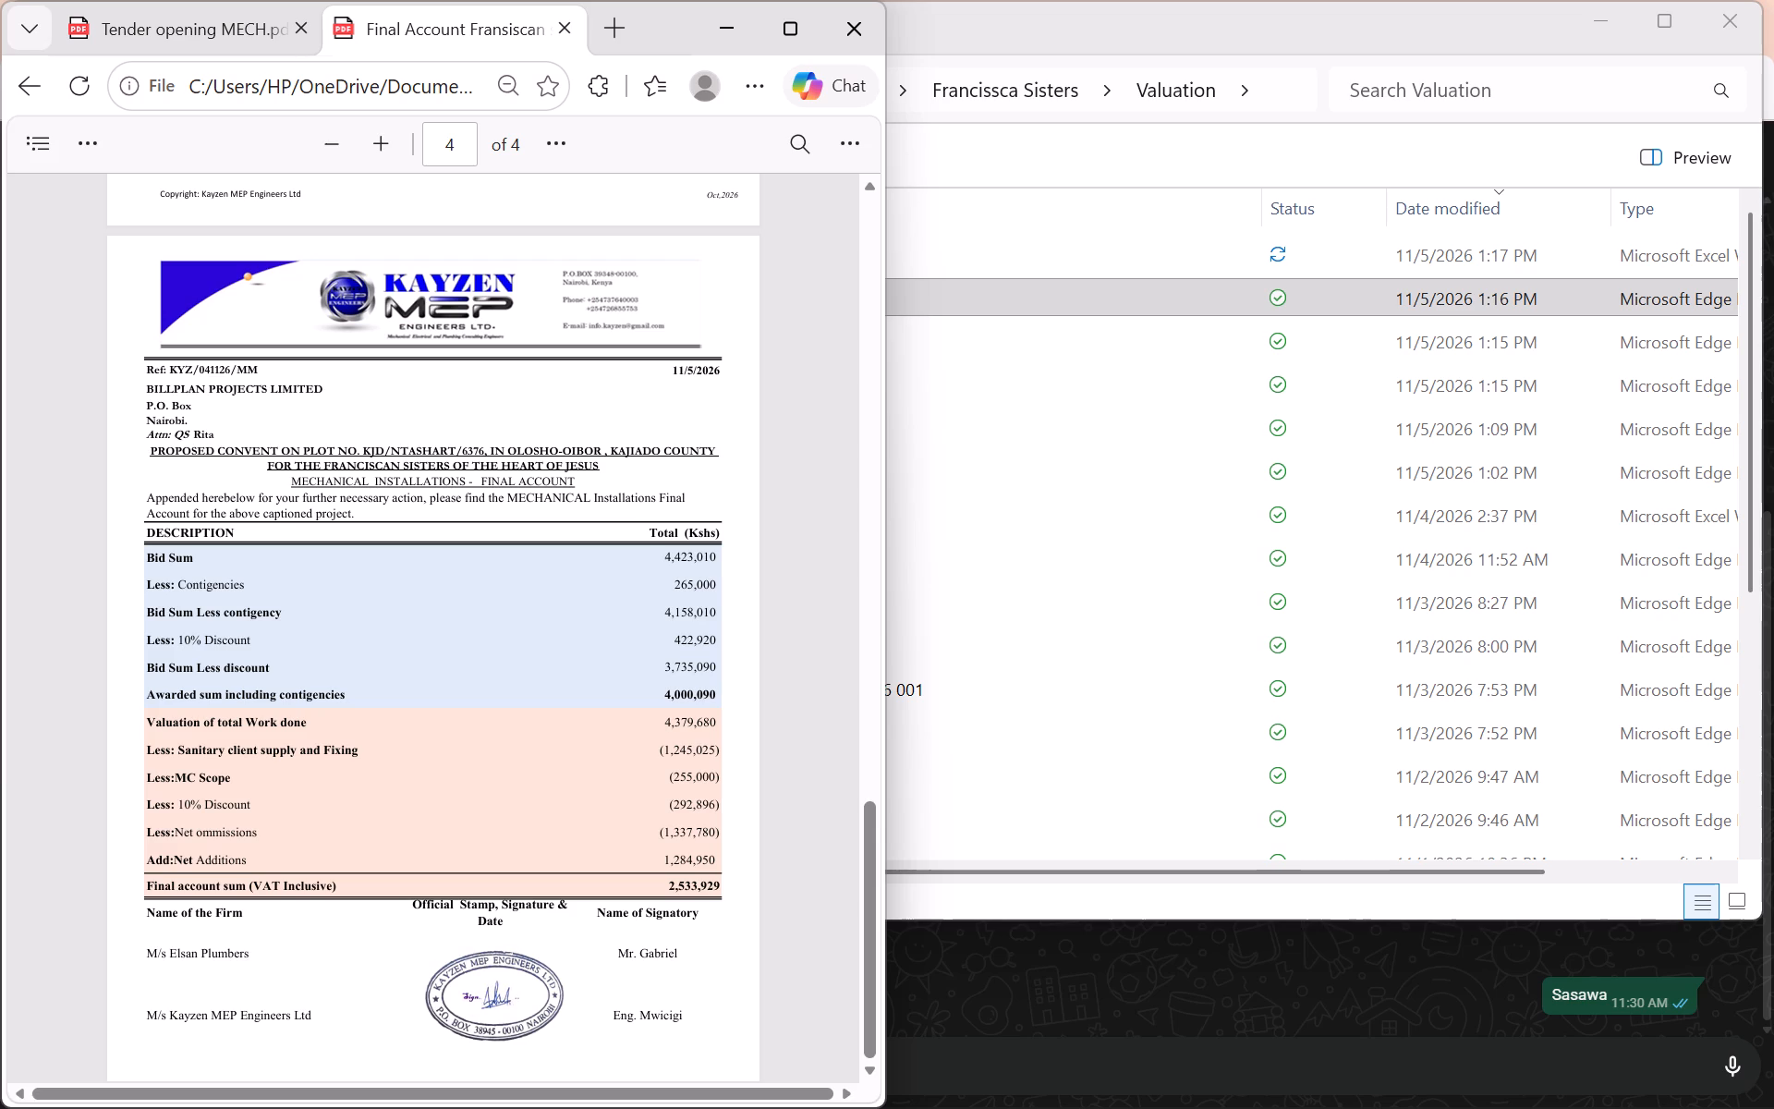
scroll(673, 732, "up", 3)
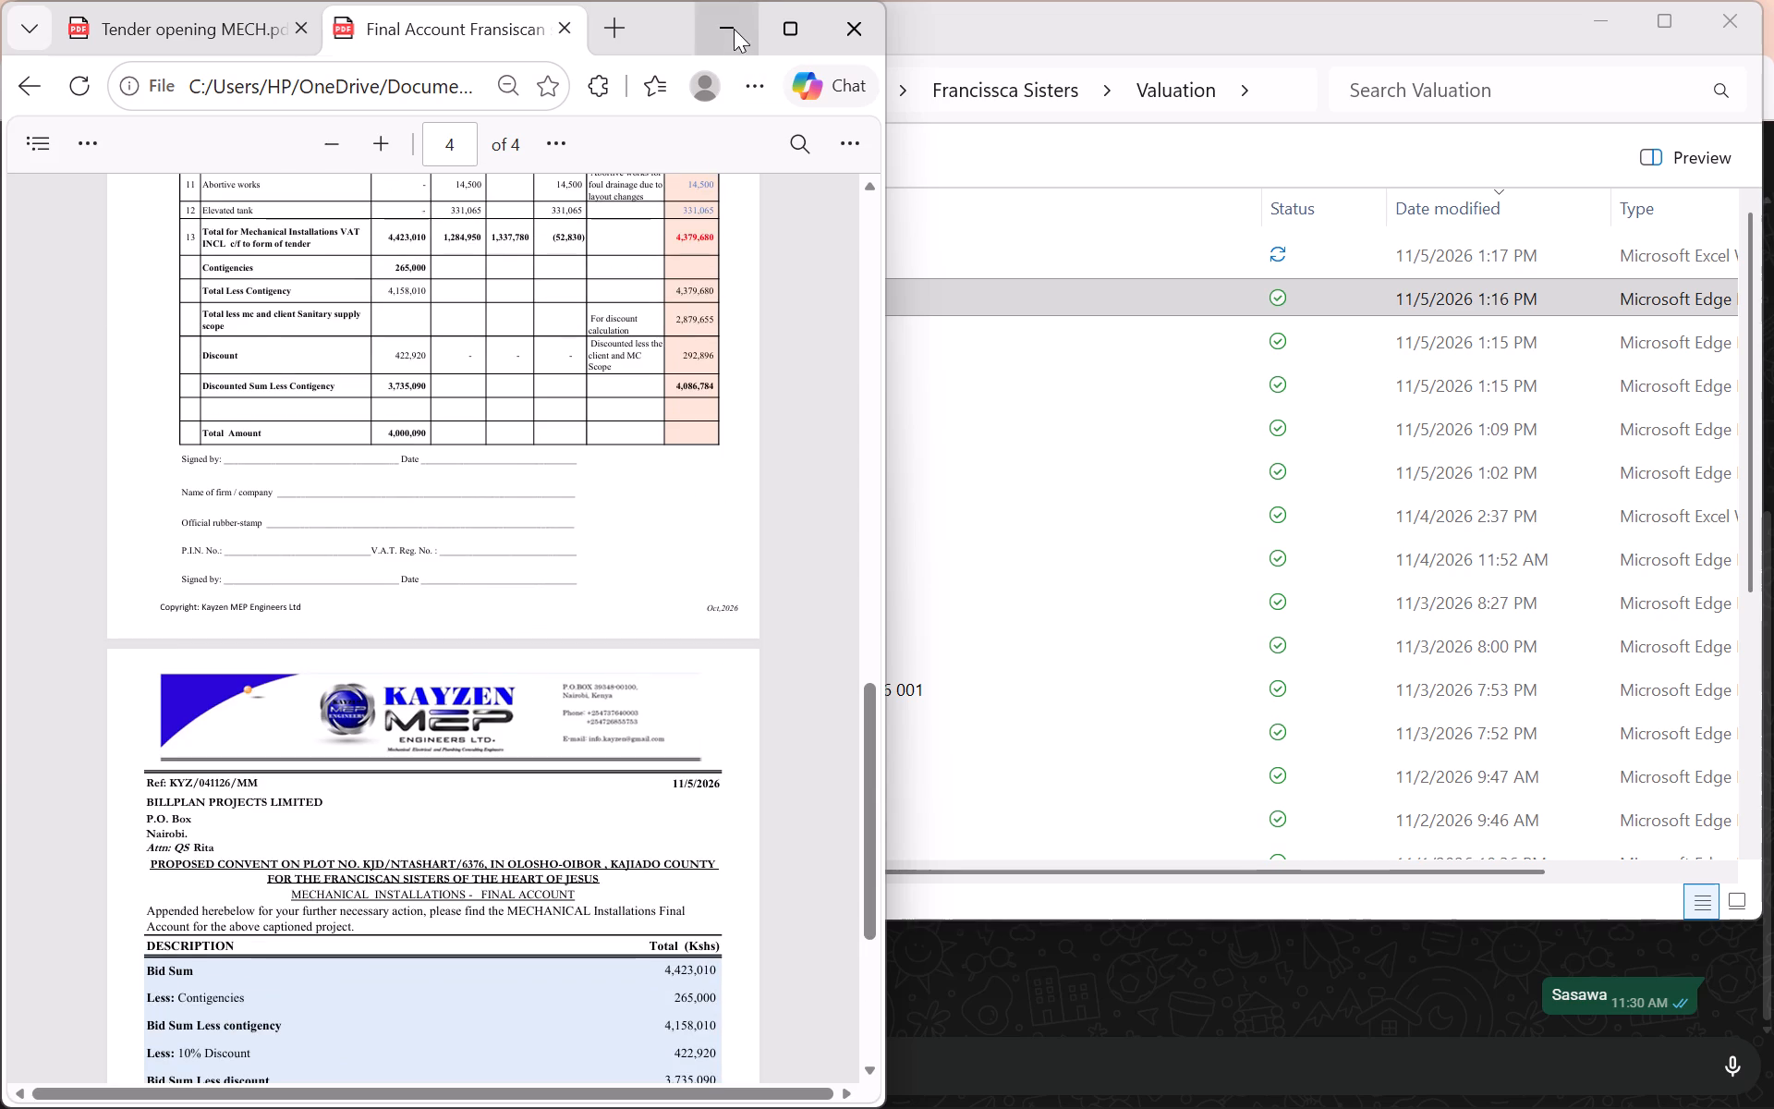
left_click(734, 29)
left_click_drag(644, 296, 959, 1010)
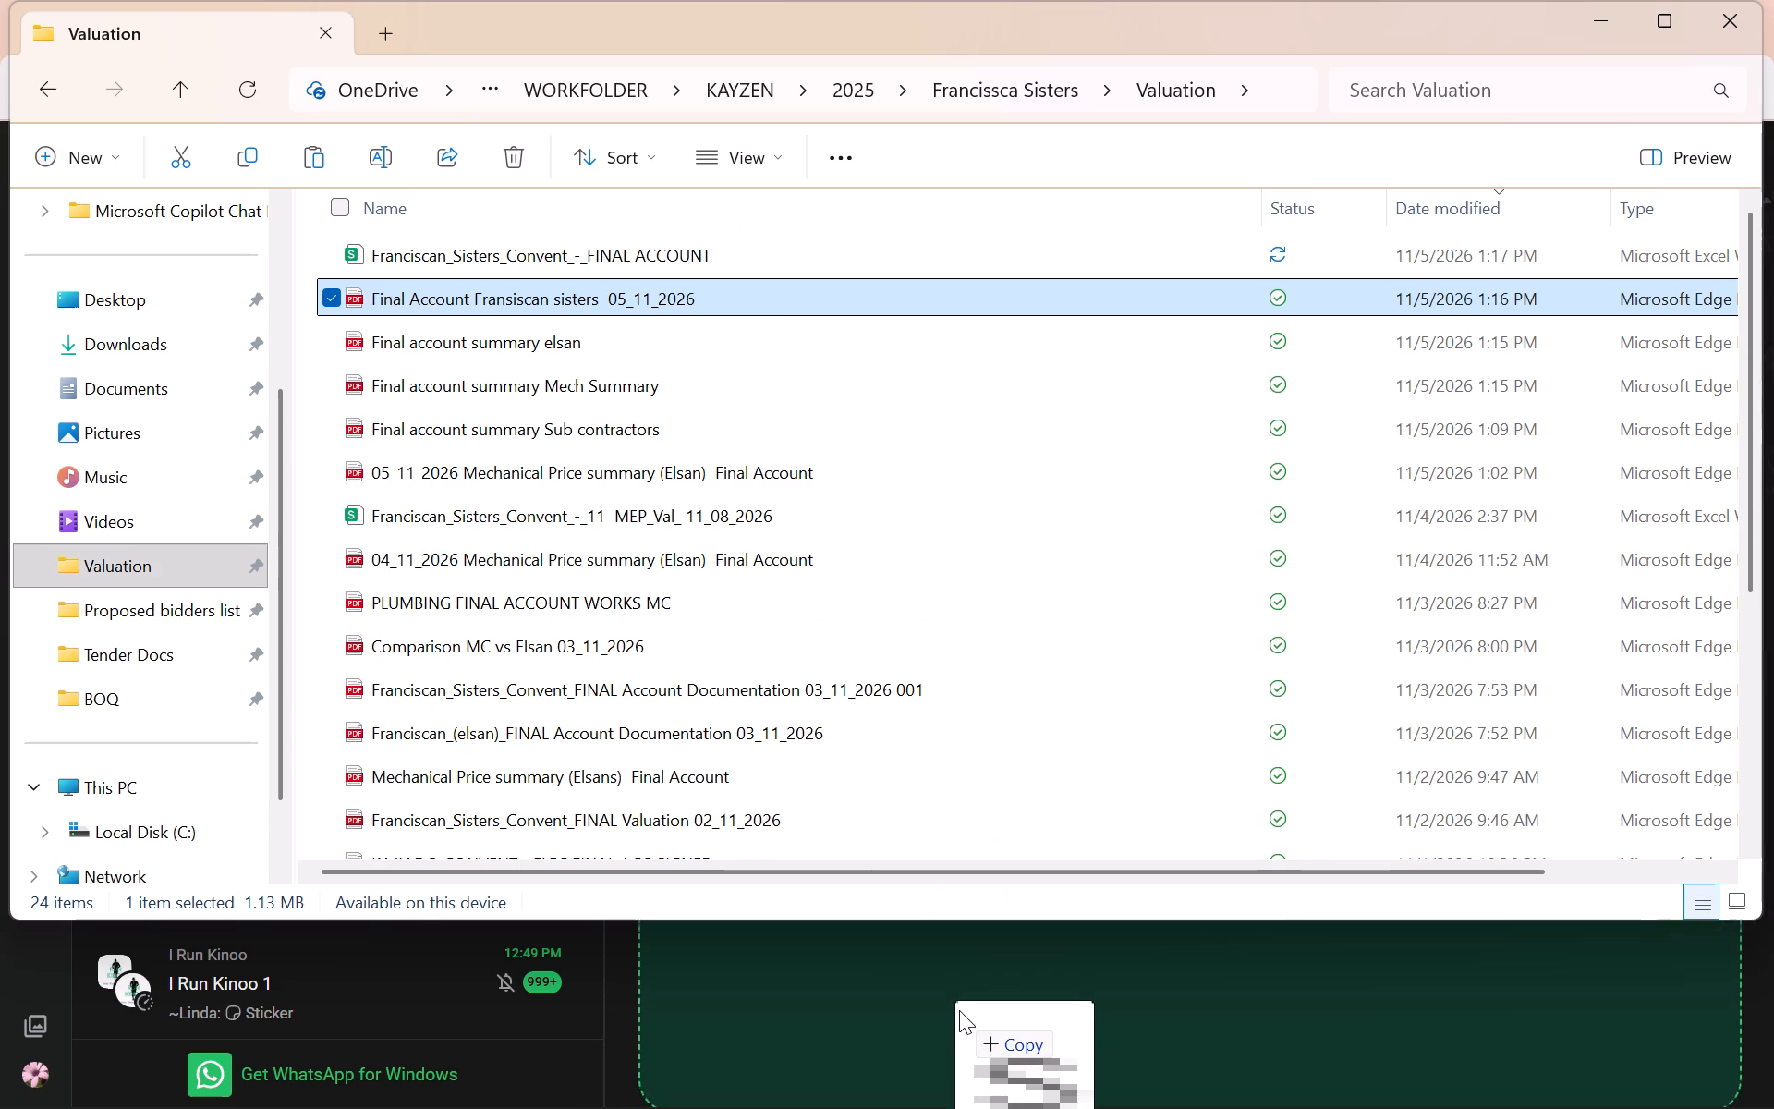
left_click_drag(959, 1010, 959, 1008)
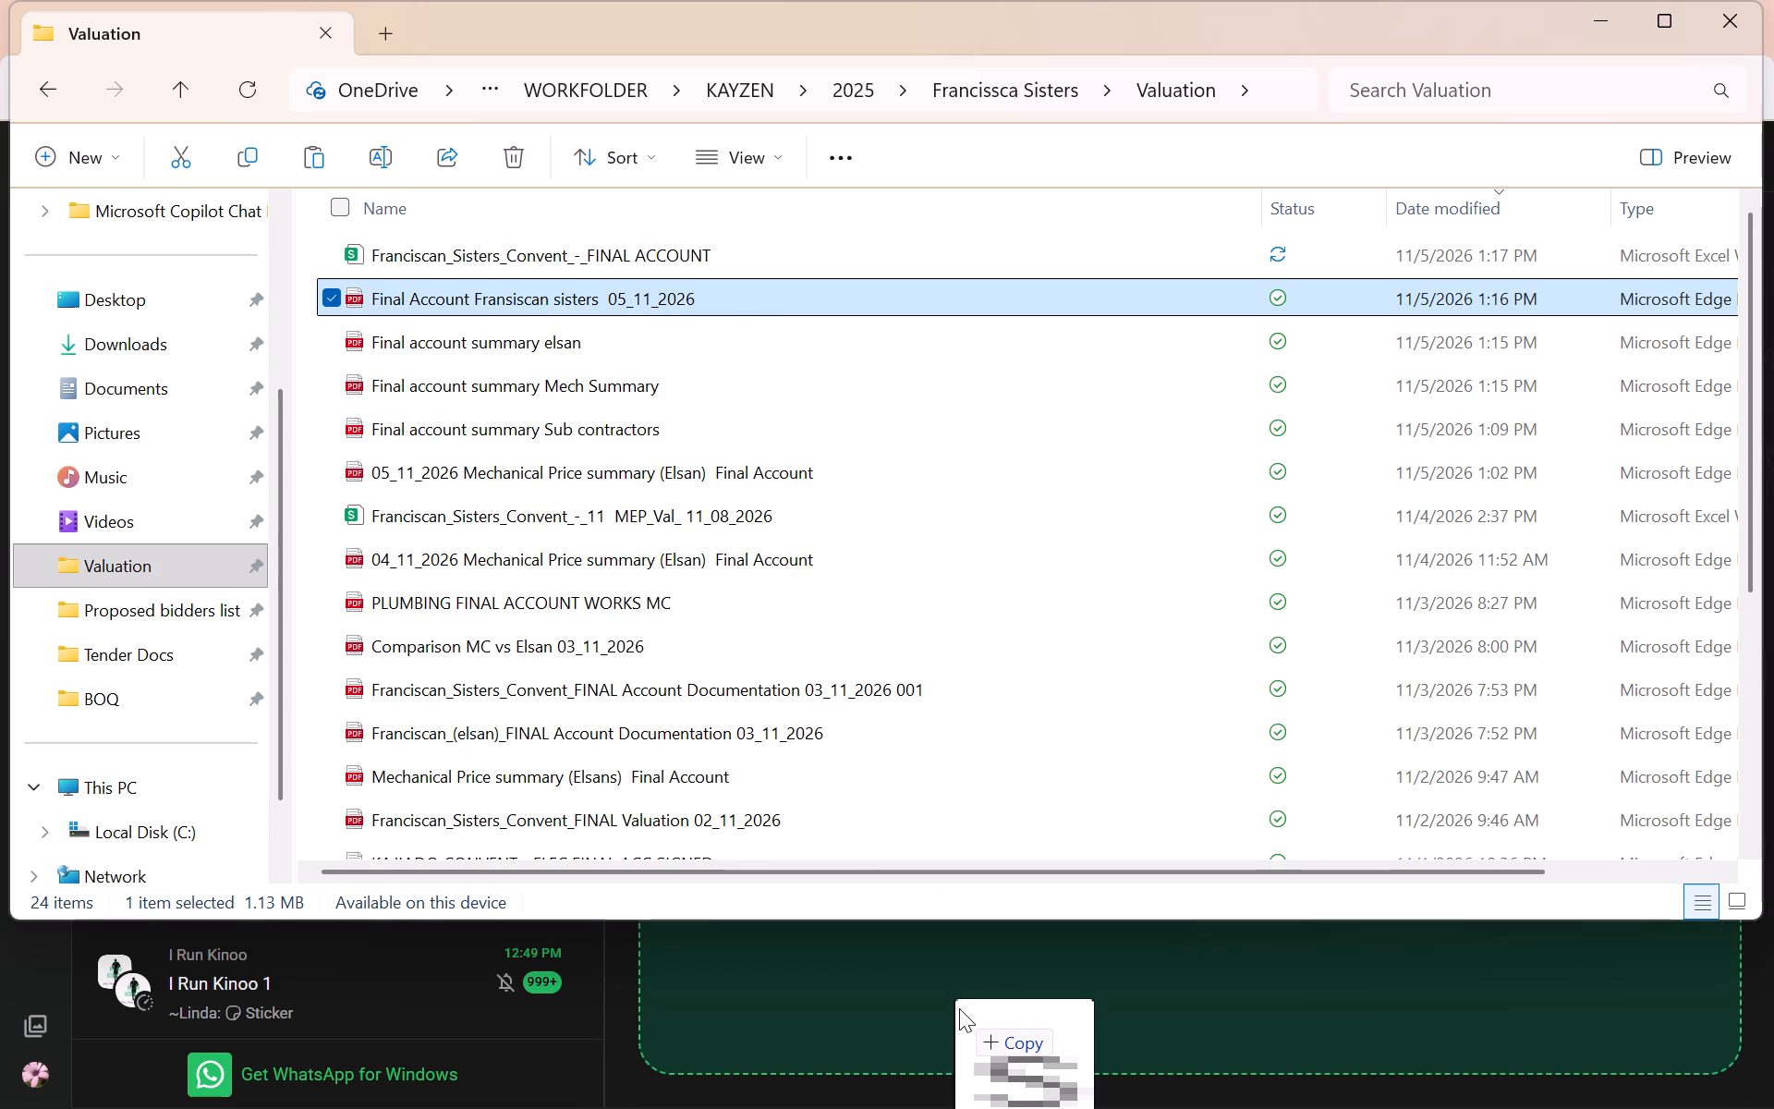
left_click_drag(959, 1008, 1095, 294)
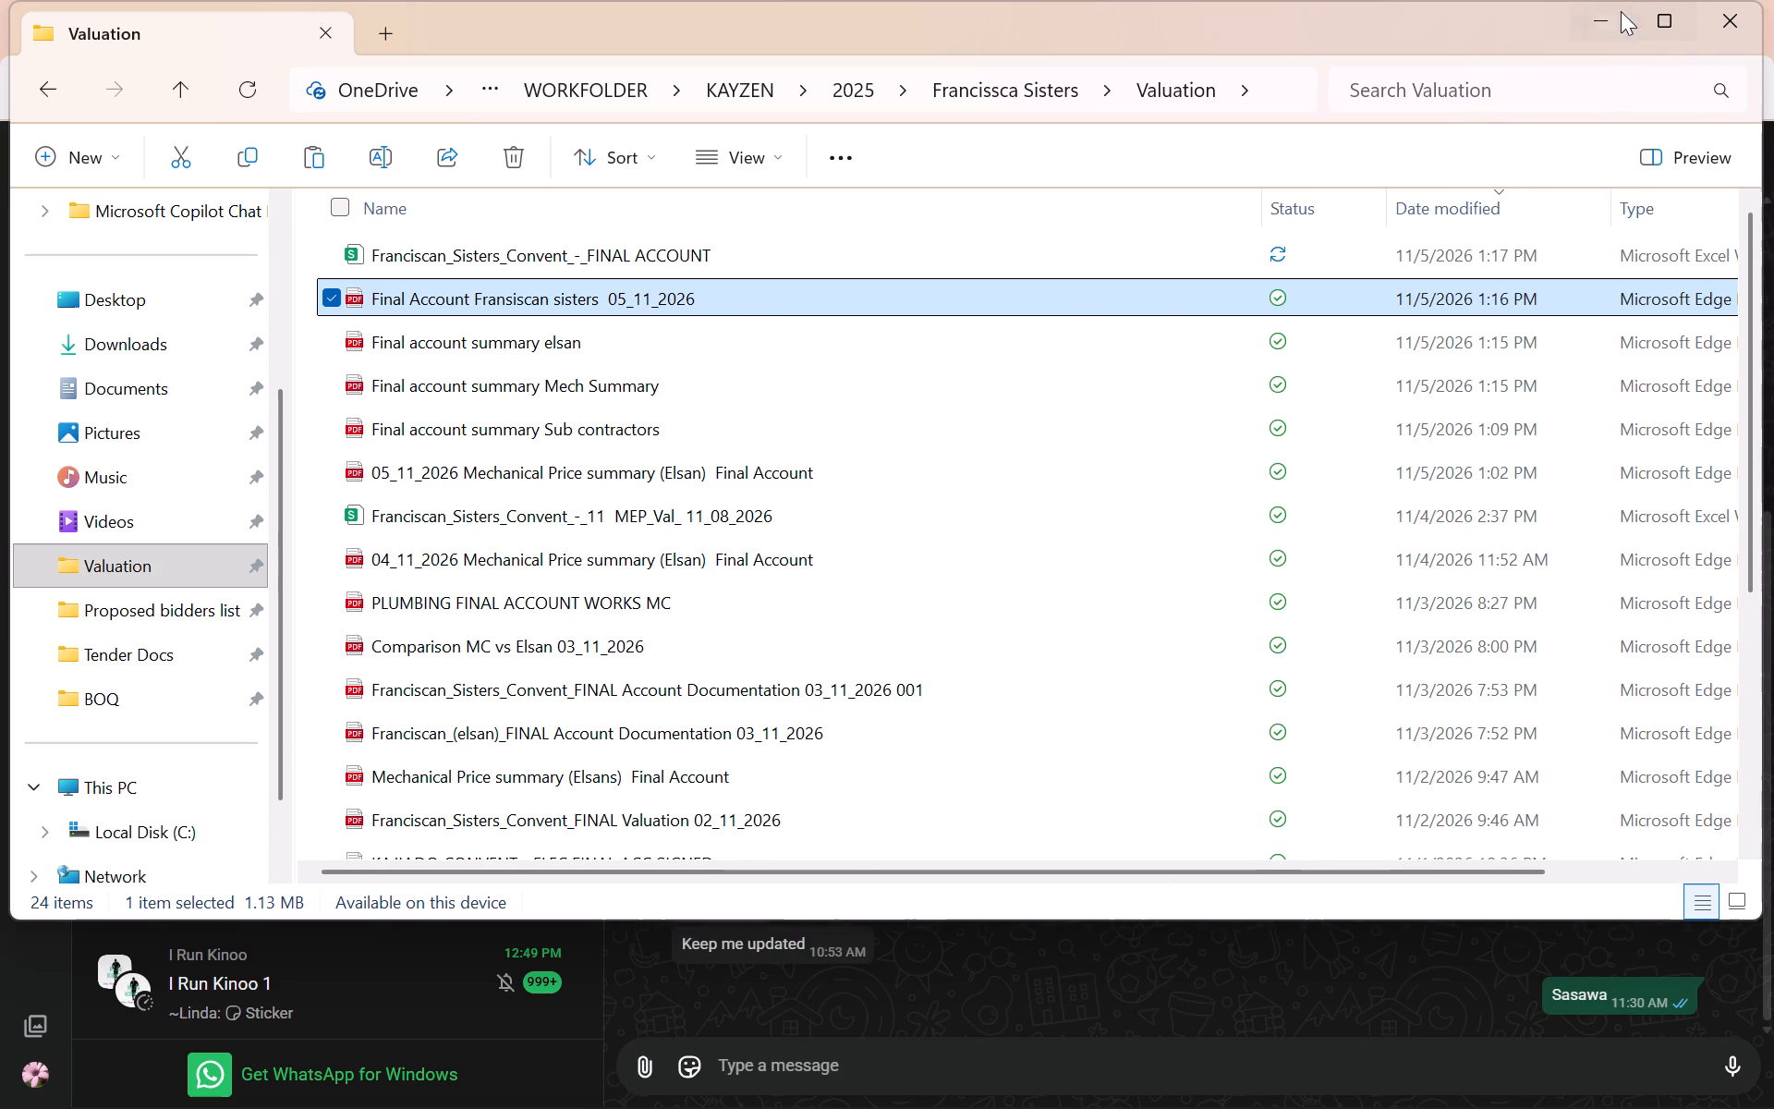
Move the Valuation folder window clear of the WhatsApp chat list and look for the chat that should receive the final account PDF.
left_click_drag(1157, 43, 1074, 784)
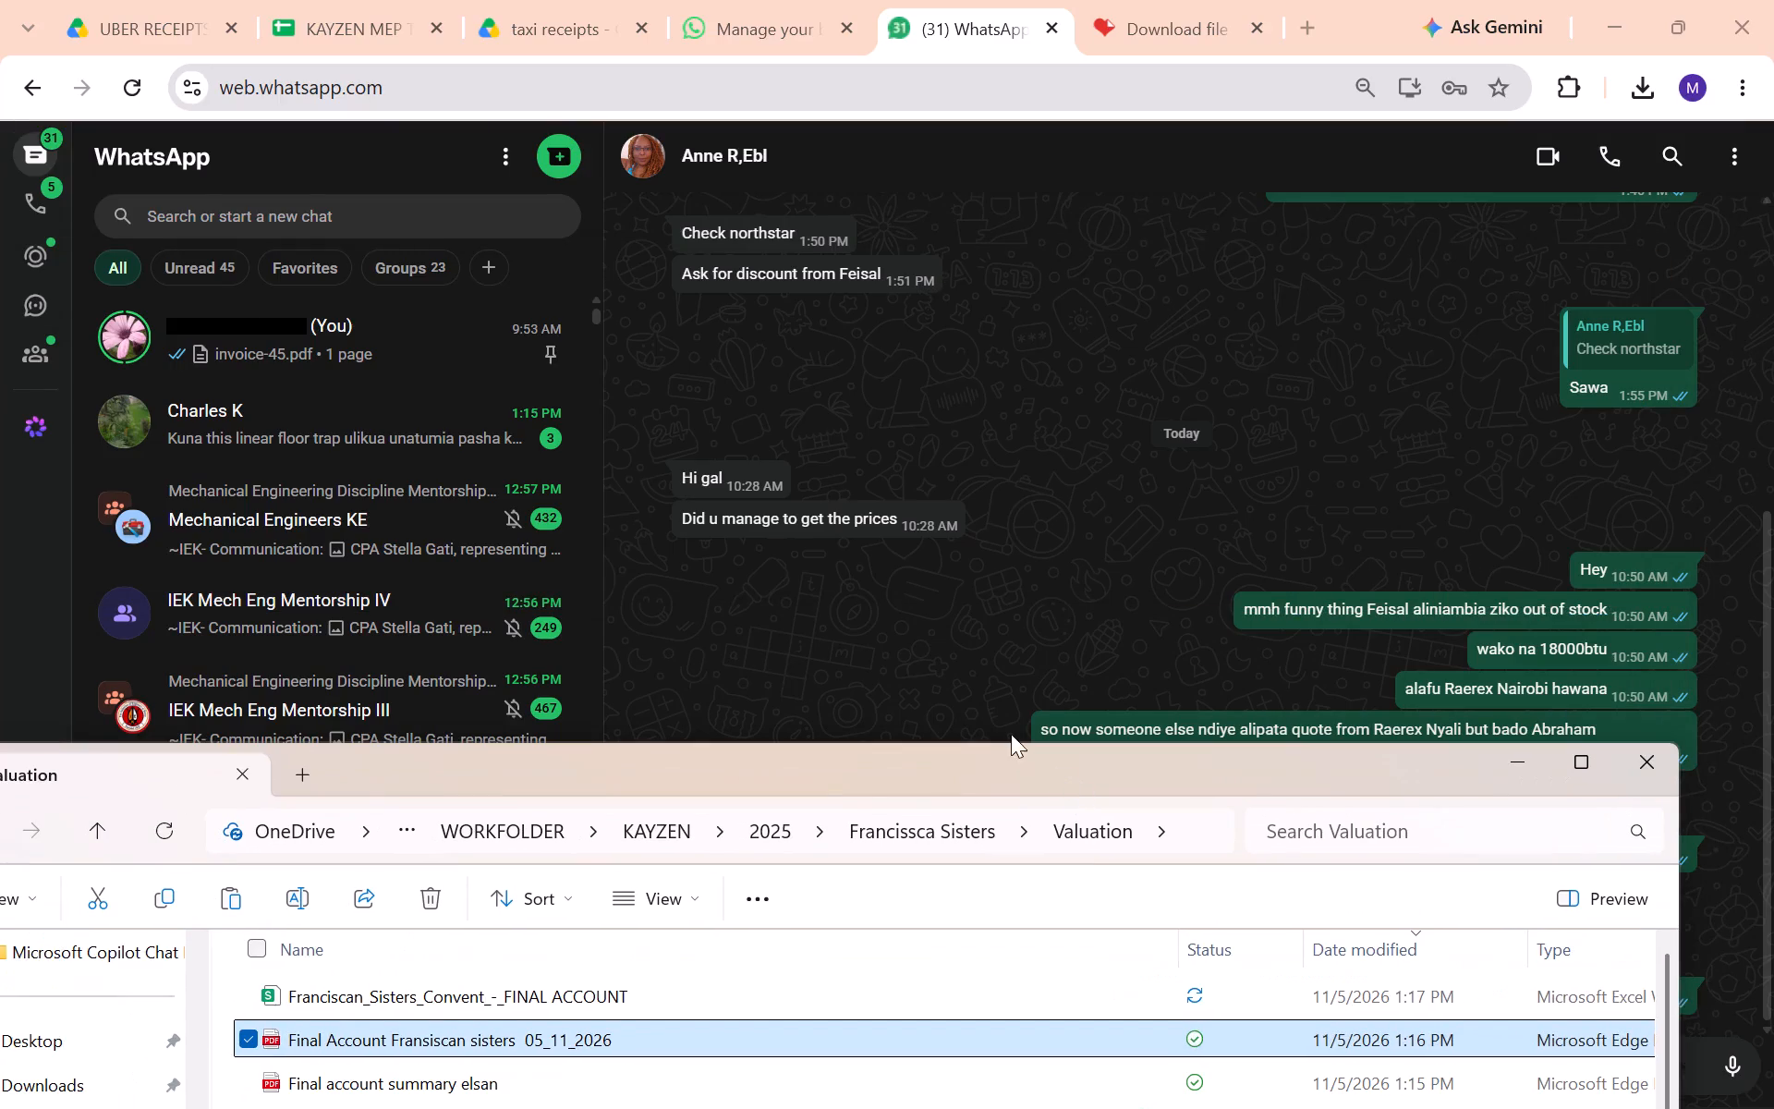
scroll(373, 444, "down", 1)
scroll(352, 548, "down", 3)
scroll(353, 523, "up", 5)
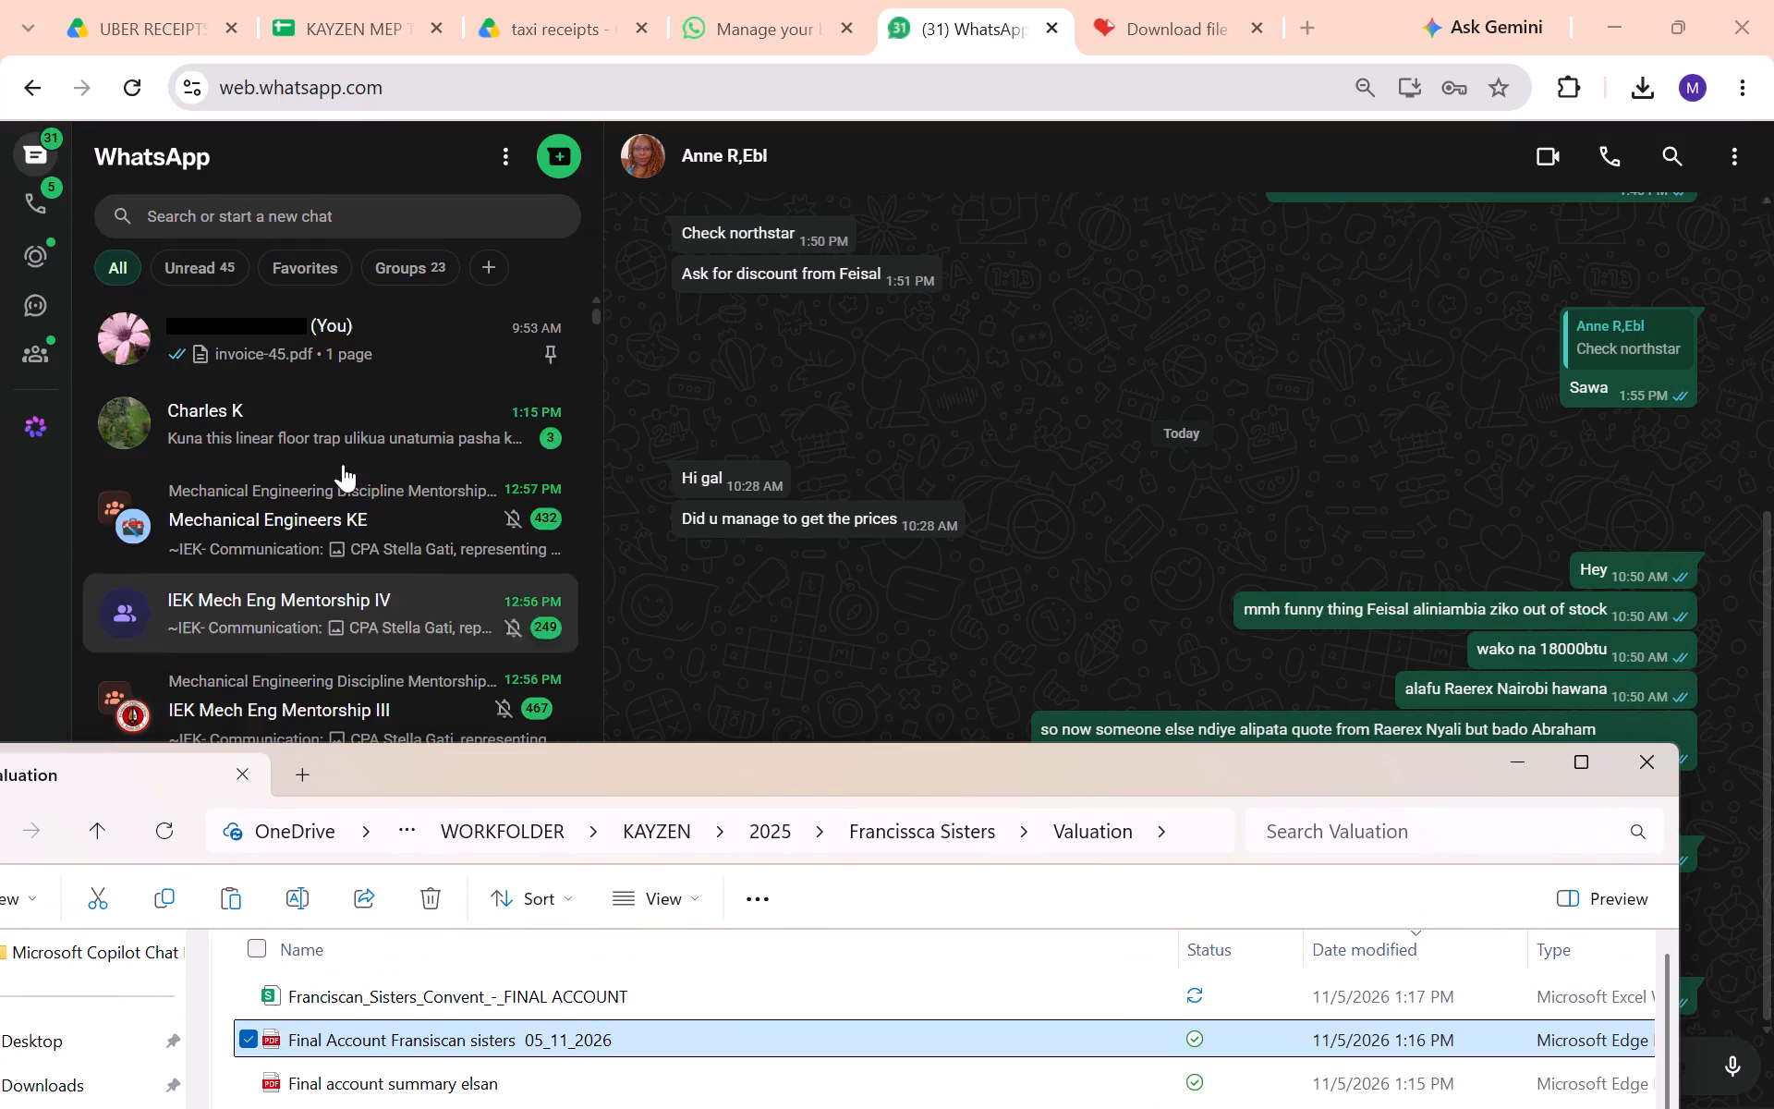